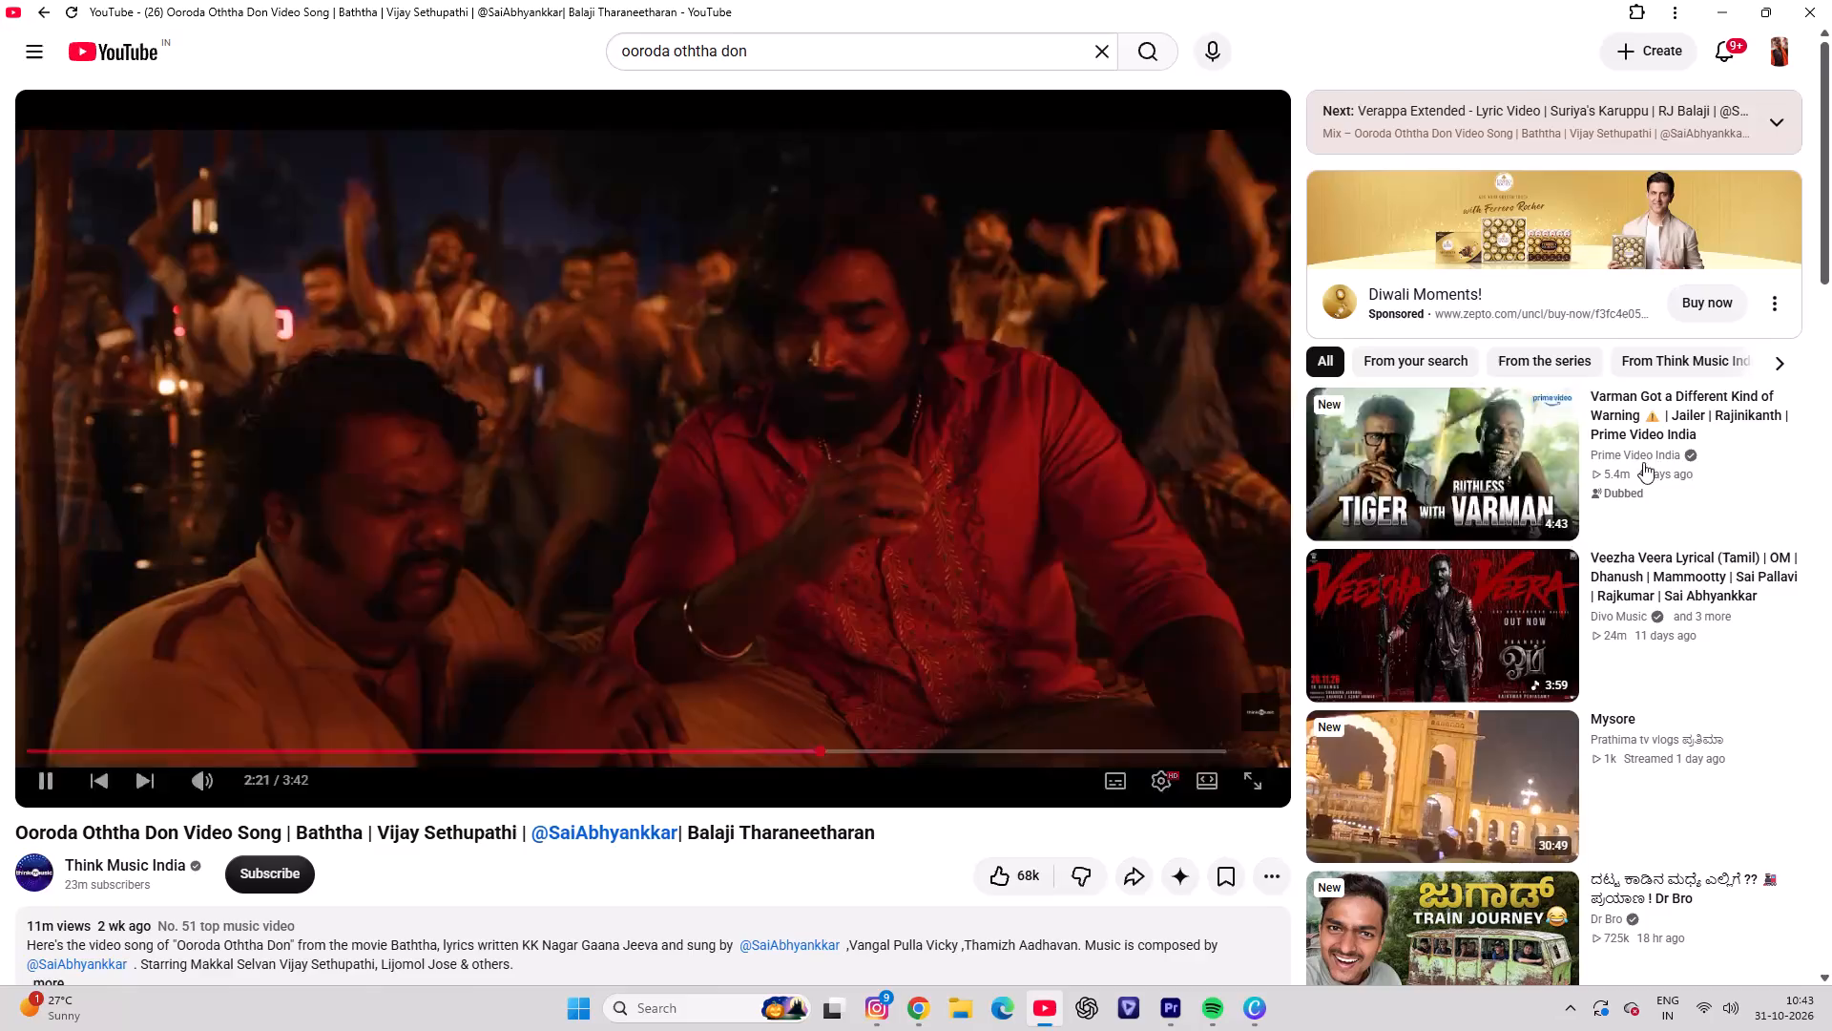
Switch from the video to Canva.
left_click(1255, 999)
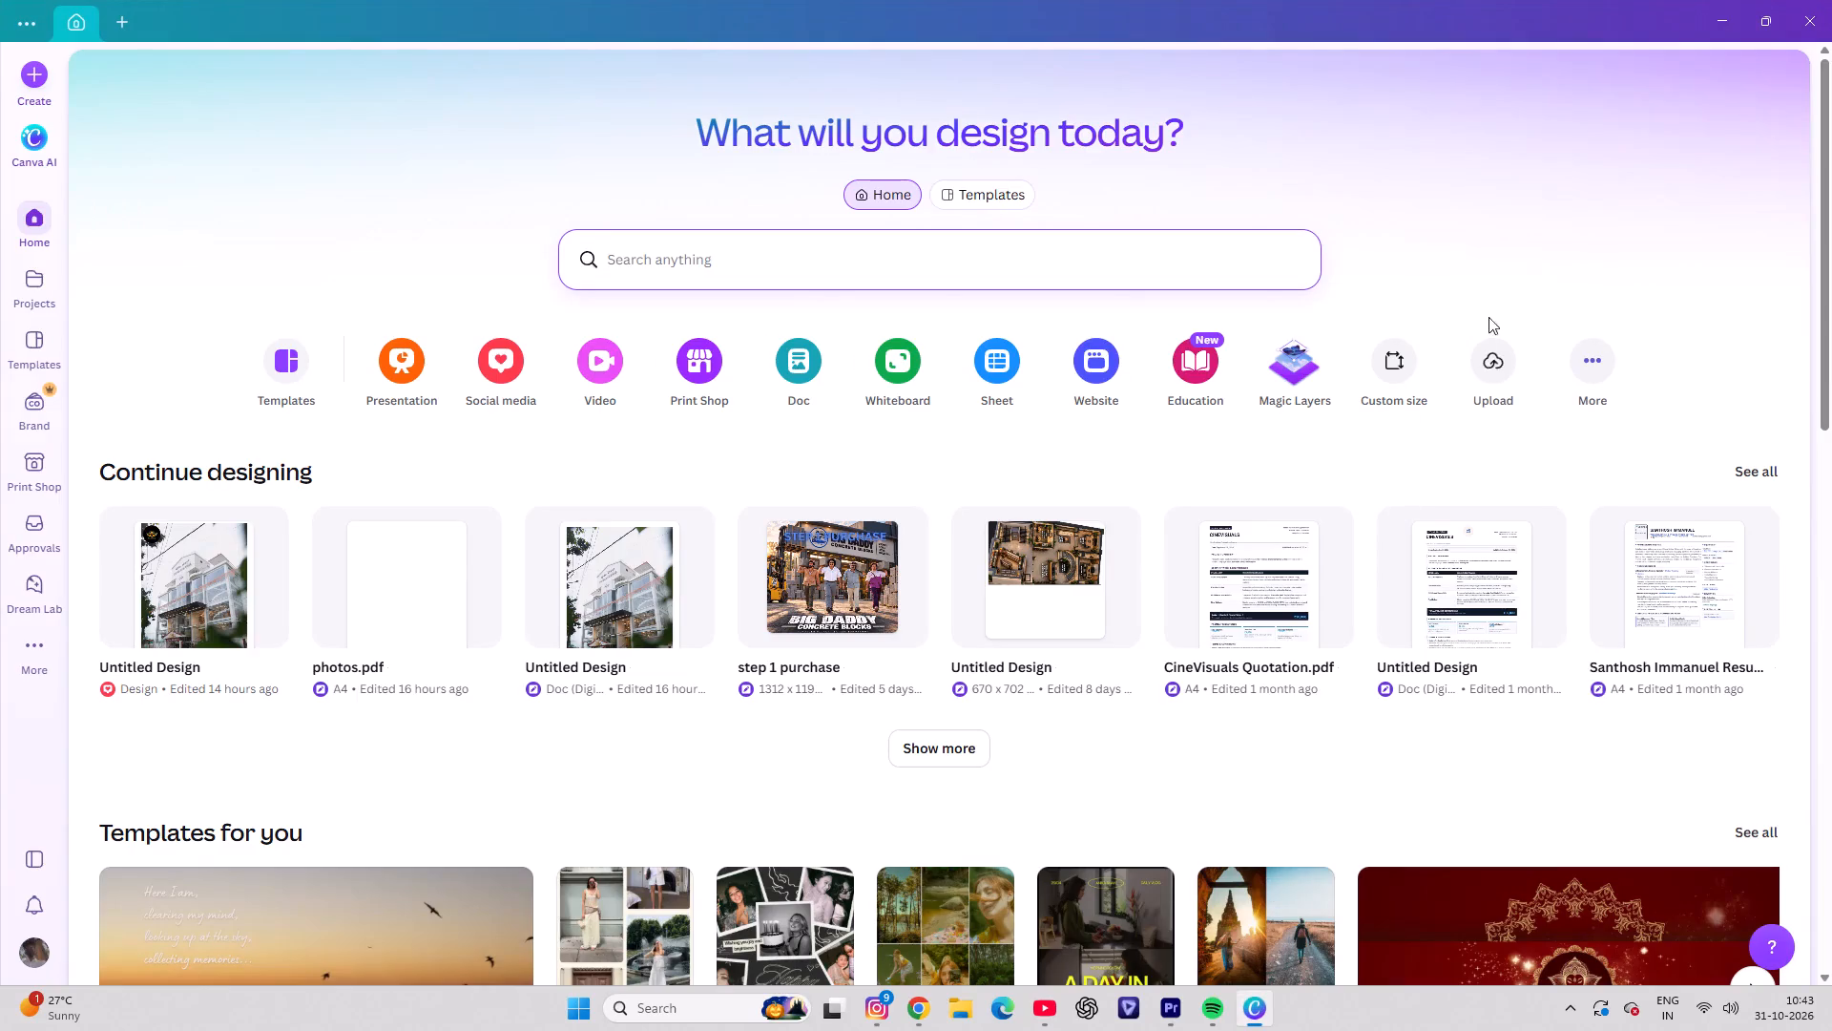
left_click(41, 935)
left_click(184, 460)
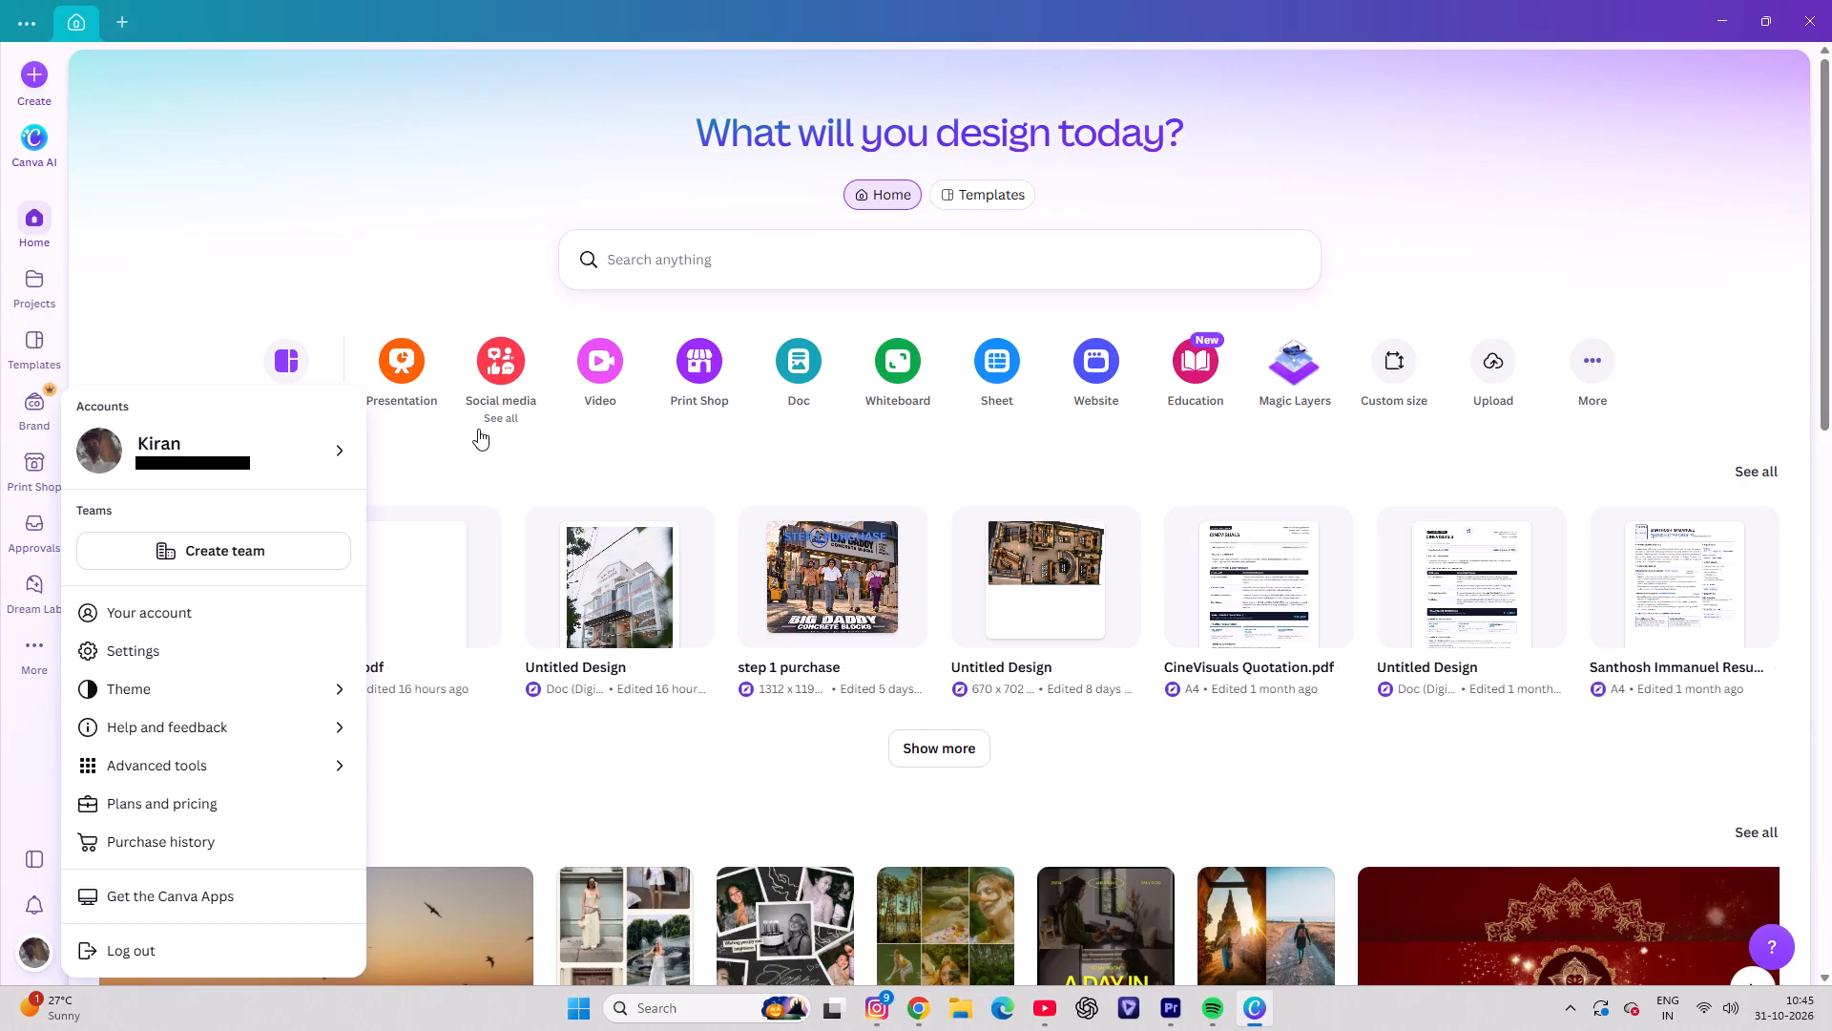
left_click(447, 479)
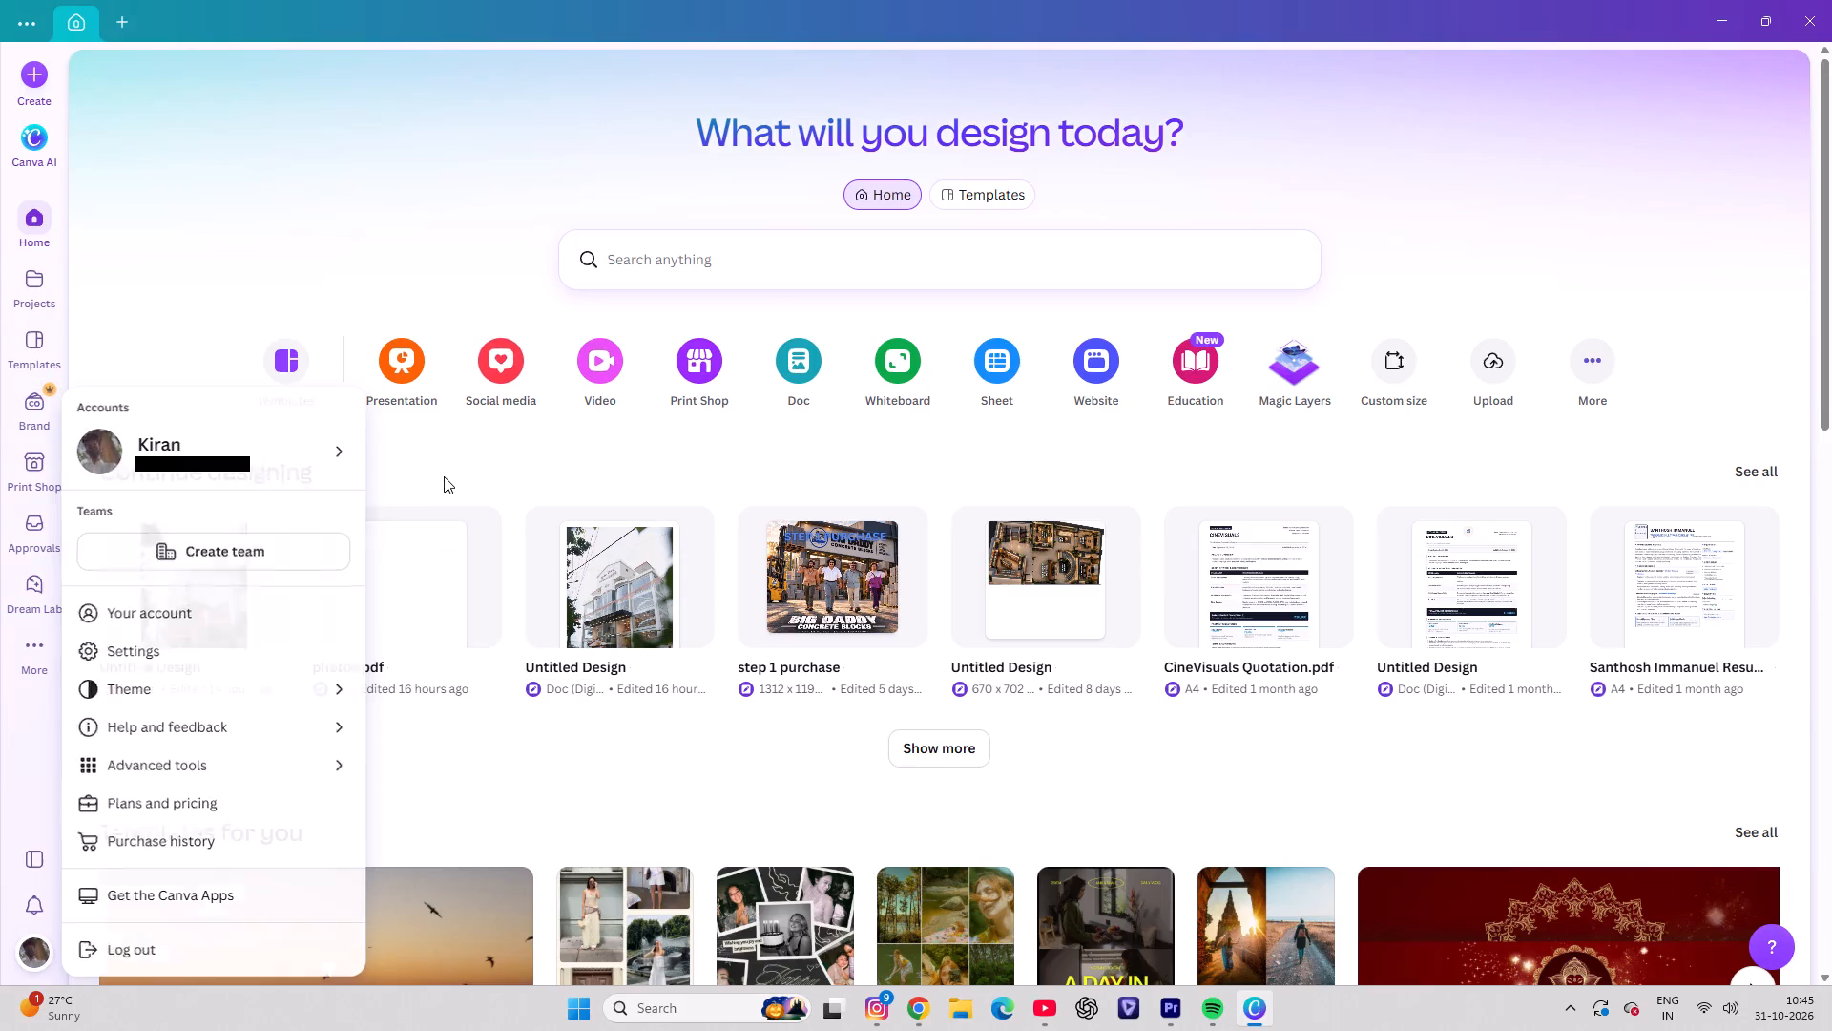
Open the most recently edited untitled design, the one showing the white building with a round logo.
left_click(166, 600)
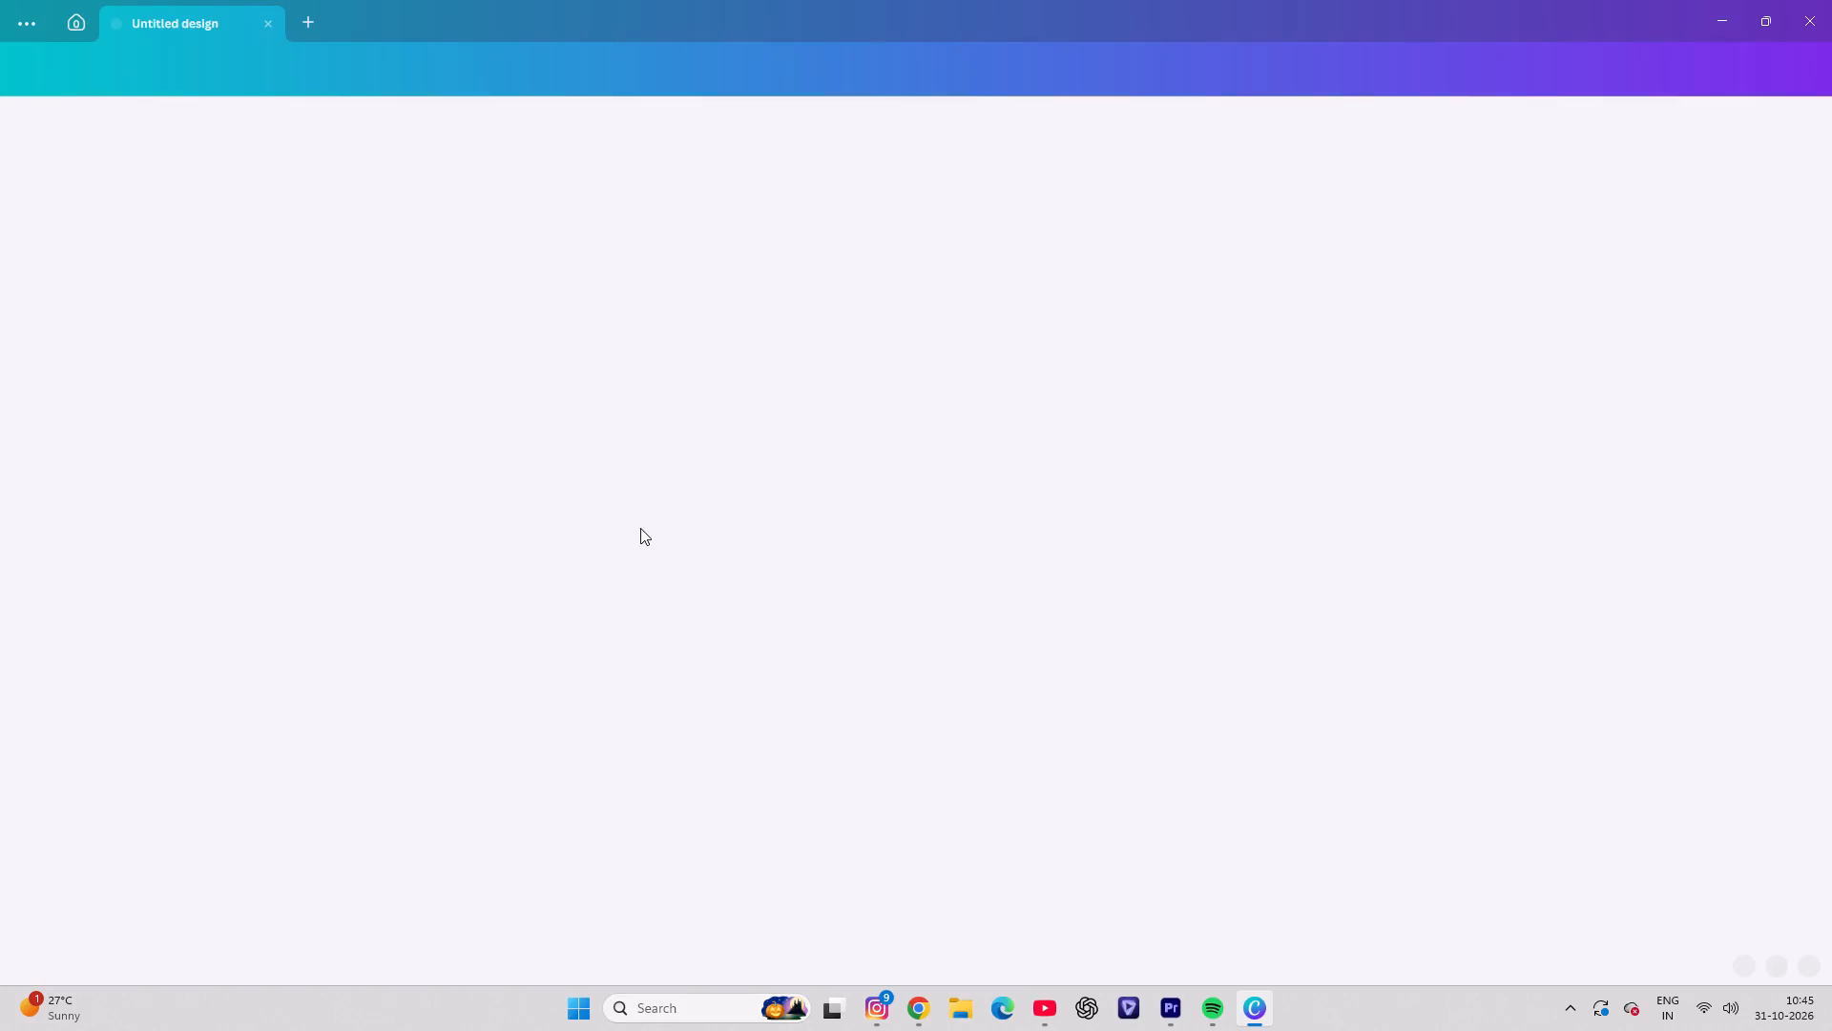
Delete the round black-and-gold logo from page 1, undoing the extra deletion of the building photo.
scroll(975, 553, "up", 4)
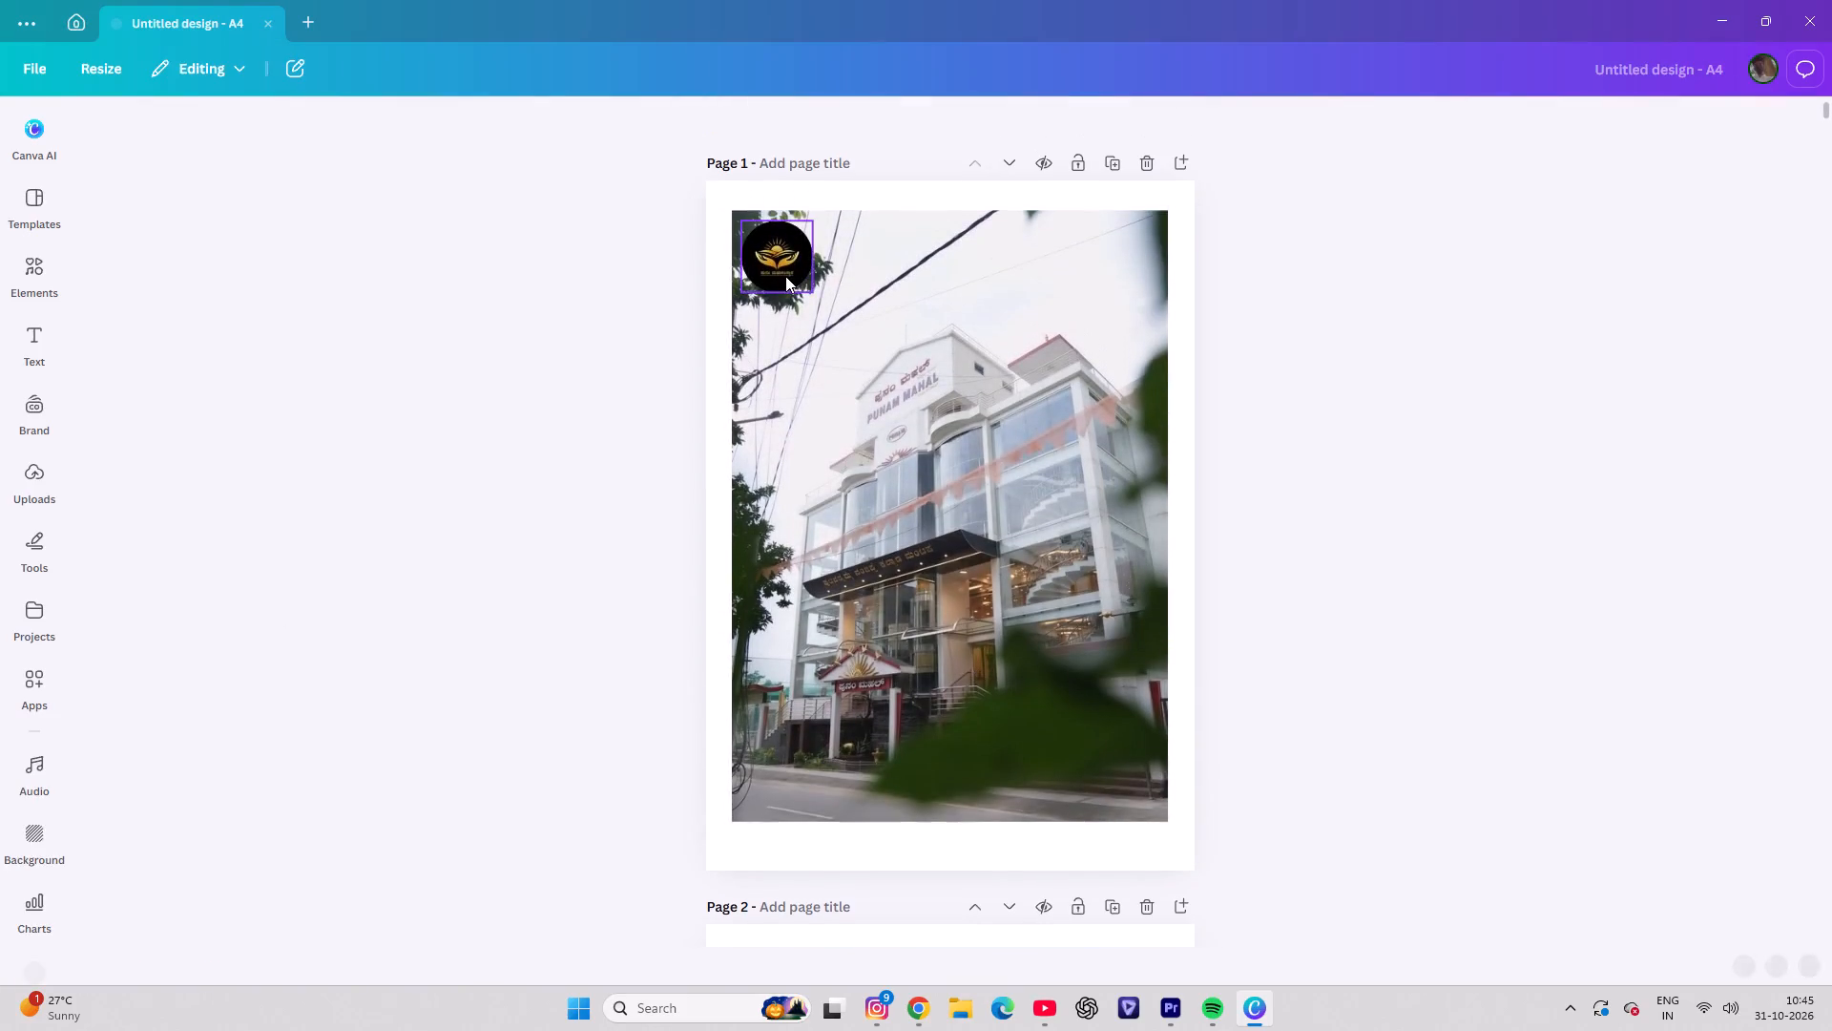
left_click(785, 276)
double_click(783, 276)
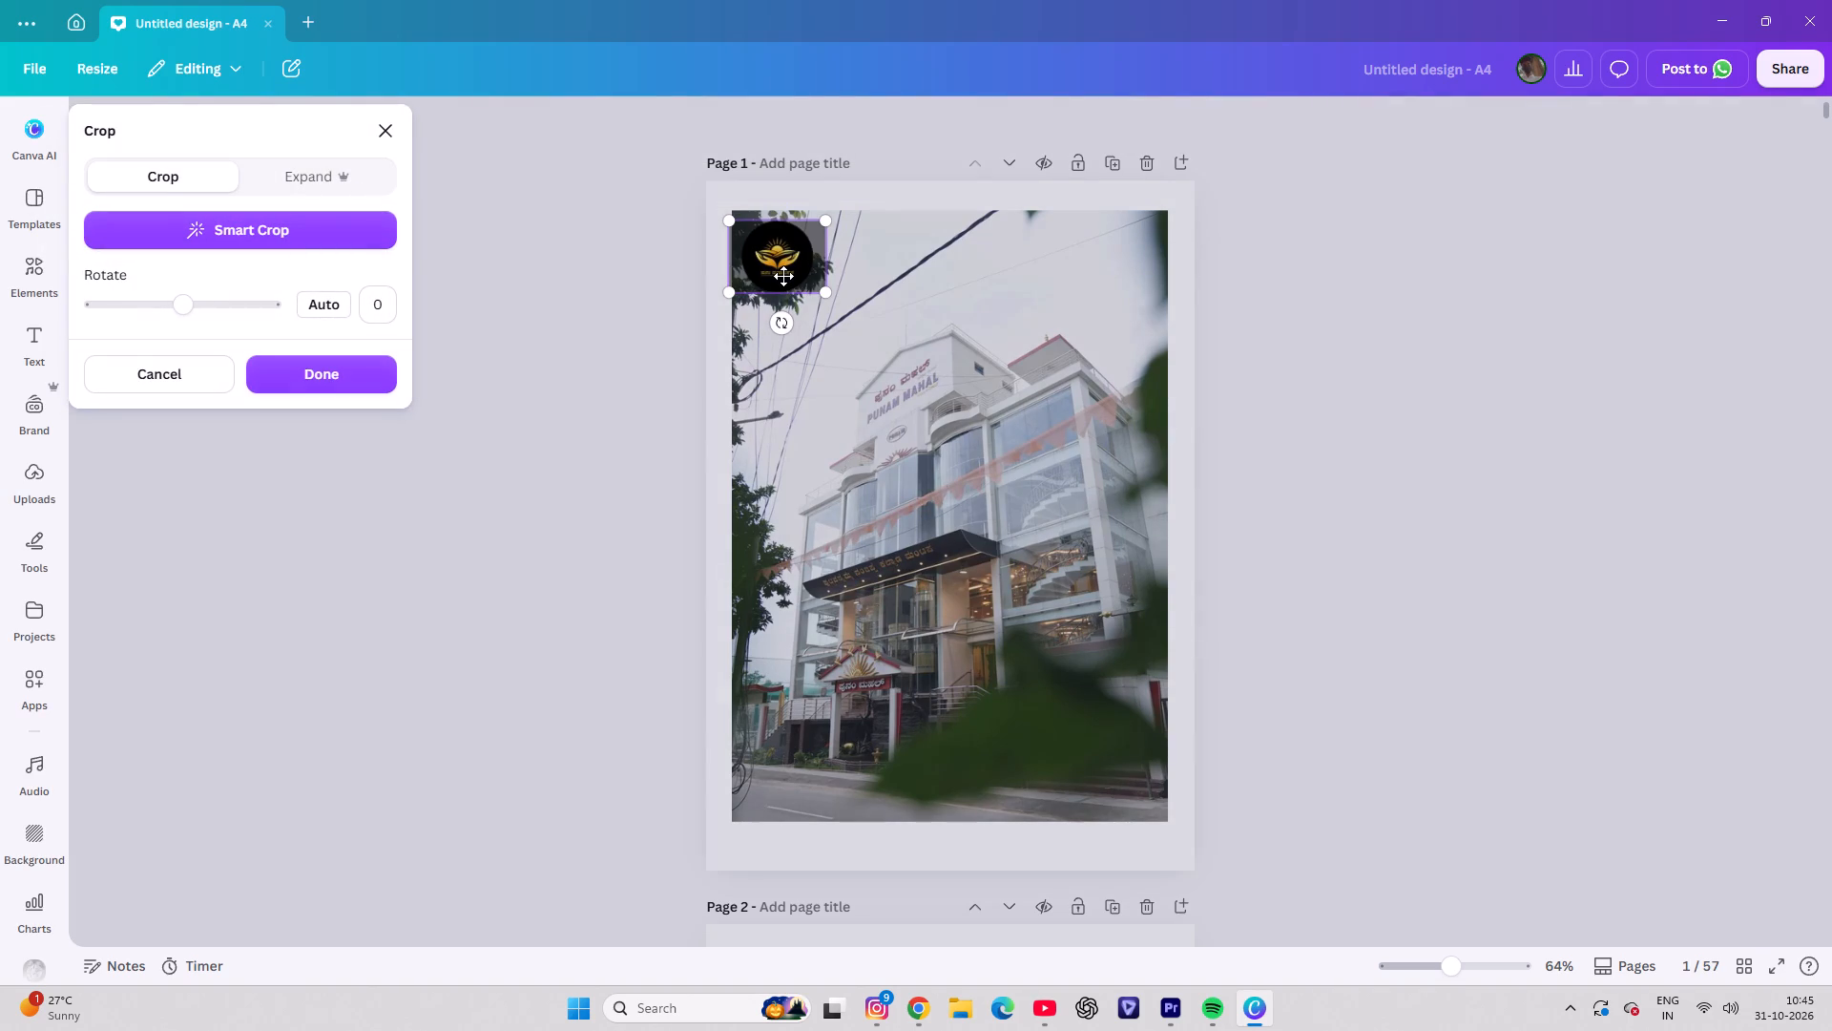
key("Delete")
left_click(771, 271)
key("Delete")
key("Delete")
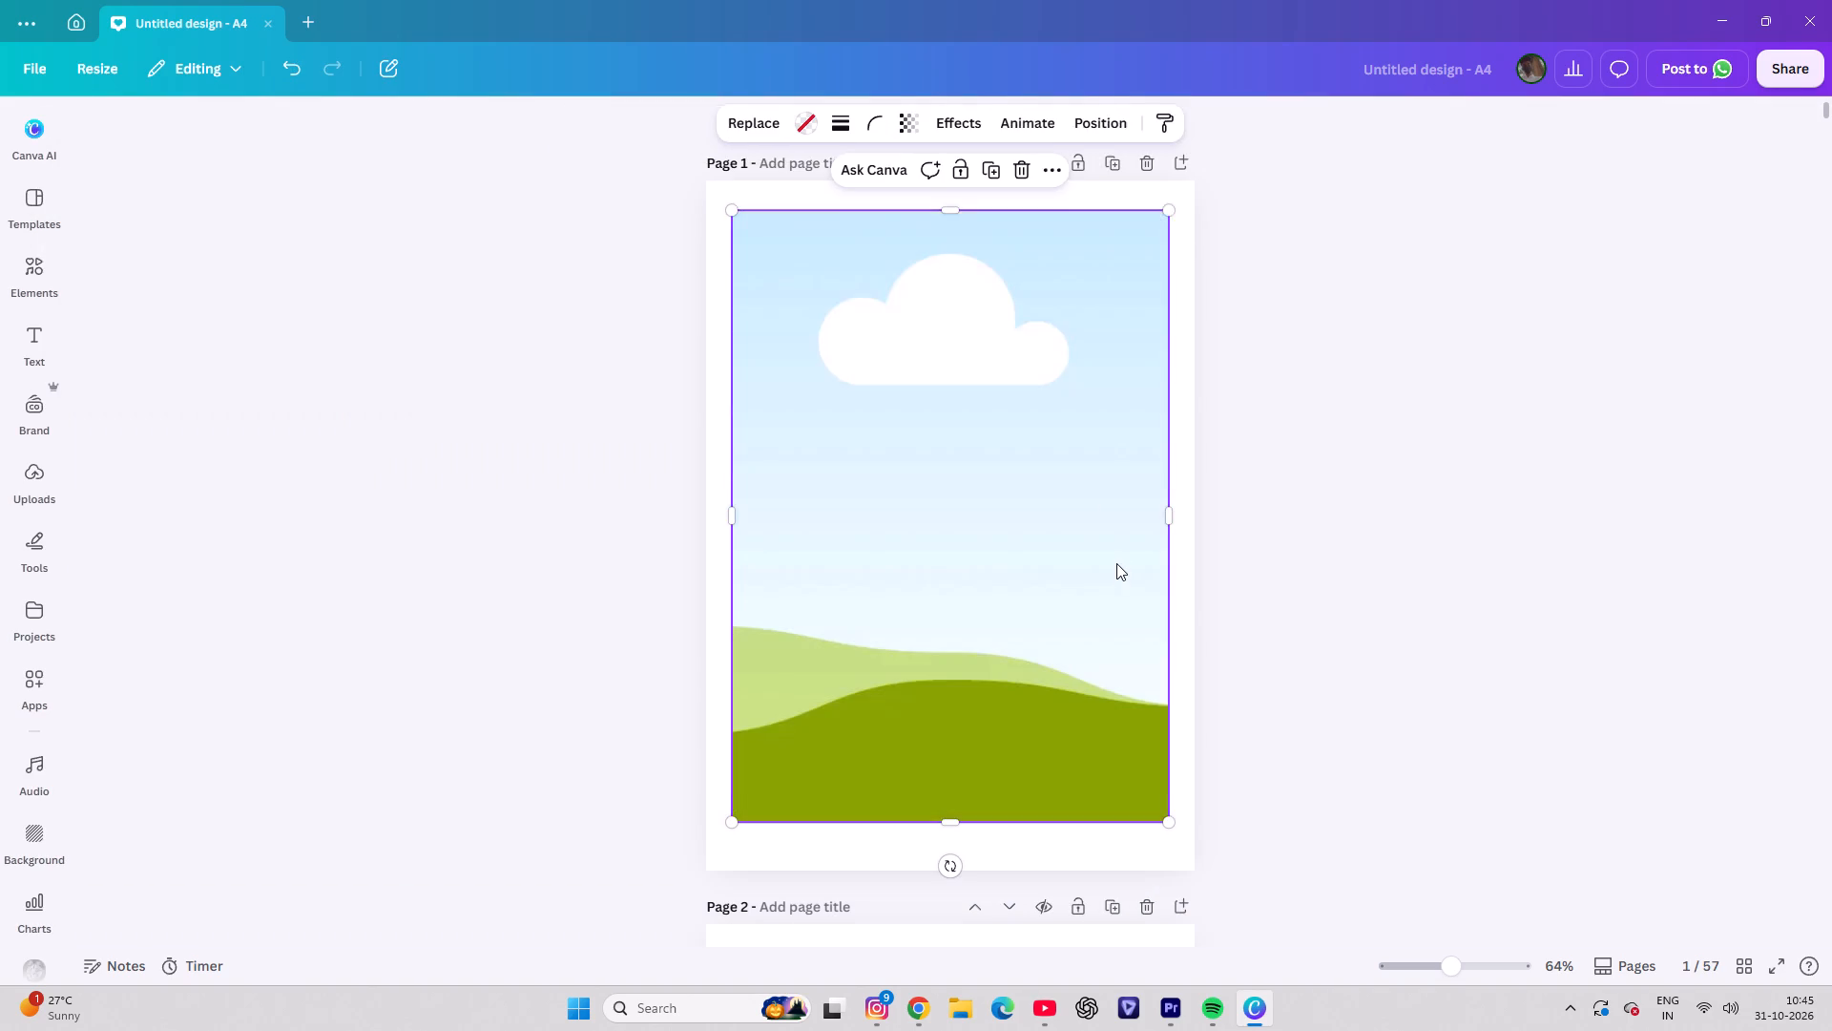
scroll(1115, 569, "down", 1)
key("ctrl+z")
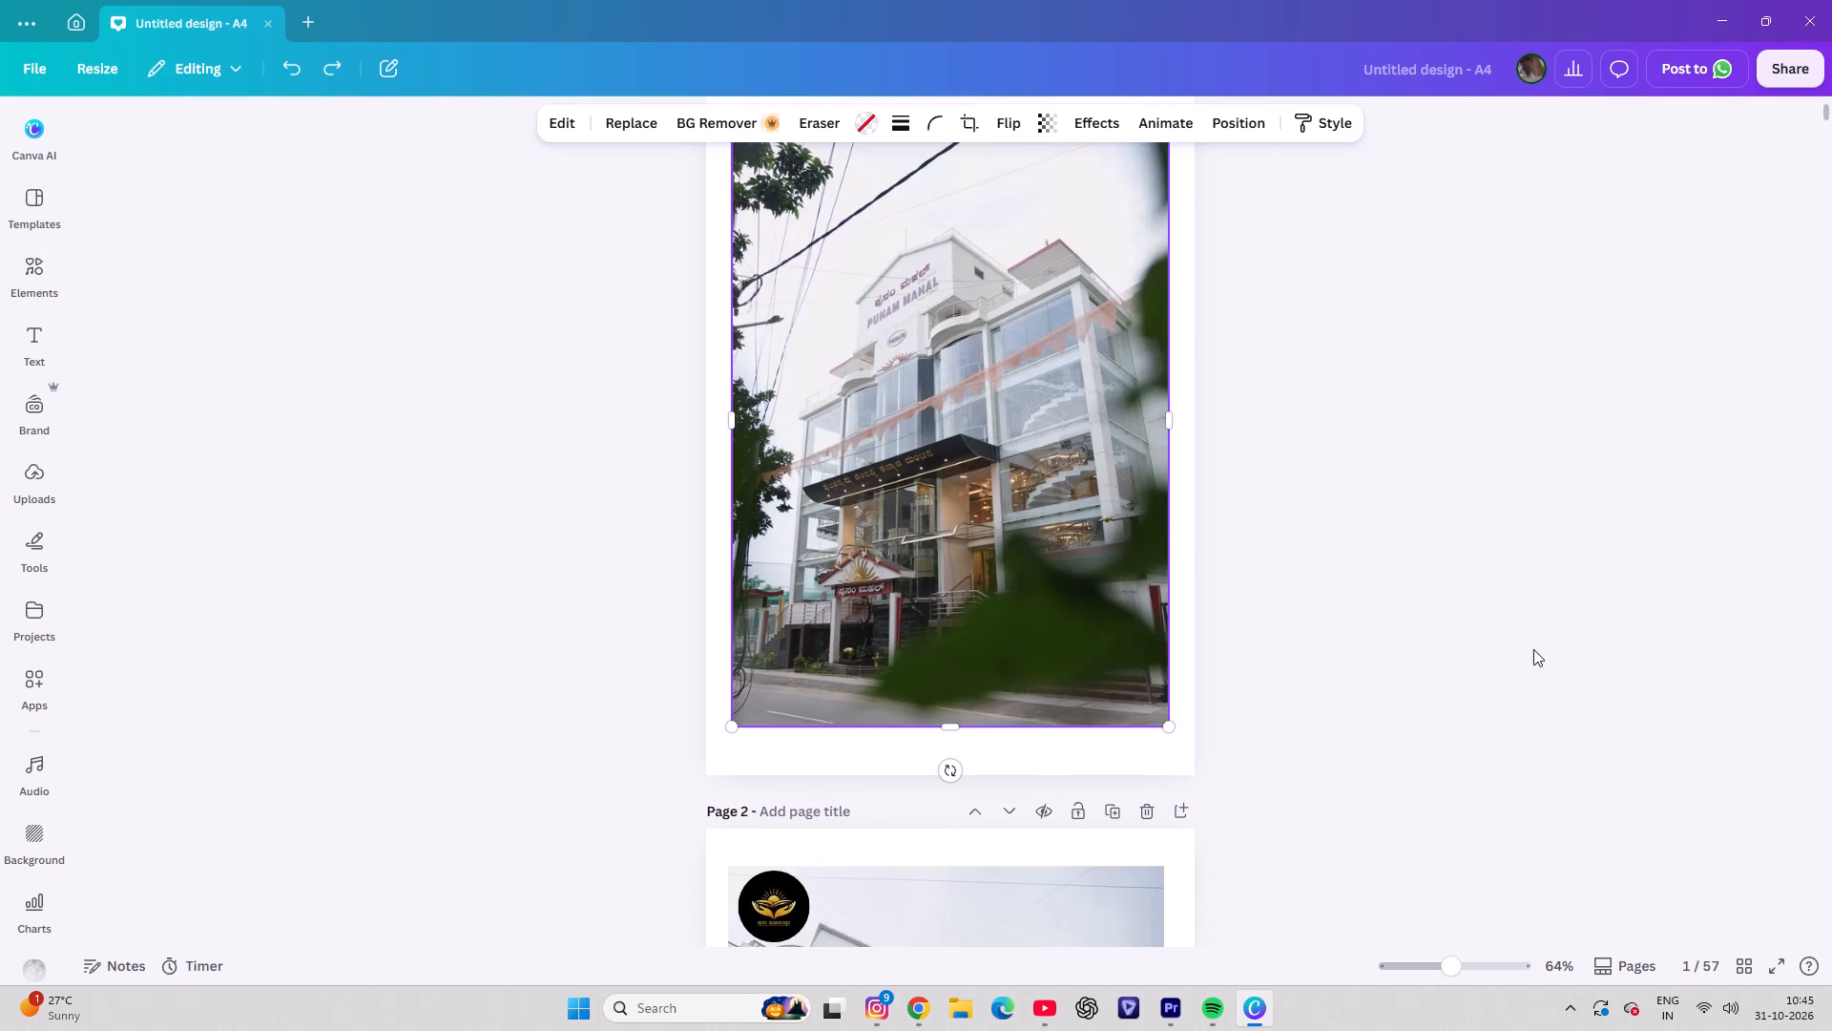
left_click(1533, 649)
Delete the round black-and-gold logo and its empty frame from the photo on page 2.
scroll(1286, 619, "down", 8)
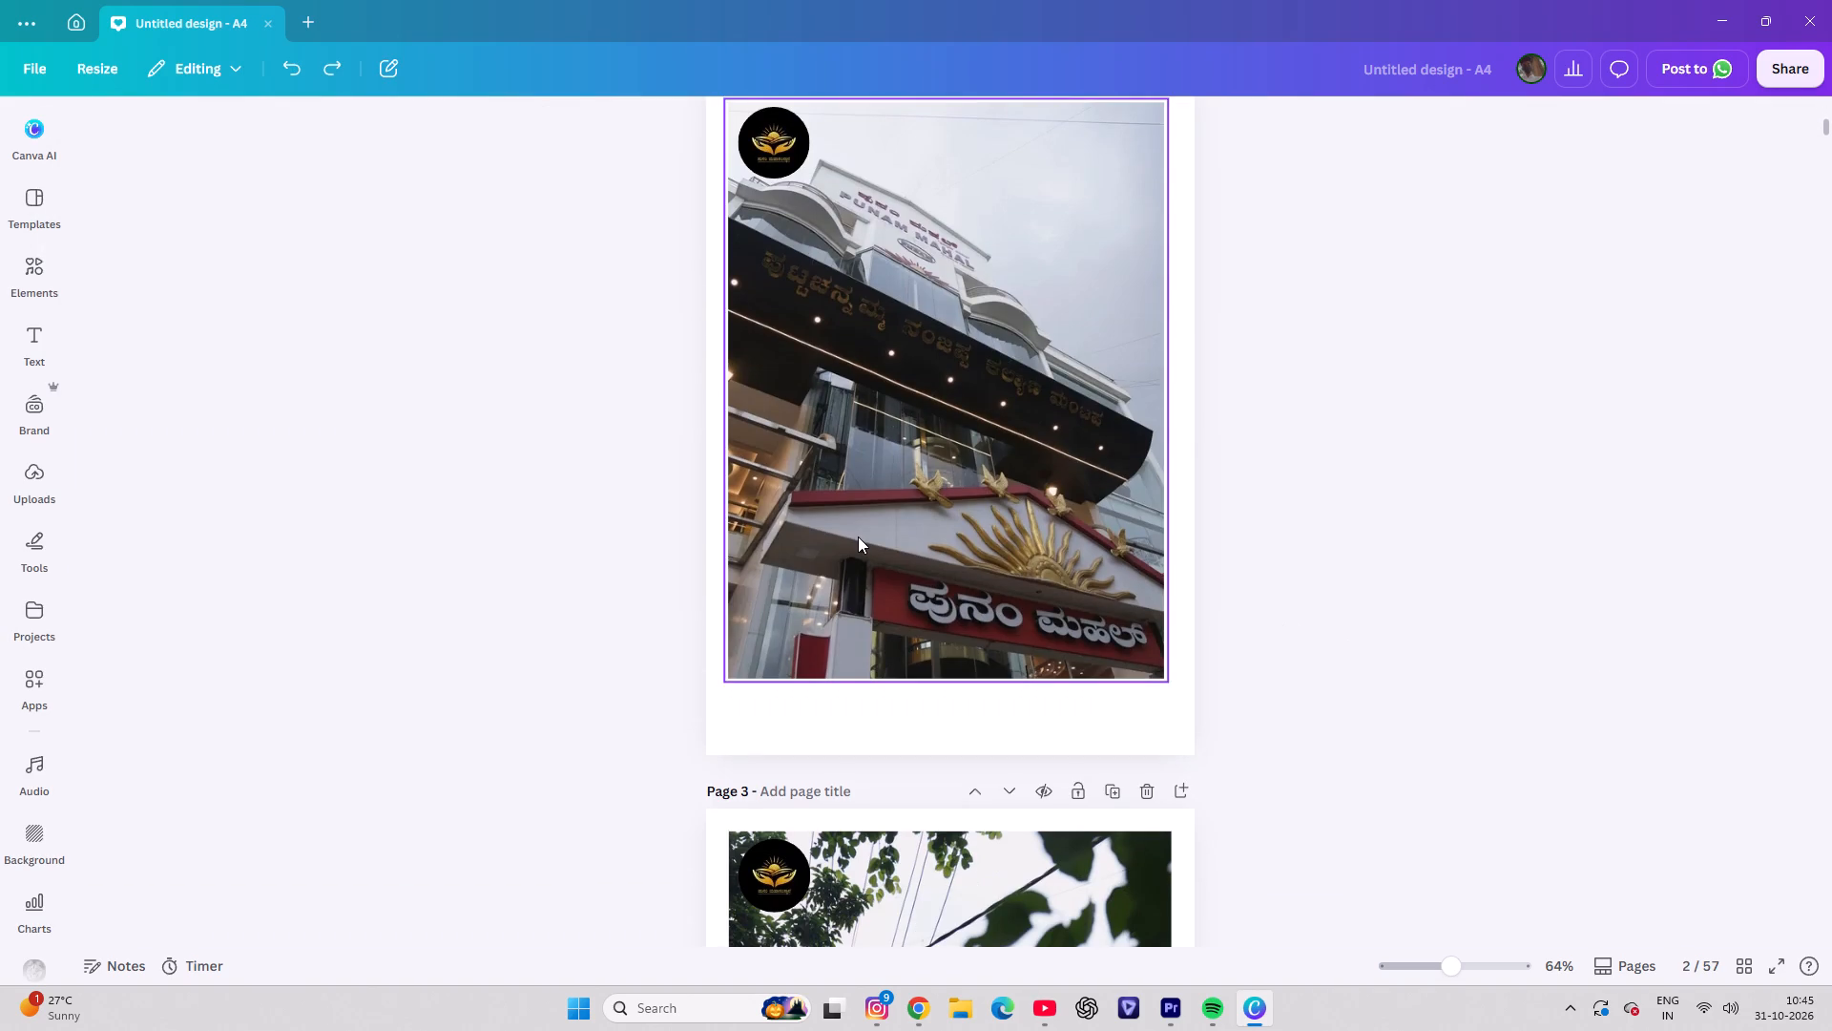
scroll(858, 537, "up", 3)
left_click(762, 417)
key("Delete")
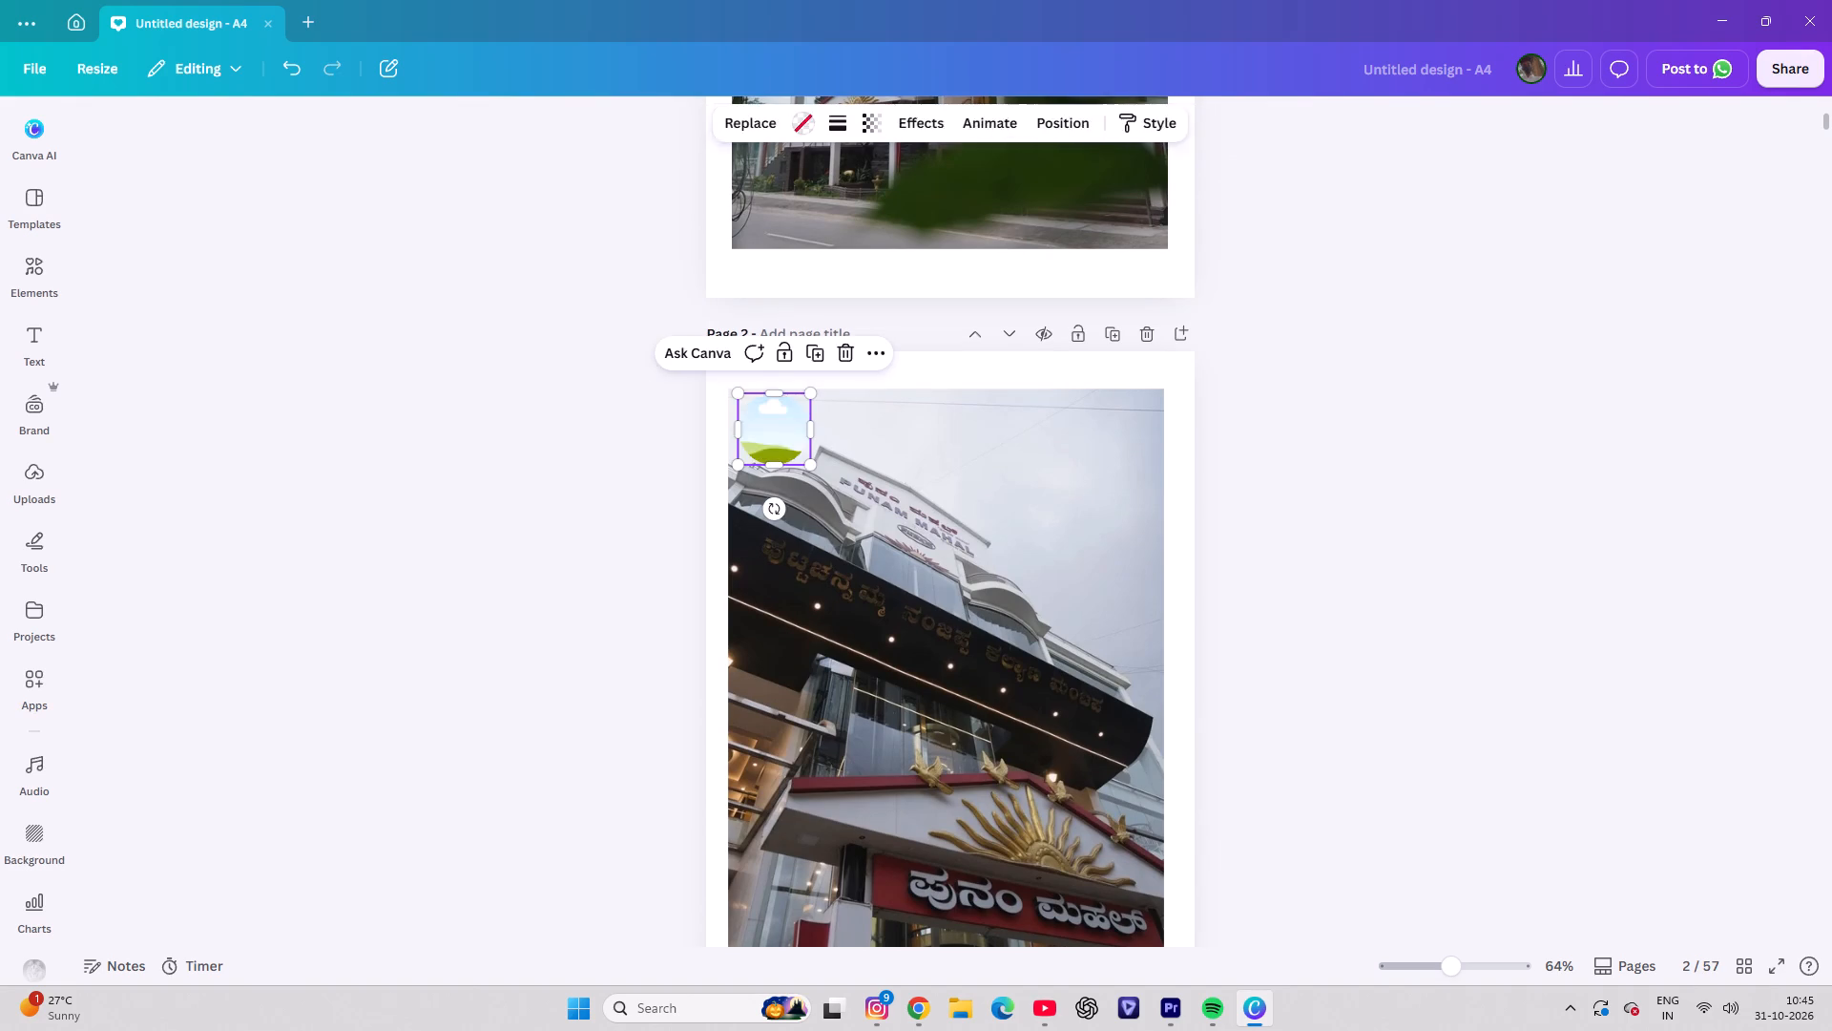
key("Delete")
Delete the round black-and-gold logo and its empty frame from the photo on page 3.
scroll(972, 706, "down", 7)
left_click(766, 501)
key("Delete")
key("Delete")
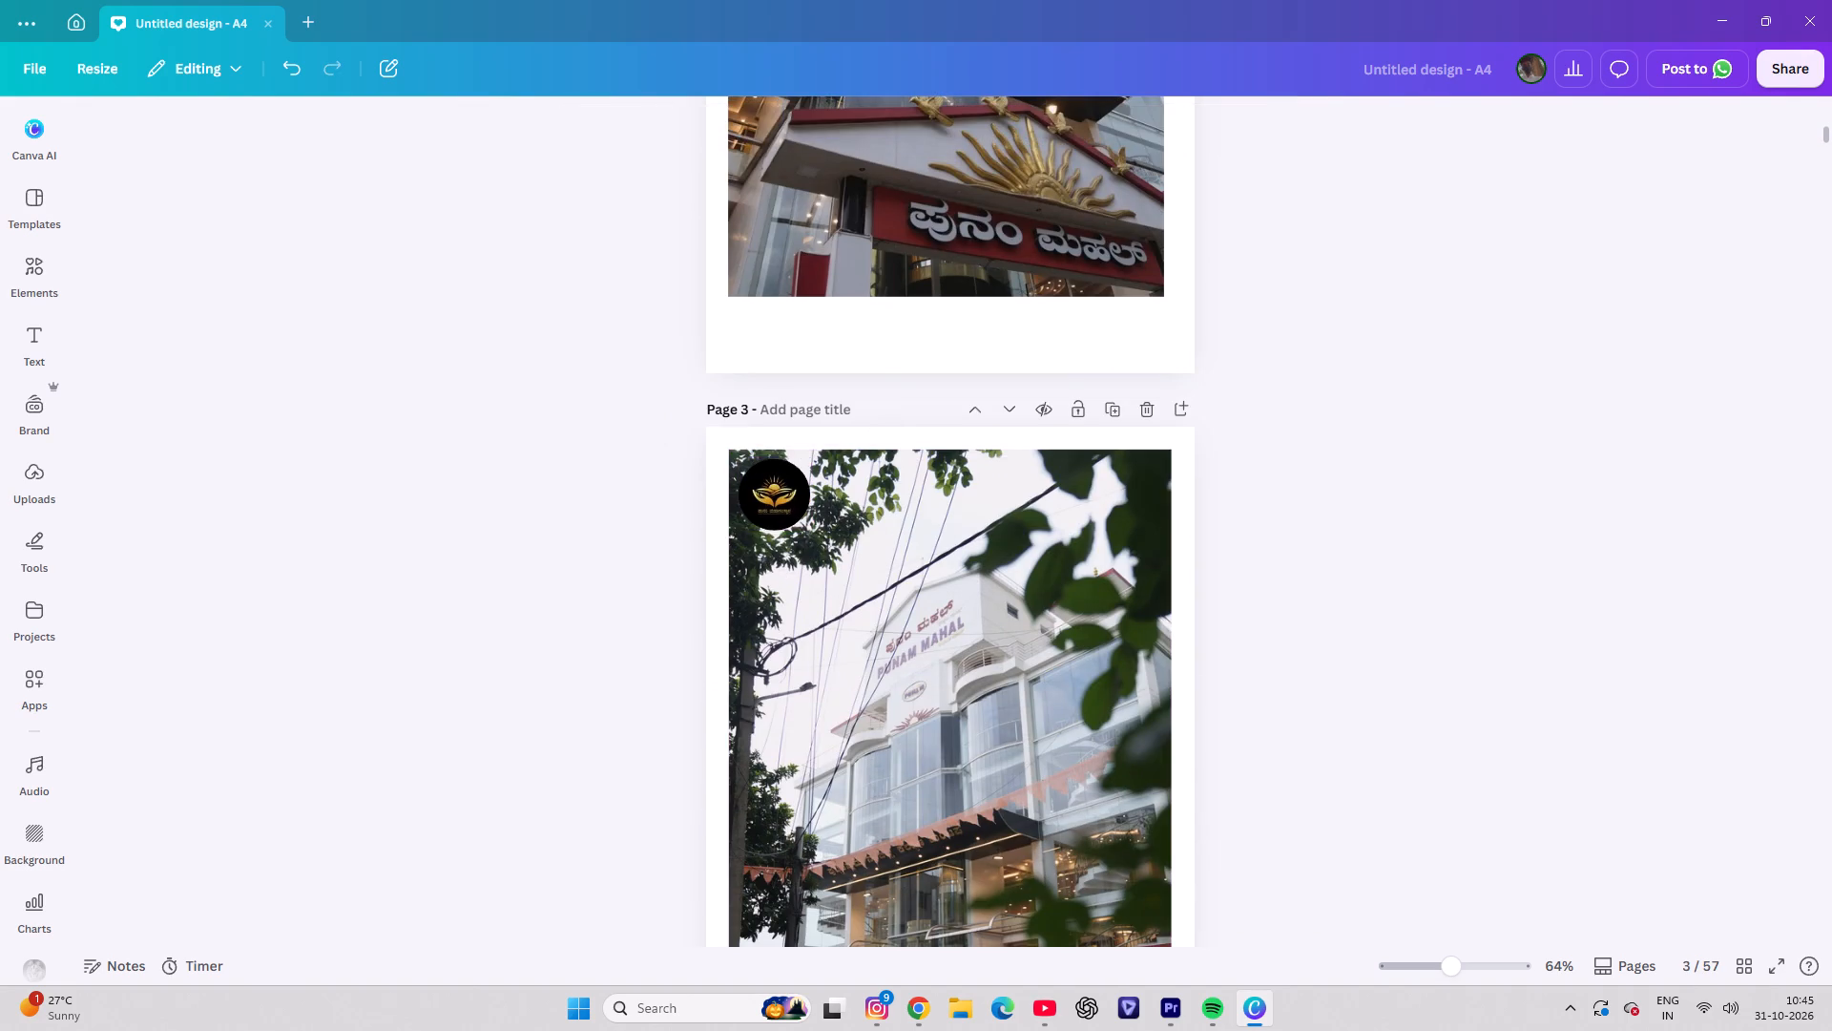
left_click(778, 513)
key("Delete")
key("Delete")
Delete the round black-and-gold logo and its empty frame from the photo on page 4.
scroll(779, 513, "down", 8)
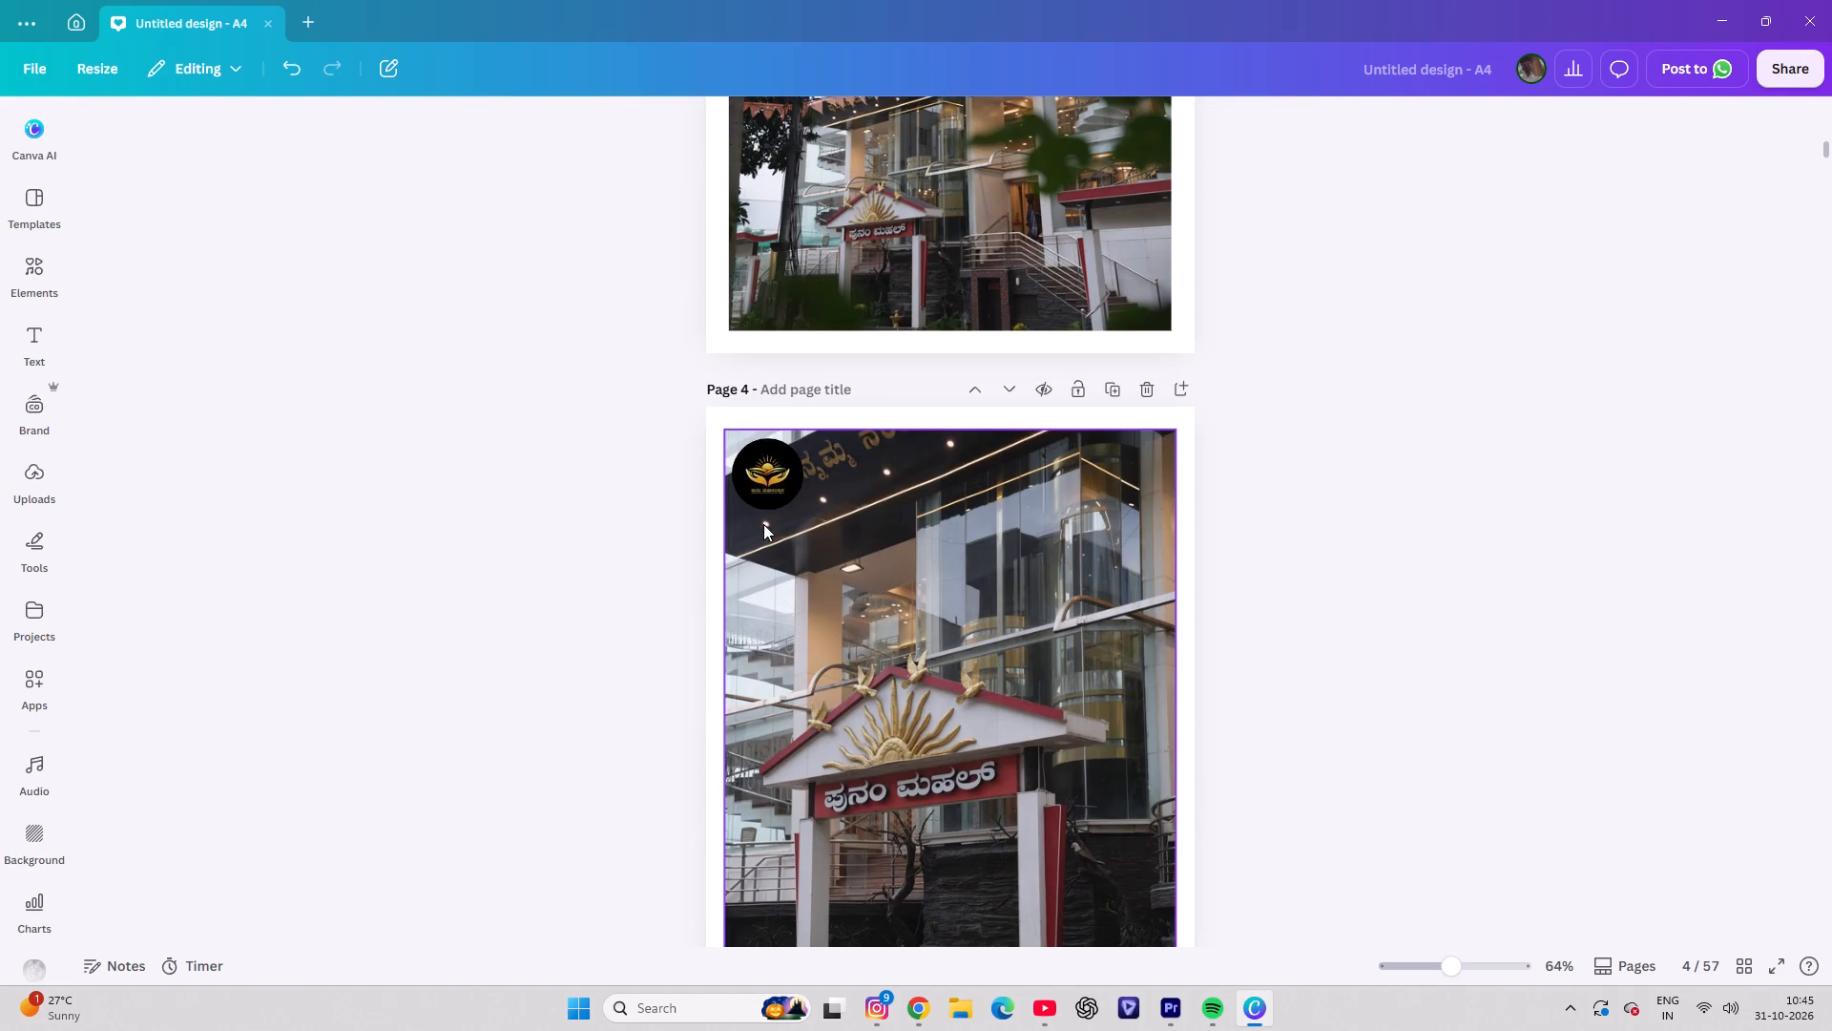
left_click(765, 496)
key("Delete")
key("Delete")
Insert the recently used borderless oval frame on page 3 and move it to the photo's upper-left corner.
scroll(765, 496, "up", 1)
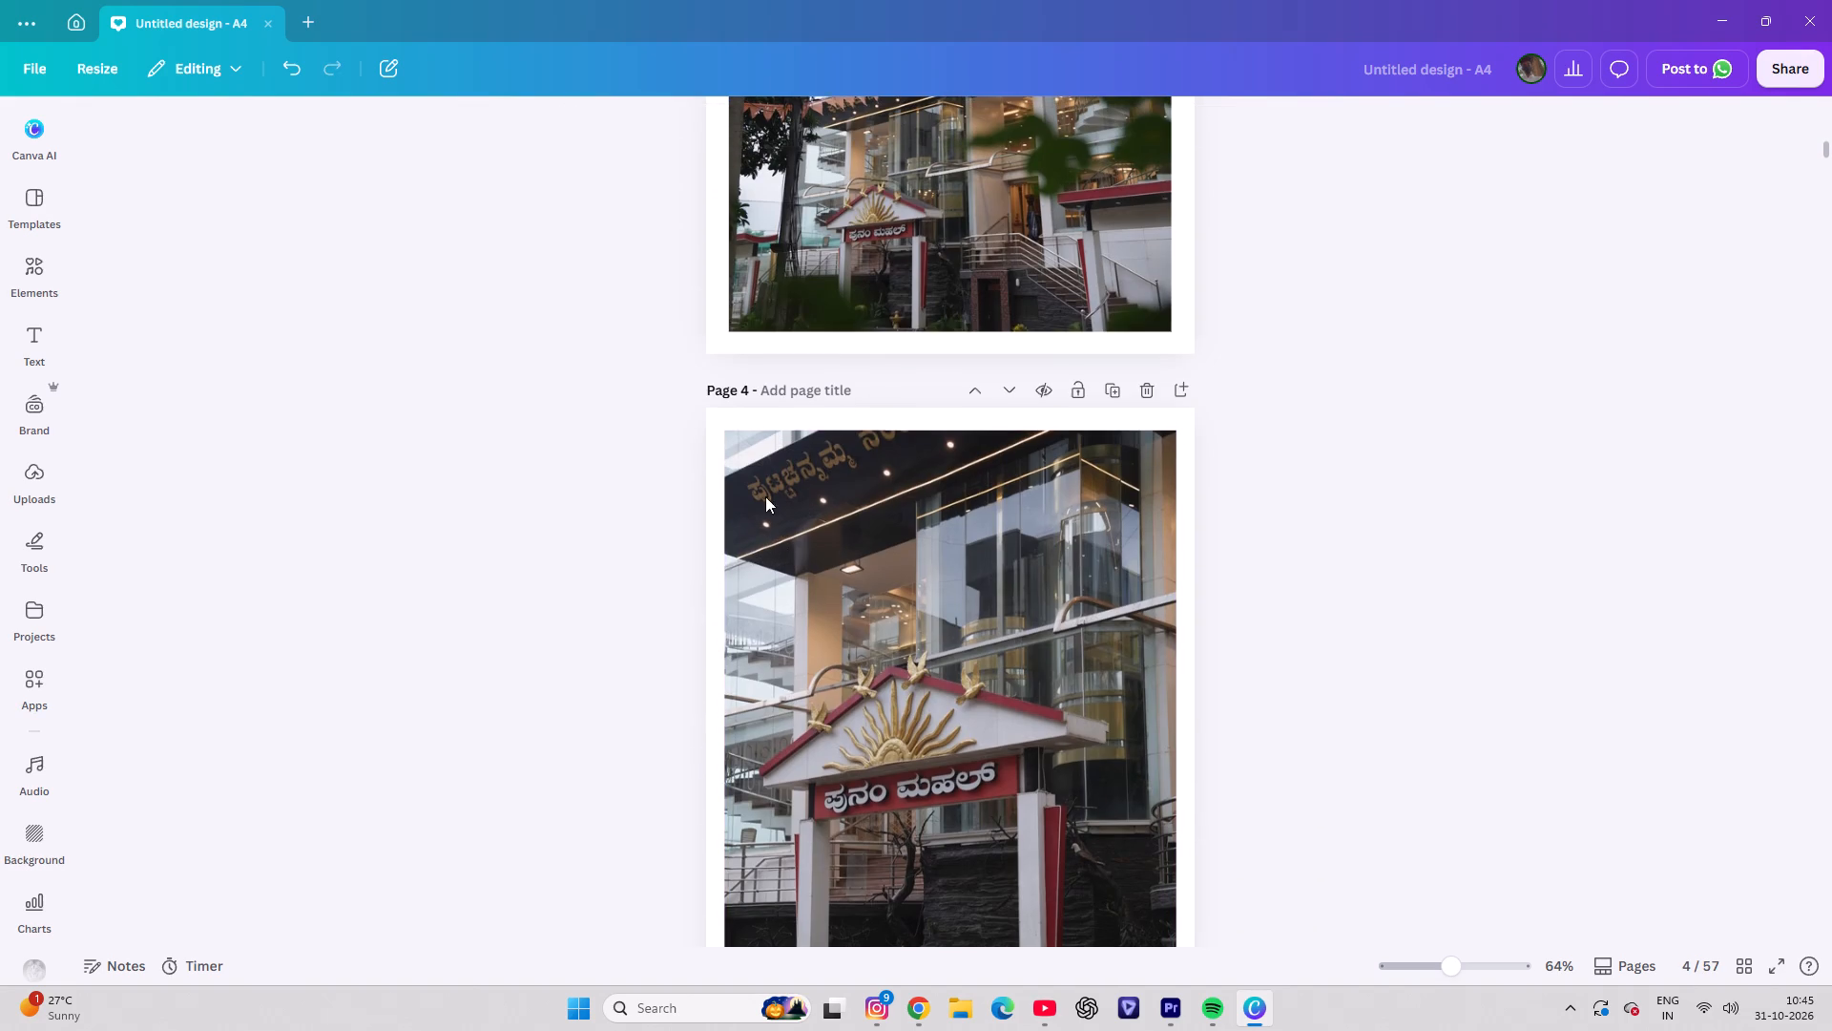
scroll(765, 496, "up", 3)
left_click(39, 279)
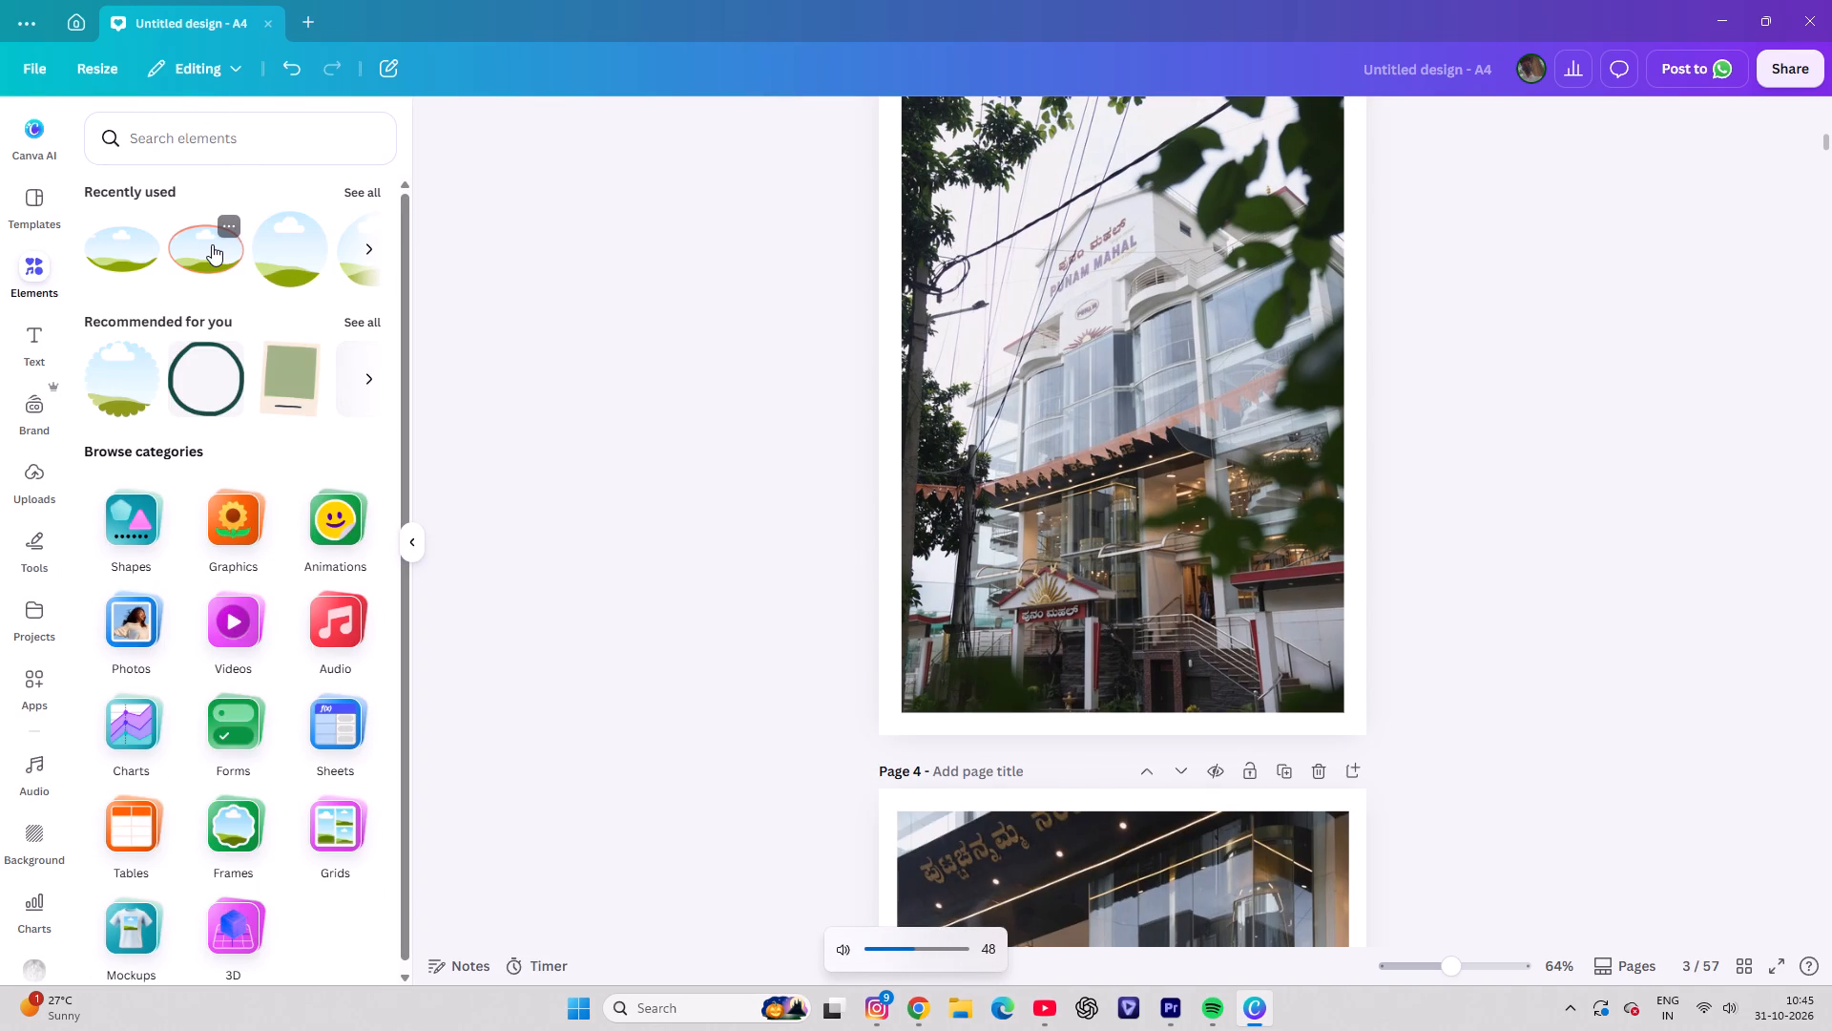
left_click(106, 250)
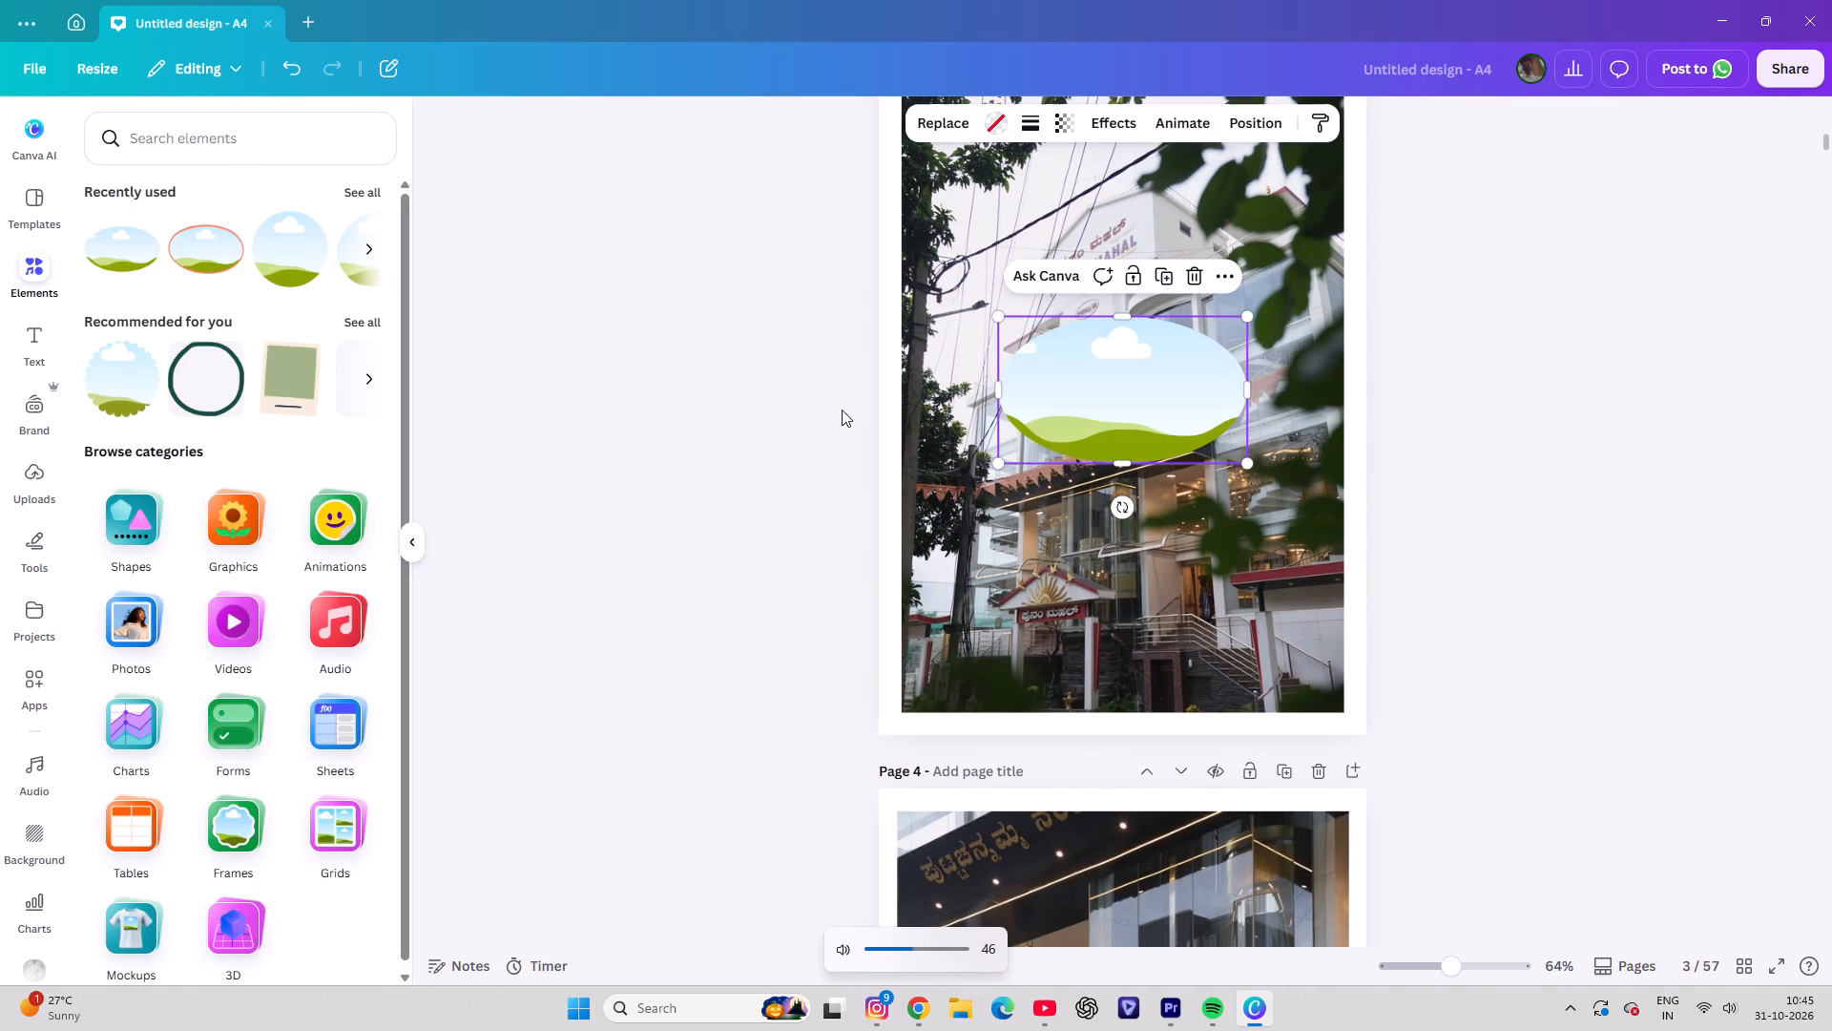
scroll(1041, 442, "up", 7)
scroll(1051, 465, "down", 5)
left_click_drag(1117, 566, 1061, 222)
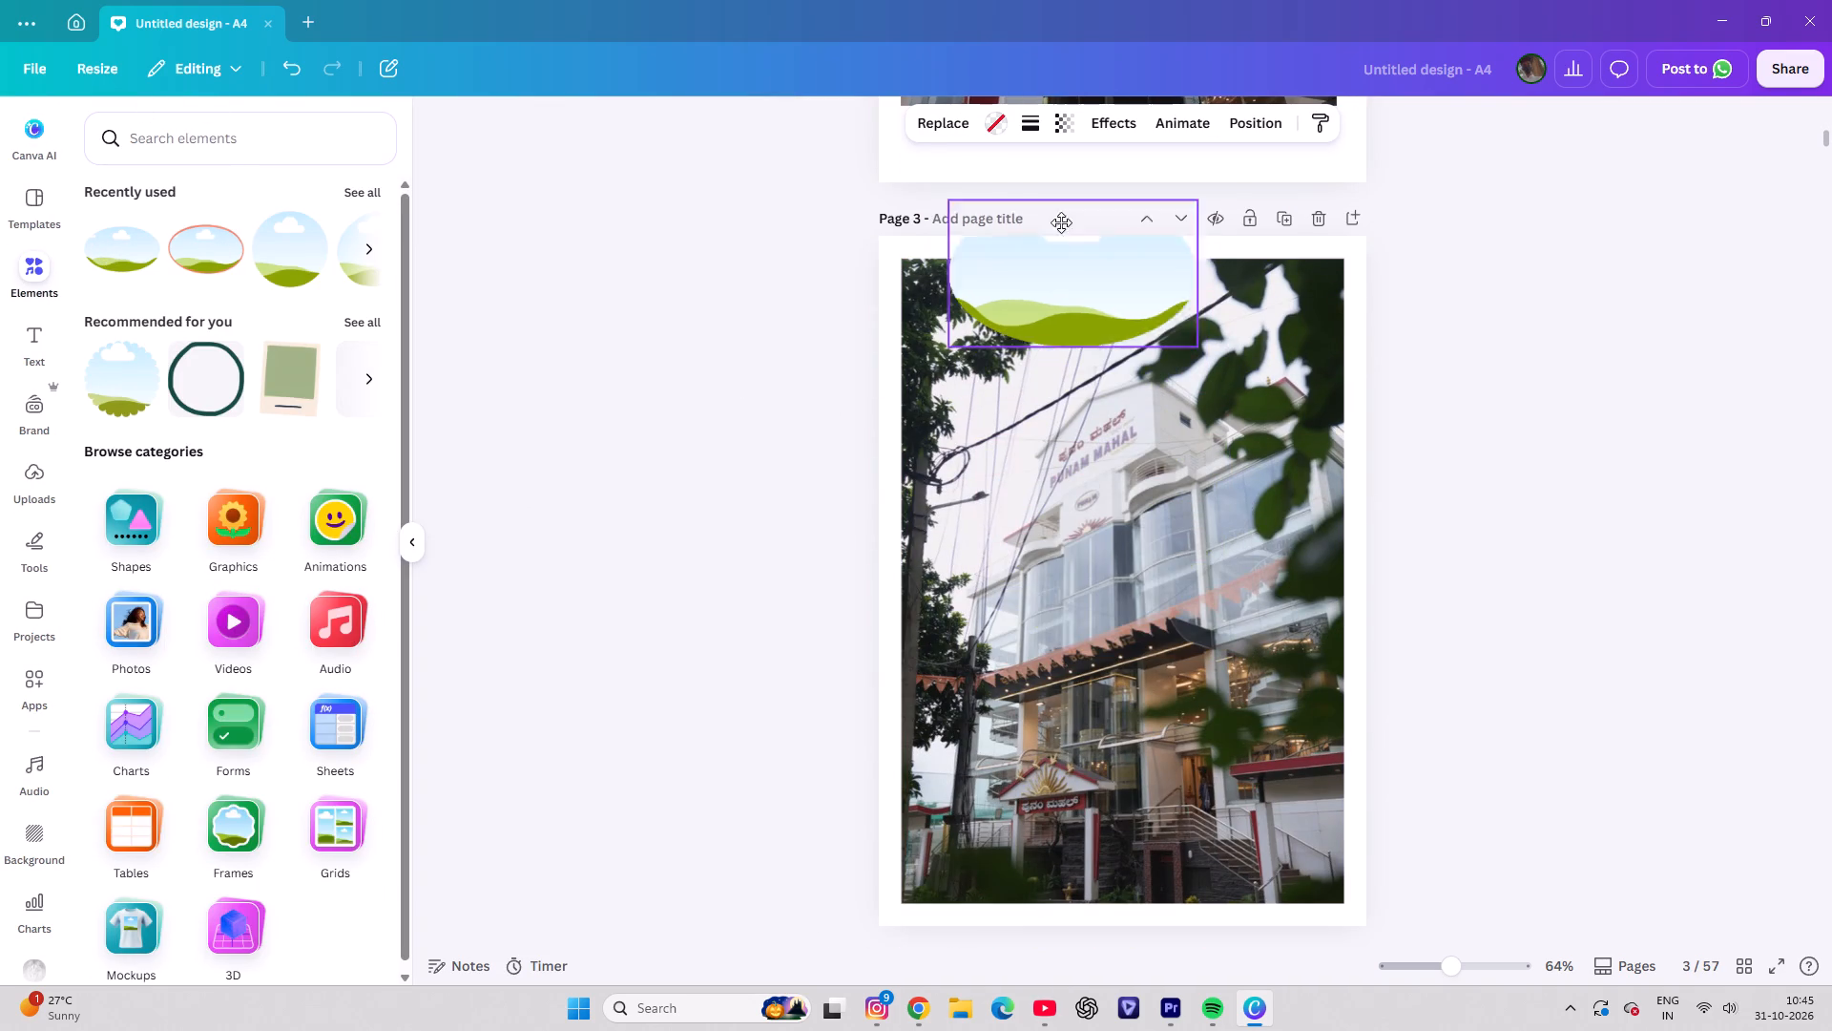
left_click_drag(1061, 222, 1021, 318)
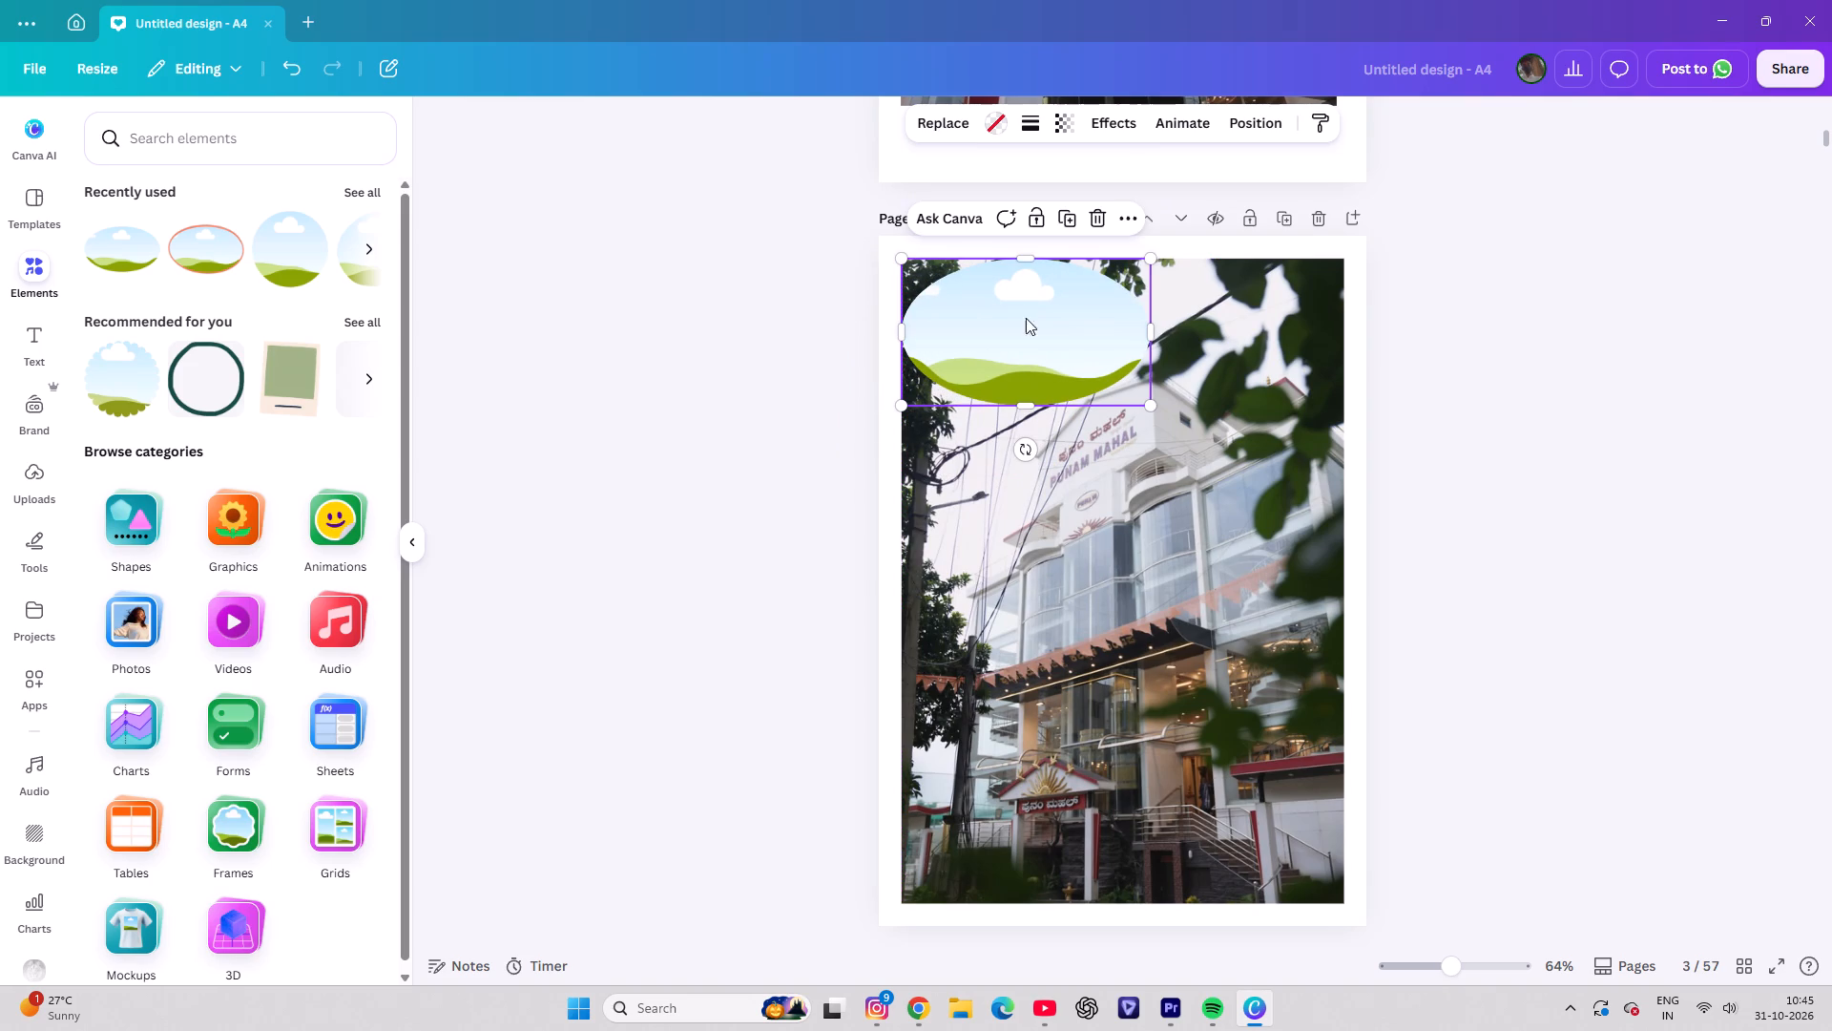
Shrink the oval frame on page 3 to logo size and position it just inside the photo's upper-left corner.
left_click_drag(1148, 255, 968, 353)
scroll(980, 419, "up", 7)
scroll(984, 474, "down", 4)
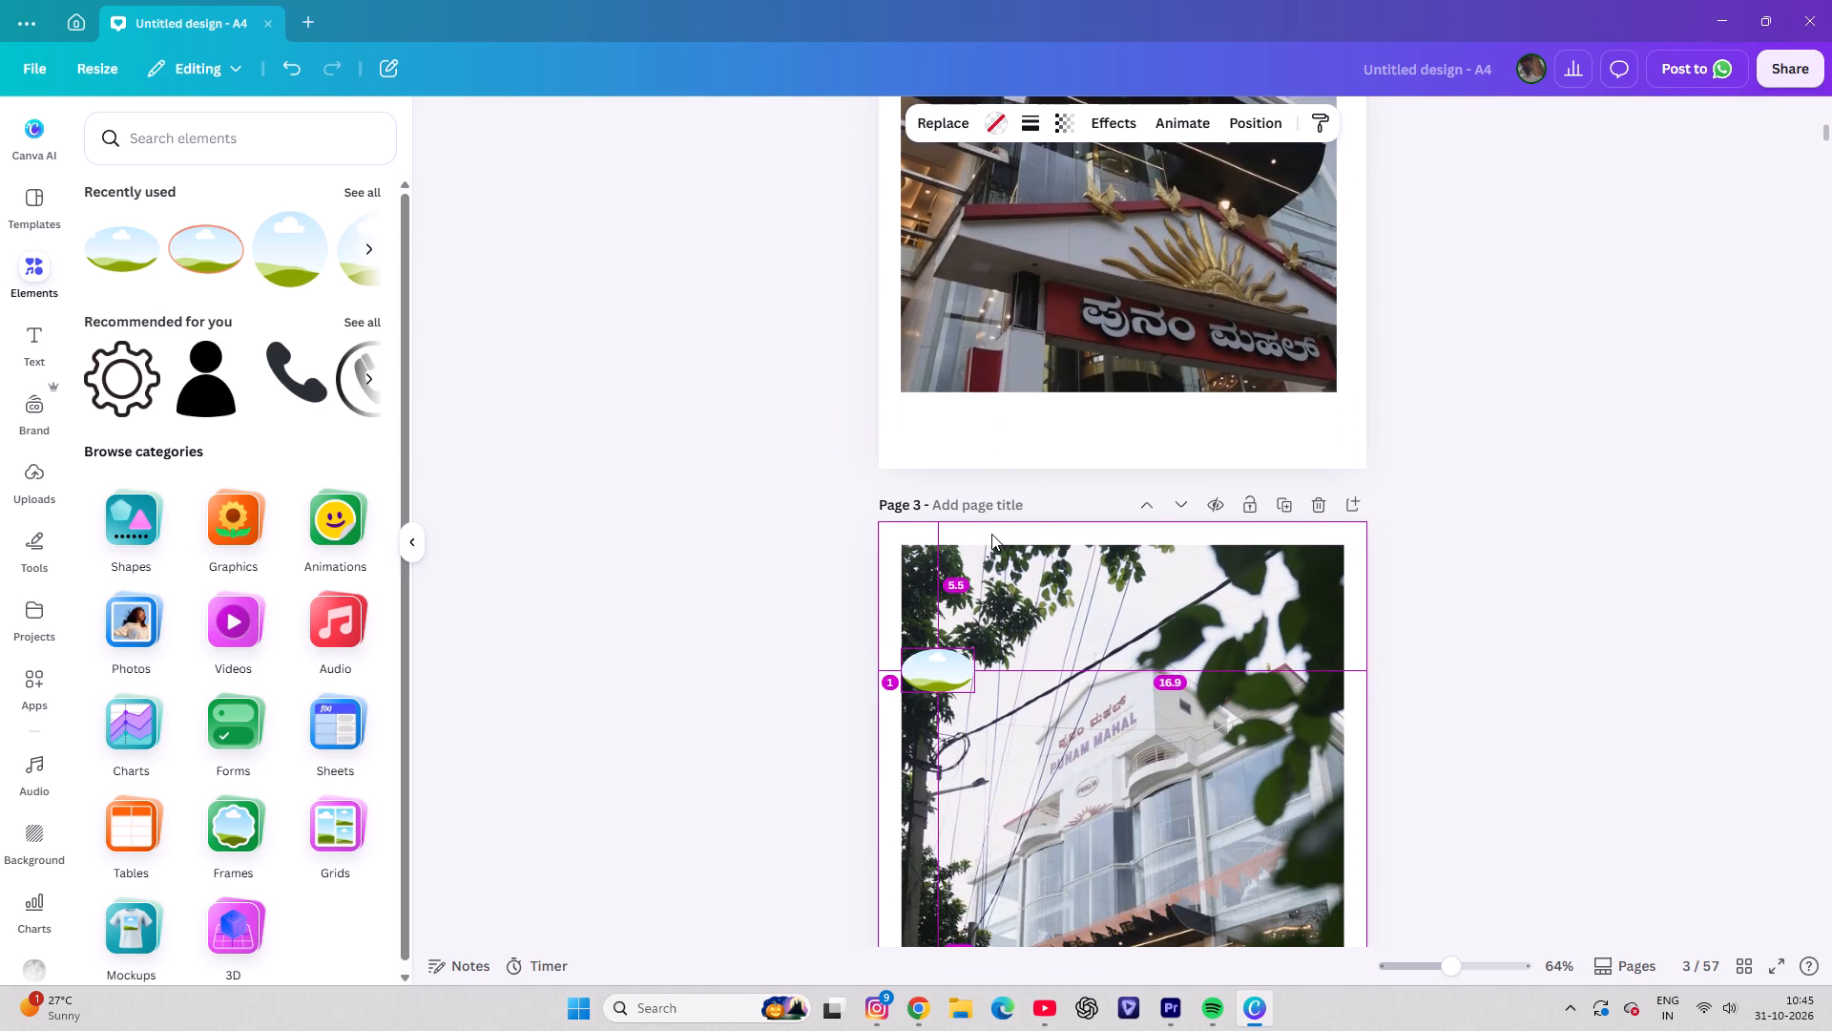
scroll(991, 534, "up", 3, "alt")
scroll(991, 534, "down", 2, "alt")
scroll(1027, 637, "up", 4, "ctrl")
scroll(991, 717, "down", 5)
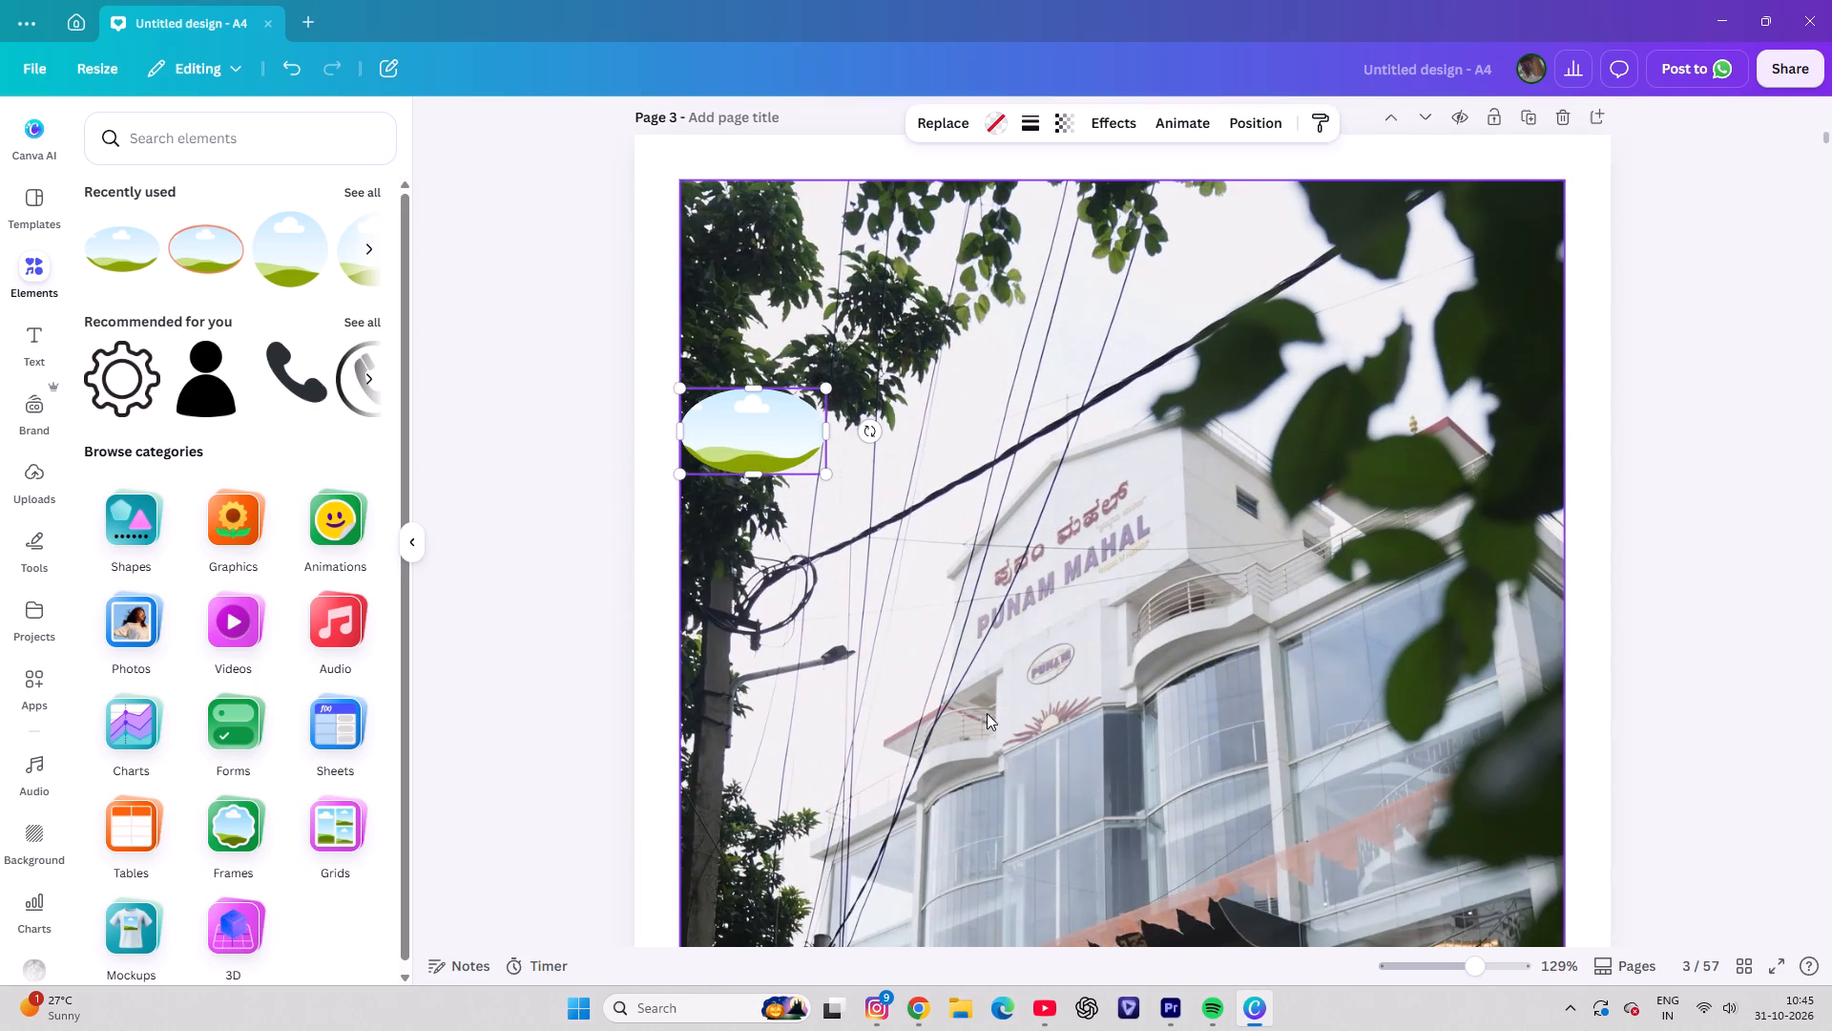
scroll(968, 690, "up", 1)
left_click_drag(771, 520, 801, 346)
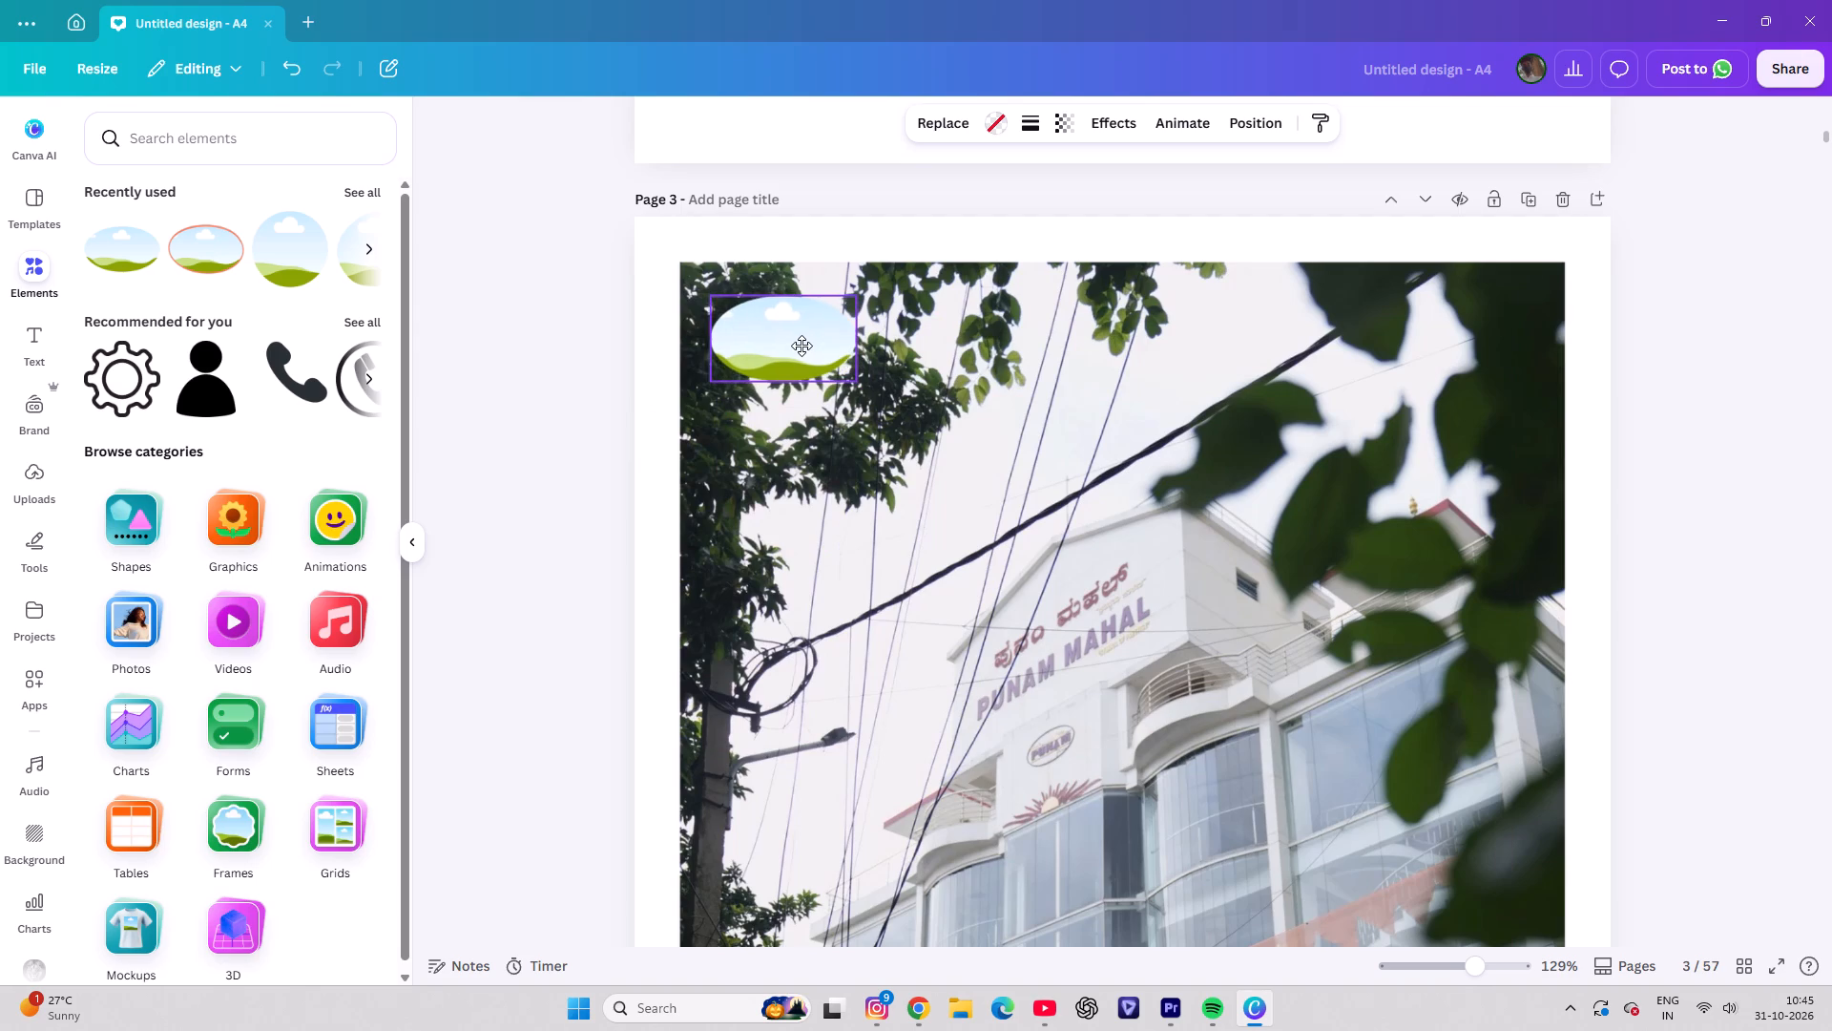
left_click_drag(801, 346, 800, 340)
left_click(497, 438)
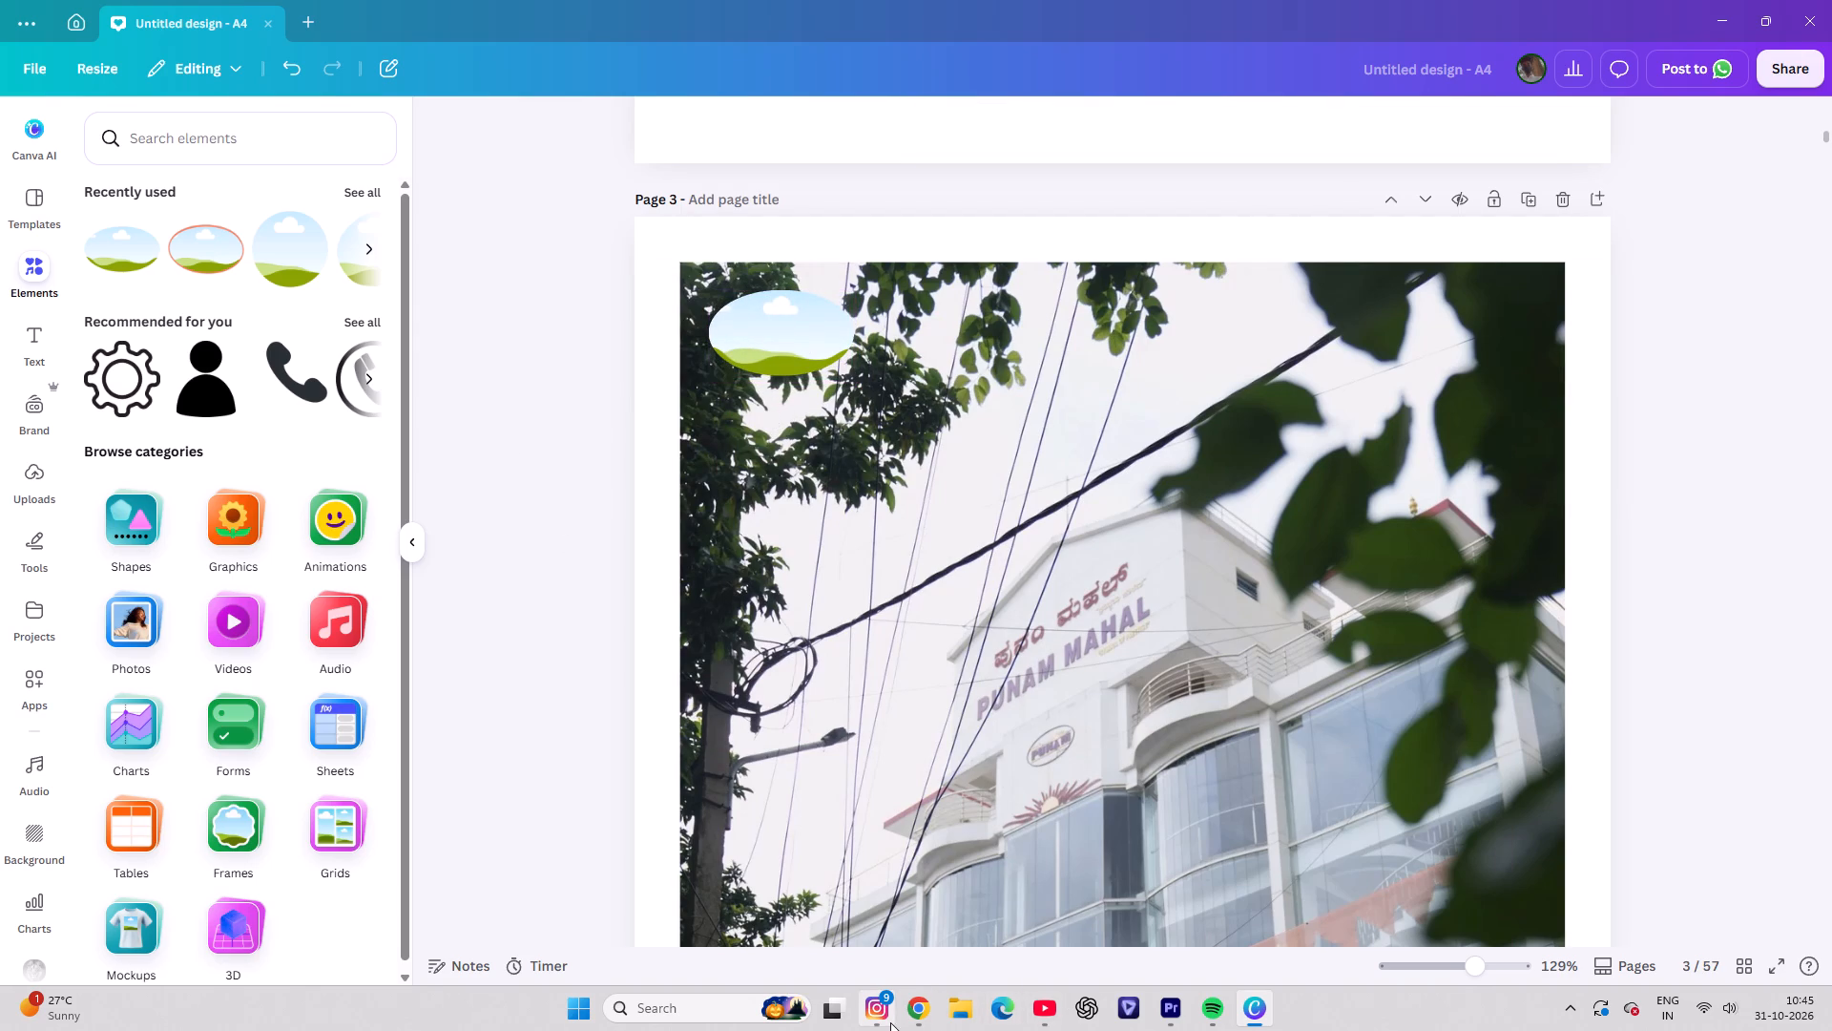
Switch to File Explorer and show the Downloads folder.
left_click(953, 1007)
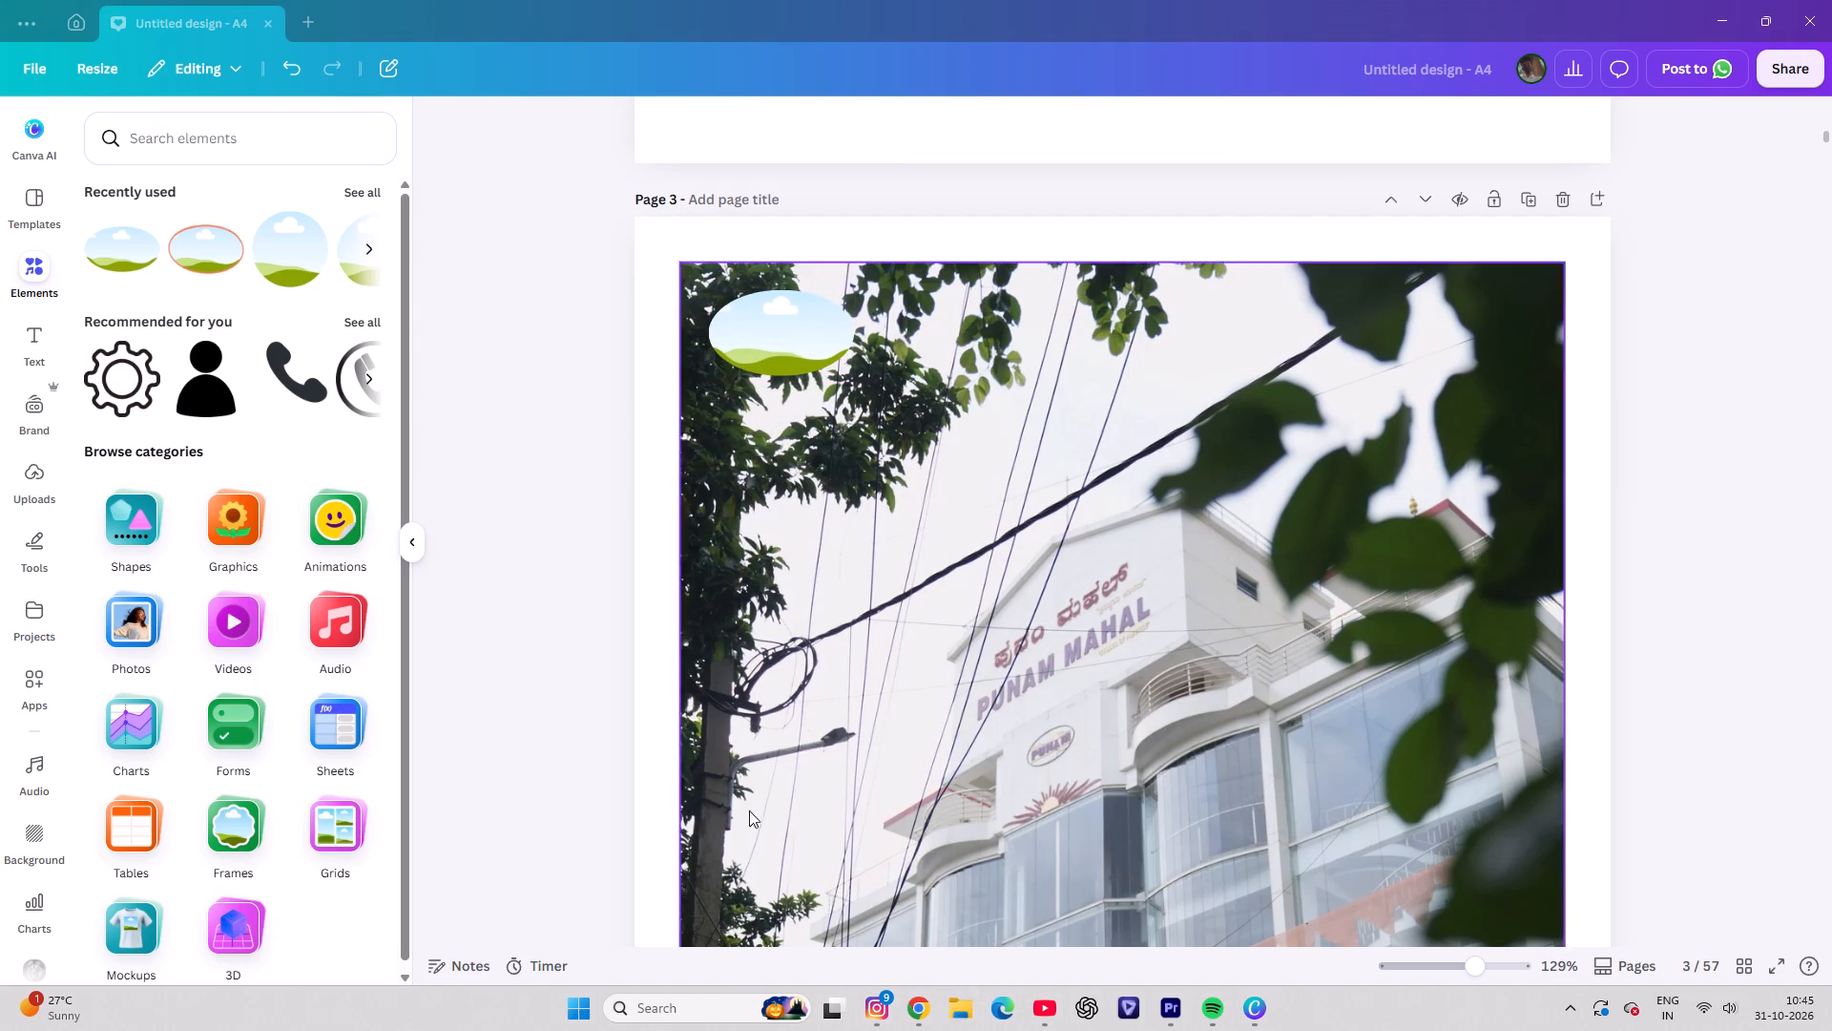
left_click(92, 262)
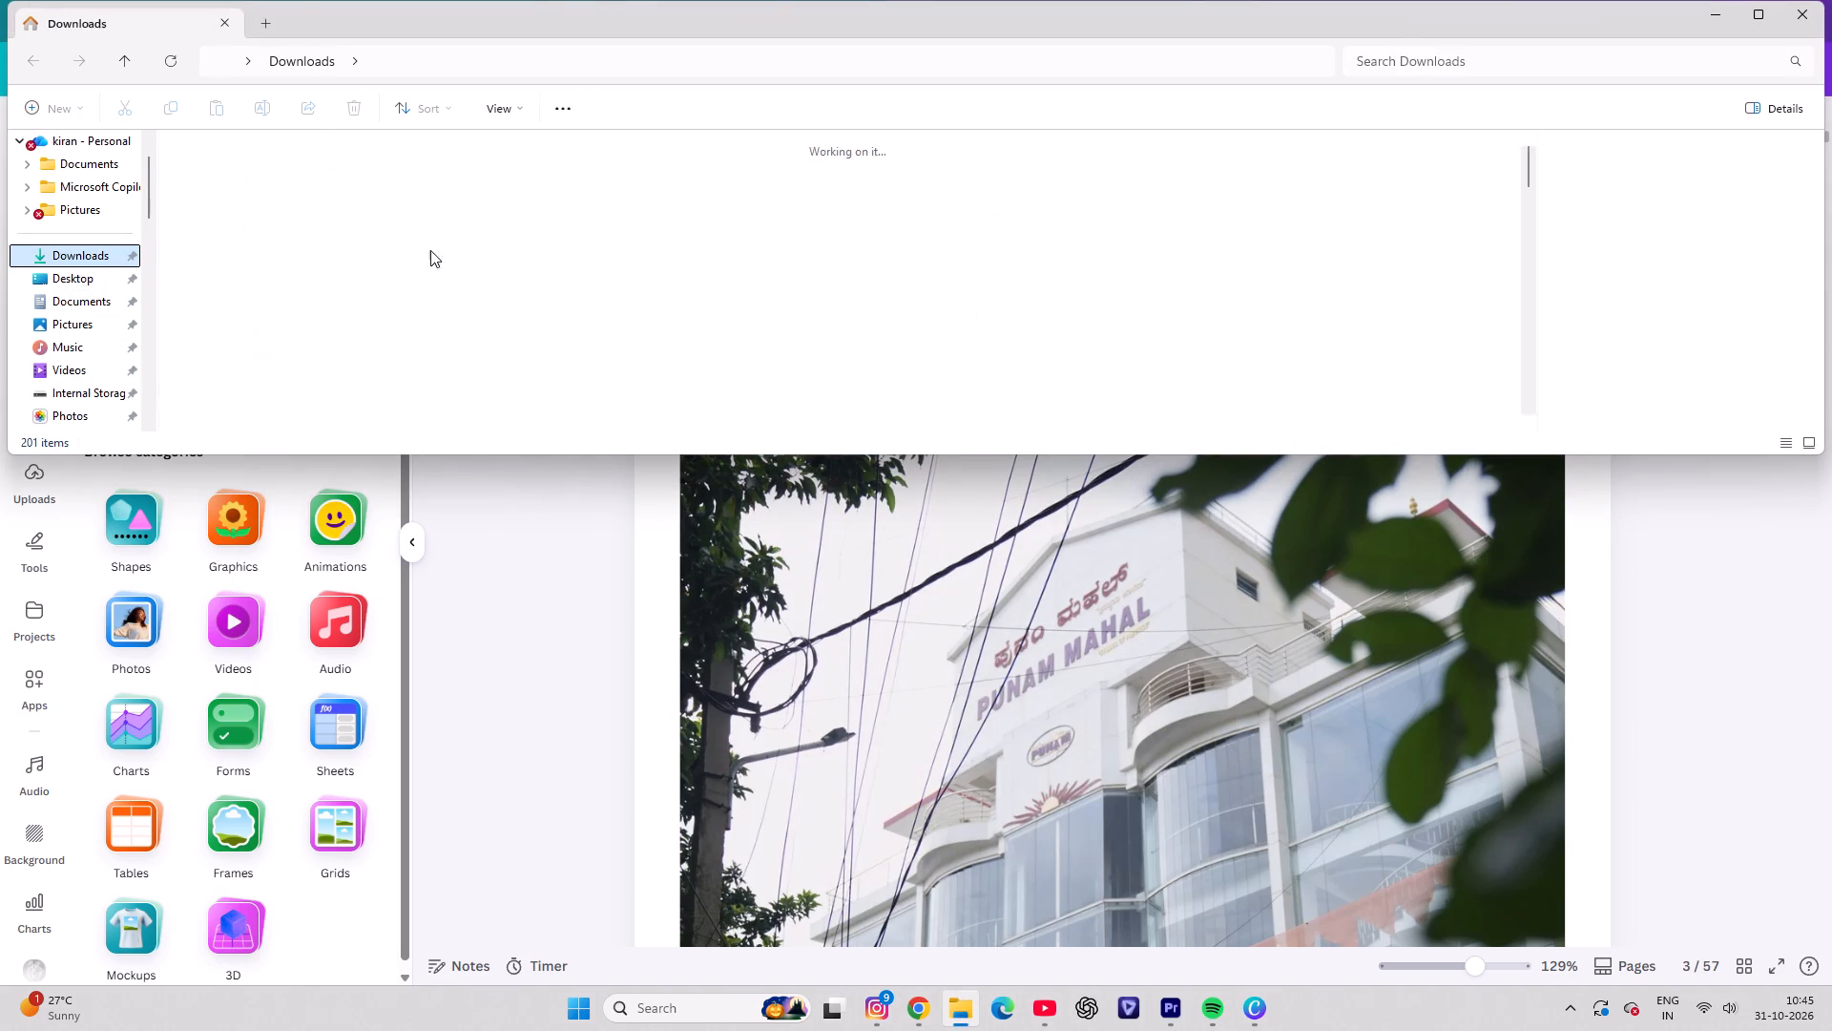
left_click_drag(576, 0, 560, 0)
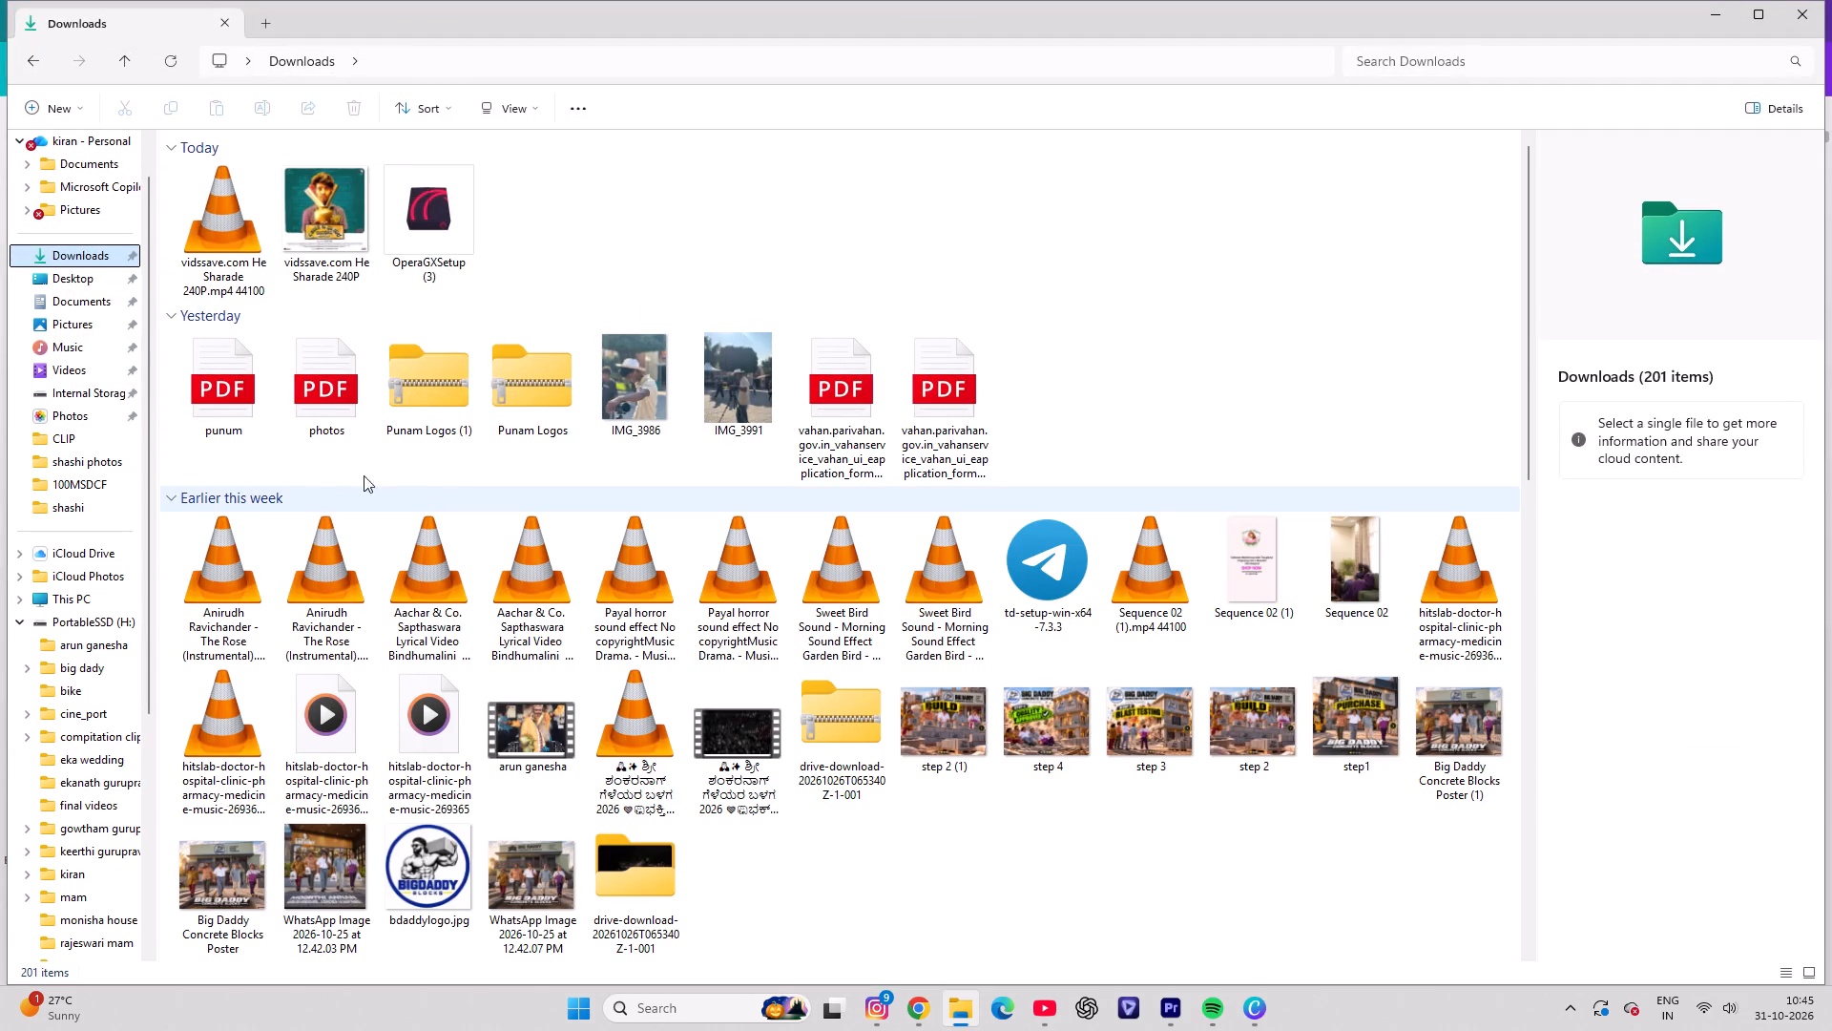
left_click(449, 462)
Open the punum PDF just once in Microsoft Edge, look through its first pages, and close it.
double_click(233, 392)
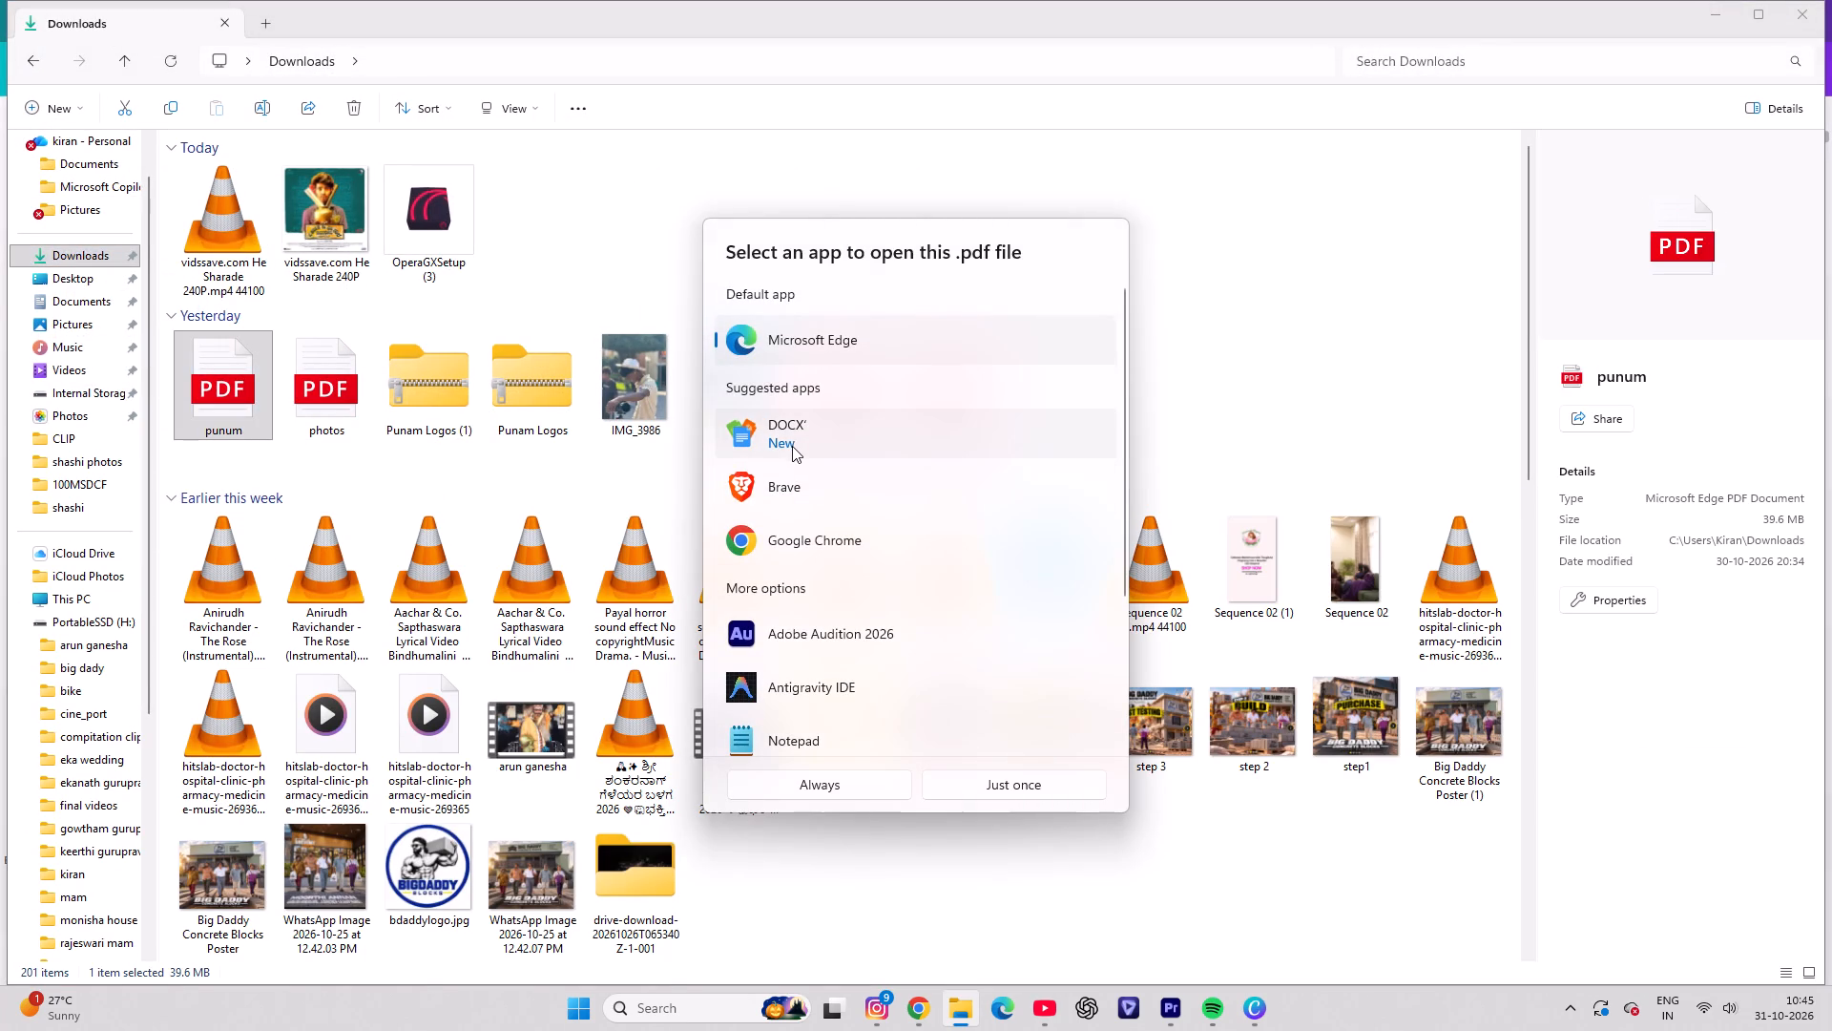
left_click(971, 789)
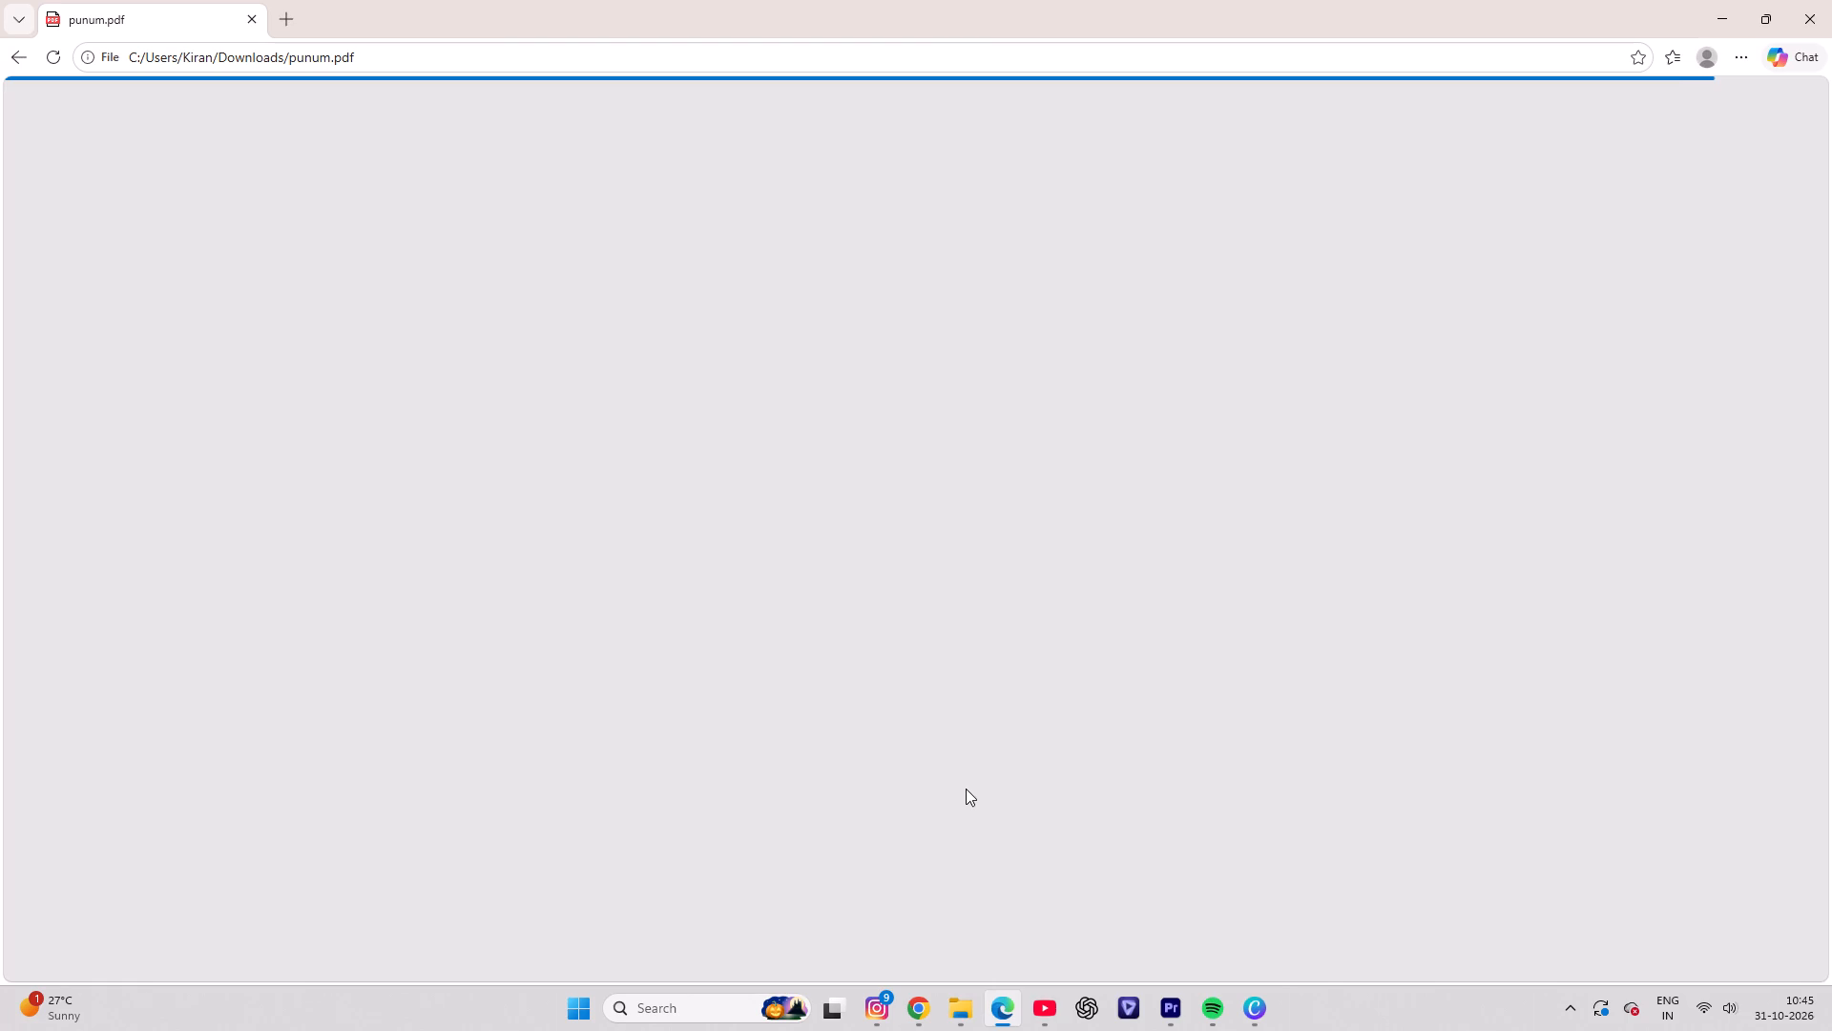
scroll(865, 759, "down", 16)
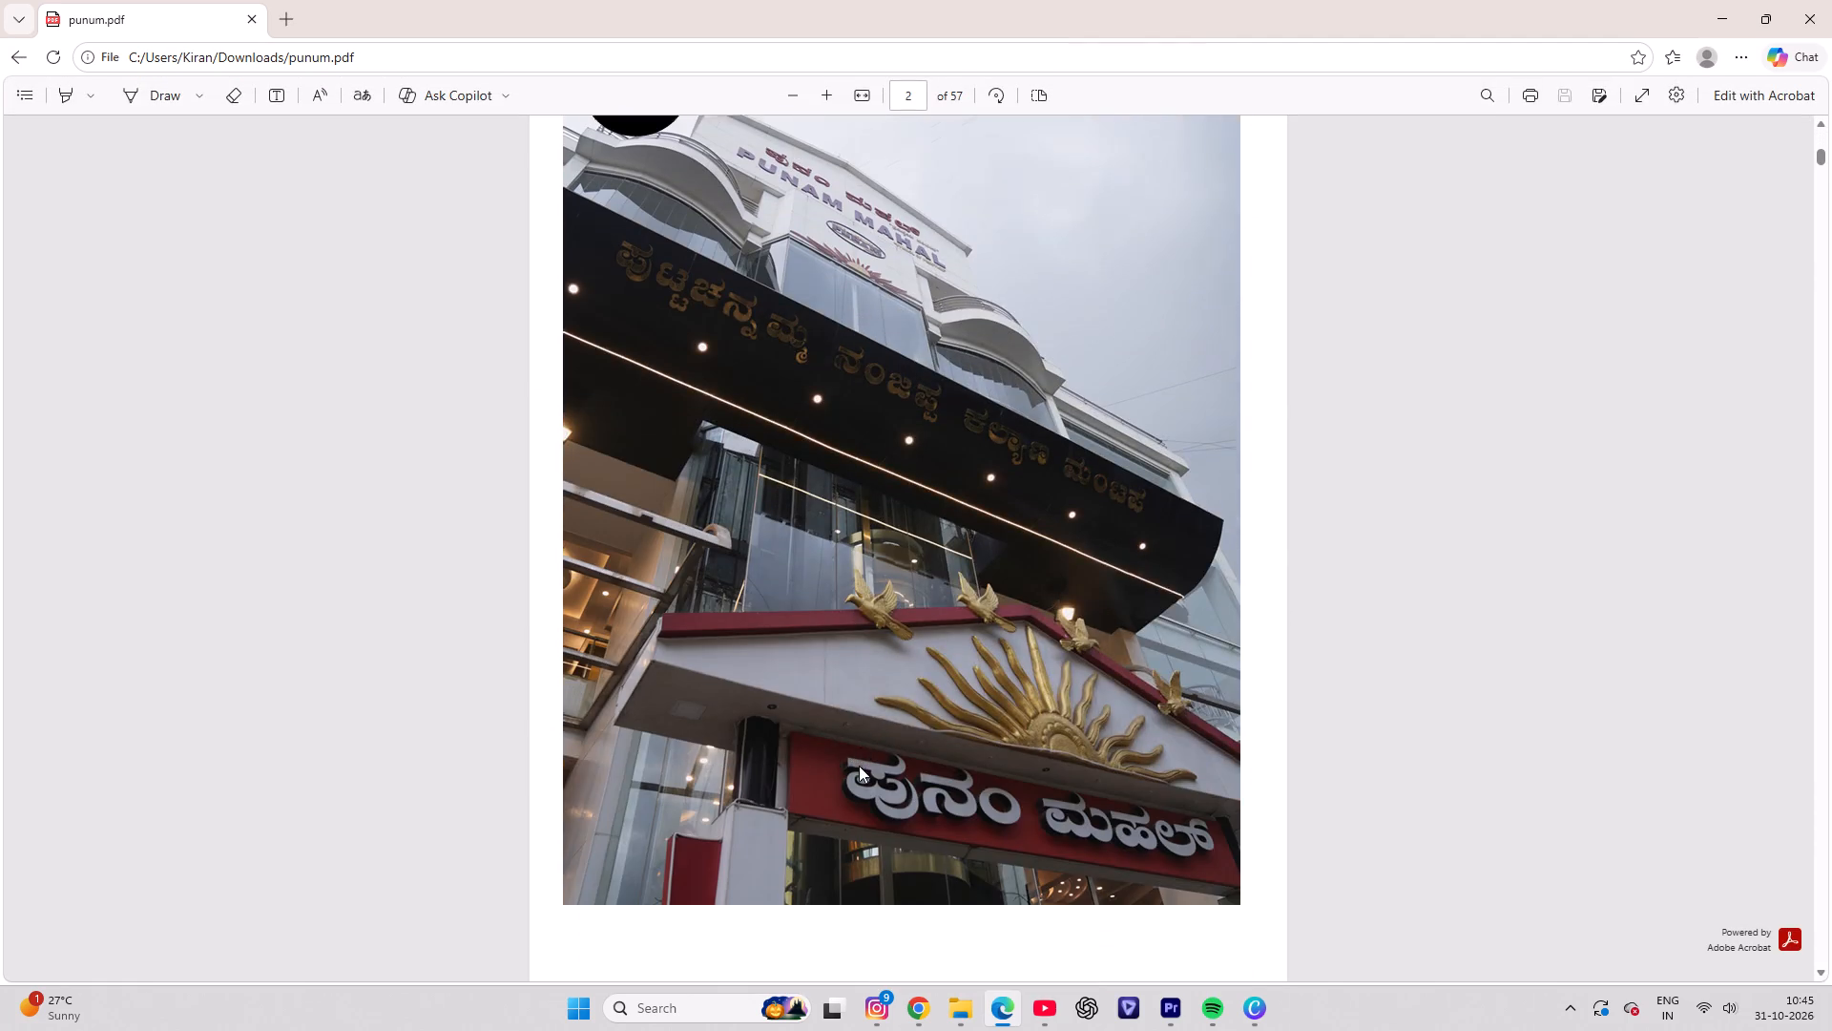
scroll(859, 766, "down", 4)
left_click(1831, 0)
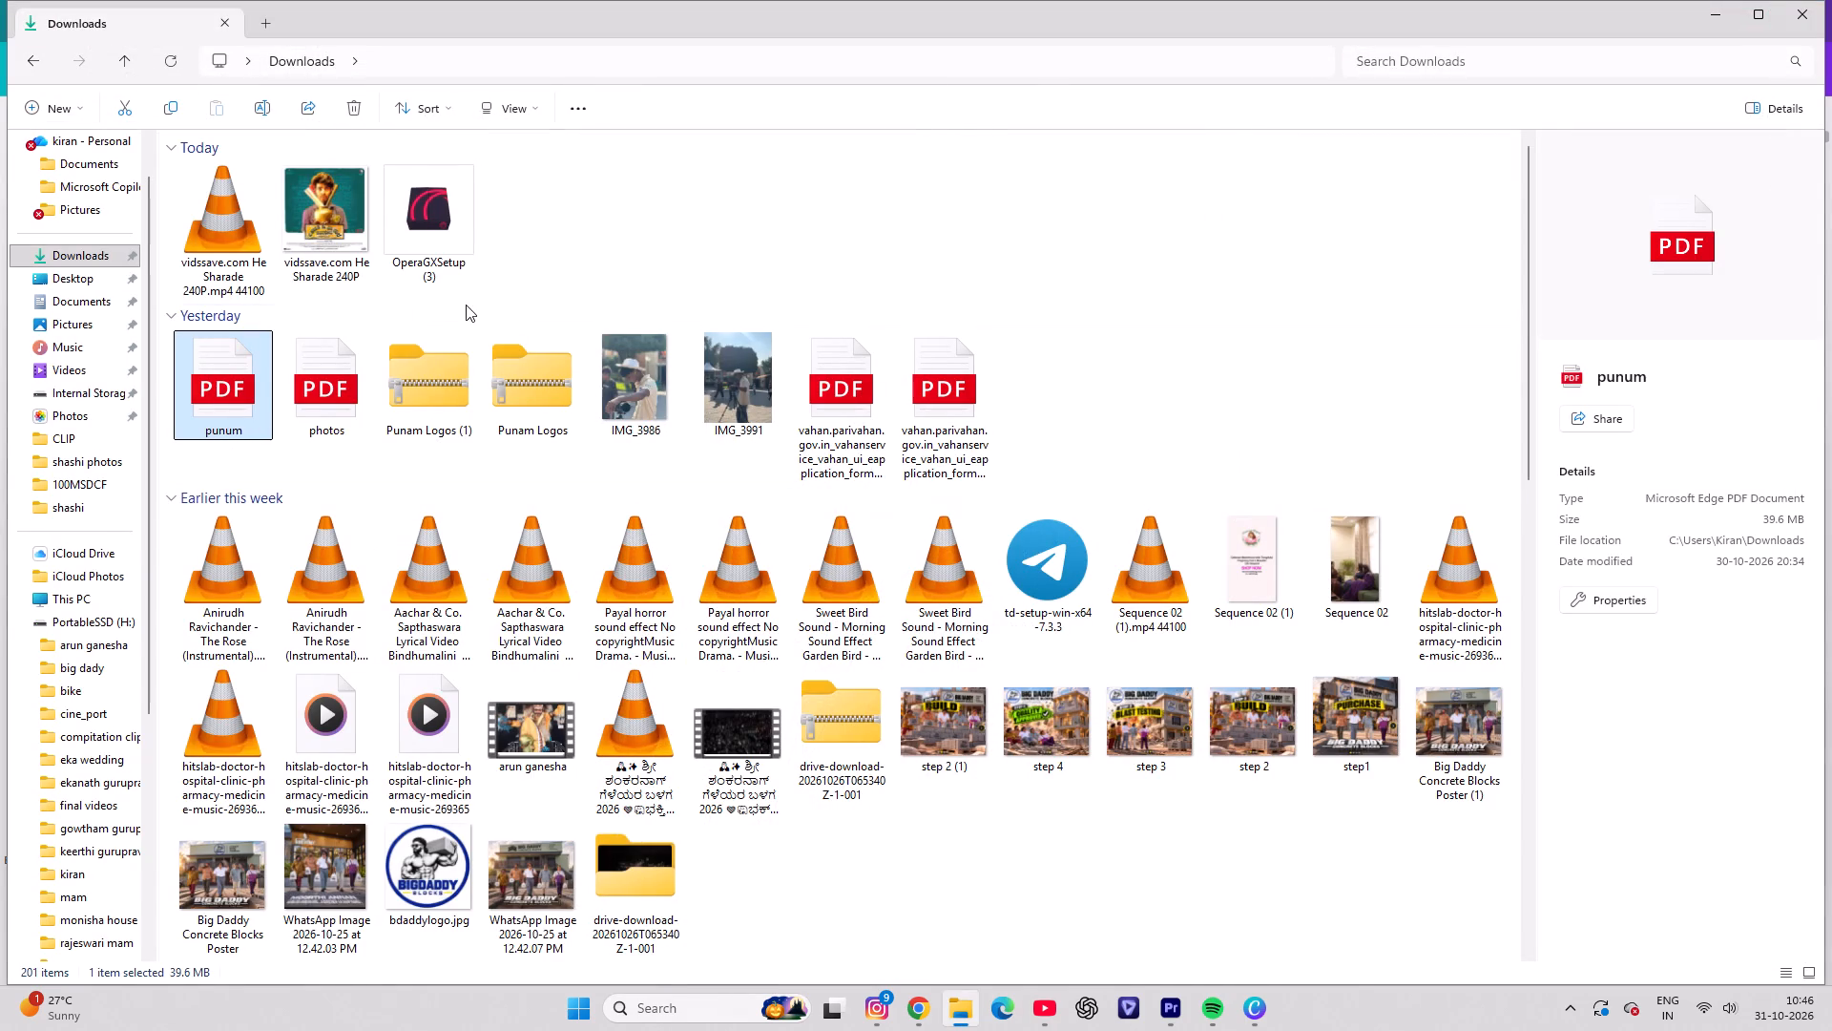
Open the Punam Logo Final 1 folder inside the Punam Logos (1) archive.
triple_click(433, 389)
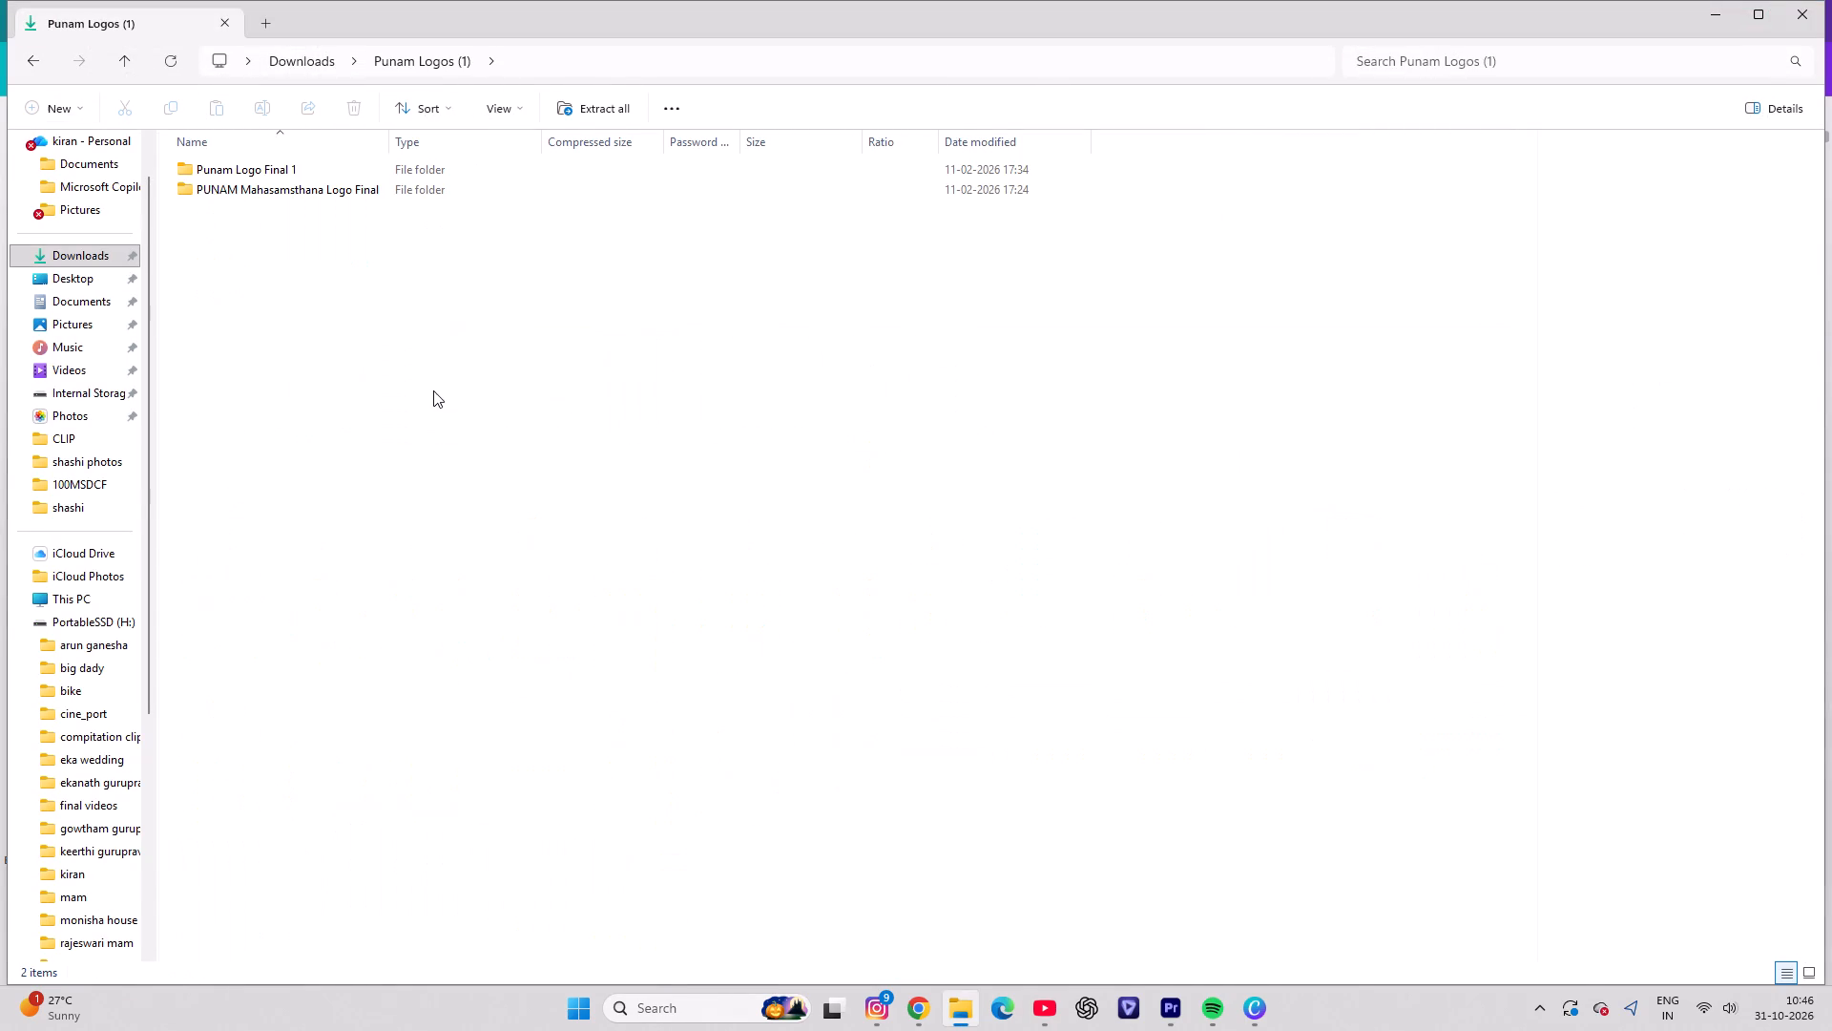
double_click(218, 160)
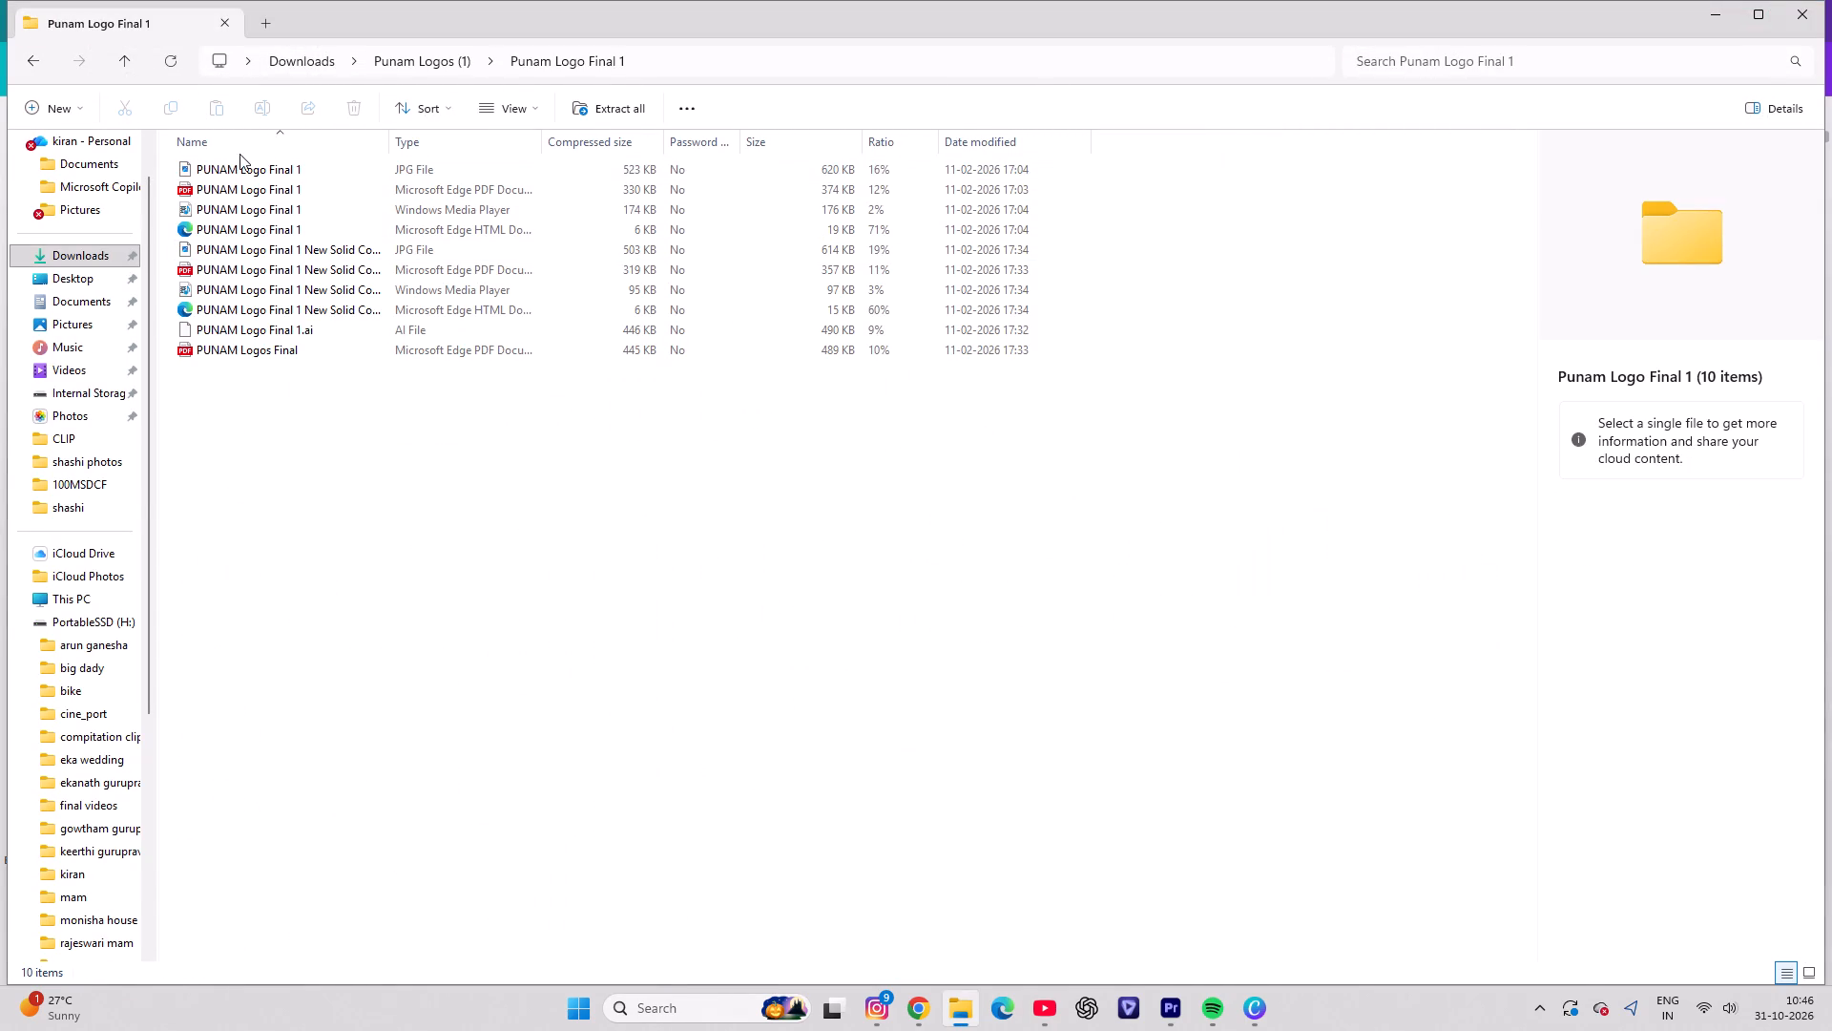
Open the JPG version of PUNAM Logo Final 1, choosing Photos as the app for always opening JPGs, and close the viewer.
left_click(239, 154)
double_click(251, 172)
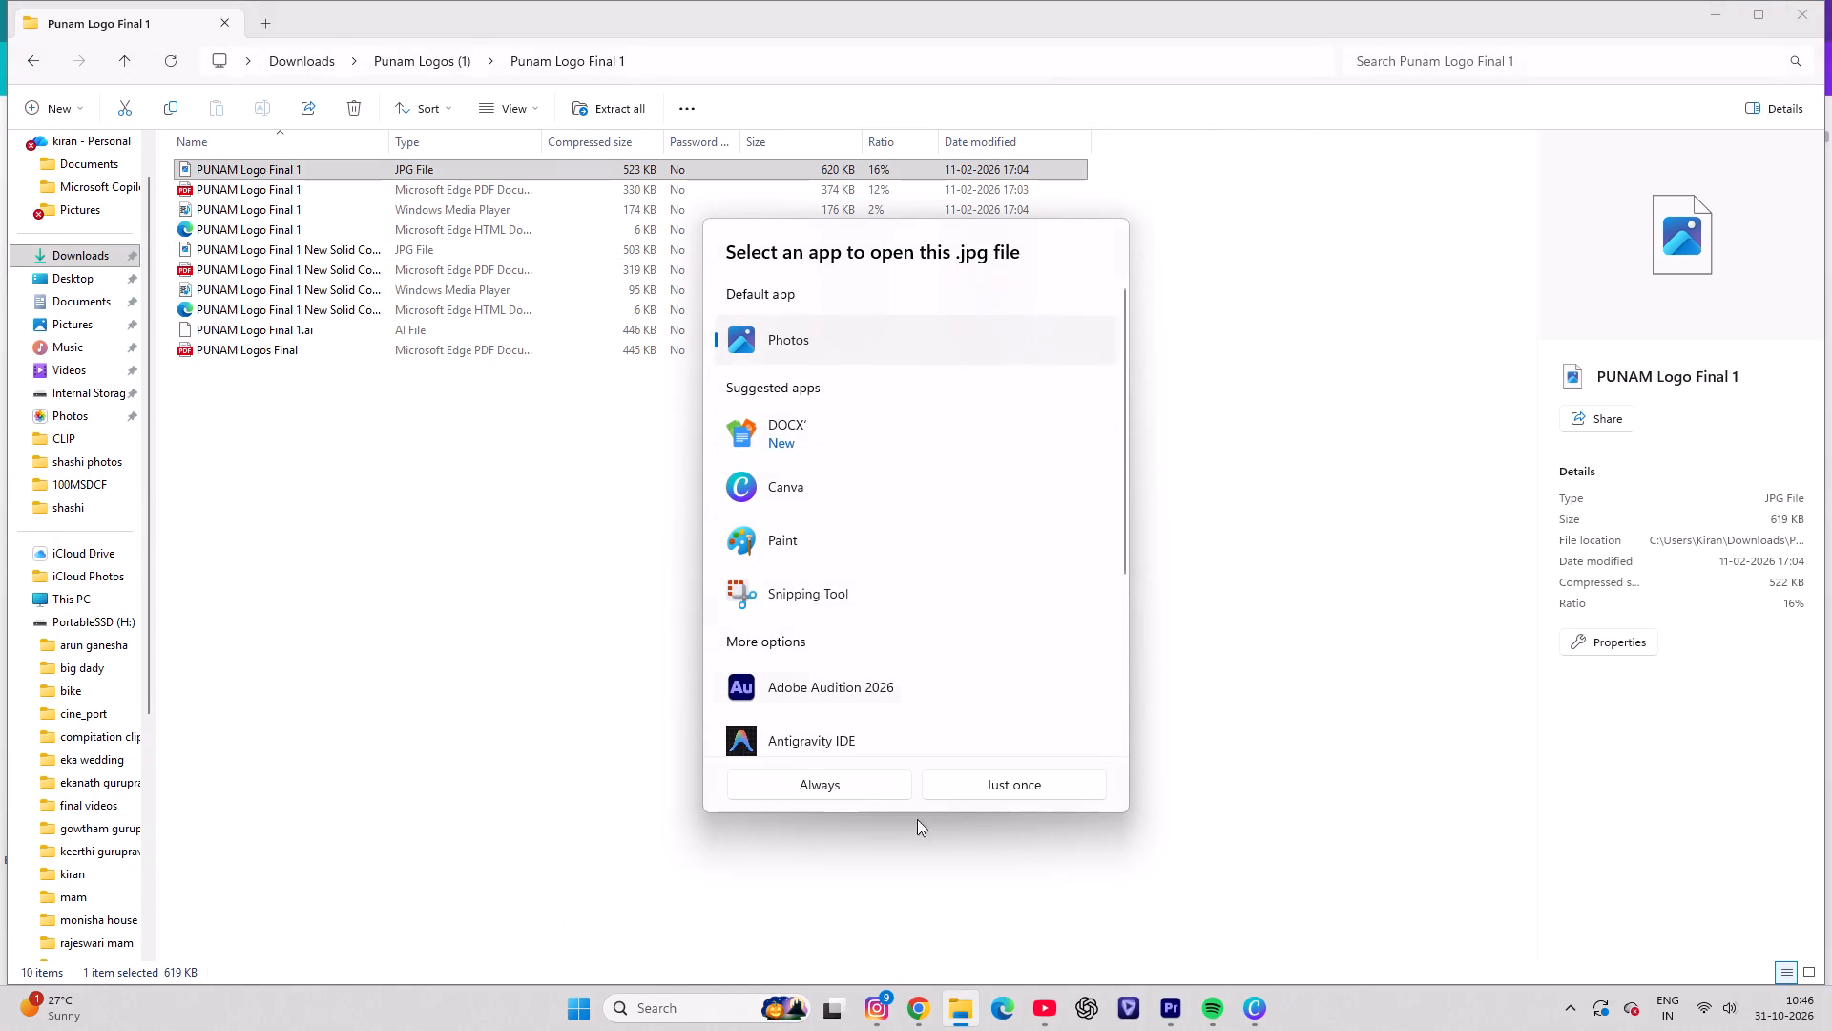
left_click(865, 780)
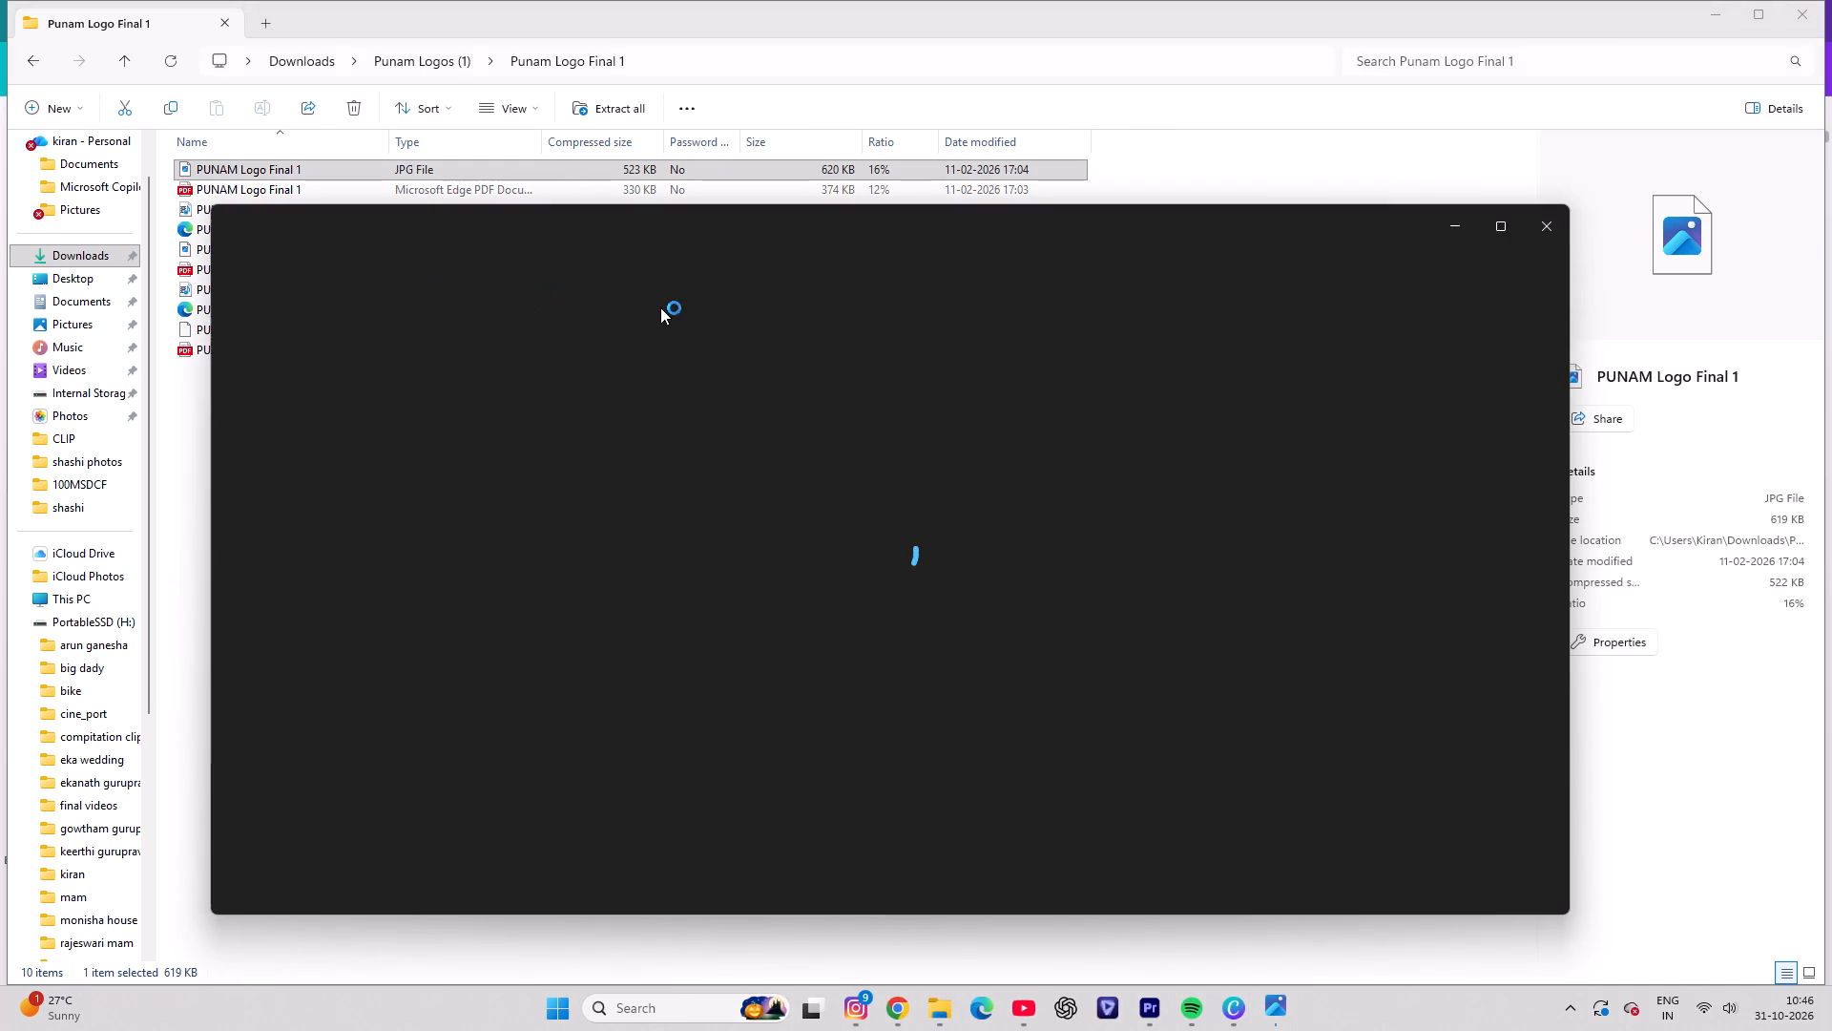
left_click(1554, 225)
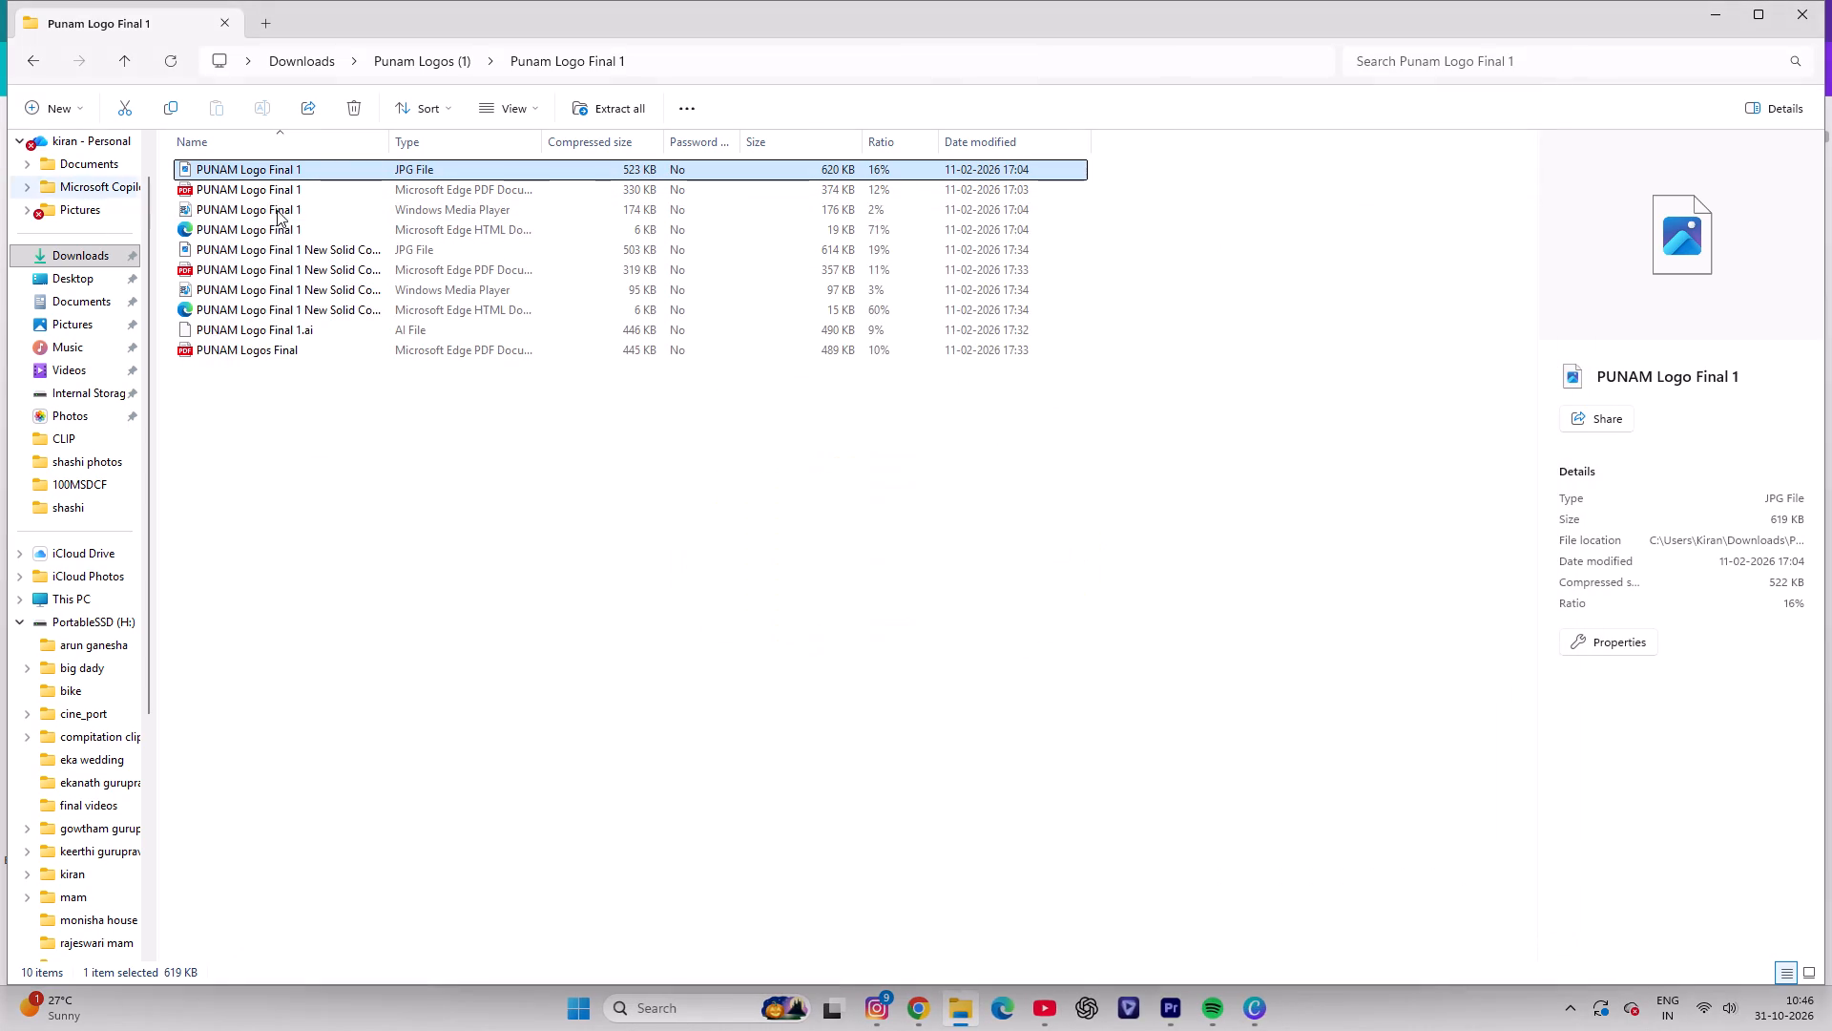
View the Windows Media Player version of PUNAM Logo Final 1 and close the player.
double_click(265, 209)
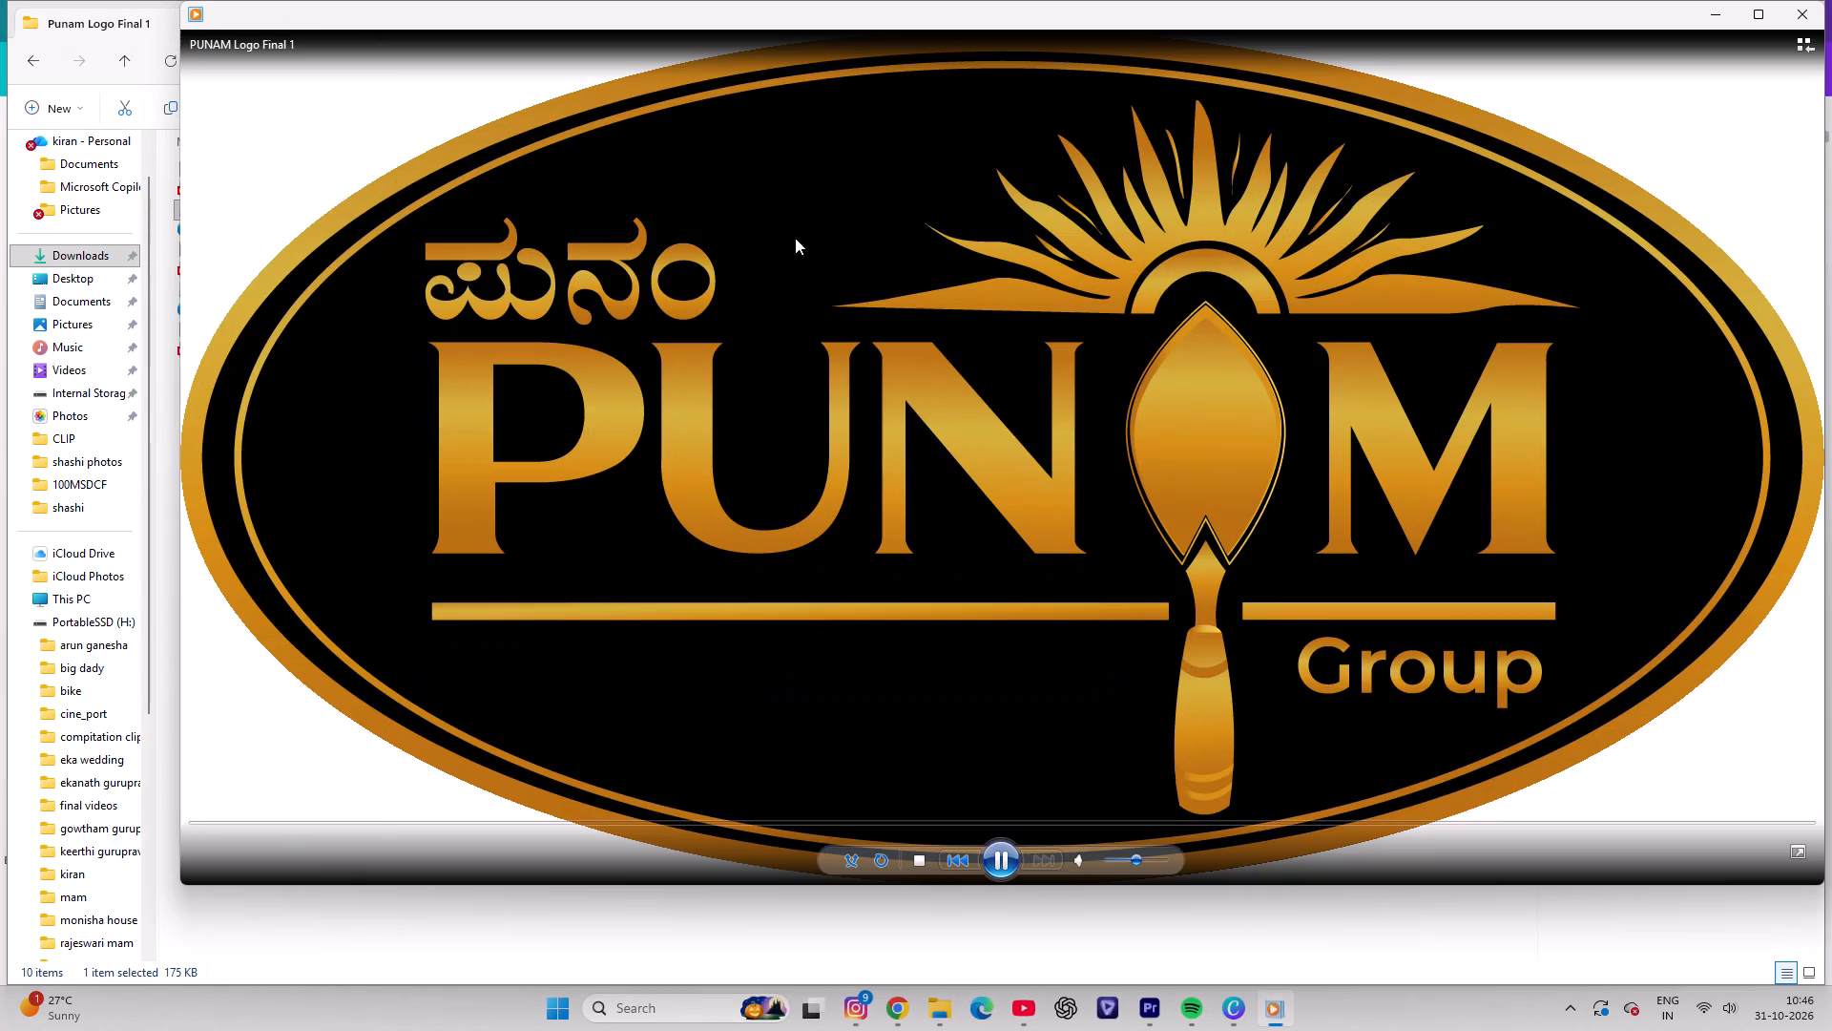
left_click(1804, 11)
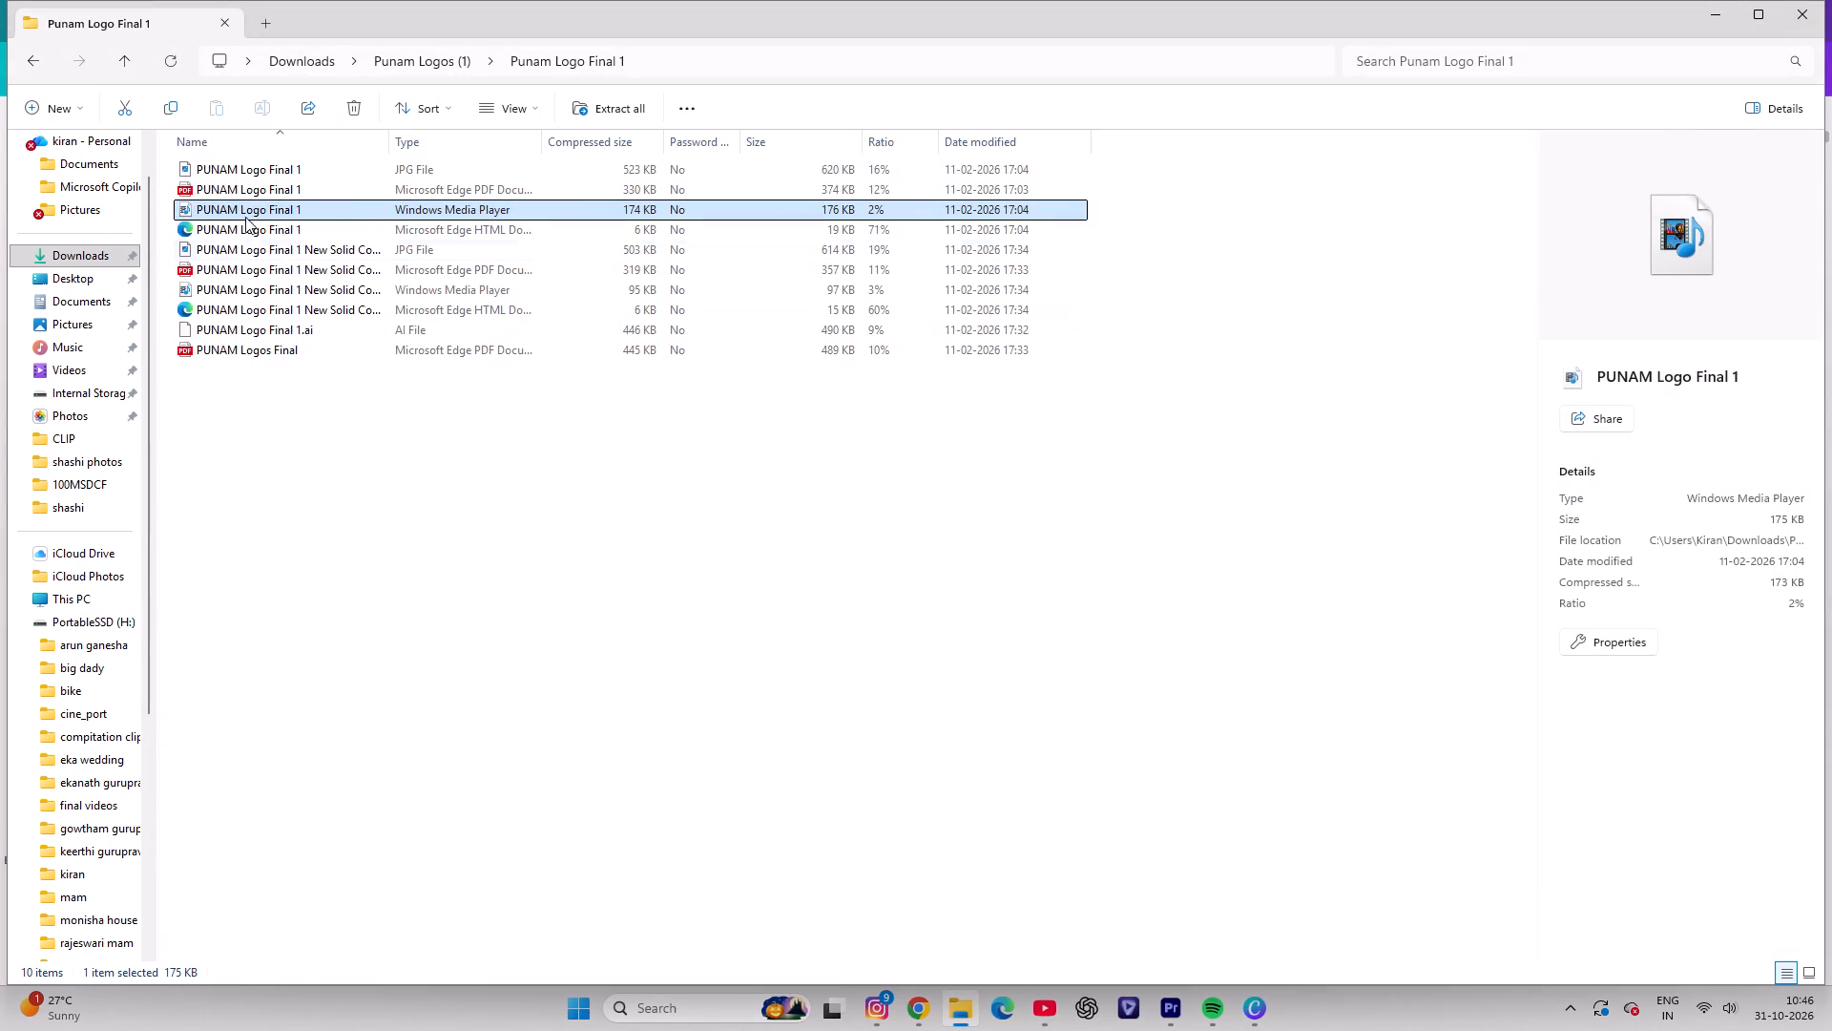
View the JPG version of PUNAM Logo Final 1 New Solid Color and close the viewer.
left_click_drag(237, 210, 417, 363)
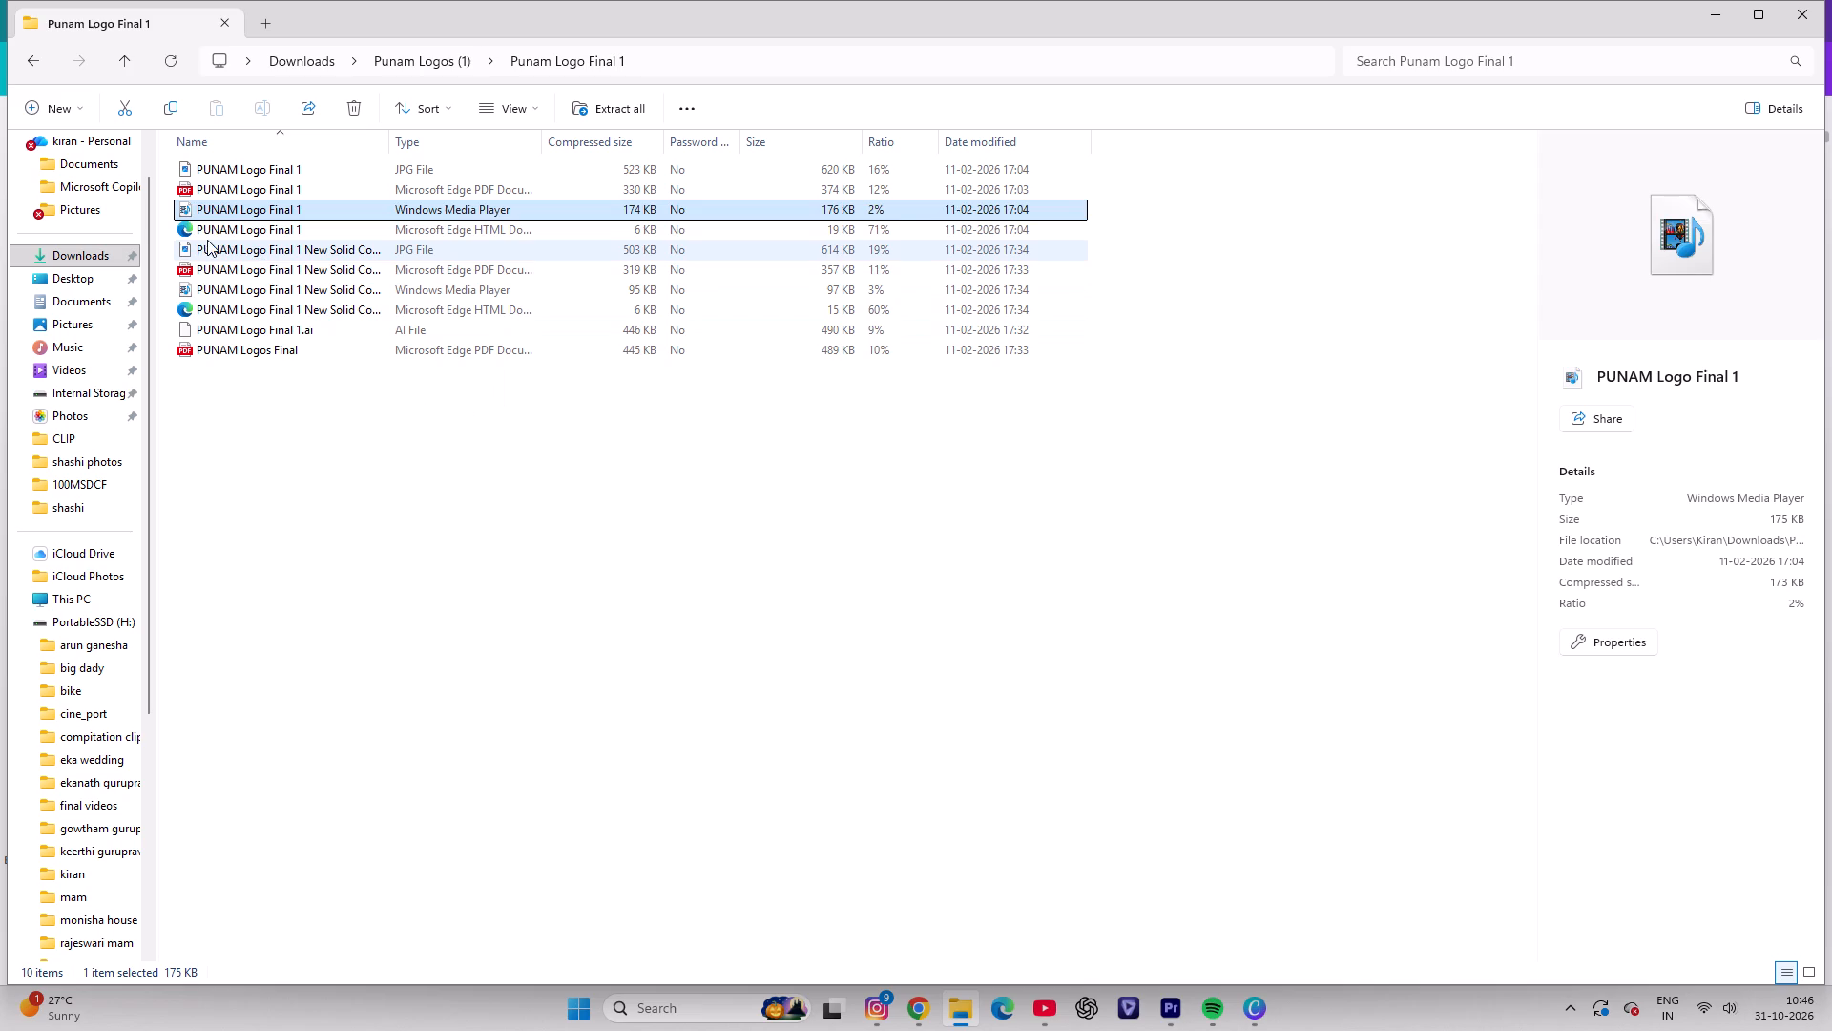
double_click(206, 244)
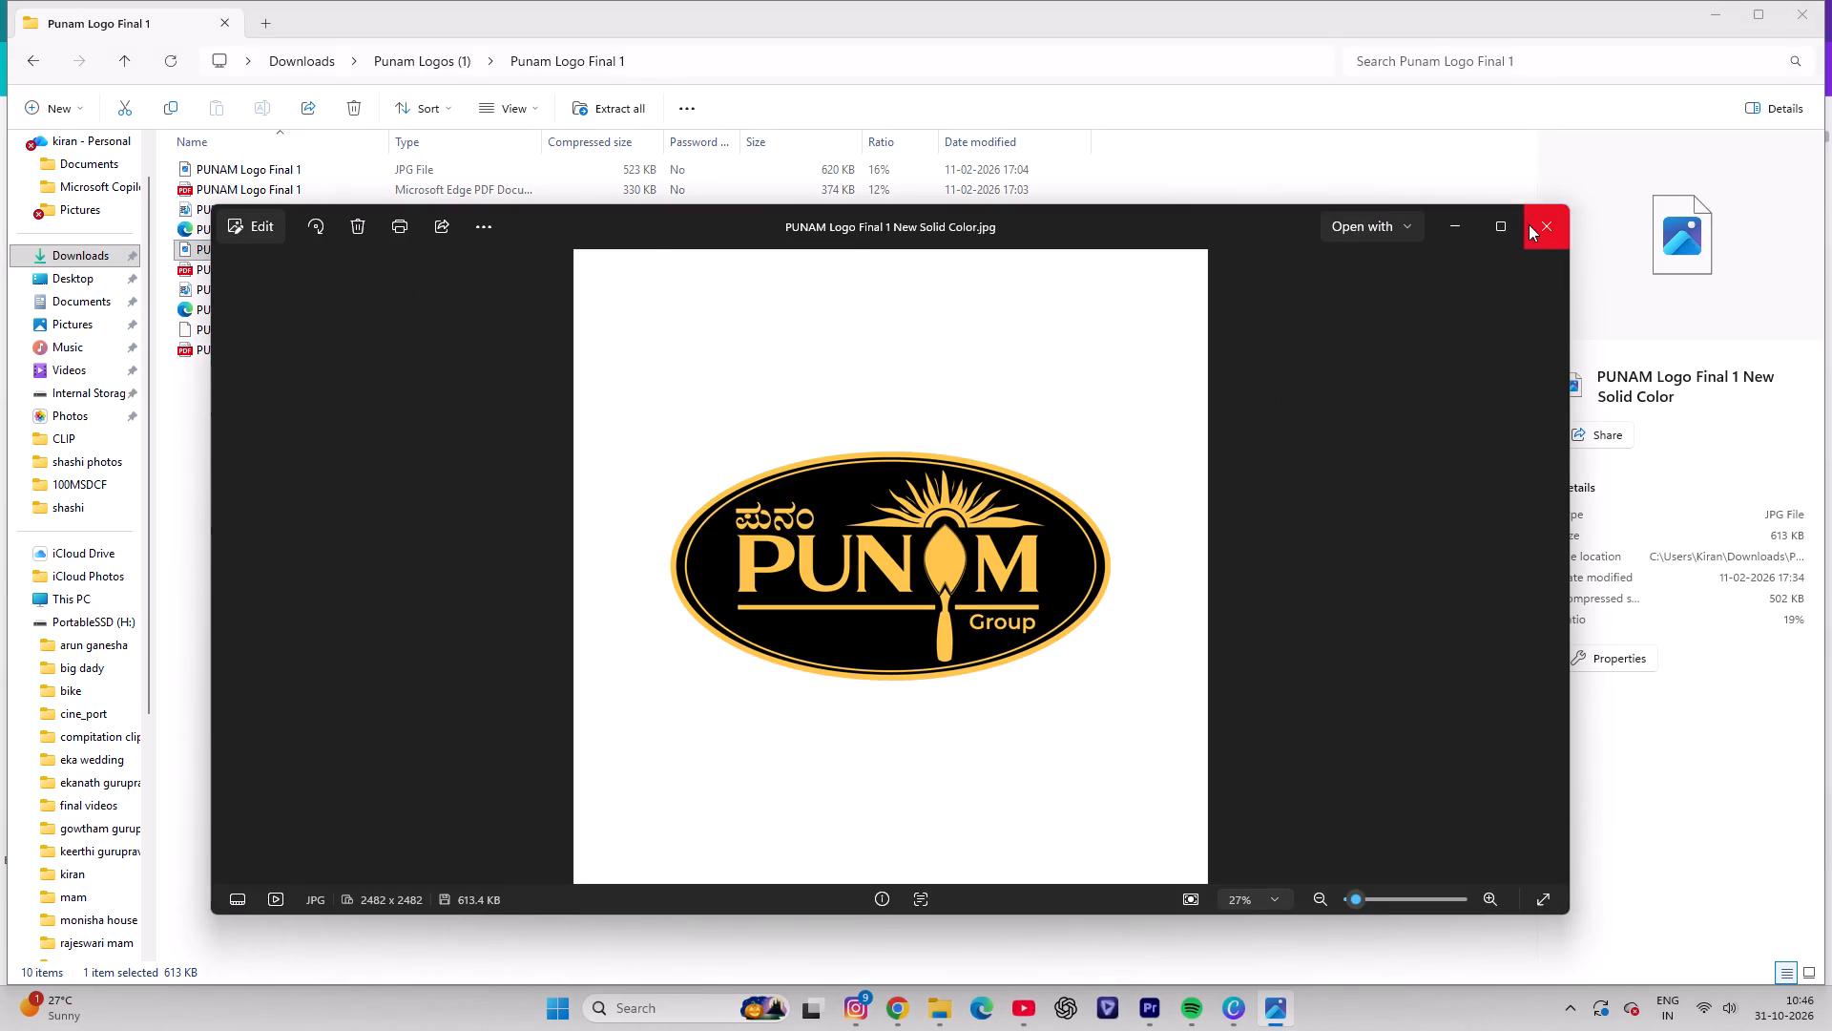
left_click(1540, 225)
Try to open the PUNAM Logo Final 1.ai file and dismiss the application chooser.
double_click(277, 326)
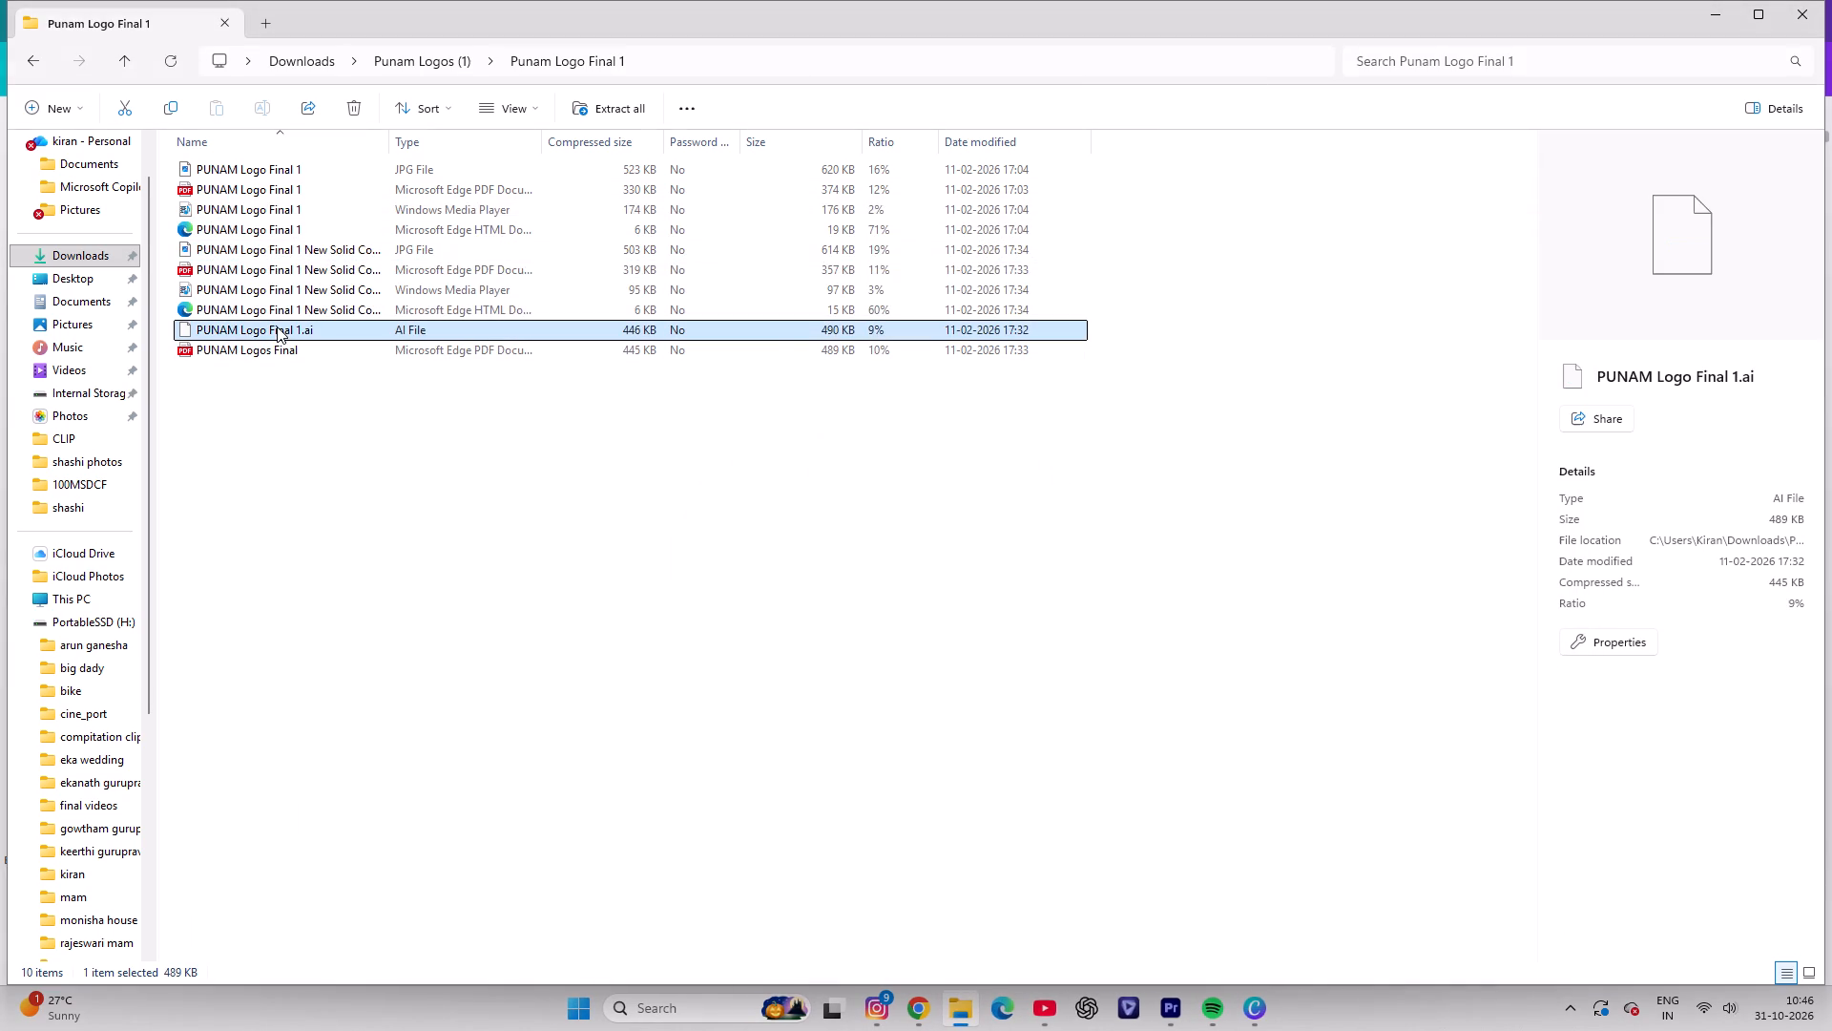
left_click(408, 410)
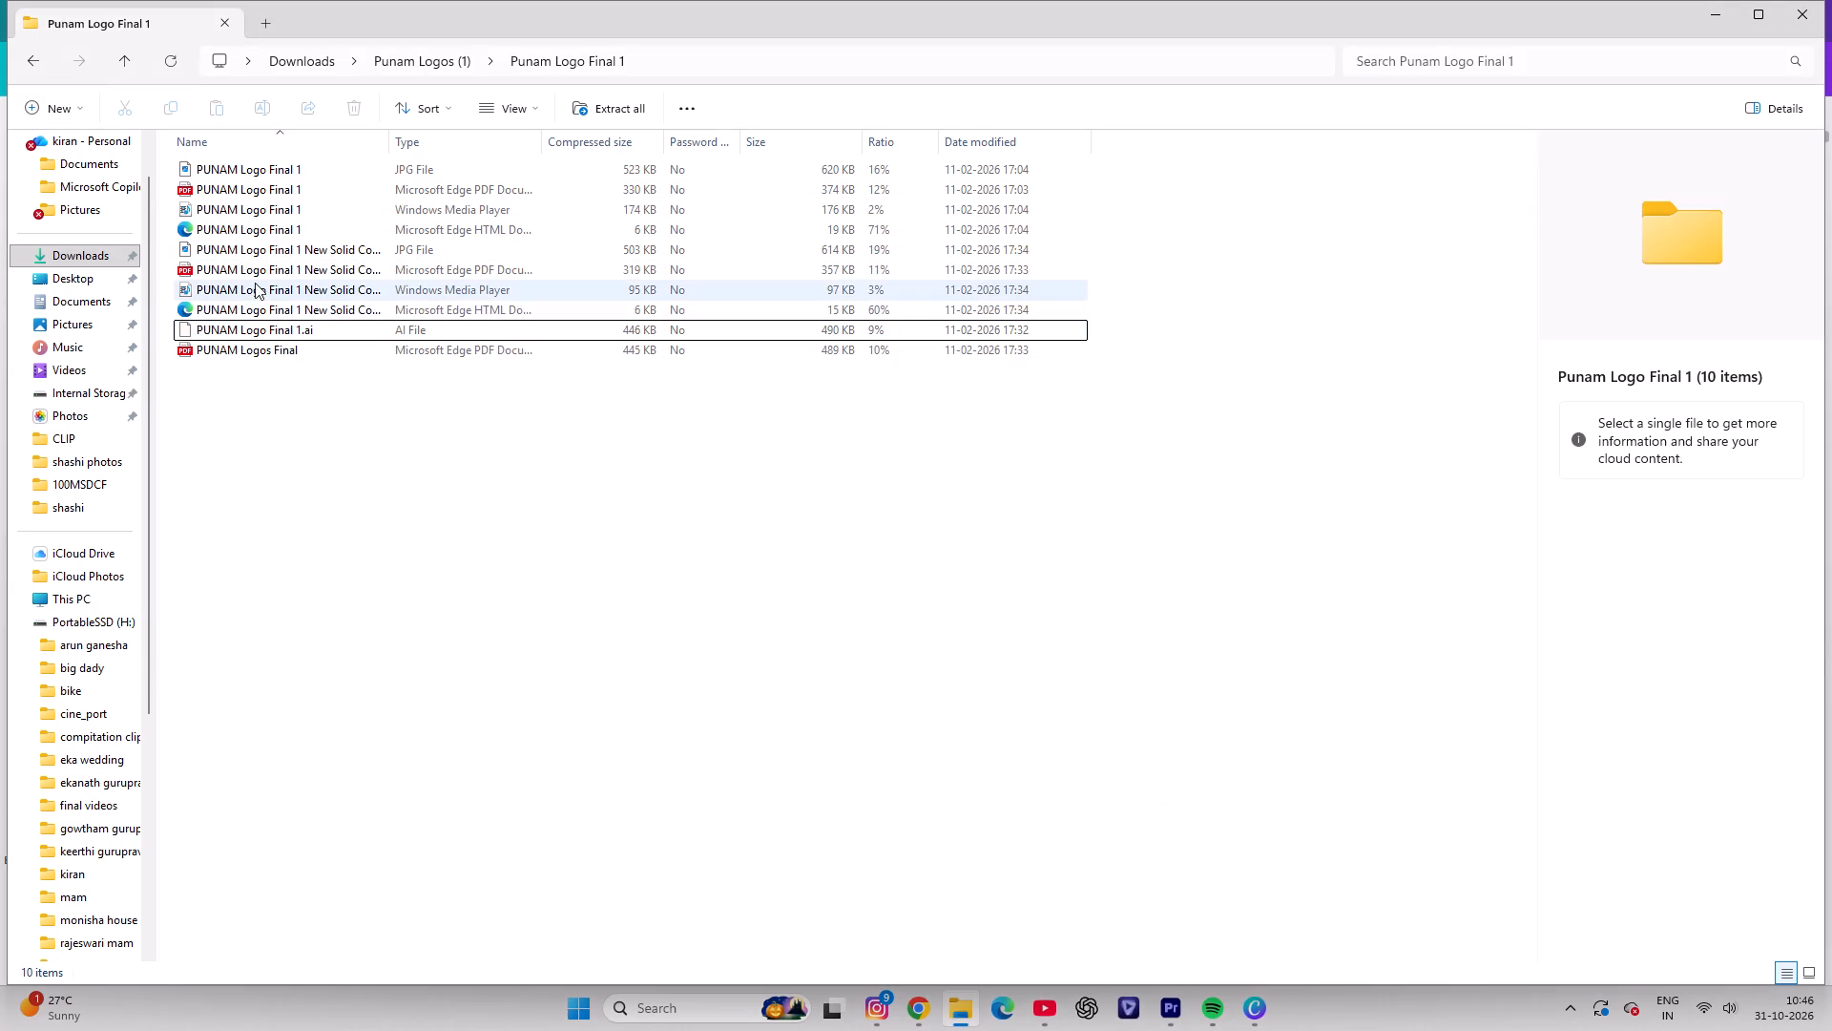
View the Windows Media Player version of PUNAM Logo Final 1 New Solid Color and close the player.
double_click(256, 294)
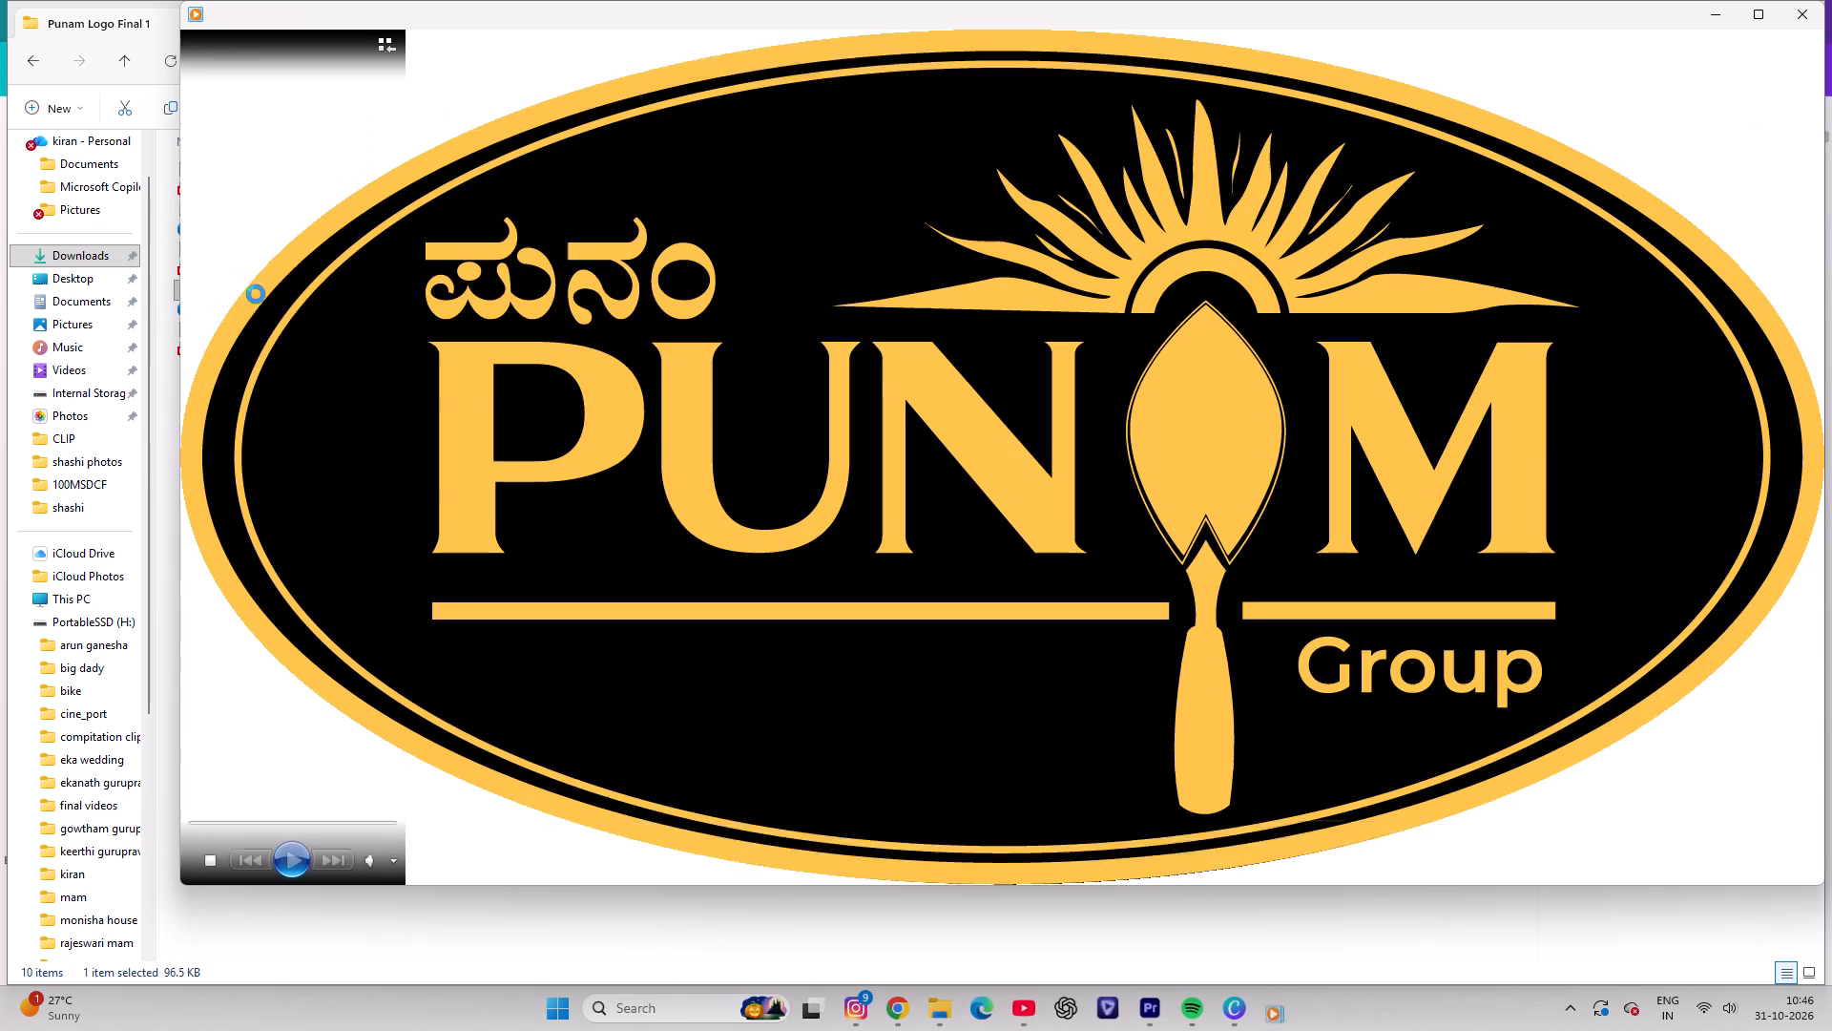
left_click(1814, 15)
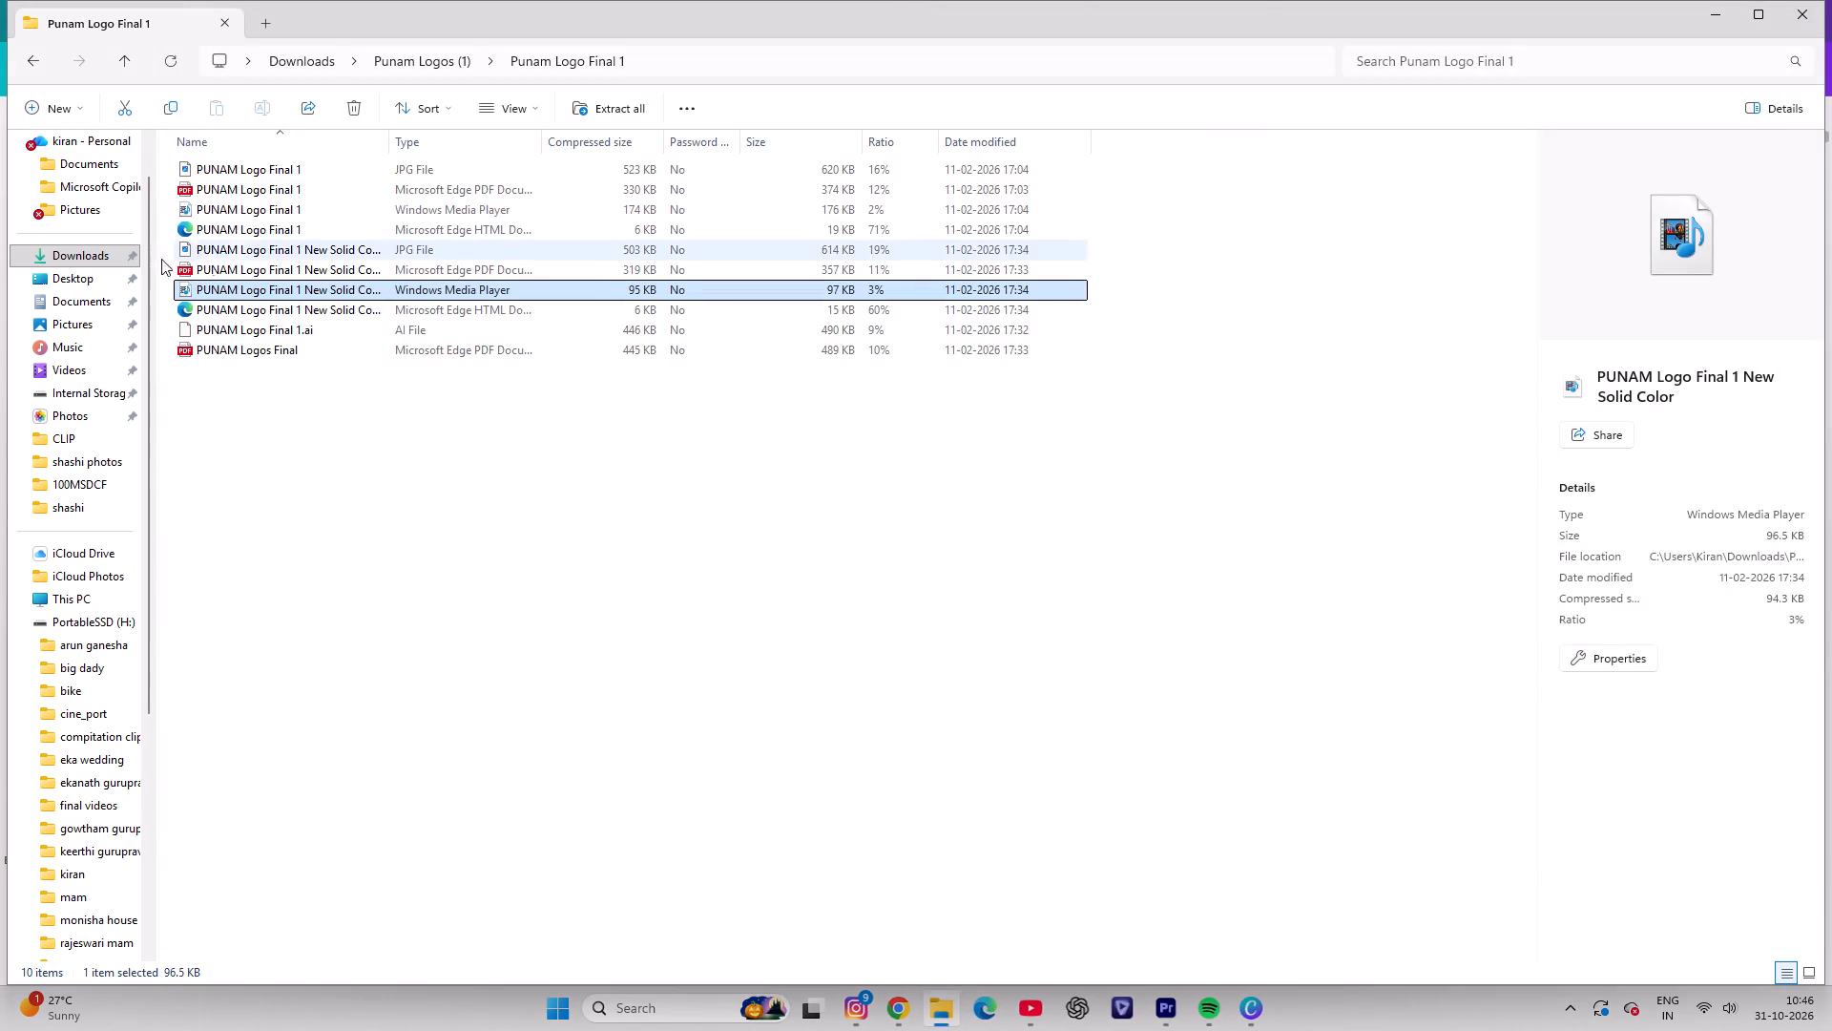
Bring the Windows Media Player version of PUNAM Logo Final 1 New Solid Color into Canva and place it in page 3's oval frame.
left_click_drag(220, 289, 1139, 936)
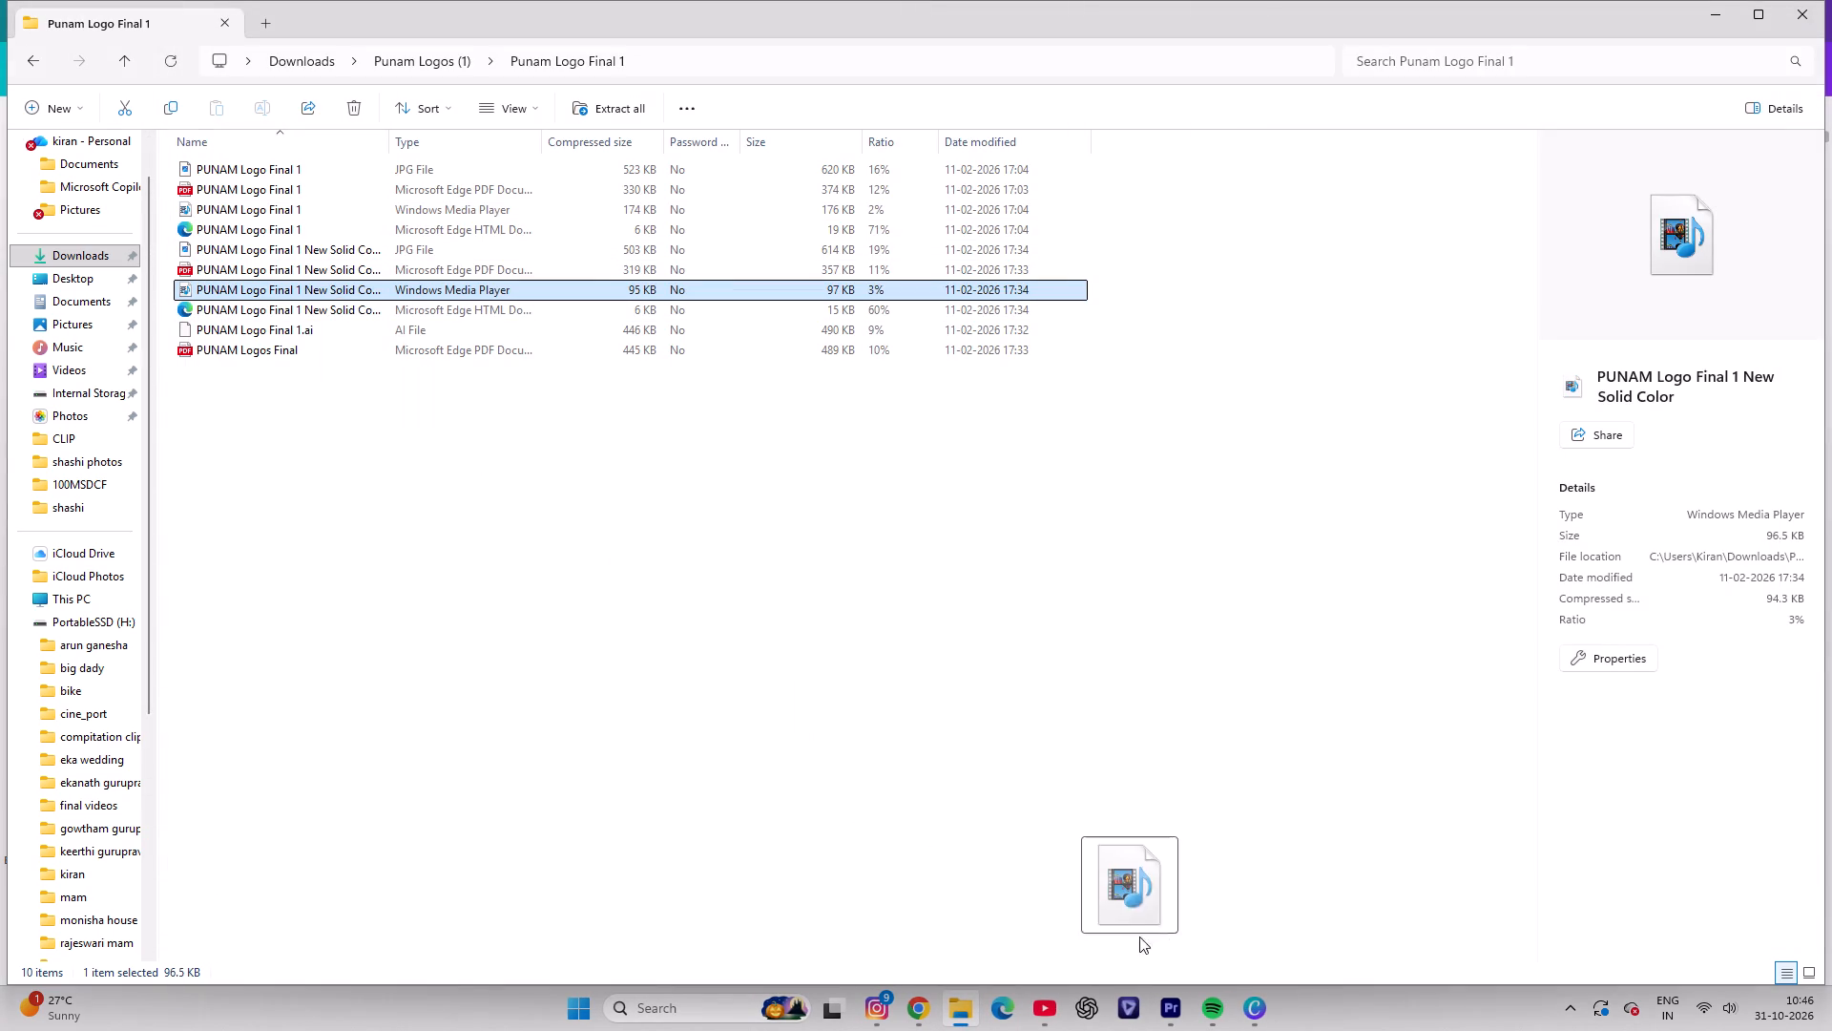
left_click_drag(1139, 936, 863, 425)
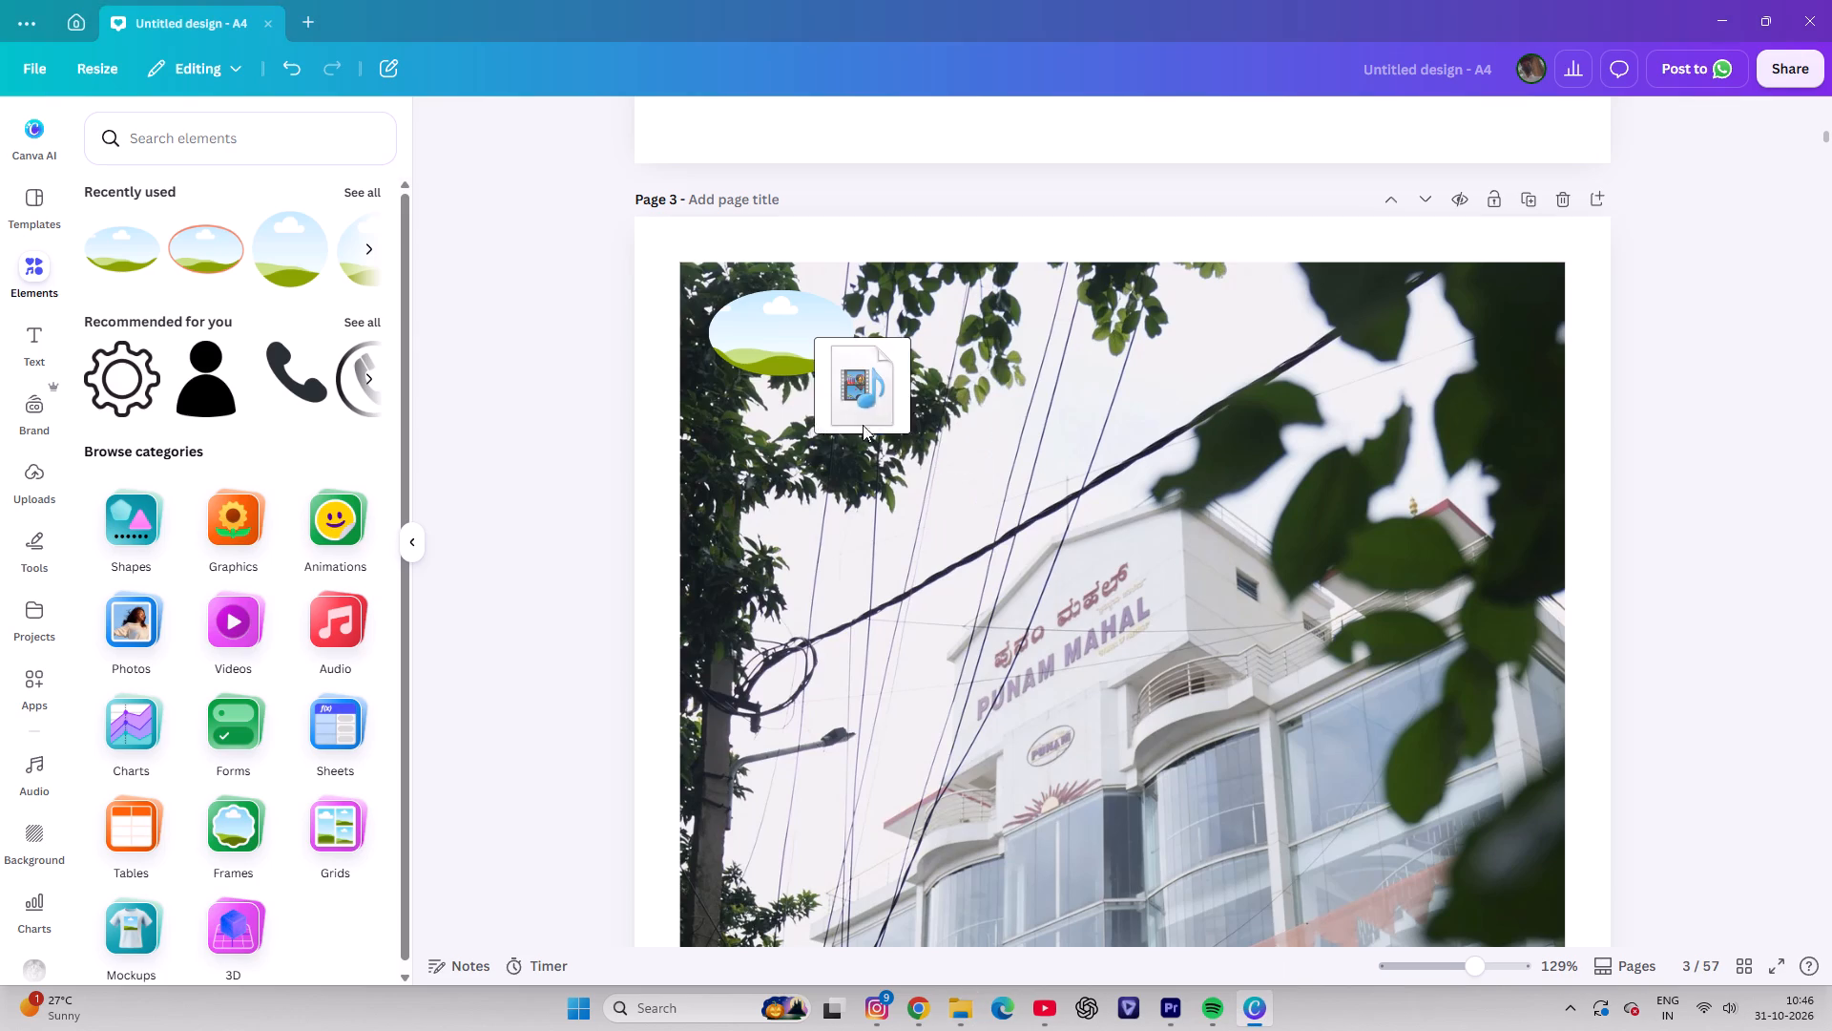
left_click_drag(863, 425, 797, 396)
left_click_drag(1111, 824, 864, 431)
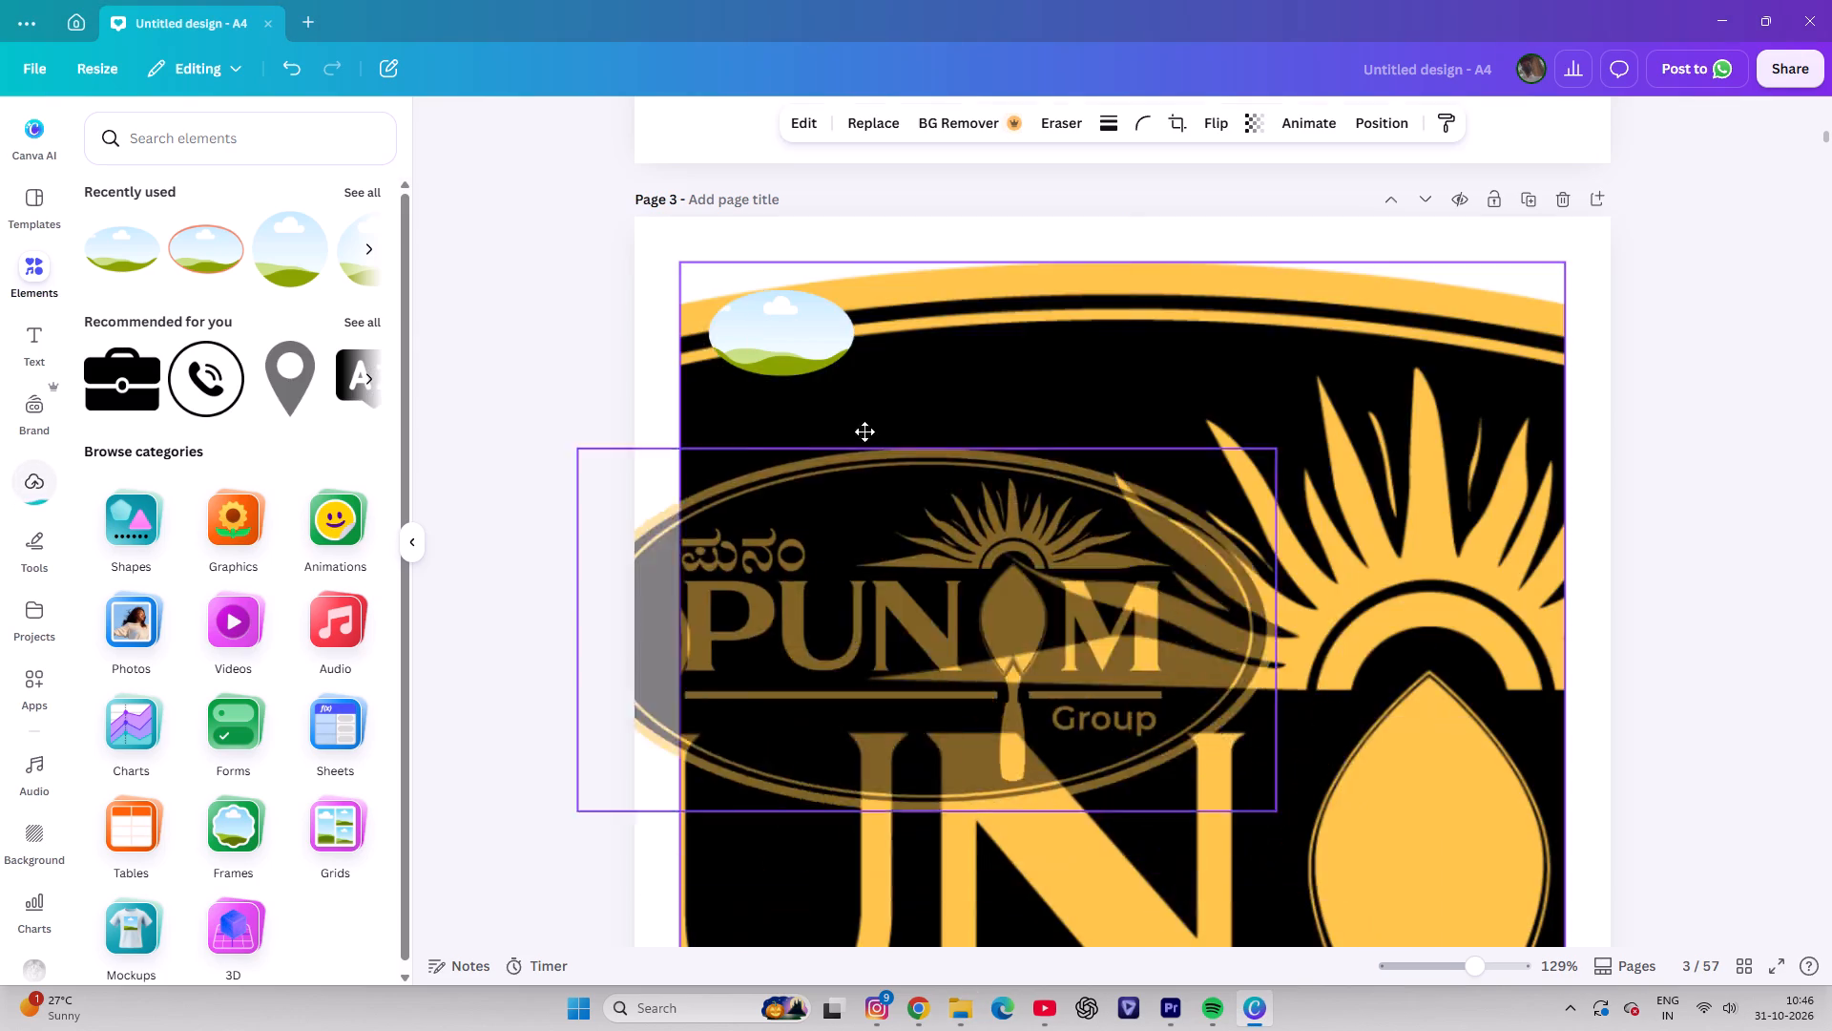
left_click_drag(864, 431, 835, 334)
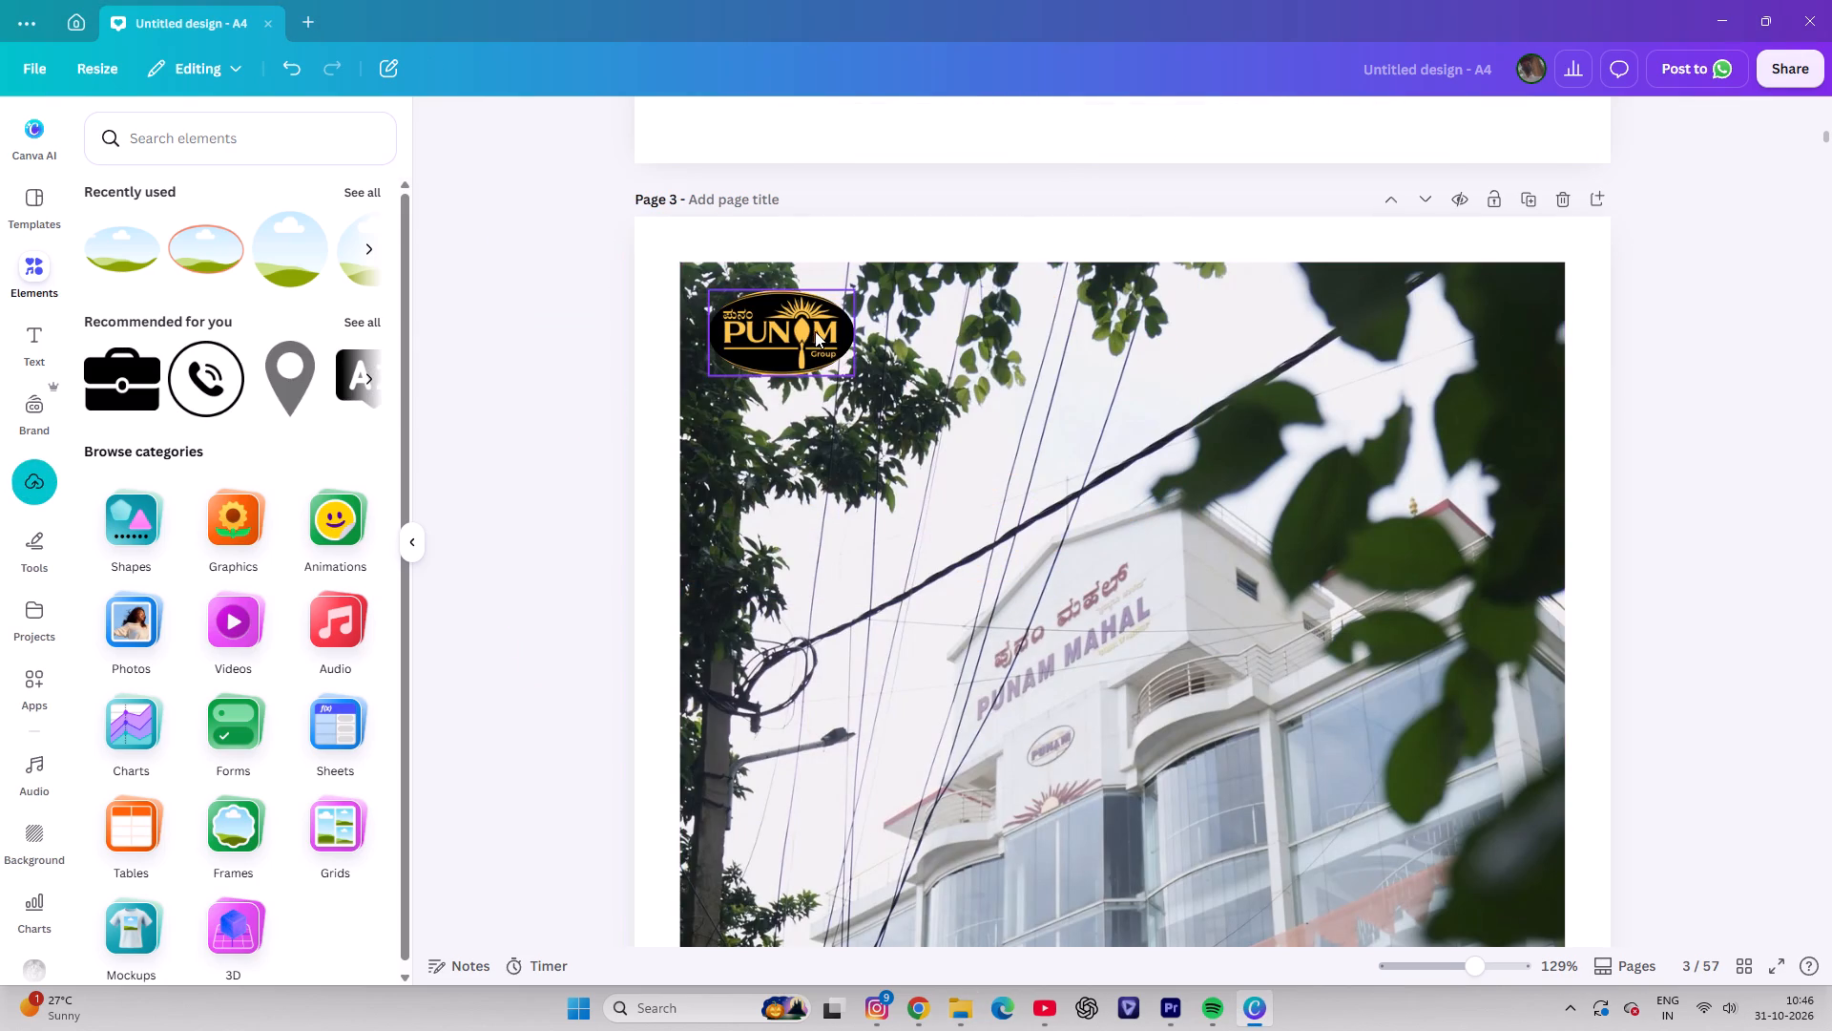
Scale the logo image down slightly within its oval frame on page 3 and finish the crop.
double_click(817, 330)
left_click_drag(869, 284, 863, 287)
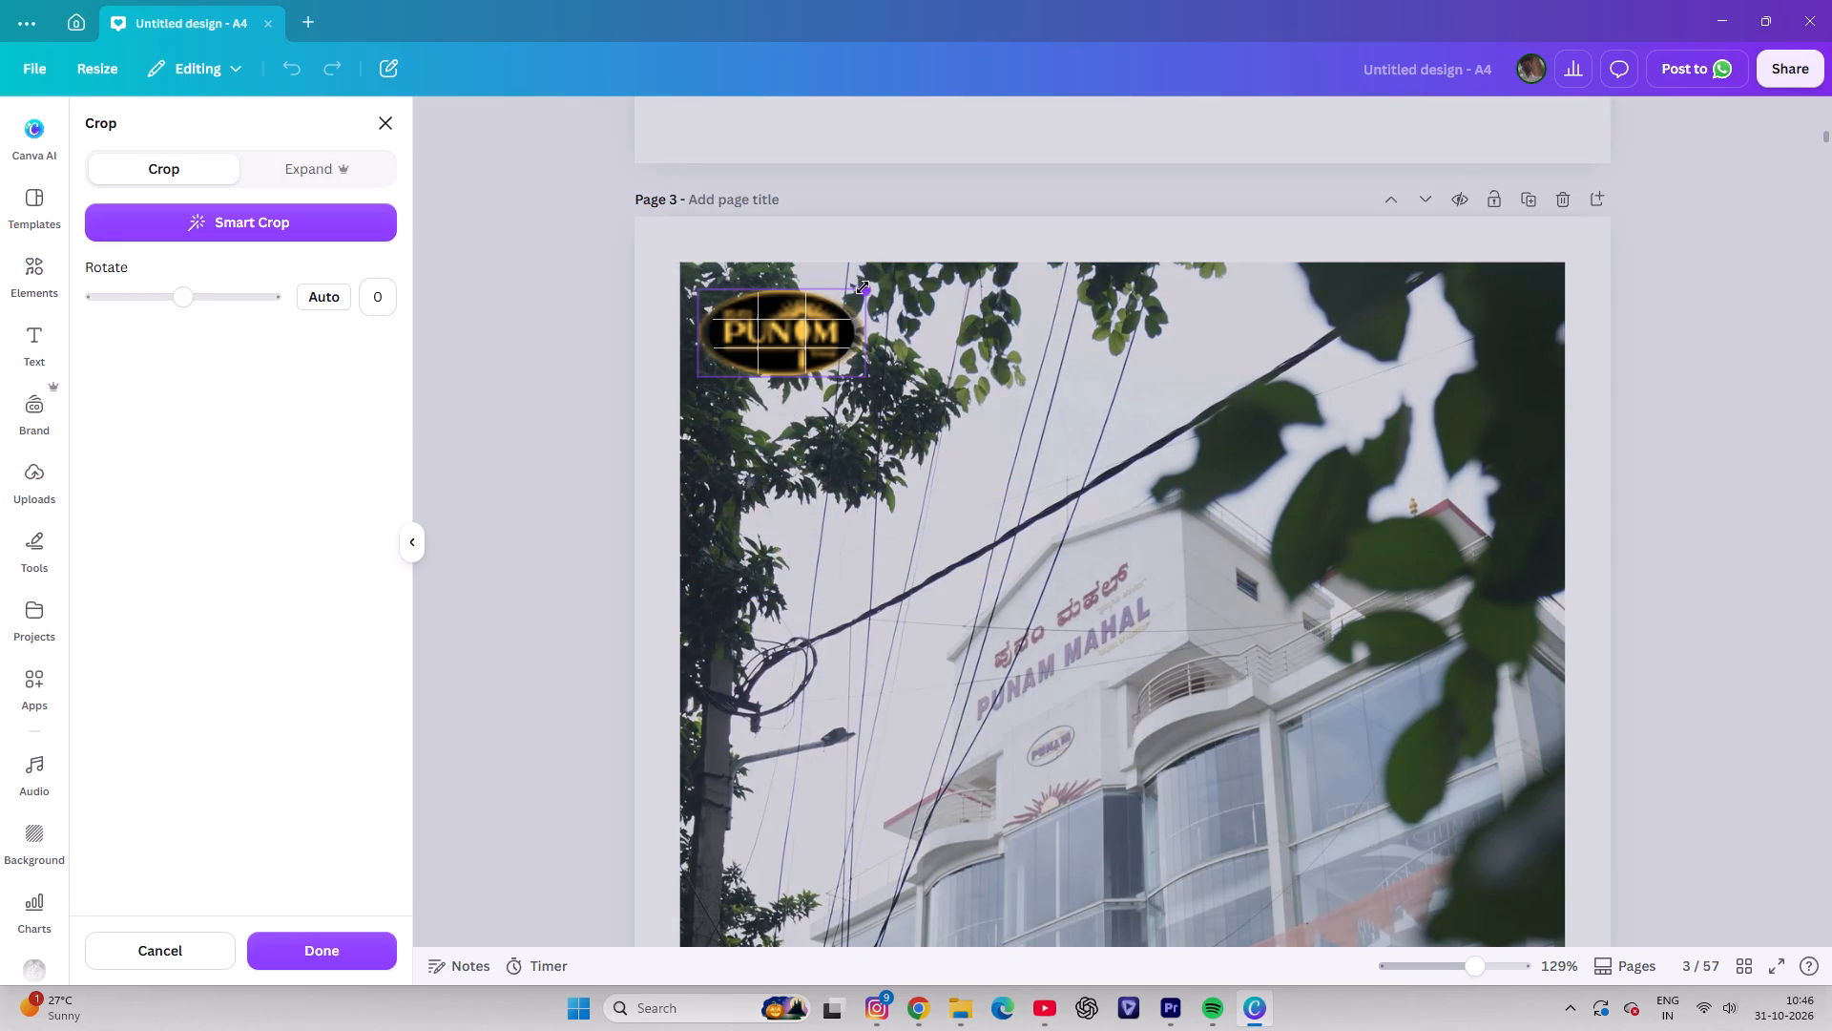
left_click_drag(863, 287, 854, 292)
left_click(536, 431)
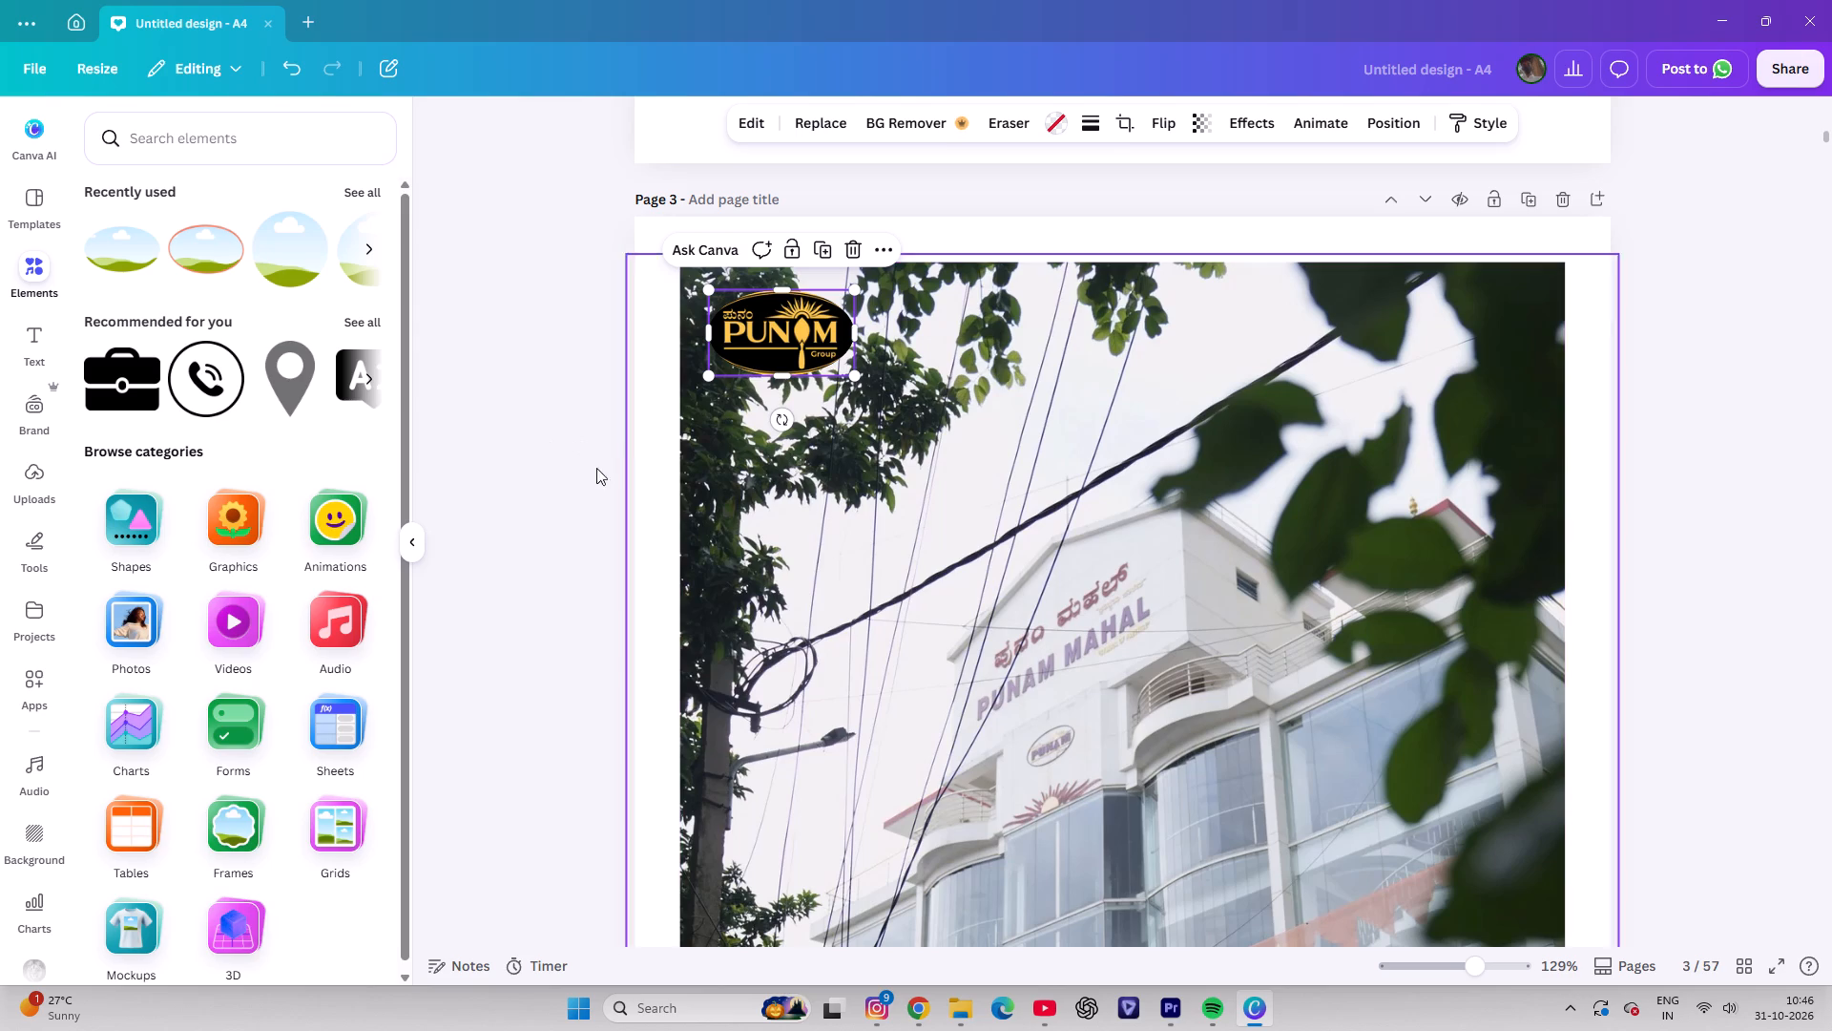
left_click(569, 470)
Duplicate the oval PUNAM logo on page 3 four times.
scroll(619, 505, "down", 5)
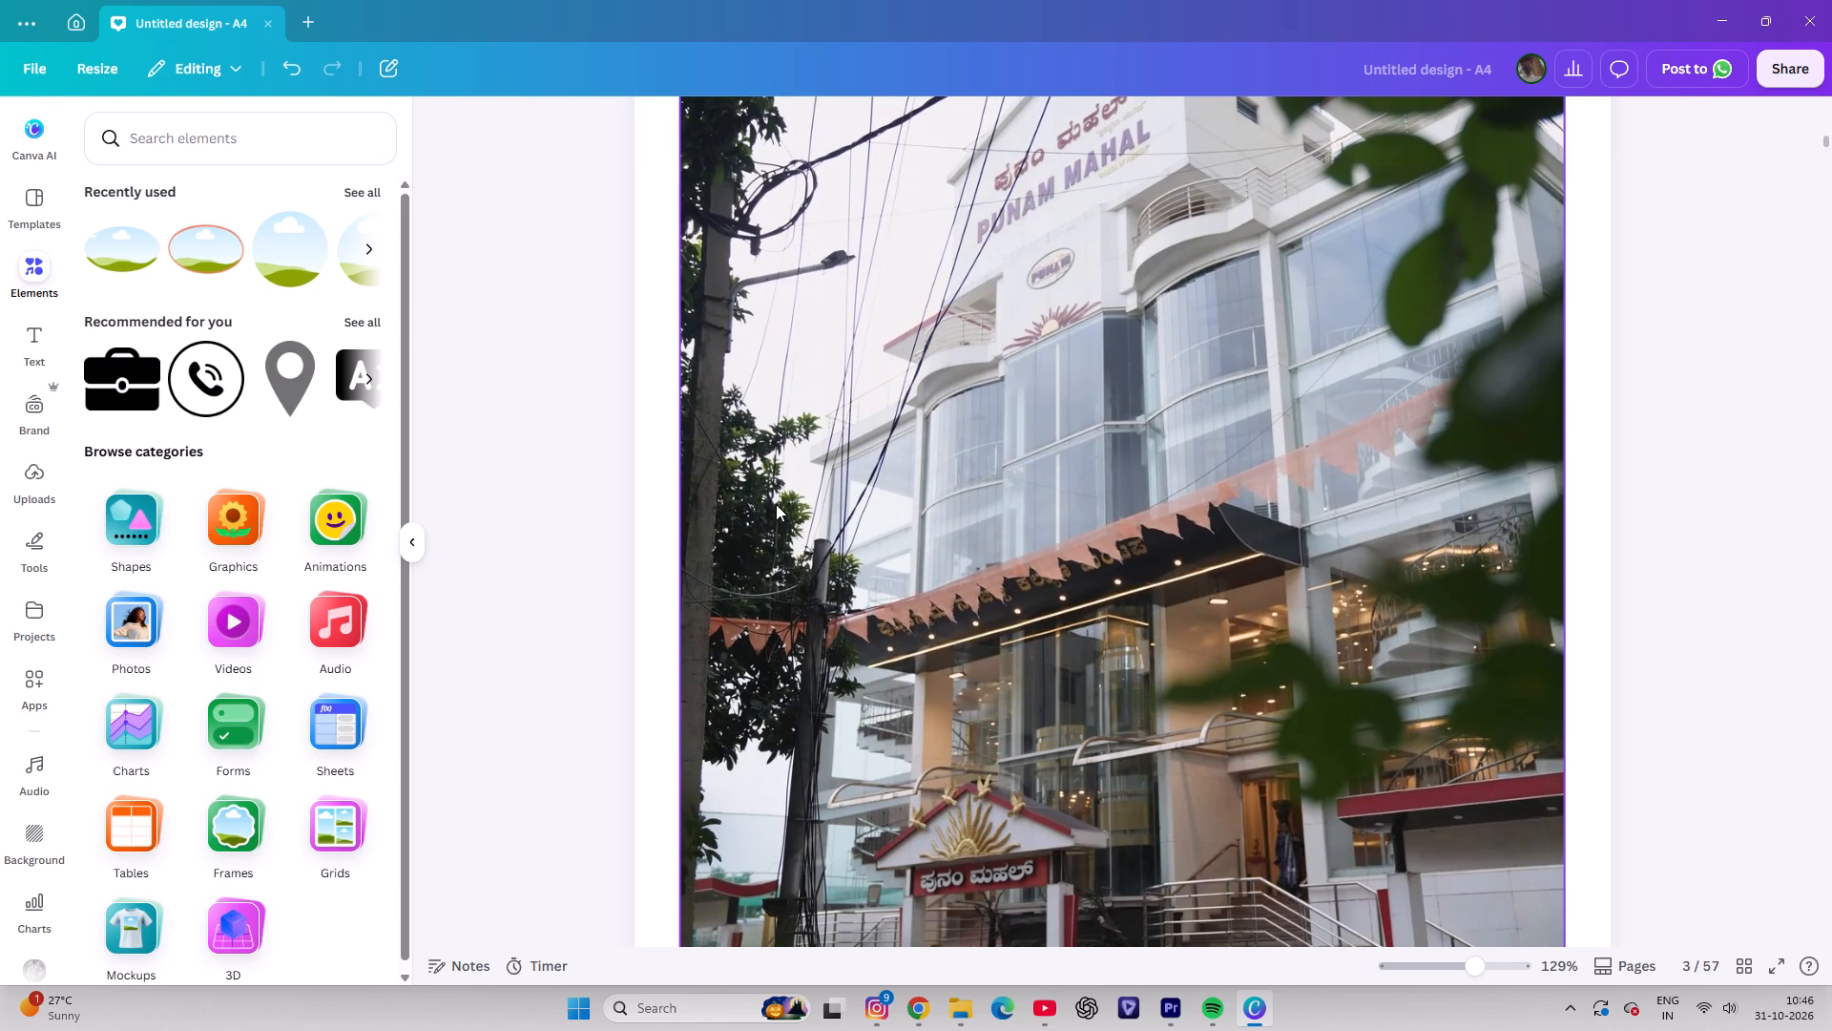
scroll(776, 504, "down", 6)
scroll(819, 536, "up", 4, "ctrl")
scroll(819, 536, "down", 12, "ctrl")
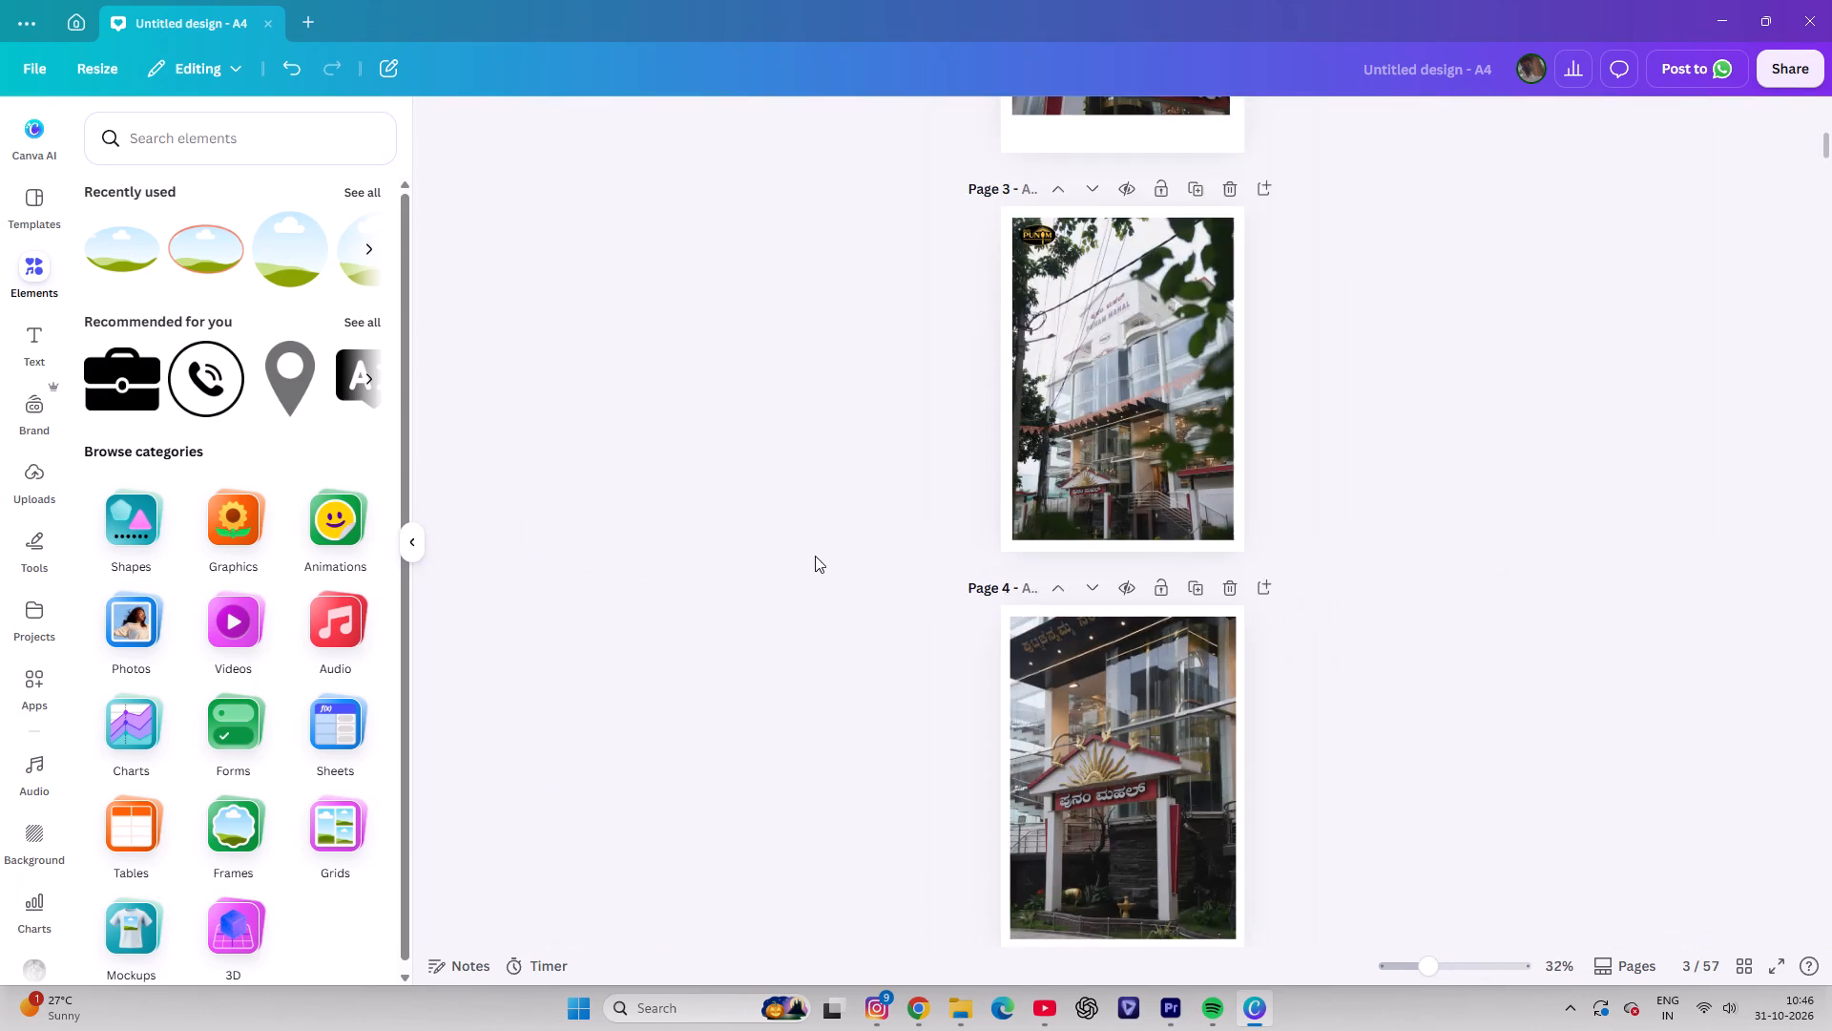
scroll(853, 525, "up", 5)
scroll(1081, 771, "up", 5, "ctrl")
scroll(971, 713, "up", 5, "ctrl")
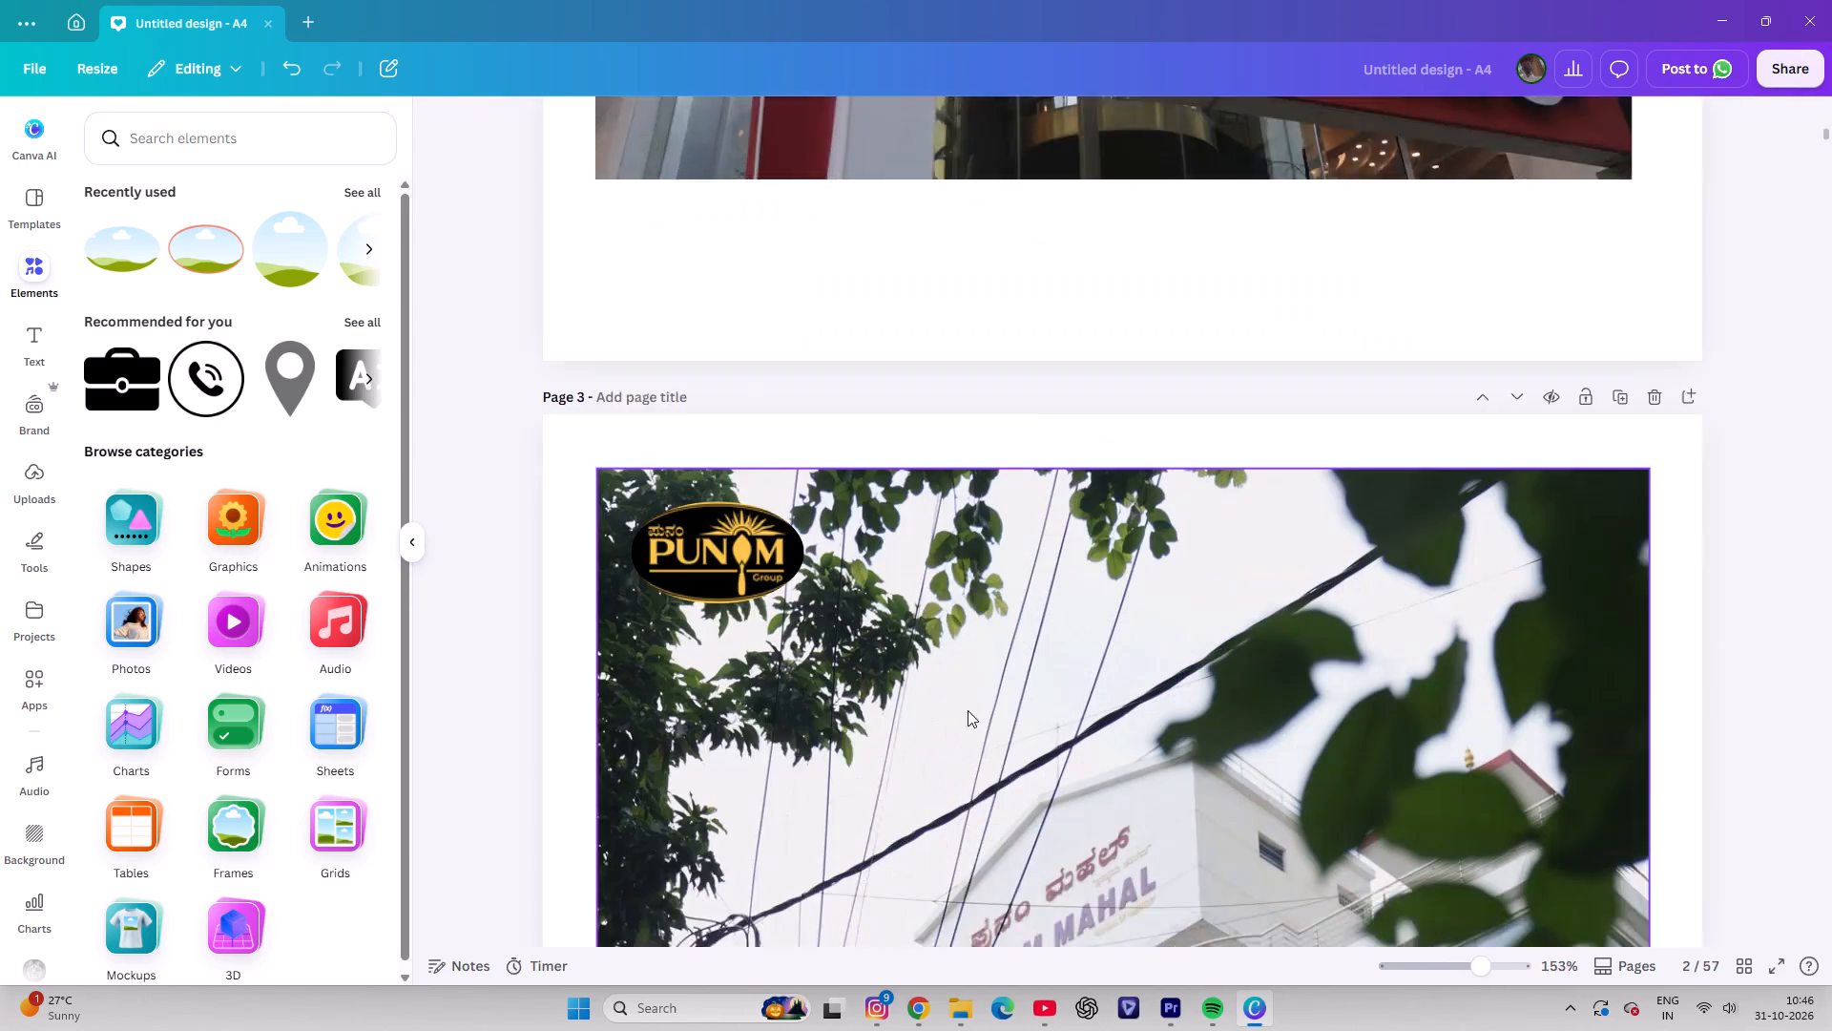
left_click(663, 542)
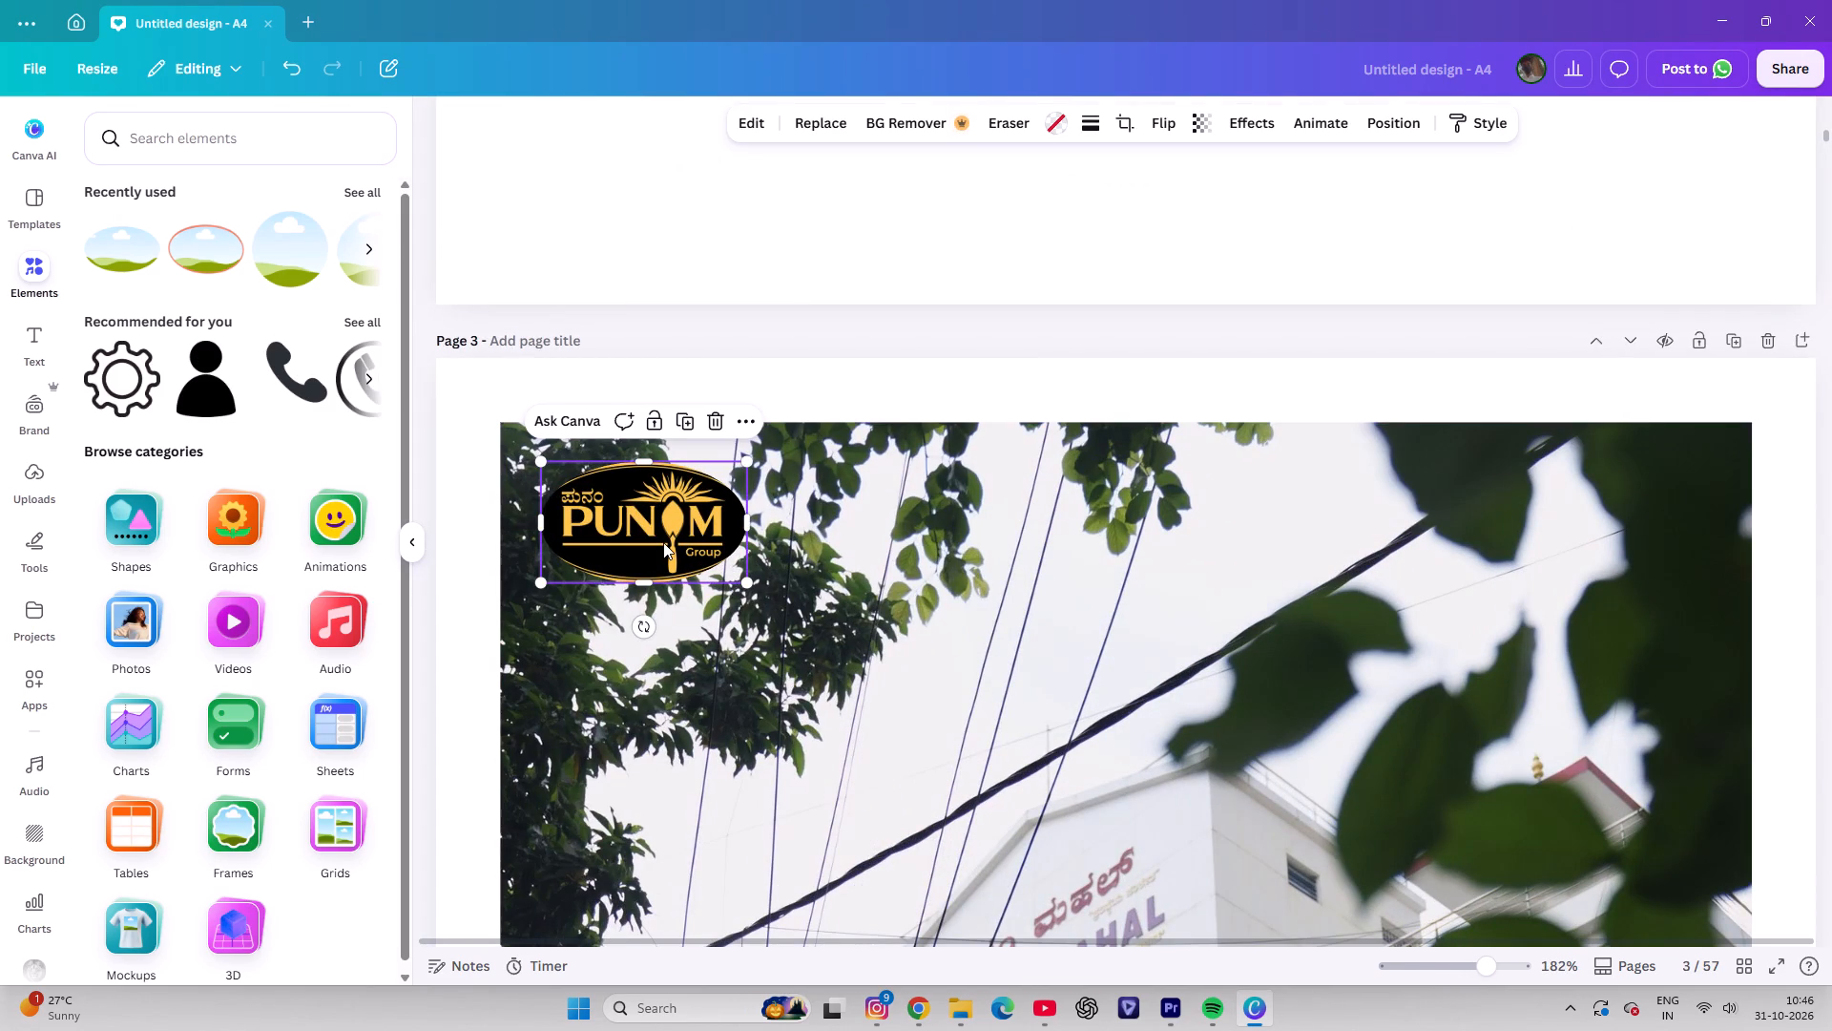
key("ctrl+d")
key("ctrl+d")
key("ctrl+d")
key("ctrl+d")
Move the topmost logo copy from page 3 to the upper-left corner of the photo on page 2.
left_click_drag(742, 626, 743, 625)
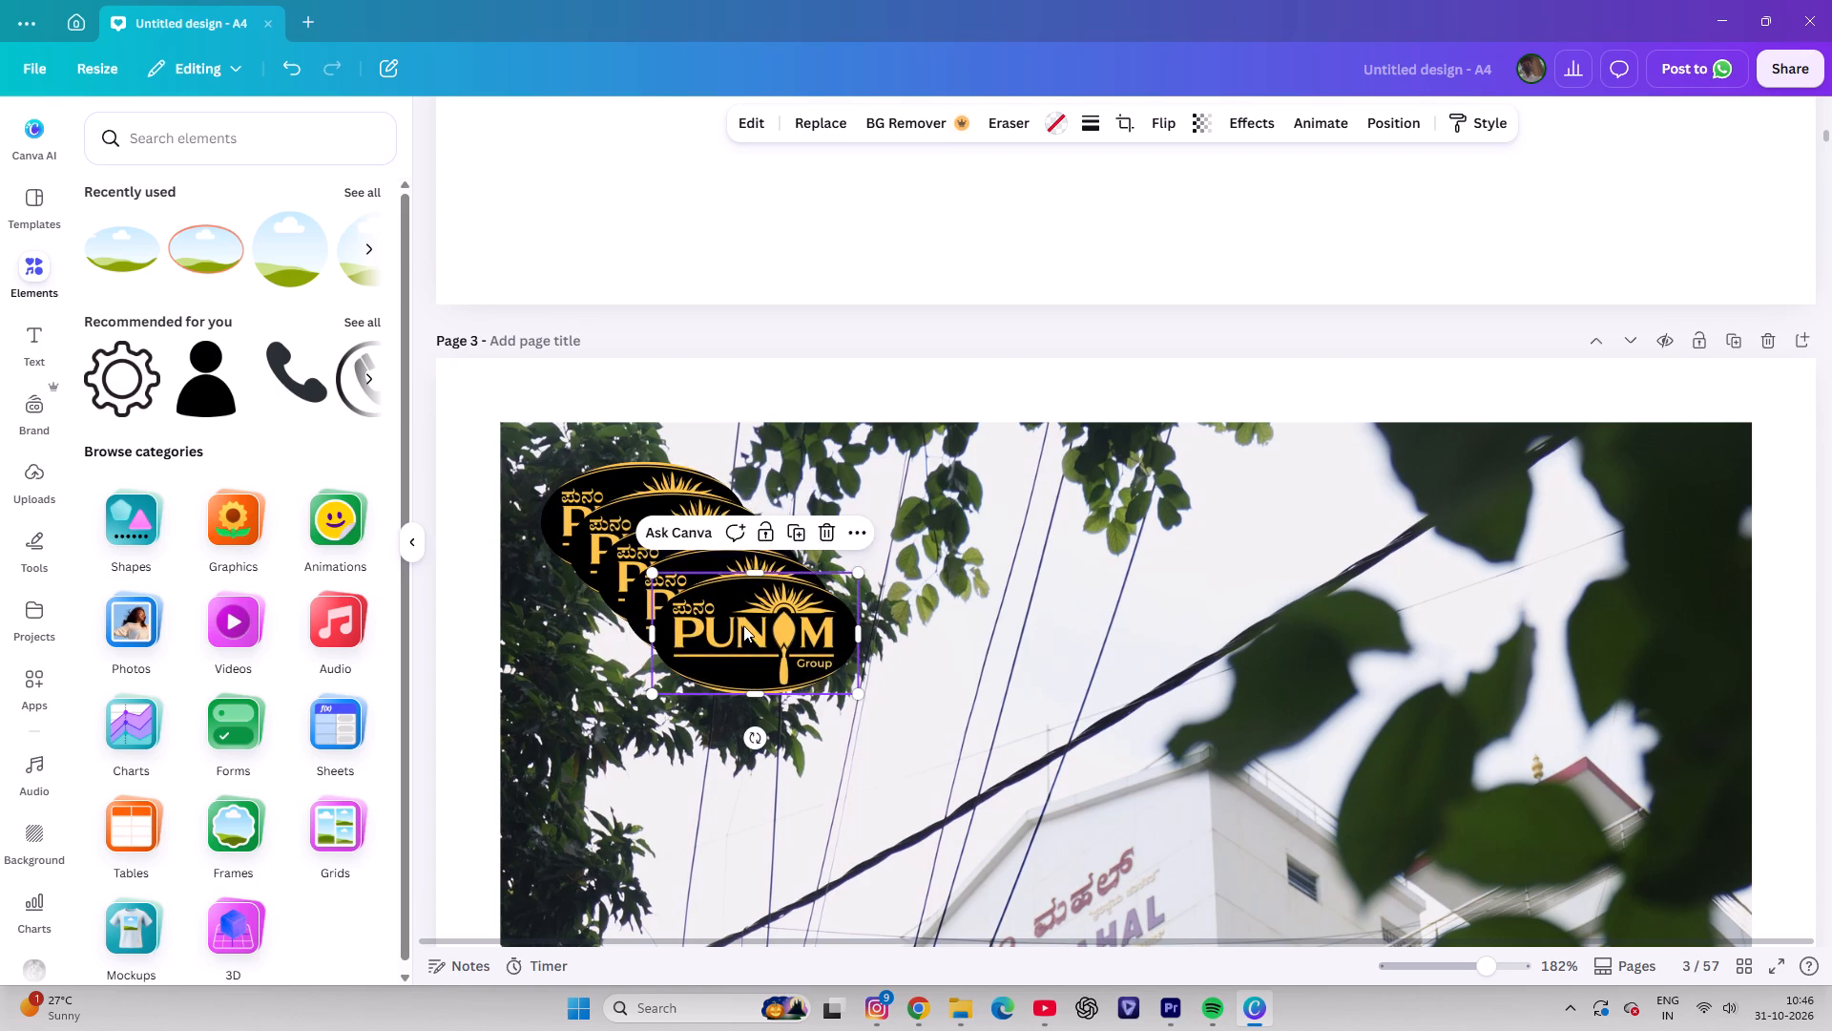
left_click_drag(743, 625, 699, 177)
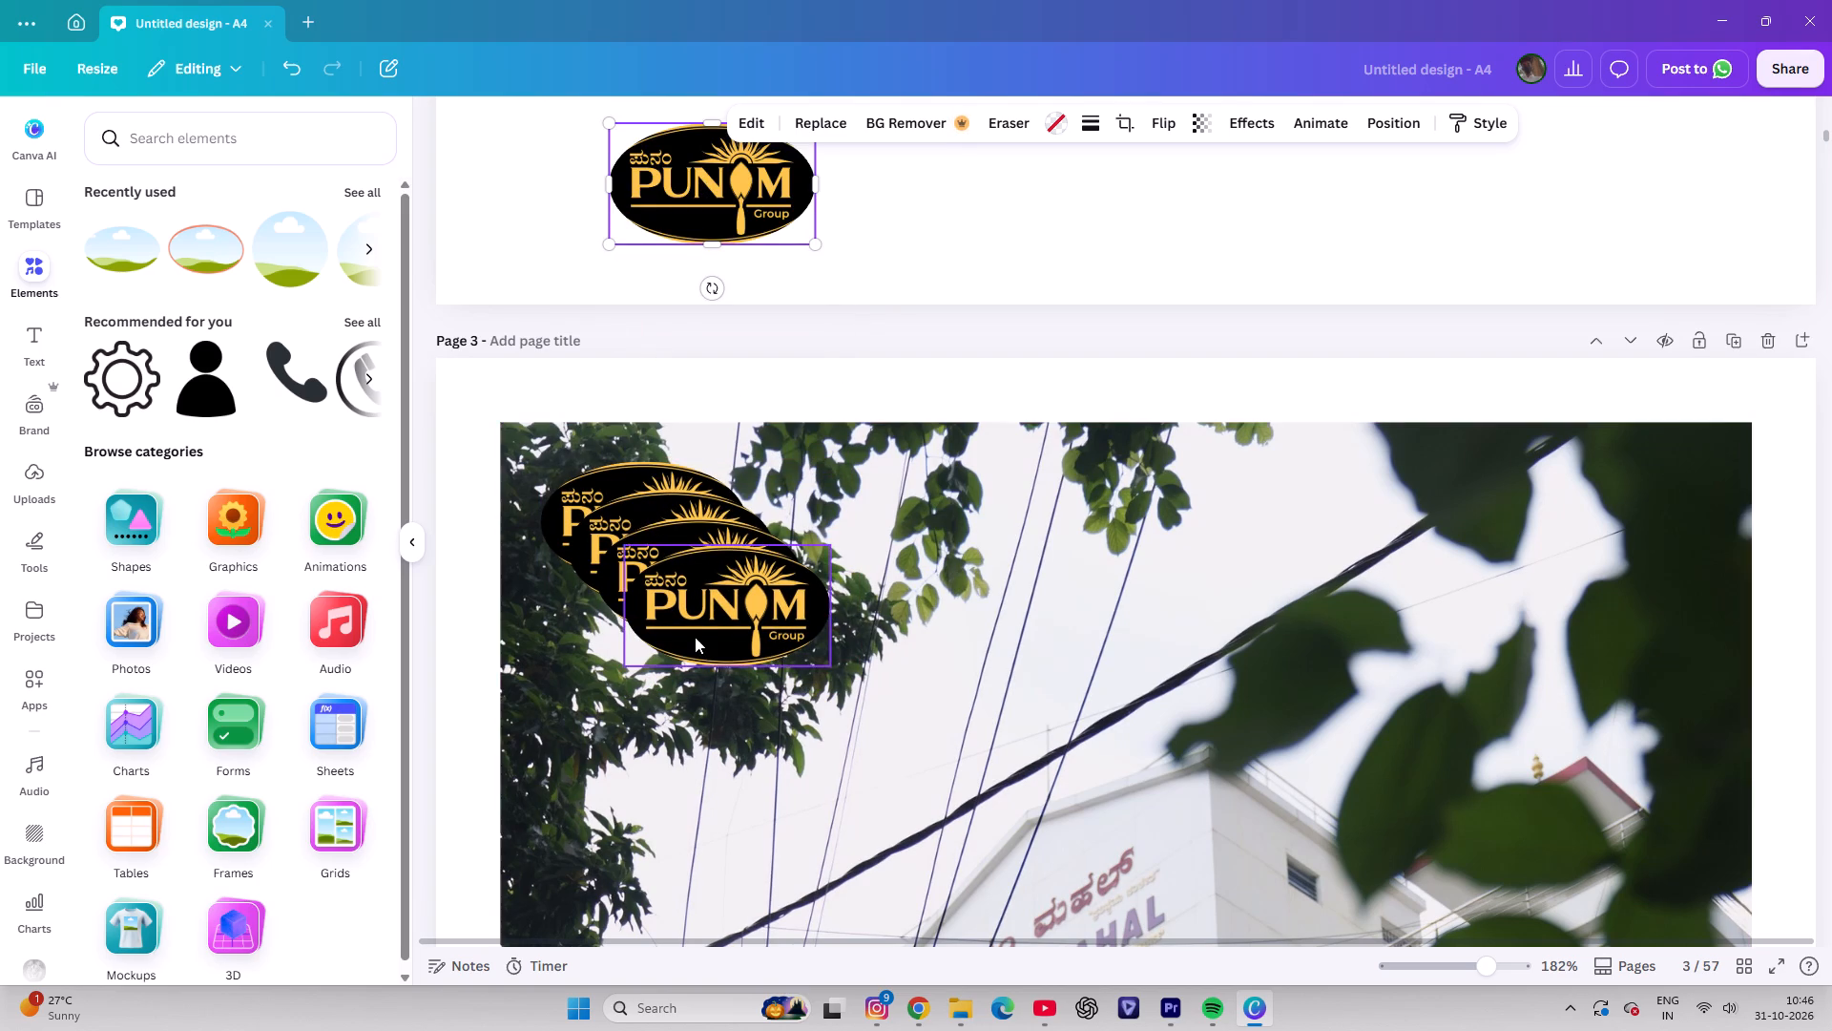
scroll(696, 636, "up", 6)
scroll(714, 749, "down", 6, "alt")
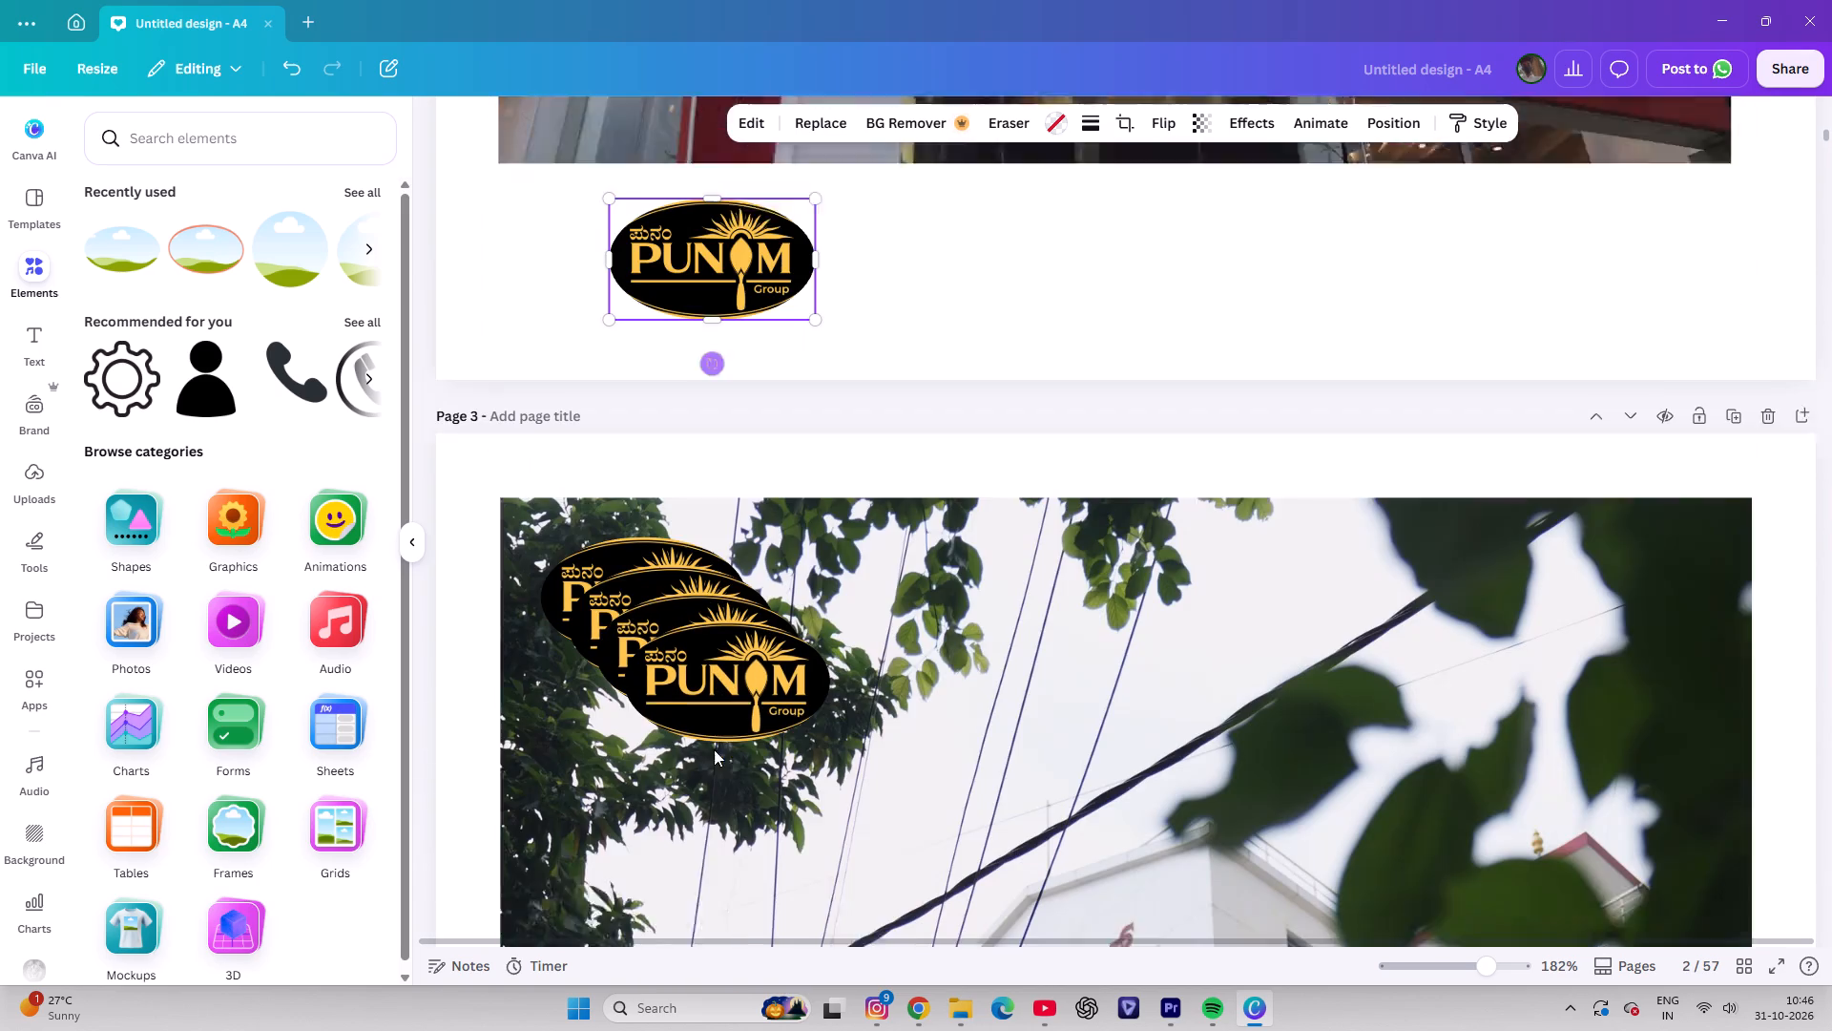
scroll(709, 709, "down", 6, "ctrl")
scroll(1047, 572, "up", 6)
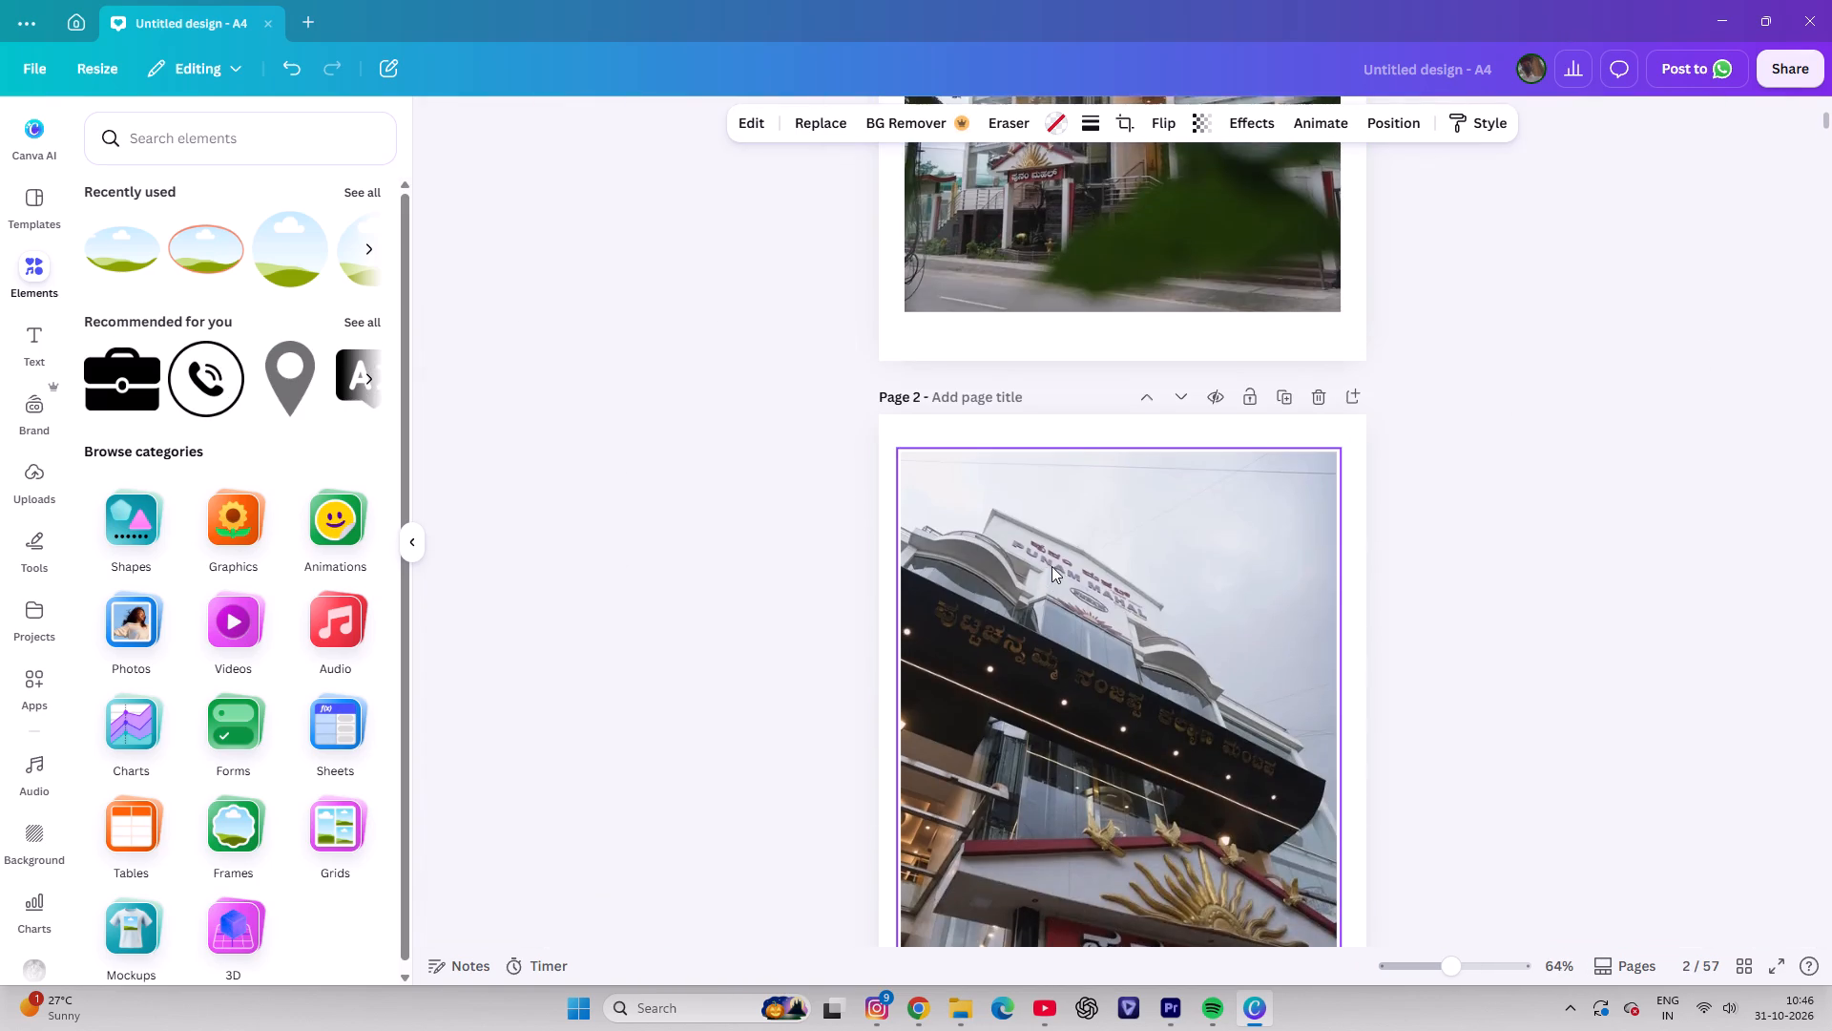
scroll(1049, 590, "down", 4)
left_click_drag(976, 677, 905, 290)
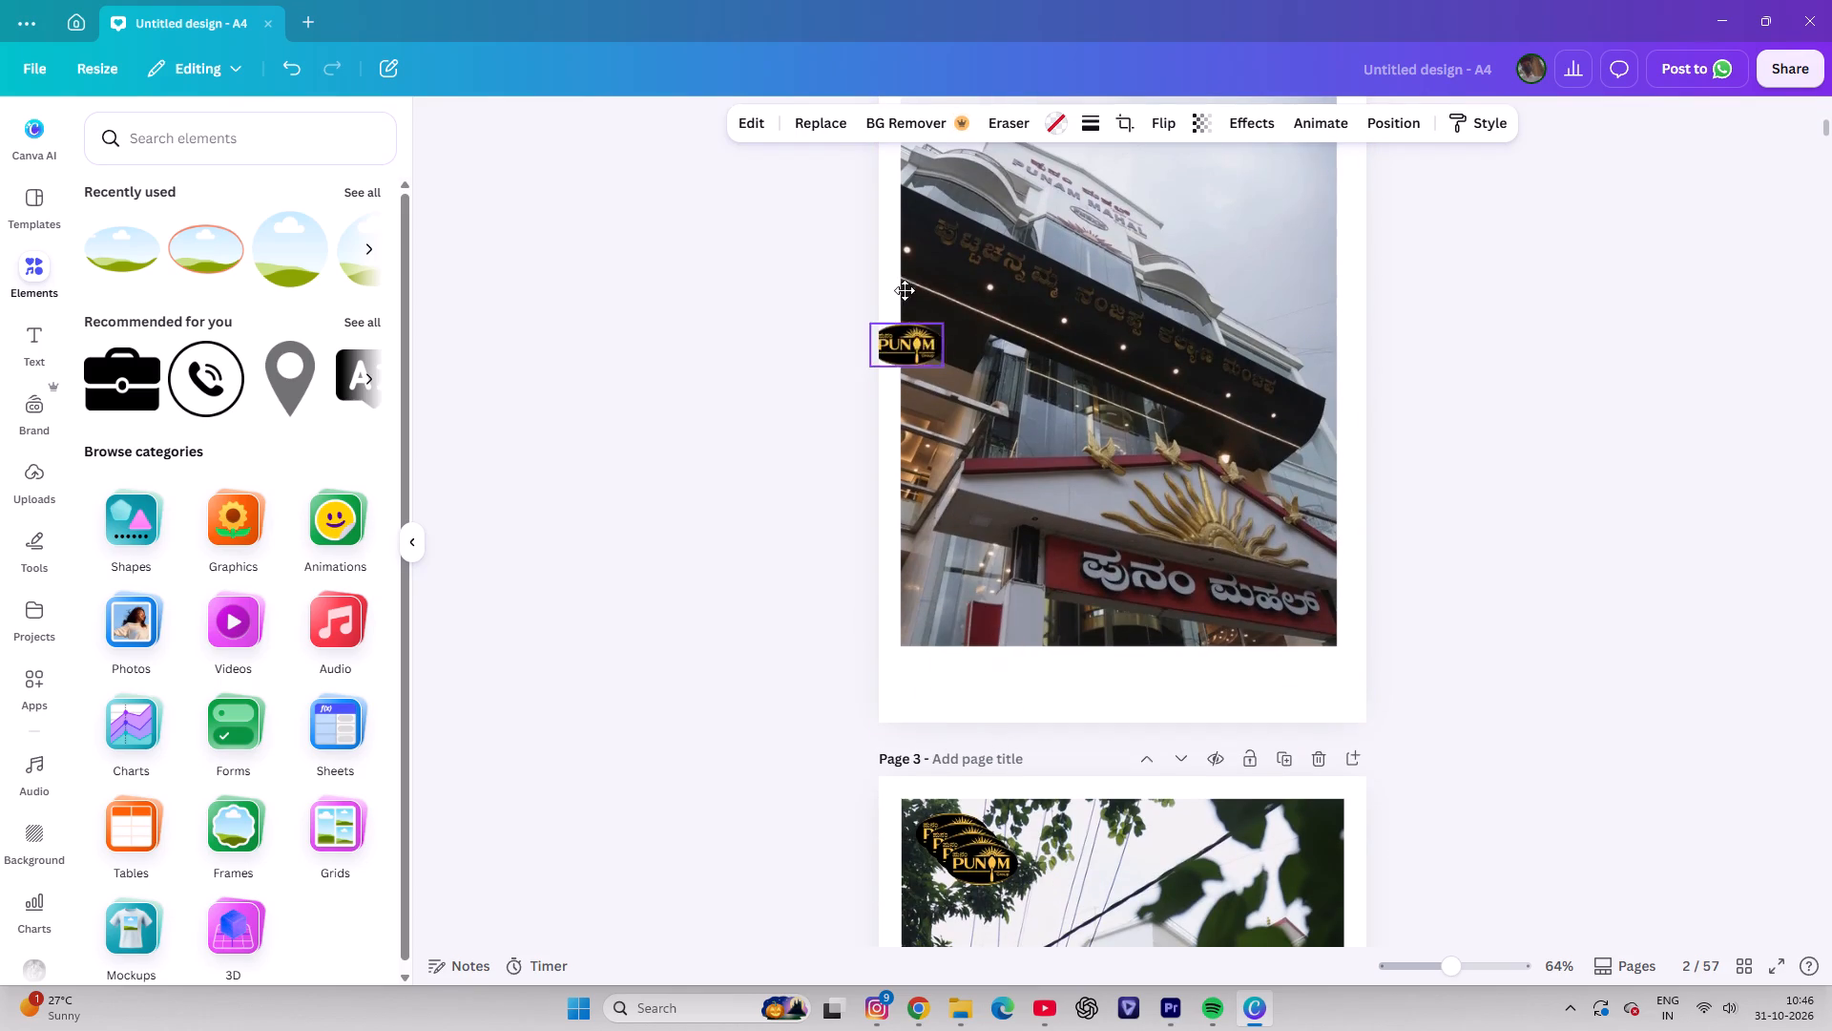
left_click_drag(905, 290, 945, 210)
scroll(951, 239, "up", 2)
left_click_drag(949, 402, 949, 325)
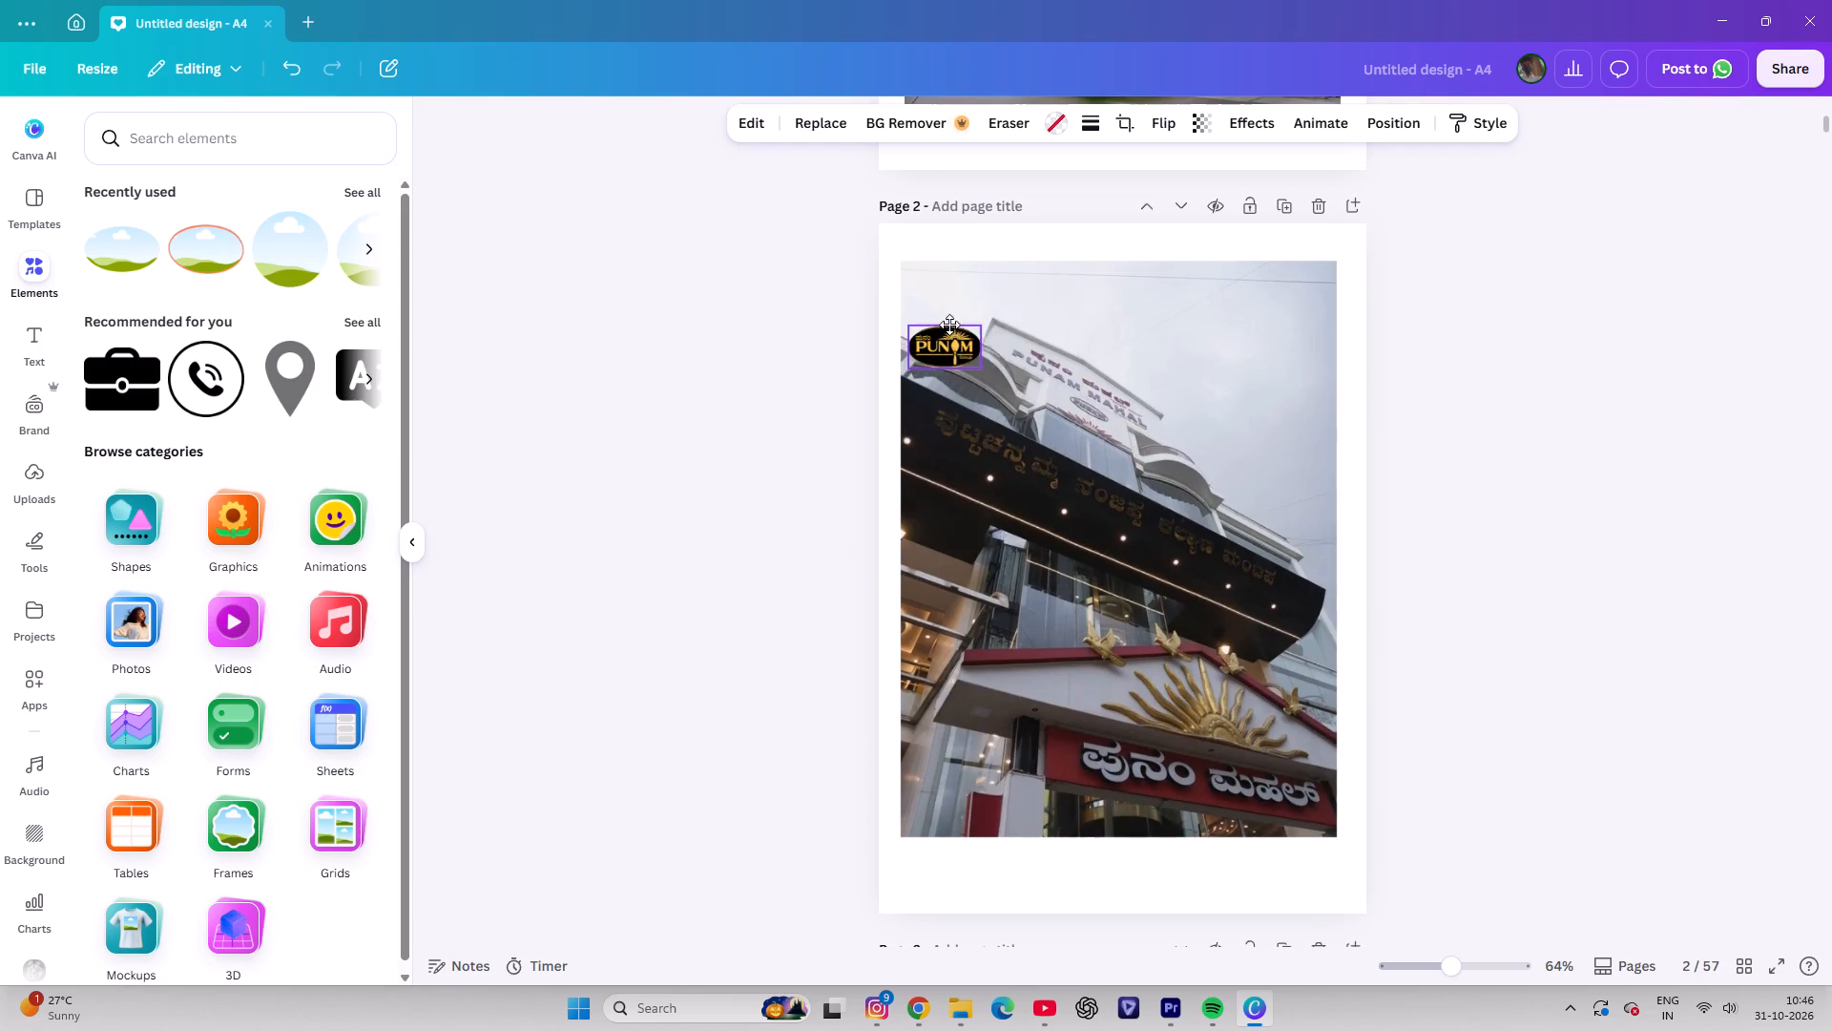
left_click_drag(949, 325, 949, 290)
left_click(1006, 595)
Look over pages 3 to 5 to check which photos carry a logo.
scroll(999, 610, "down", 5)
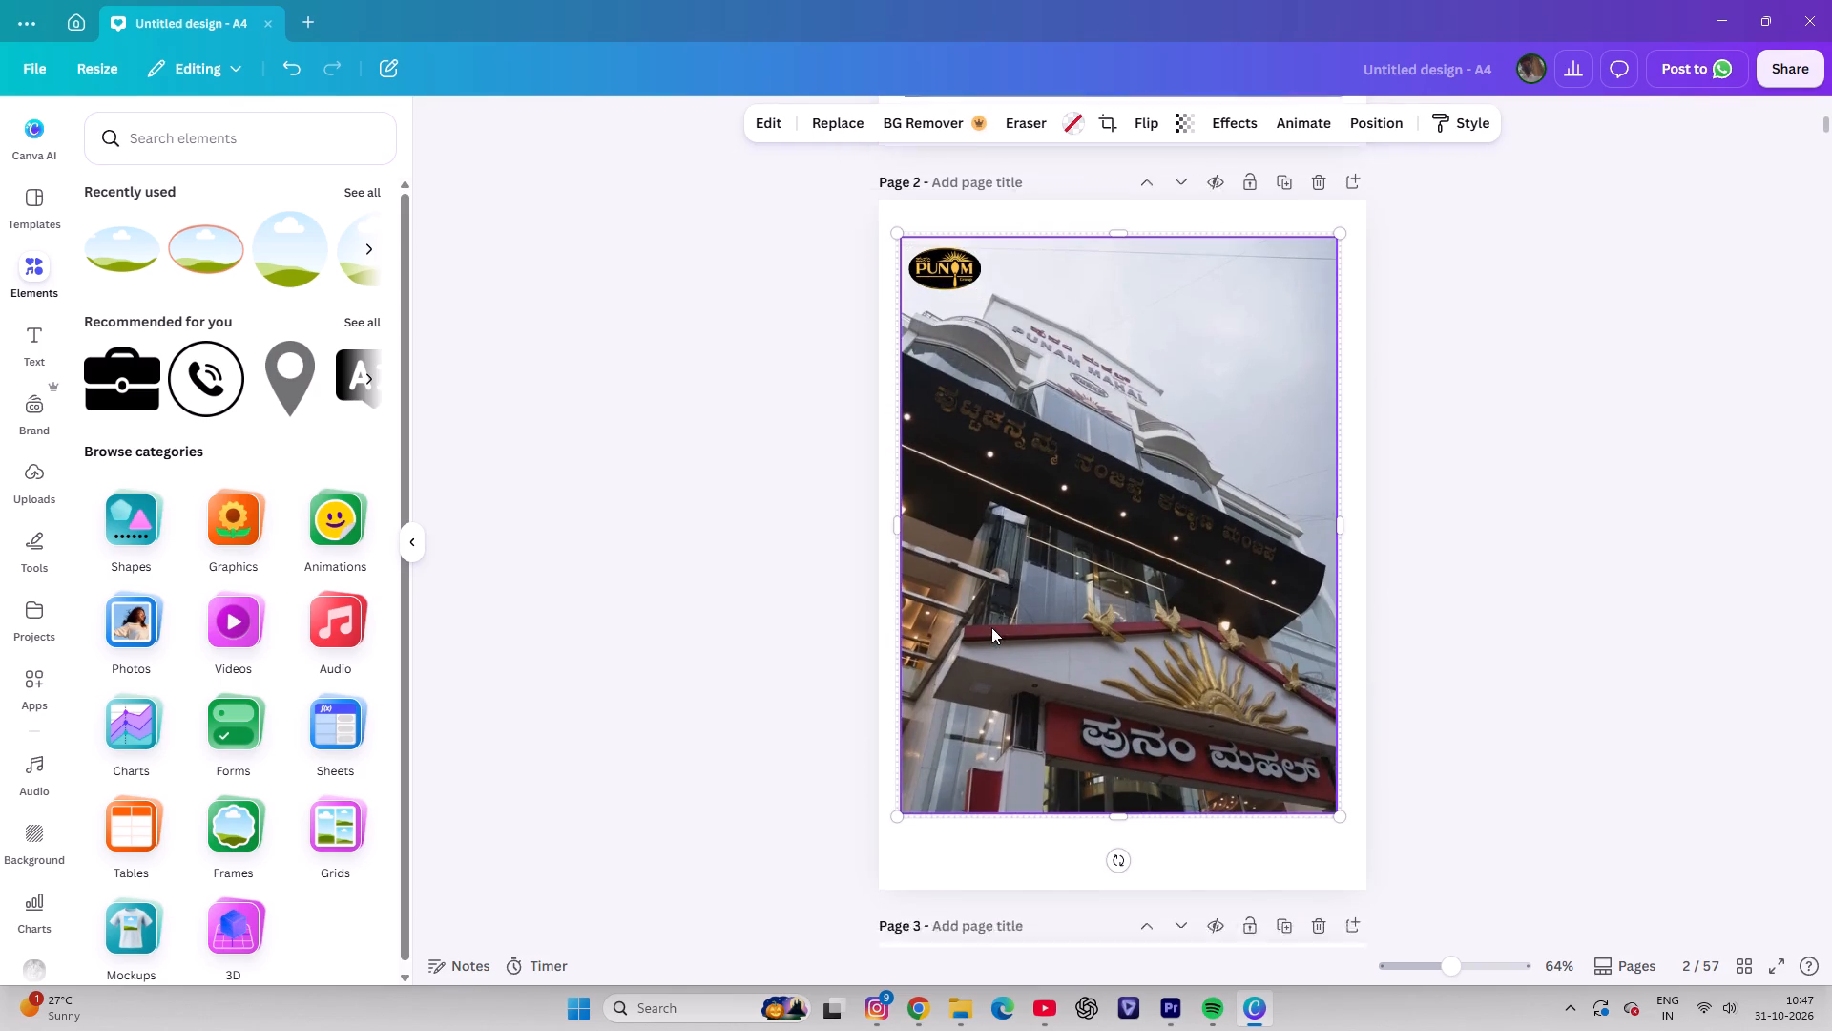
scroll(991, 627, "down", 1)
scroll(997, 729, "down", 4)
scroll(994, 839, "down", 8)
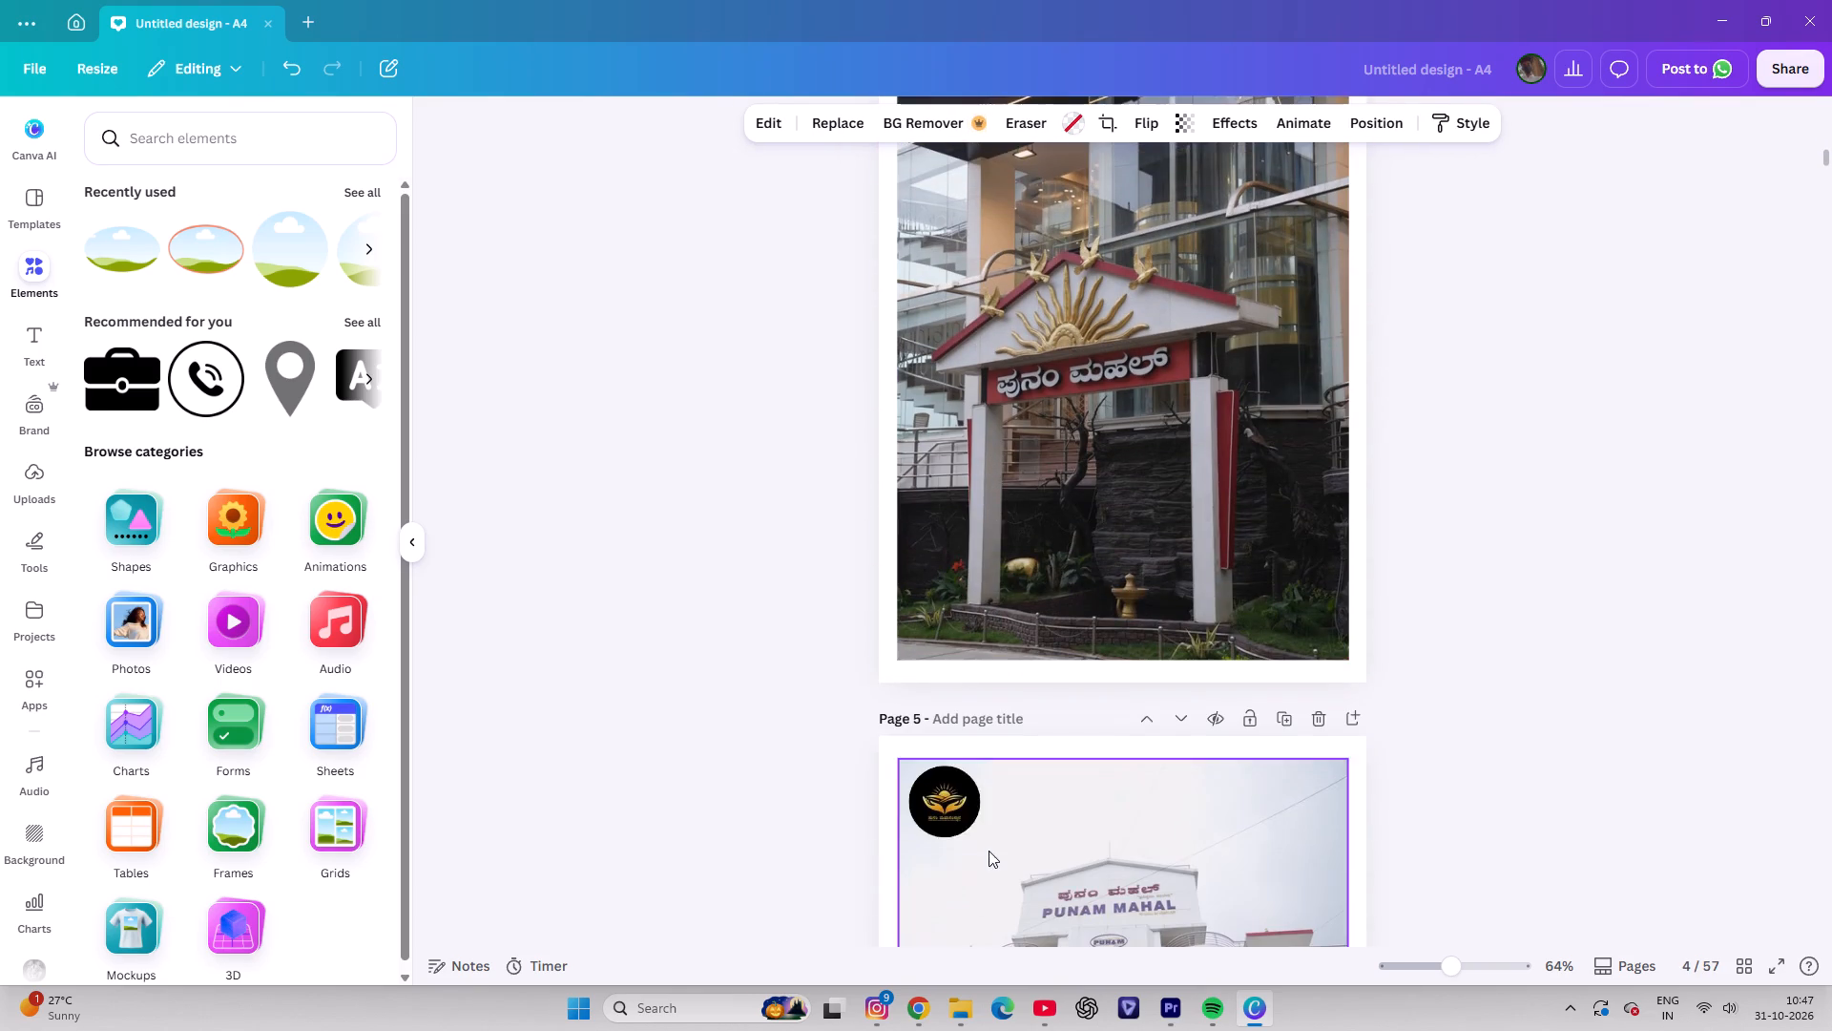
scroll(968, 773, "up", 5)
left_click(988, 631)
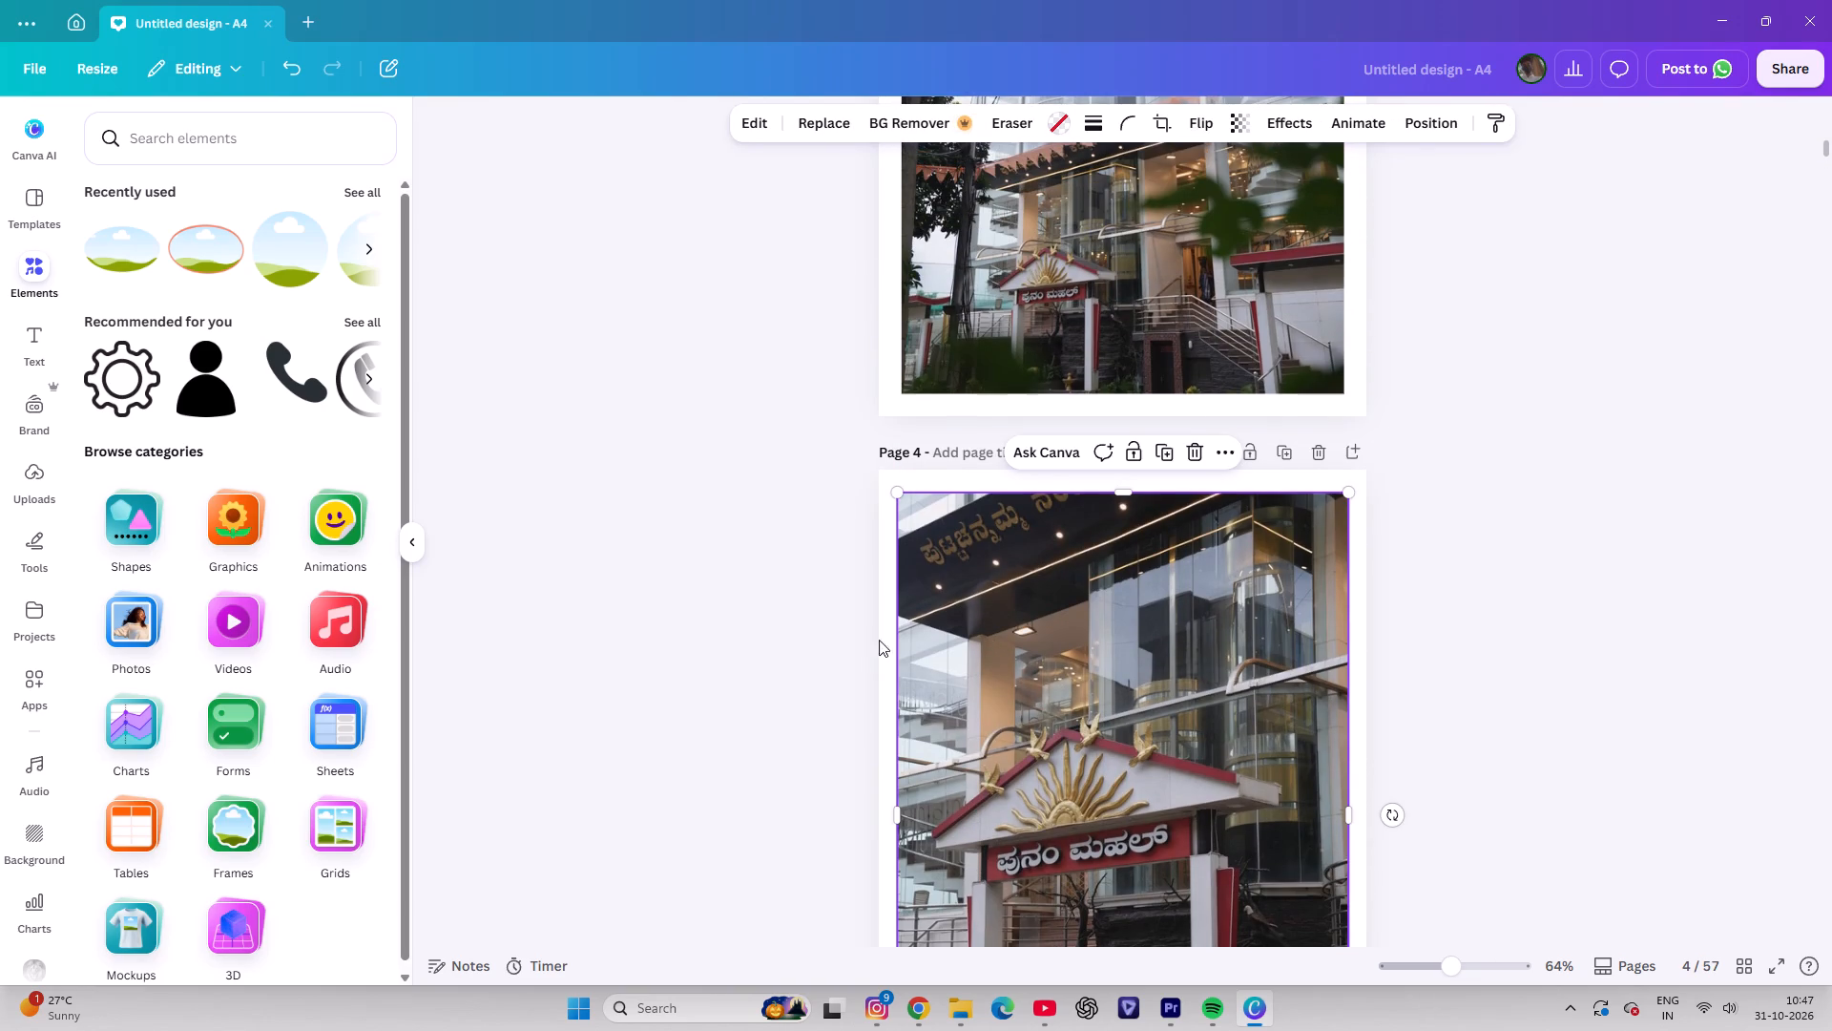
left_click(765, 628)
left_click(937, 523)
left_click(739, 537)
Delete the three extra logo copies on page 3, keeping only the original in the photo's upper-left corner.
scroll(839, 549, "up", 5)
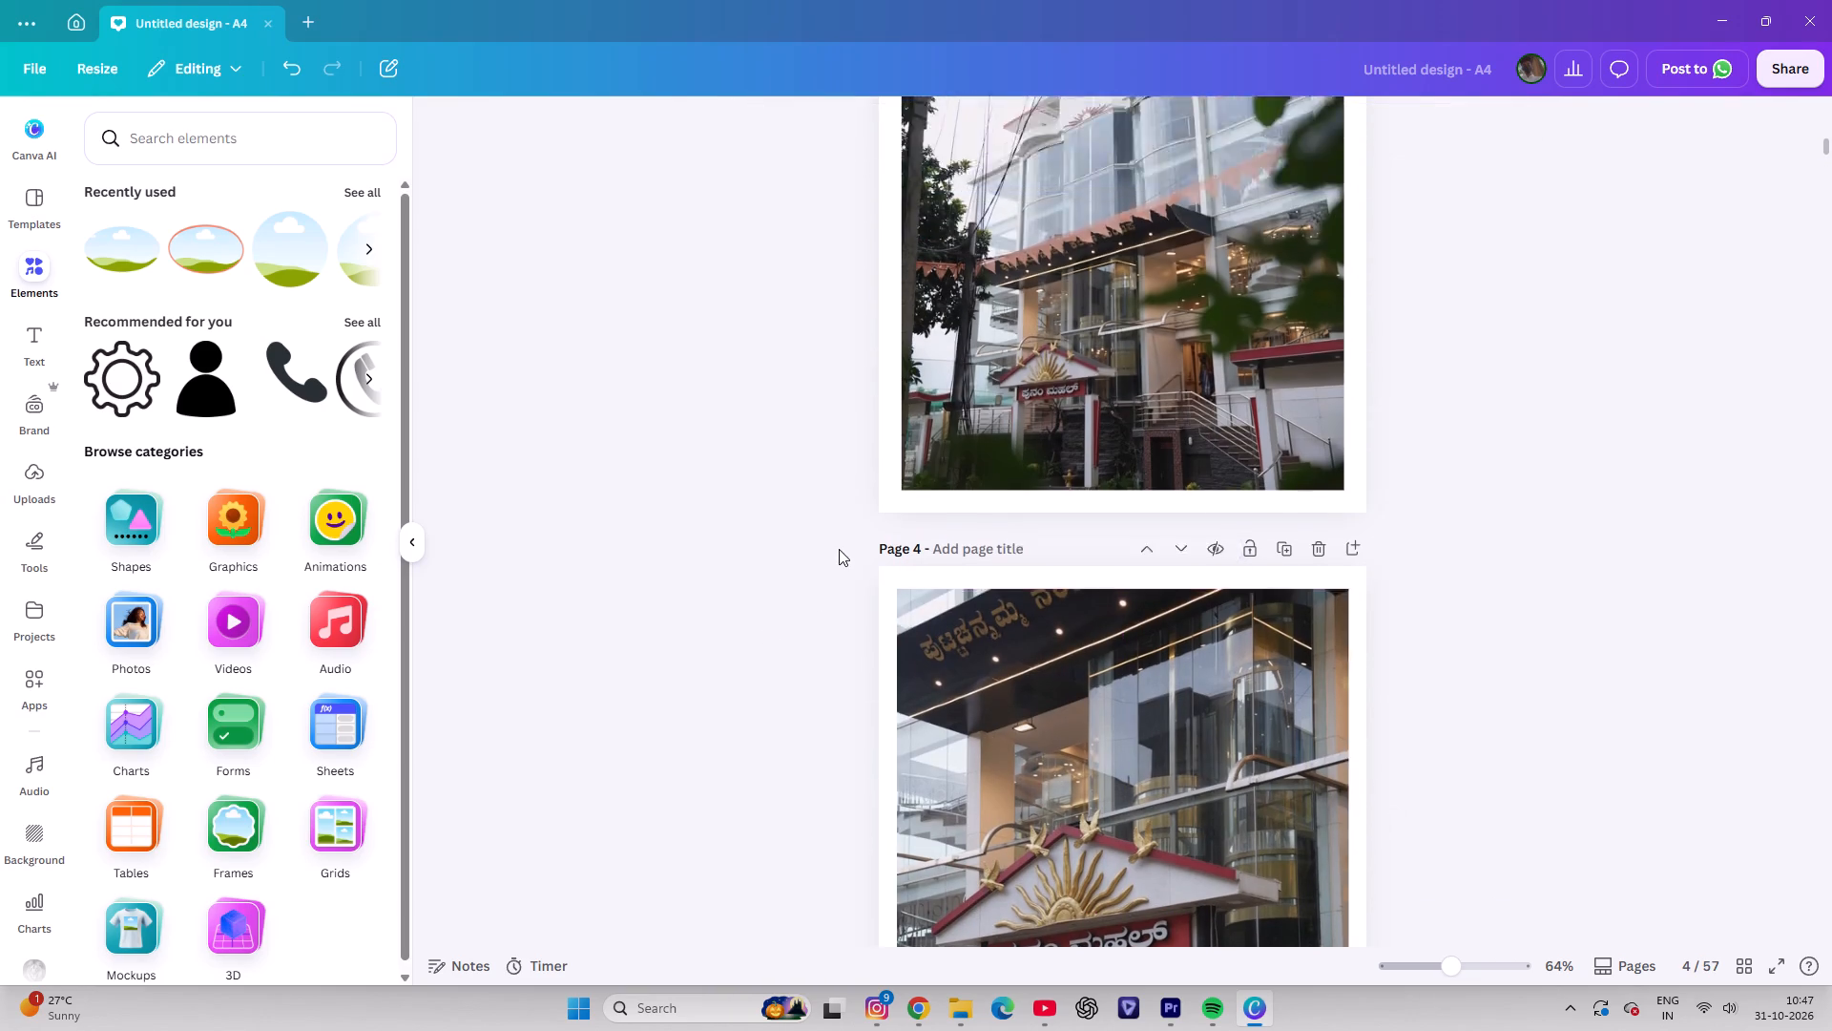
scroll(840, 554, "up", 5)
left_click(986, 782)
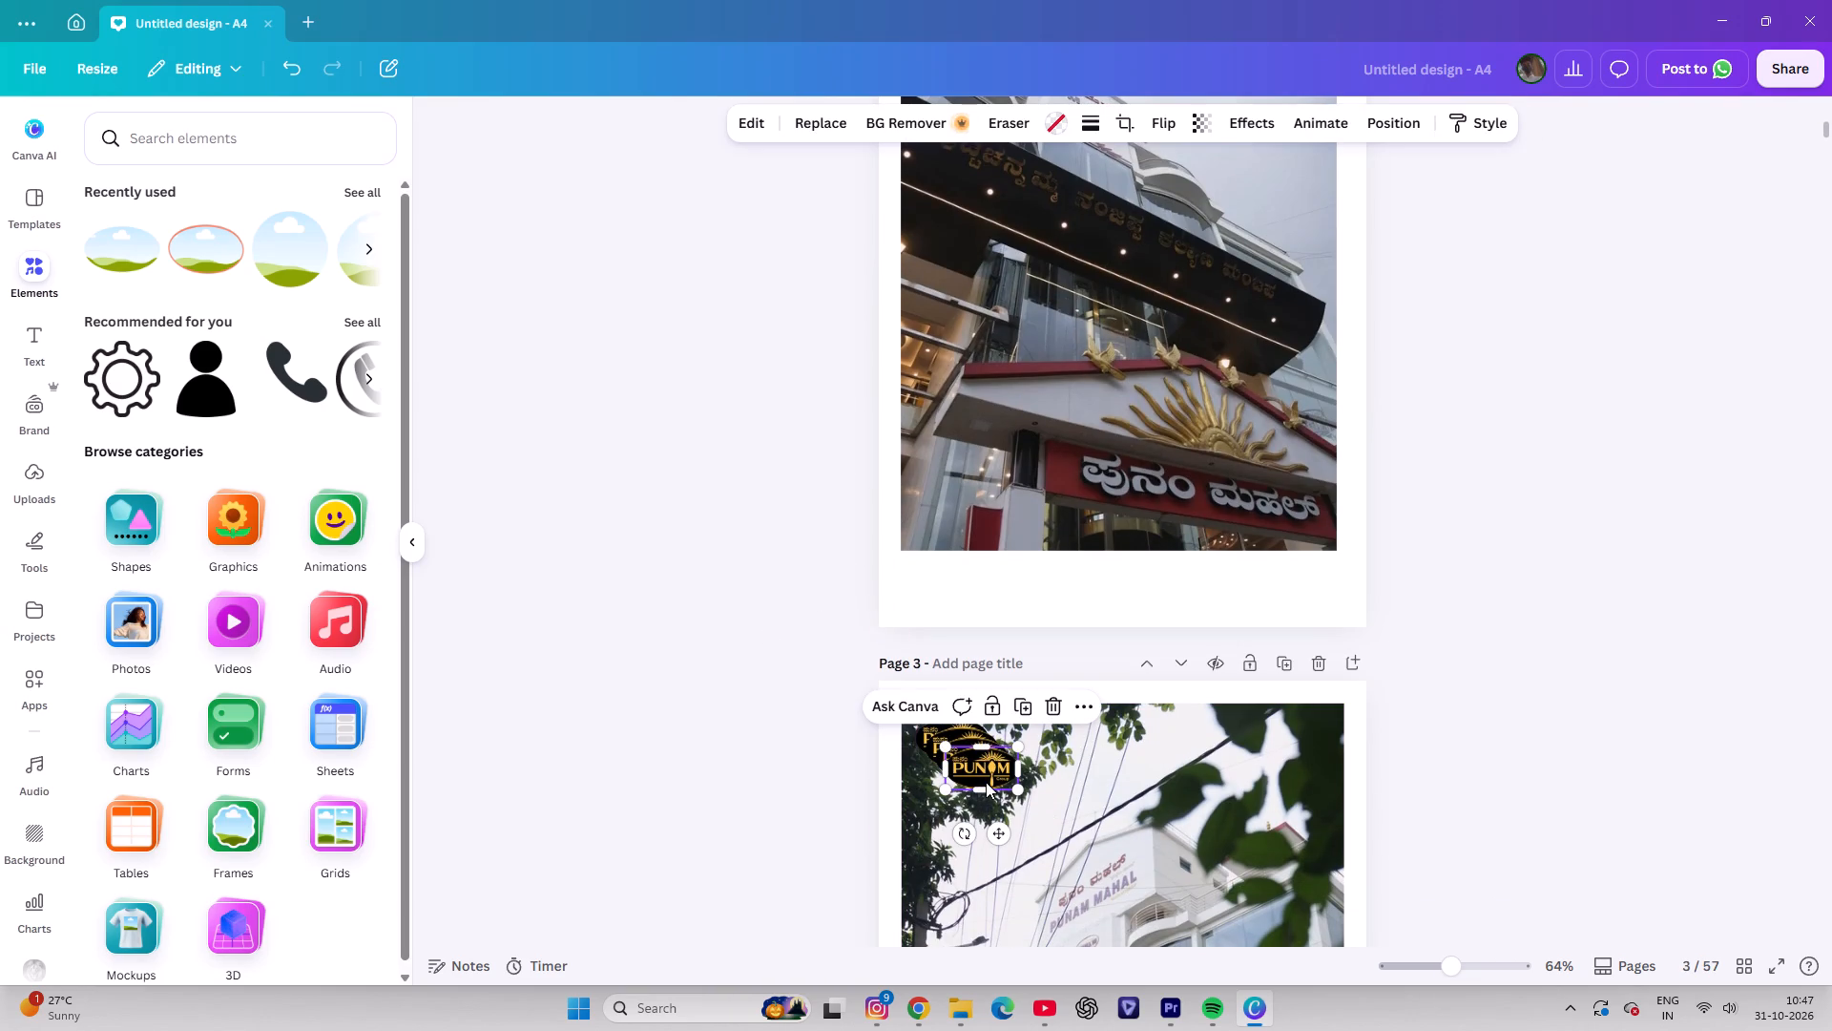
key("Delete")
left_click(986, 752)
key("Delete")
left_click(986, 762)
key("Delete")
key("Delete")
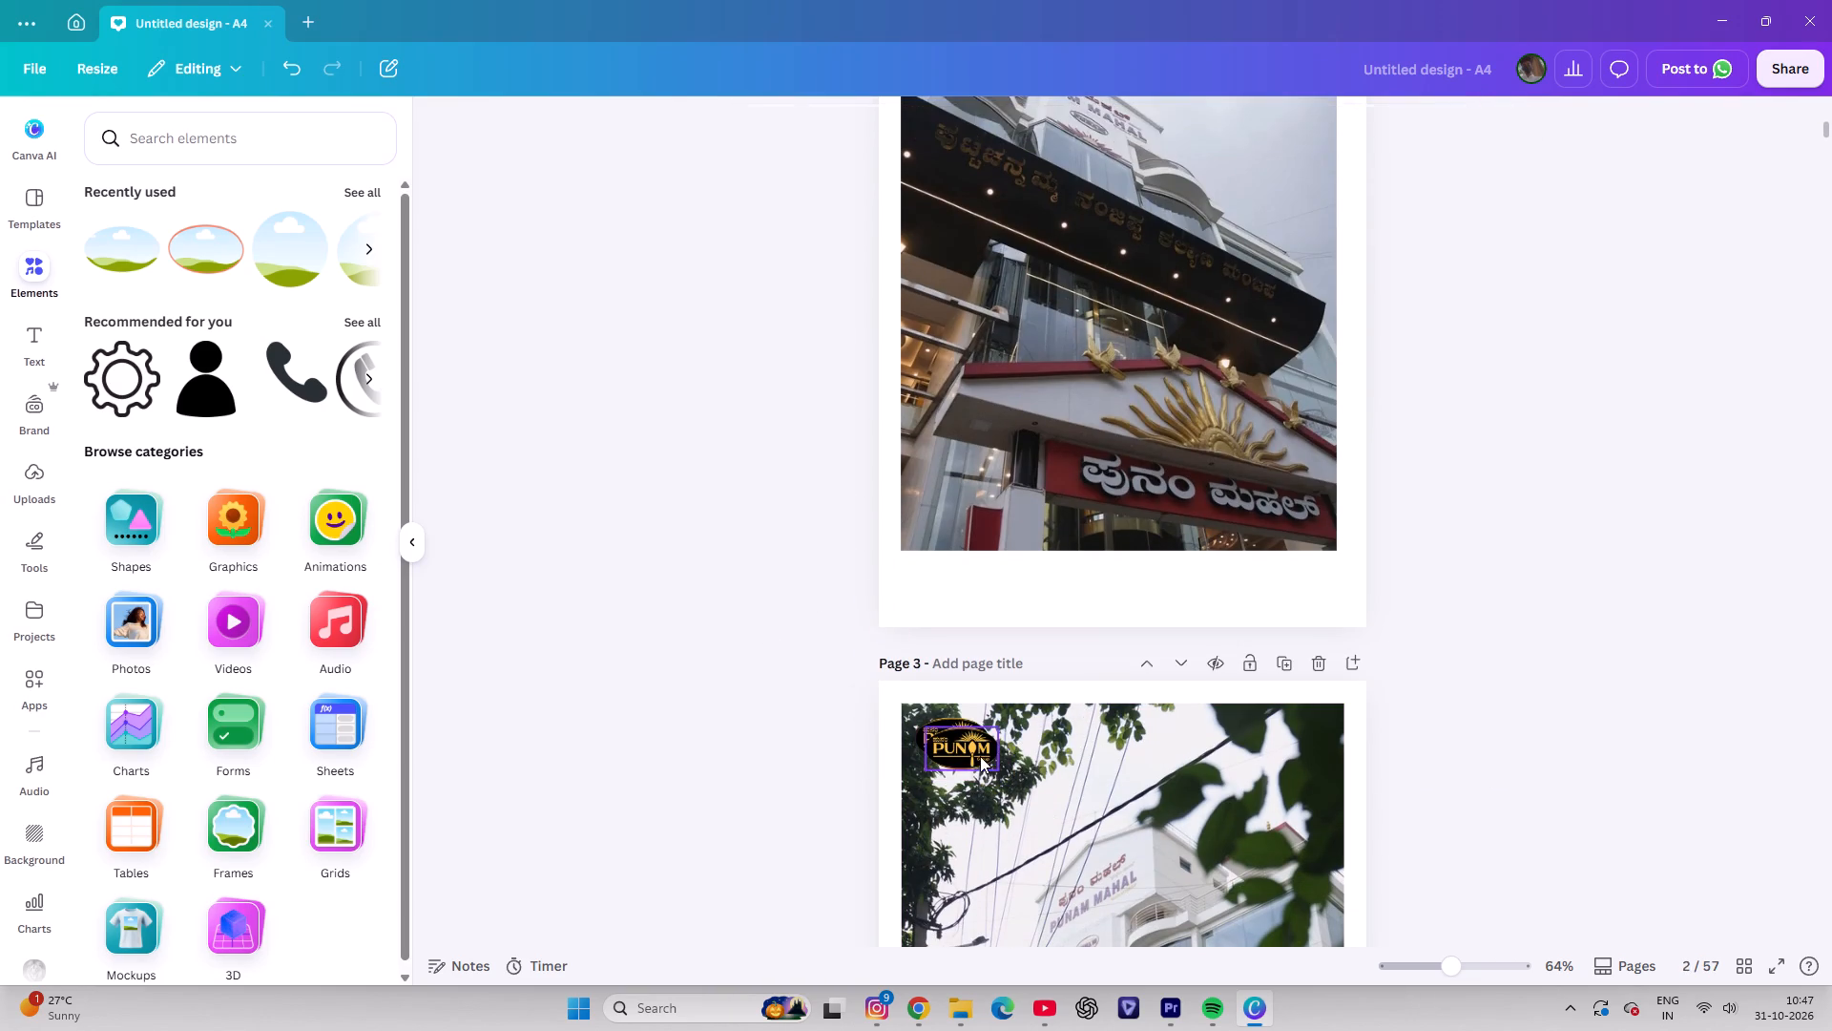
left_click(980, 756)
key("Delete")
key("Delete")
Duplicate the oval logo on page 2 and place the copy in the upper-left corner of page 1's photo.
scroll(967, 717, "up", 5)
left_click(940, 477)
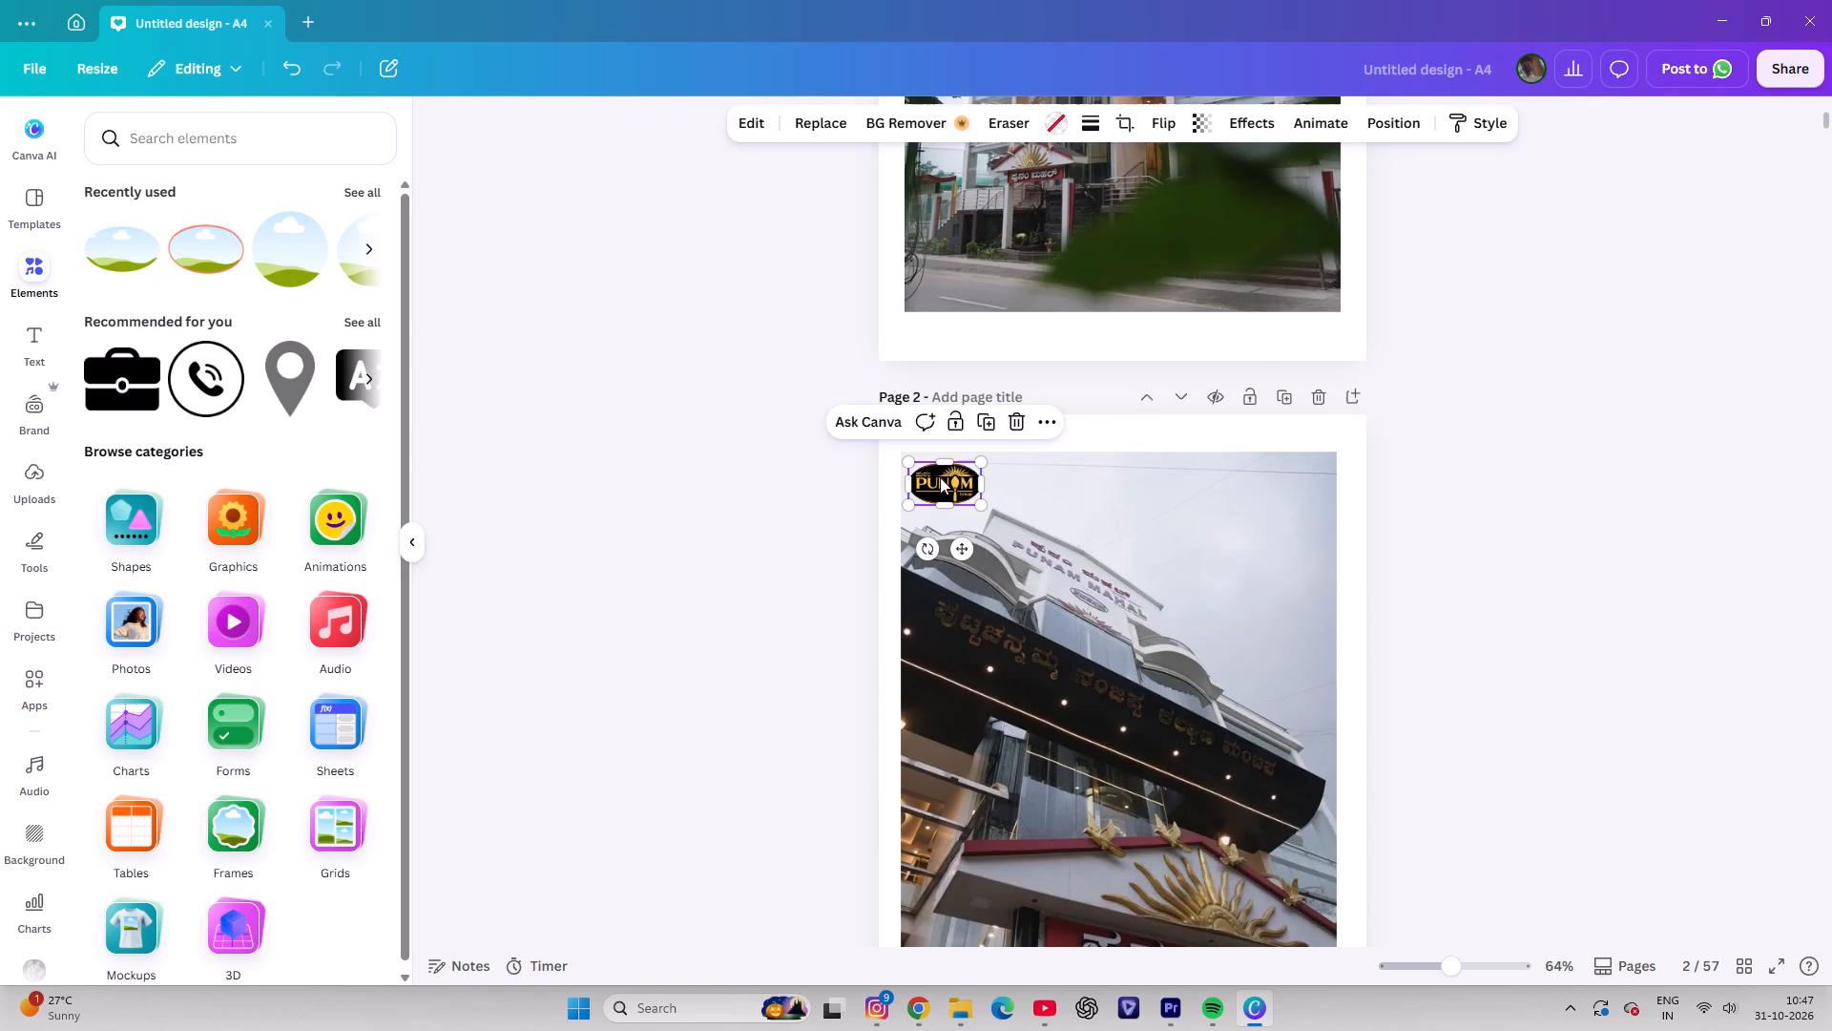
key("ctrl+d")
left_click_drag(963, 499, 961, 229)
scroll(958, 284, "up", 3)
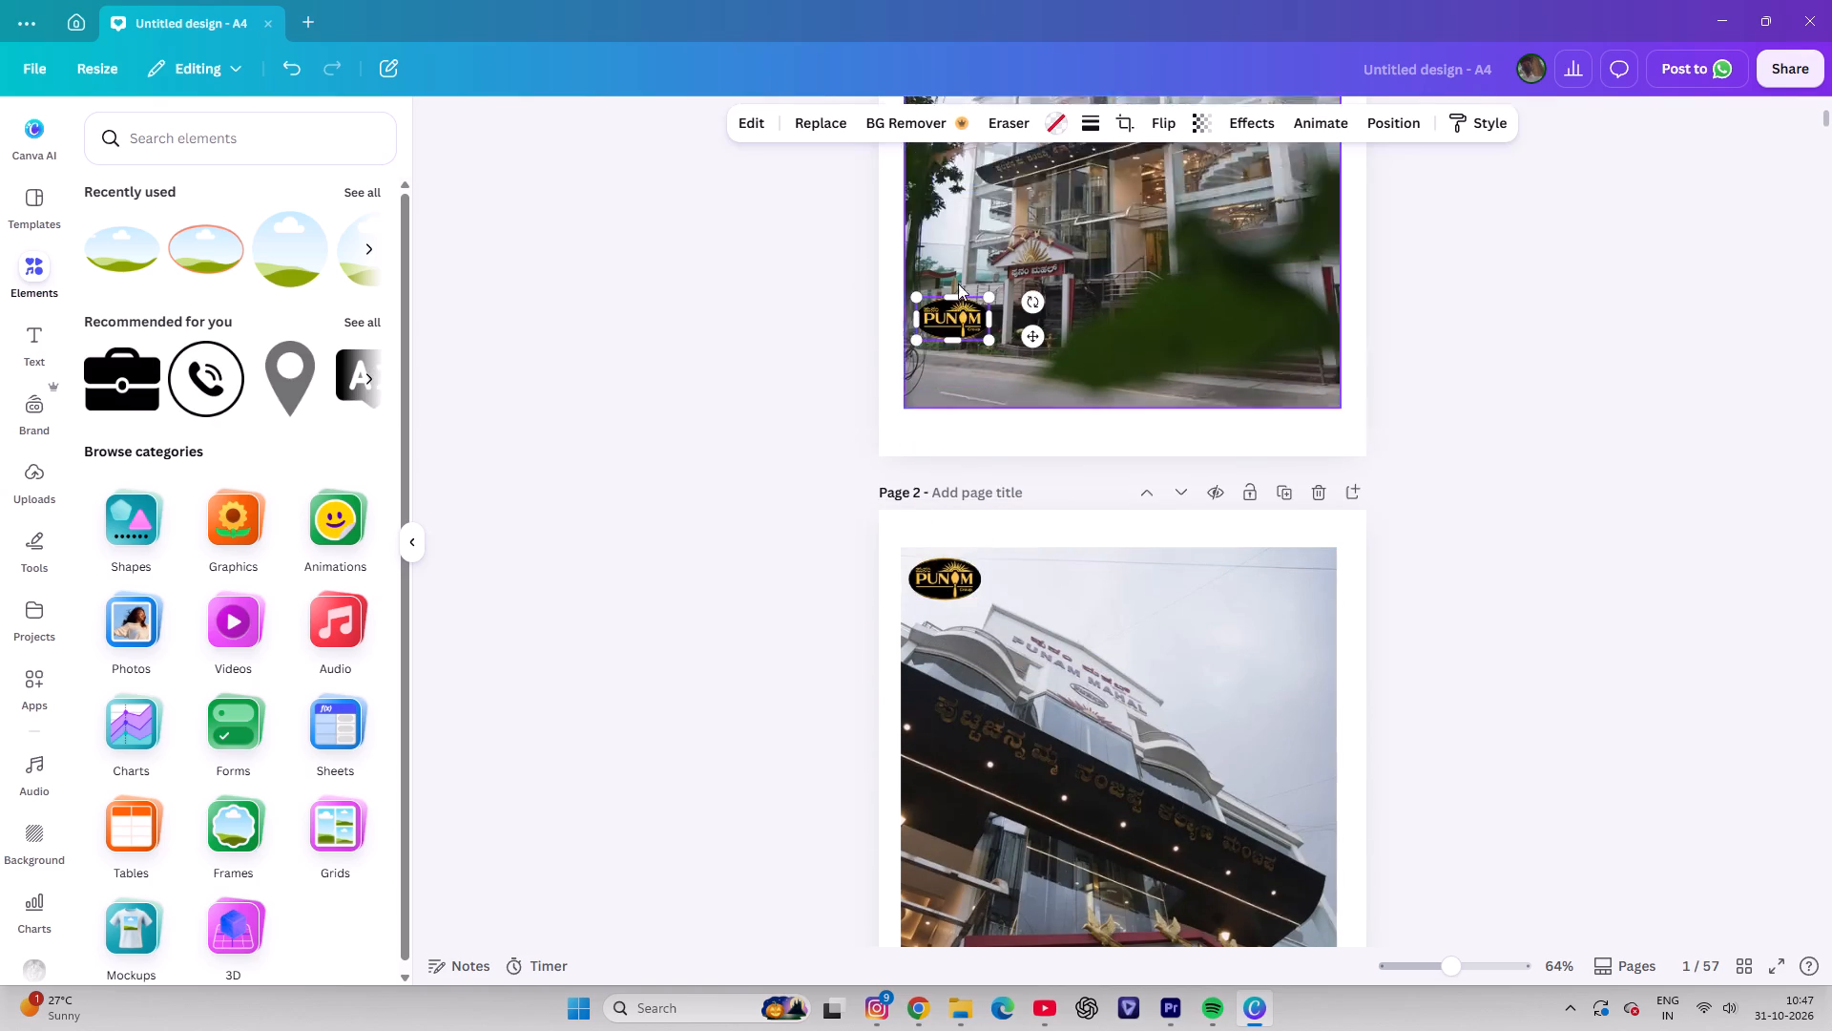
scroll(958, 284, "up", 5)
left_click_drag(961, 736, 958, 242)
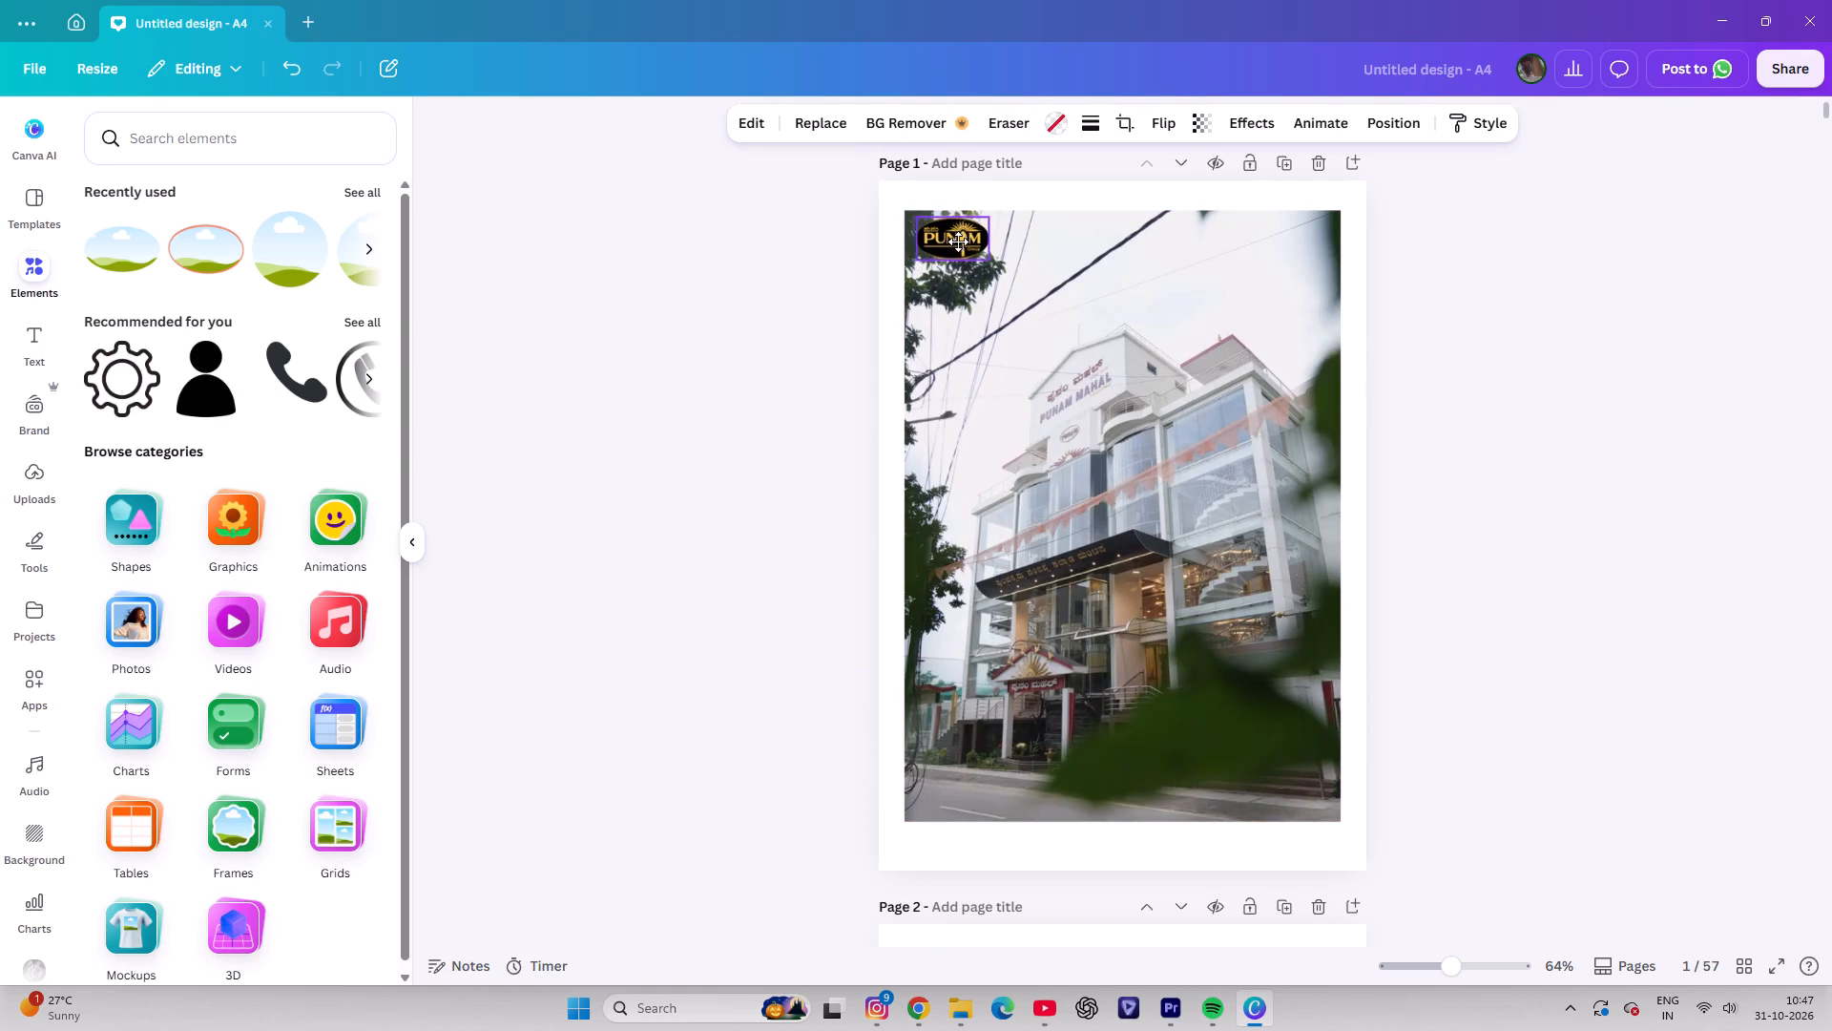
left_click_drag(958, 242, 955, 242)
left_click(789, 409)
Delete the round logo and its frame from the upper-left corner of page 5's photo.
scroll(859, 494, "down", 14)
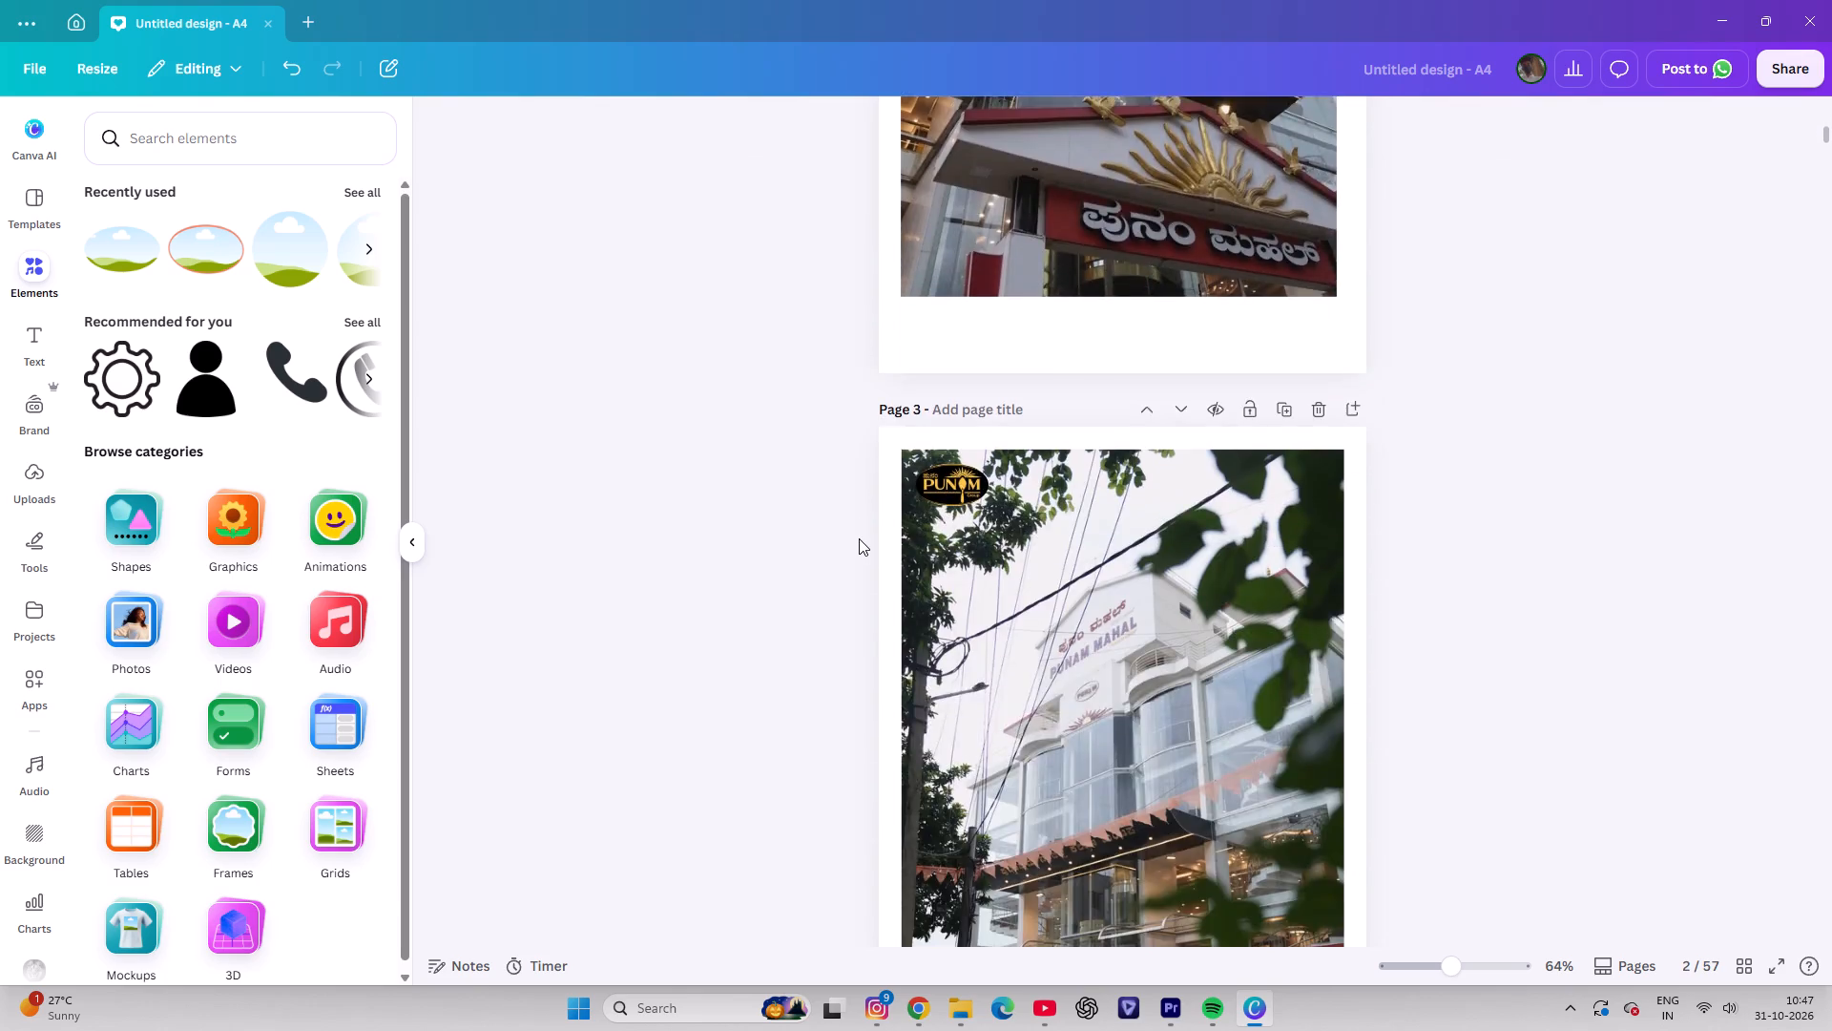
scroll(859, 538, "down", 17)
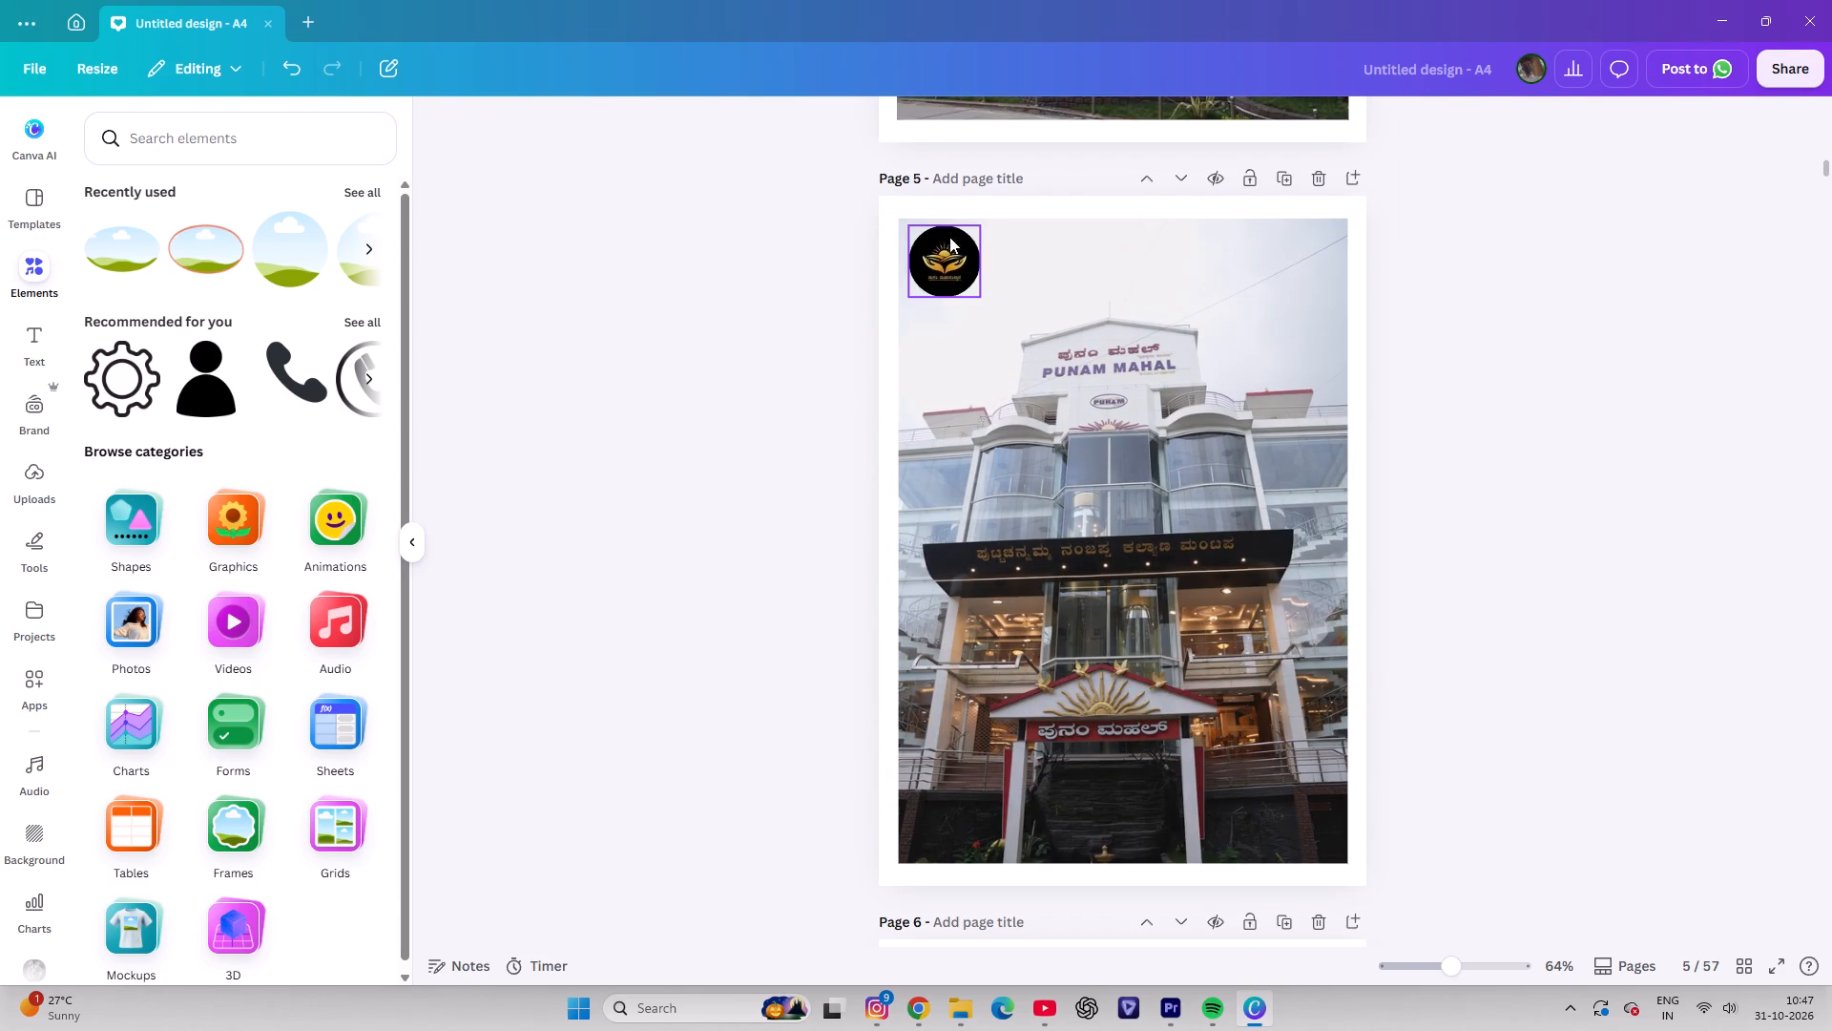
left_click(942, 280)
key("Delete")
left_click(957, 249)
key("Delete")
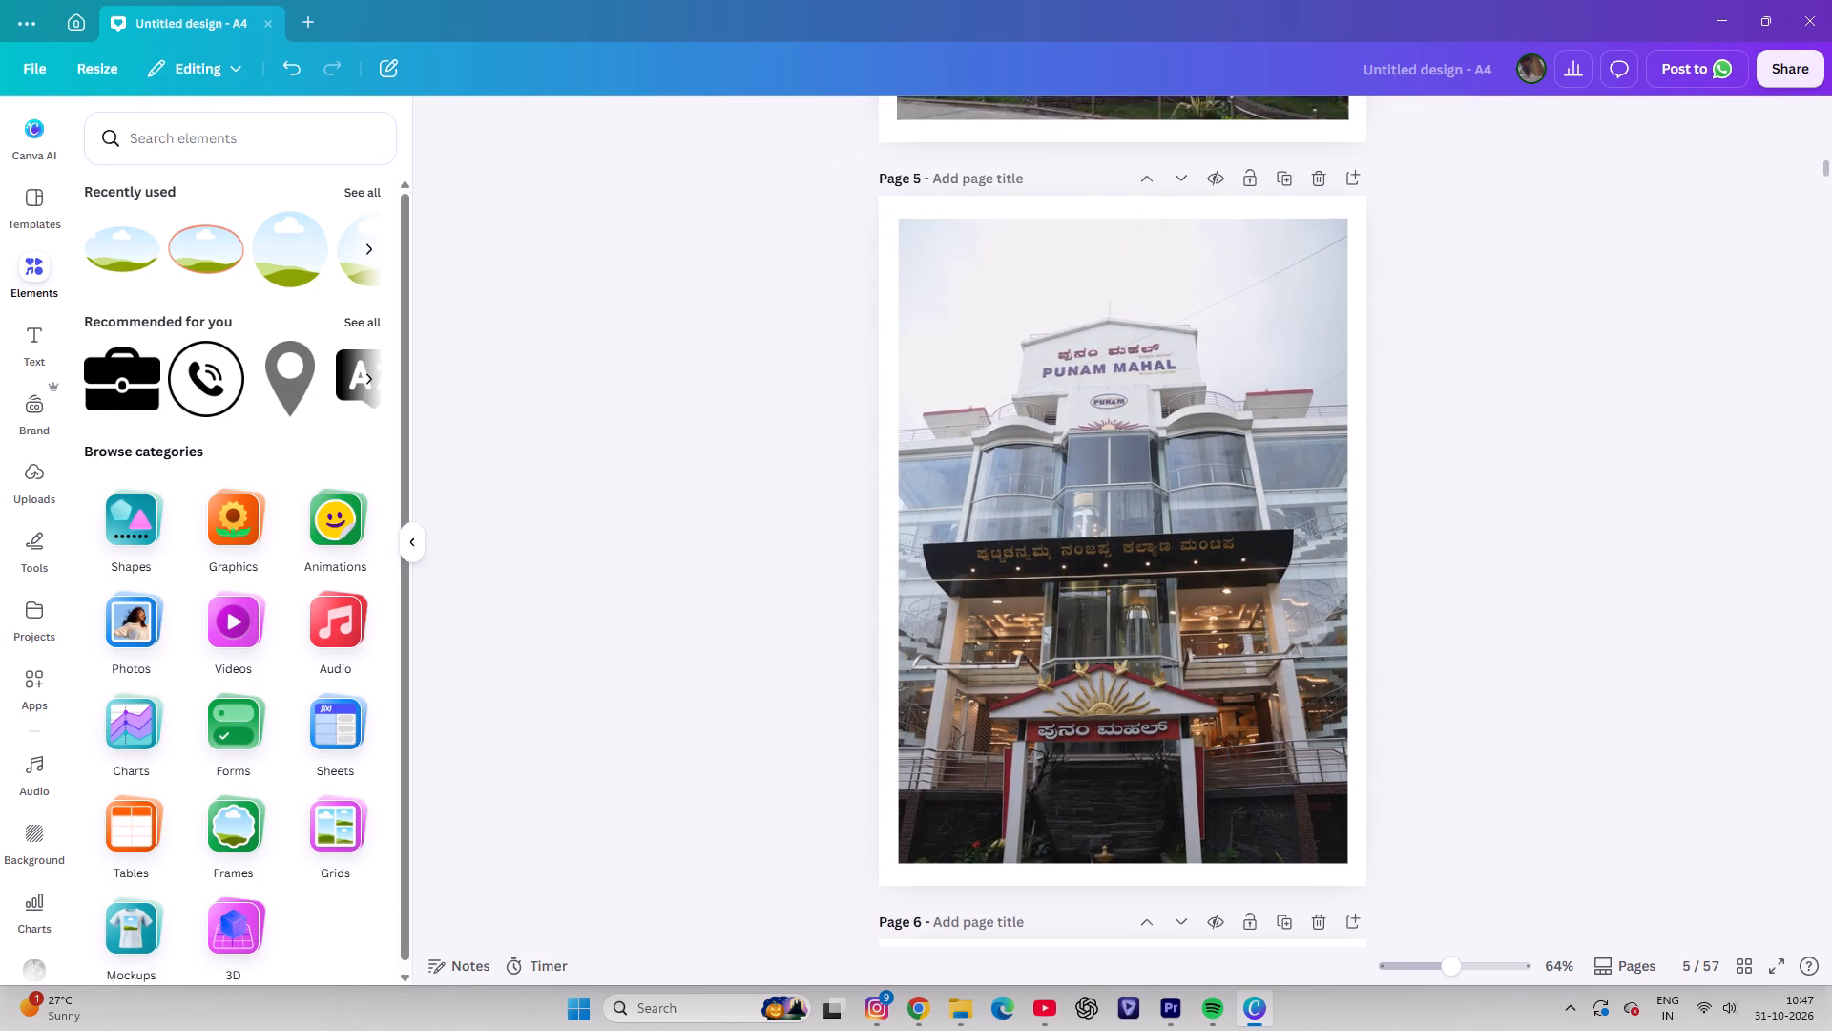
Delete the logo and its frame from the upper-left corner of page 6's photo.
scroll(1052, 631, "down", 8)
left_click(940, 235)
key("Delete")
key("Delete")
scroll(1041, 519, "down", 4)
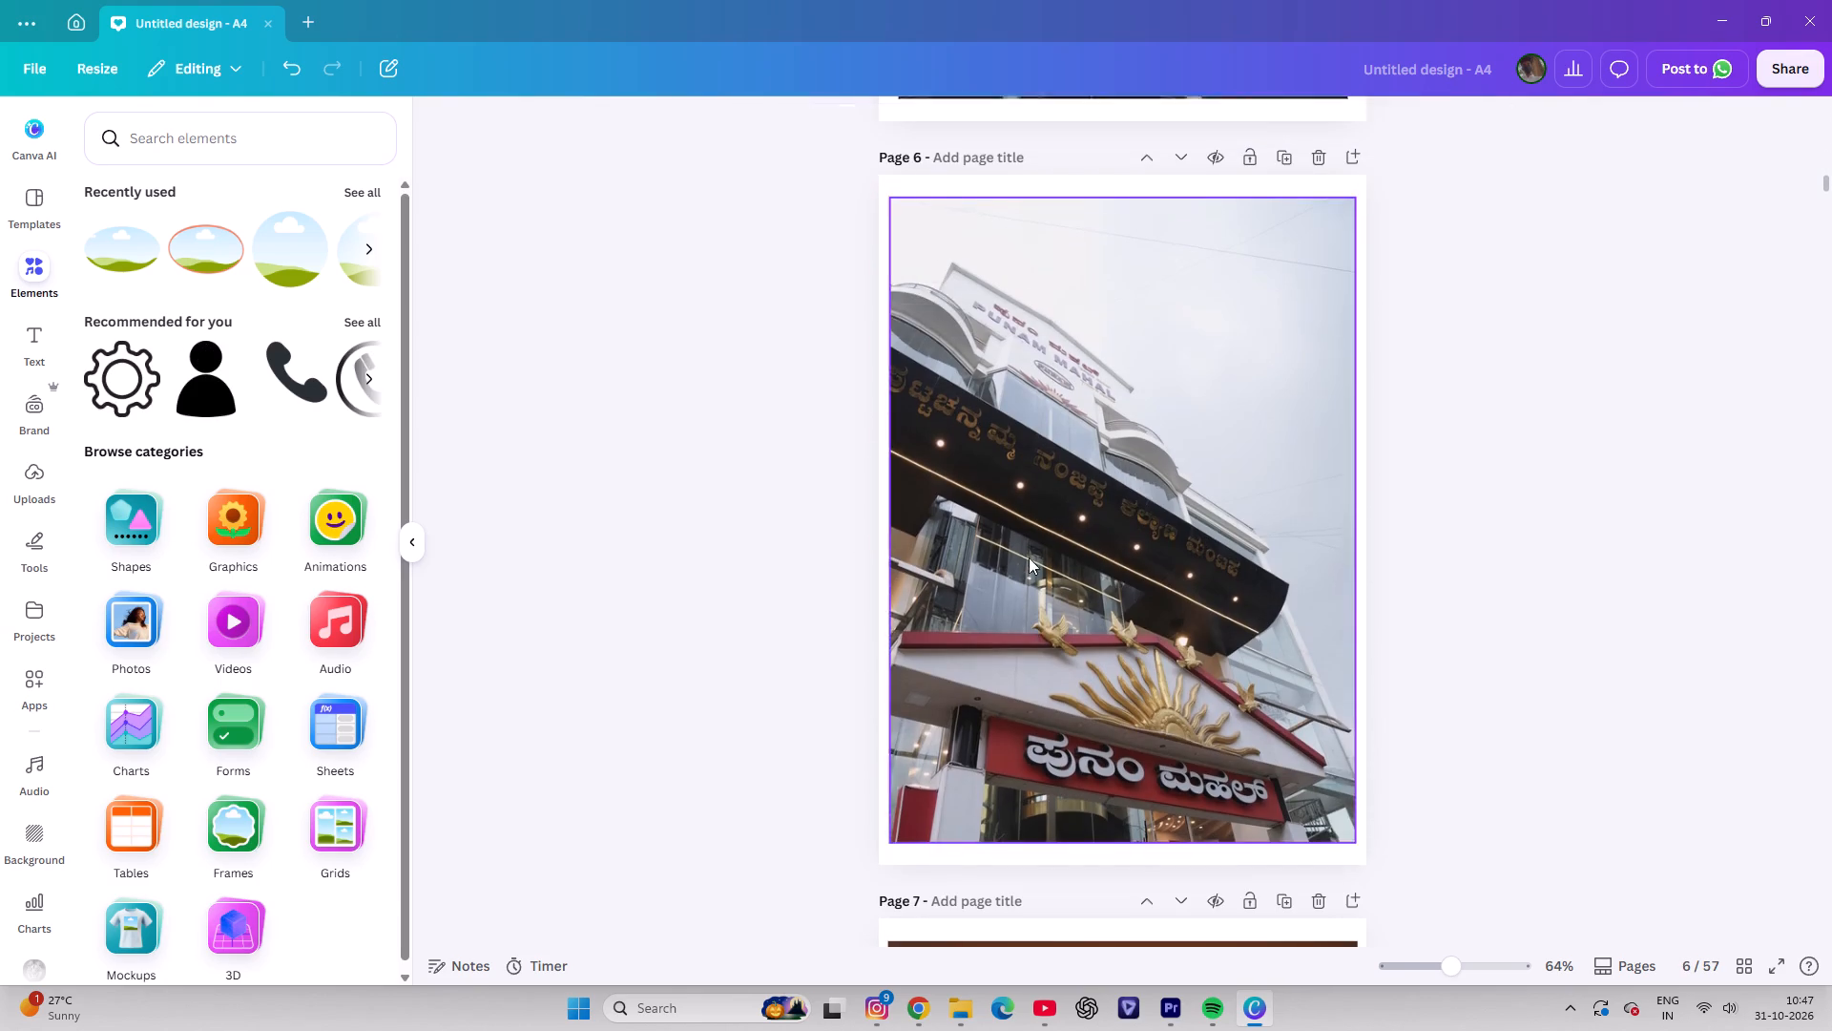
Delete the round logos and their frames from the upper-left corners of the photos on pages 7 and 8.
scroll(1029, 558, "down", 4)
left_click(943, 242)
key("Delete")
key("Delete")
scroll(1035, 573, "down", 7)
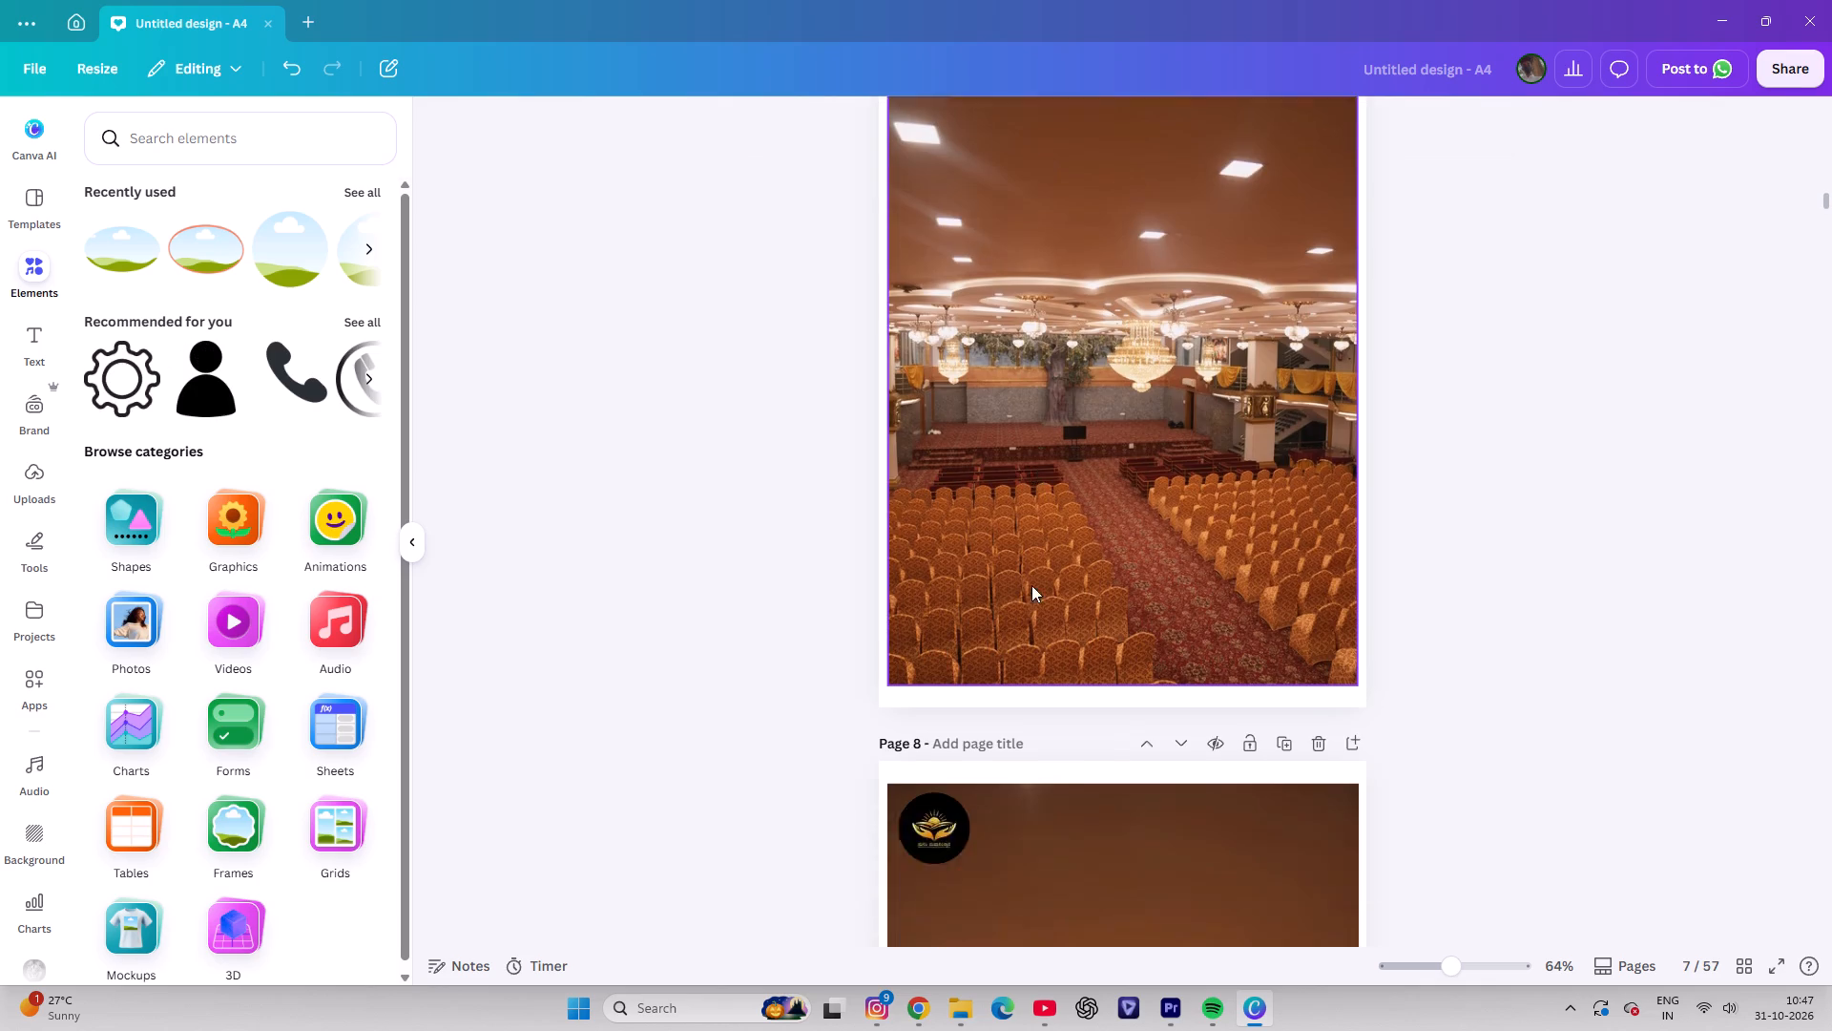
double_click(931, 304)
key("Delete")
left_click(933, 310)
key("Delete")
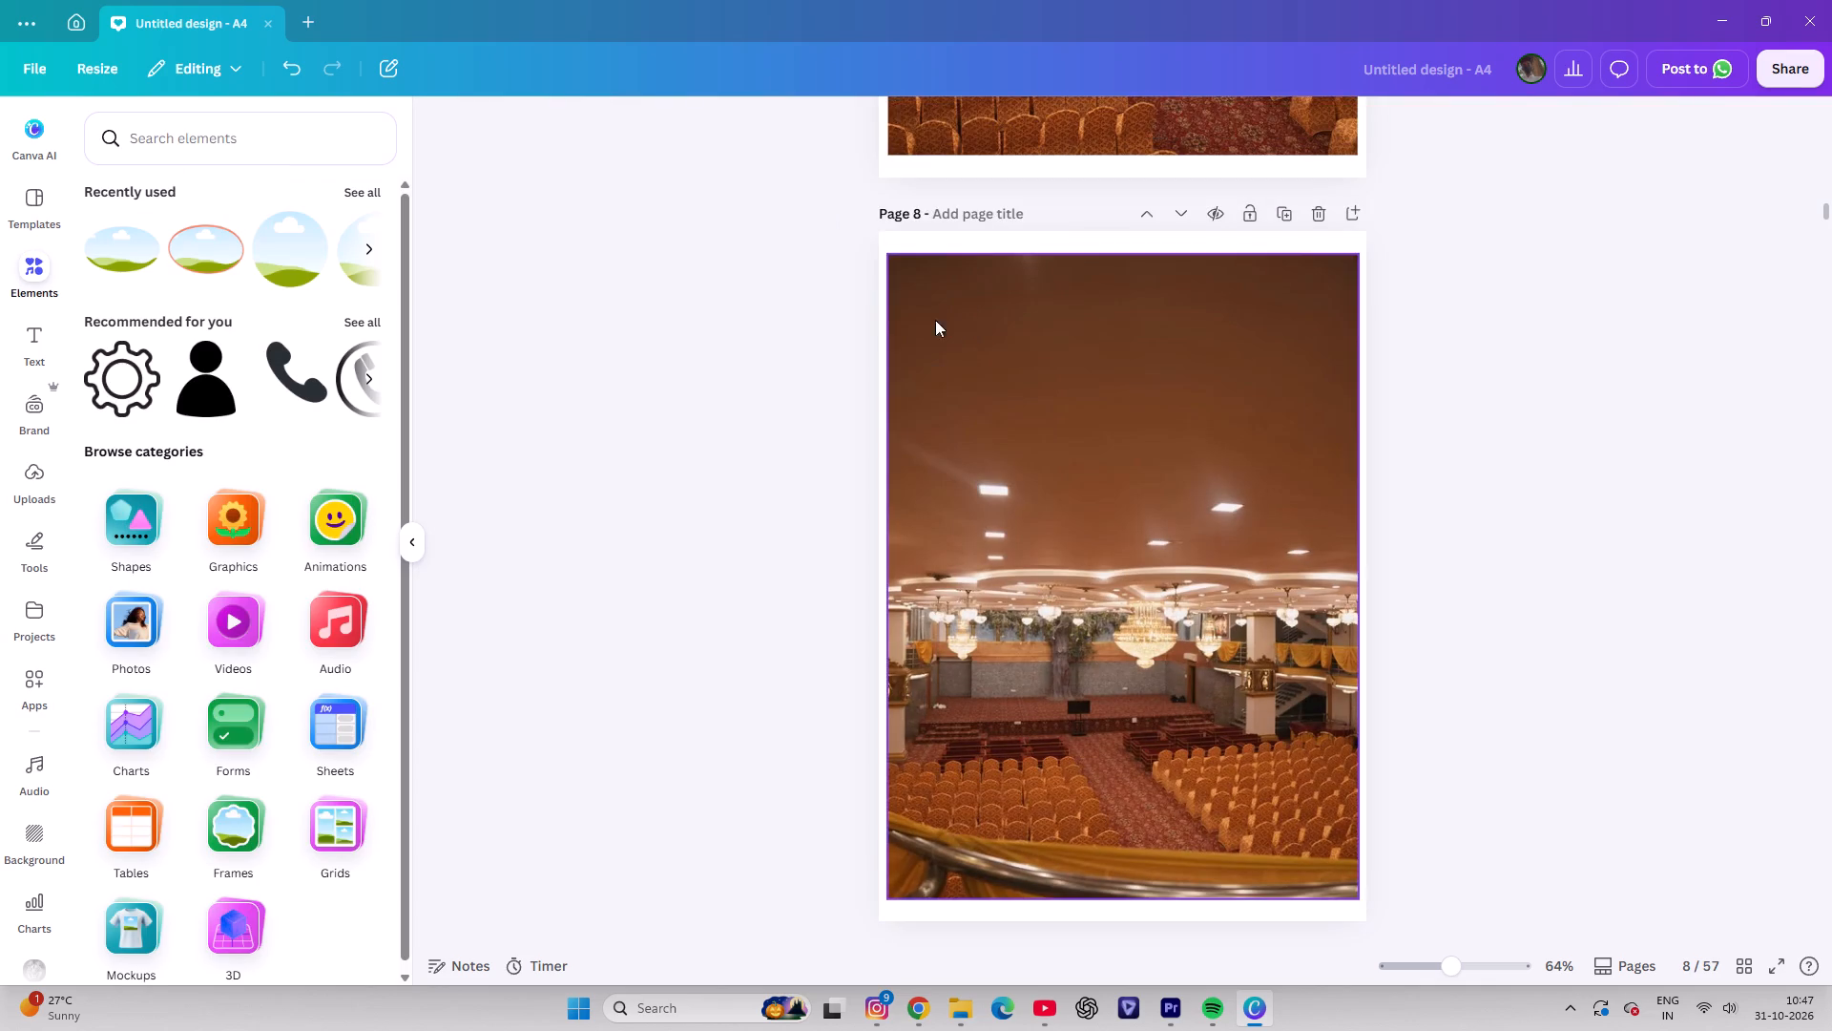
Delete the round logos and their empty frames from the photos on pages 9 and 10.
scroll(1022, 629, "down", 5)
double_click(941, 564)
key("Delete")
left_click(941, 564)
key("Delete")
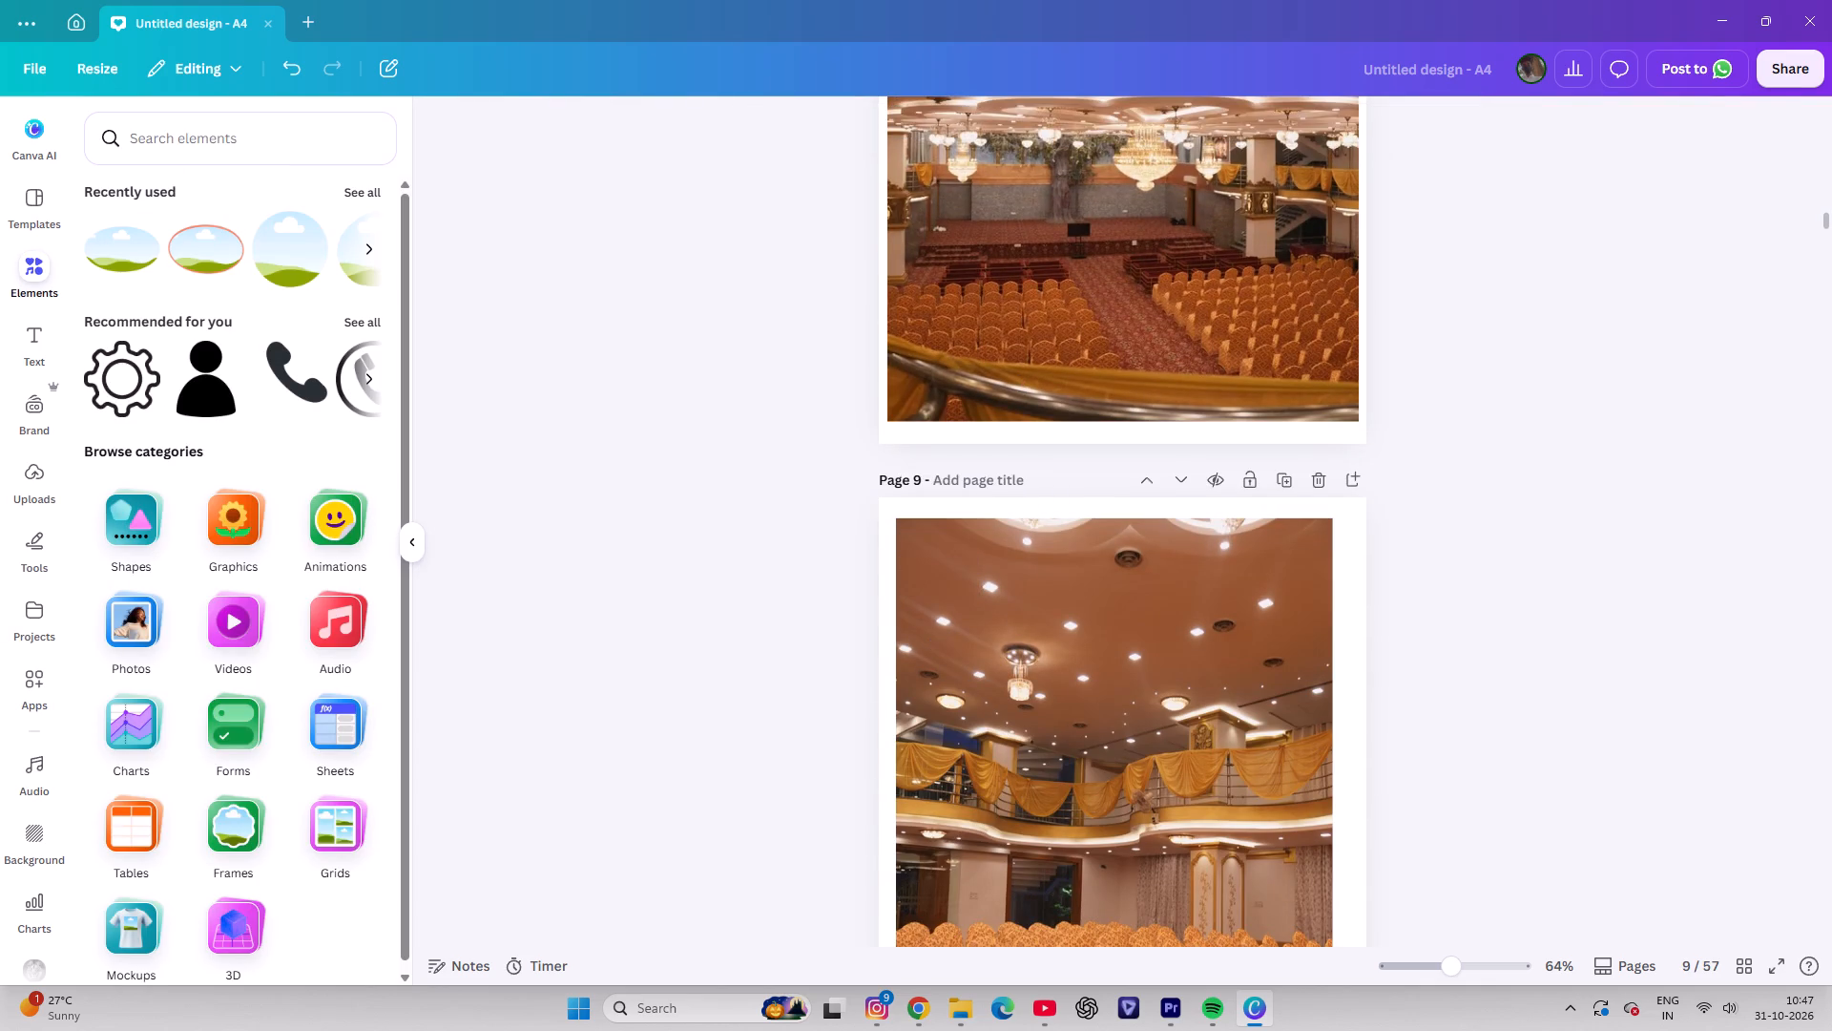
scroll(979, 593, "down", 7)
double_click(934, 640)
key("Delete")
left_click(934, 640)
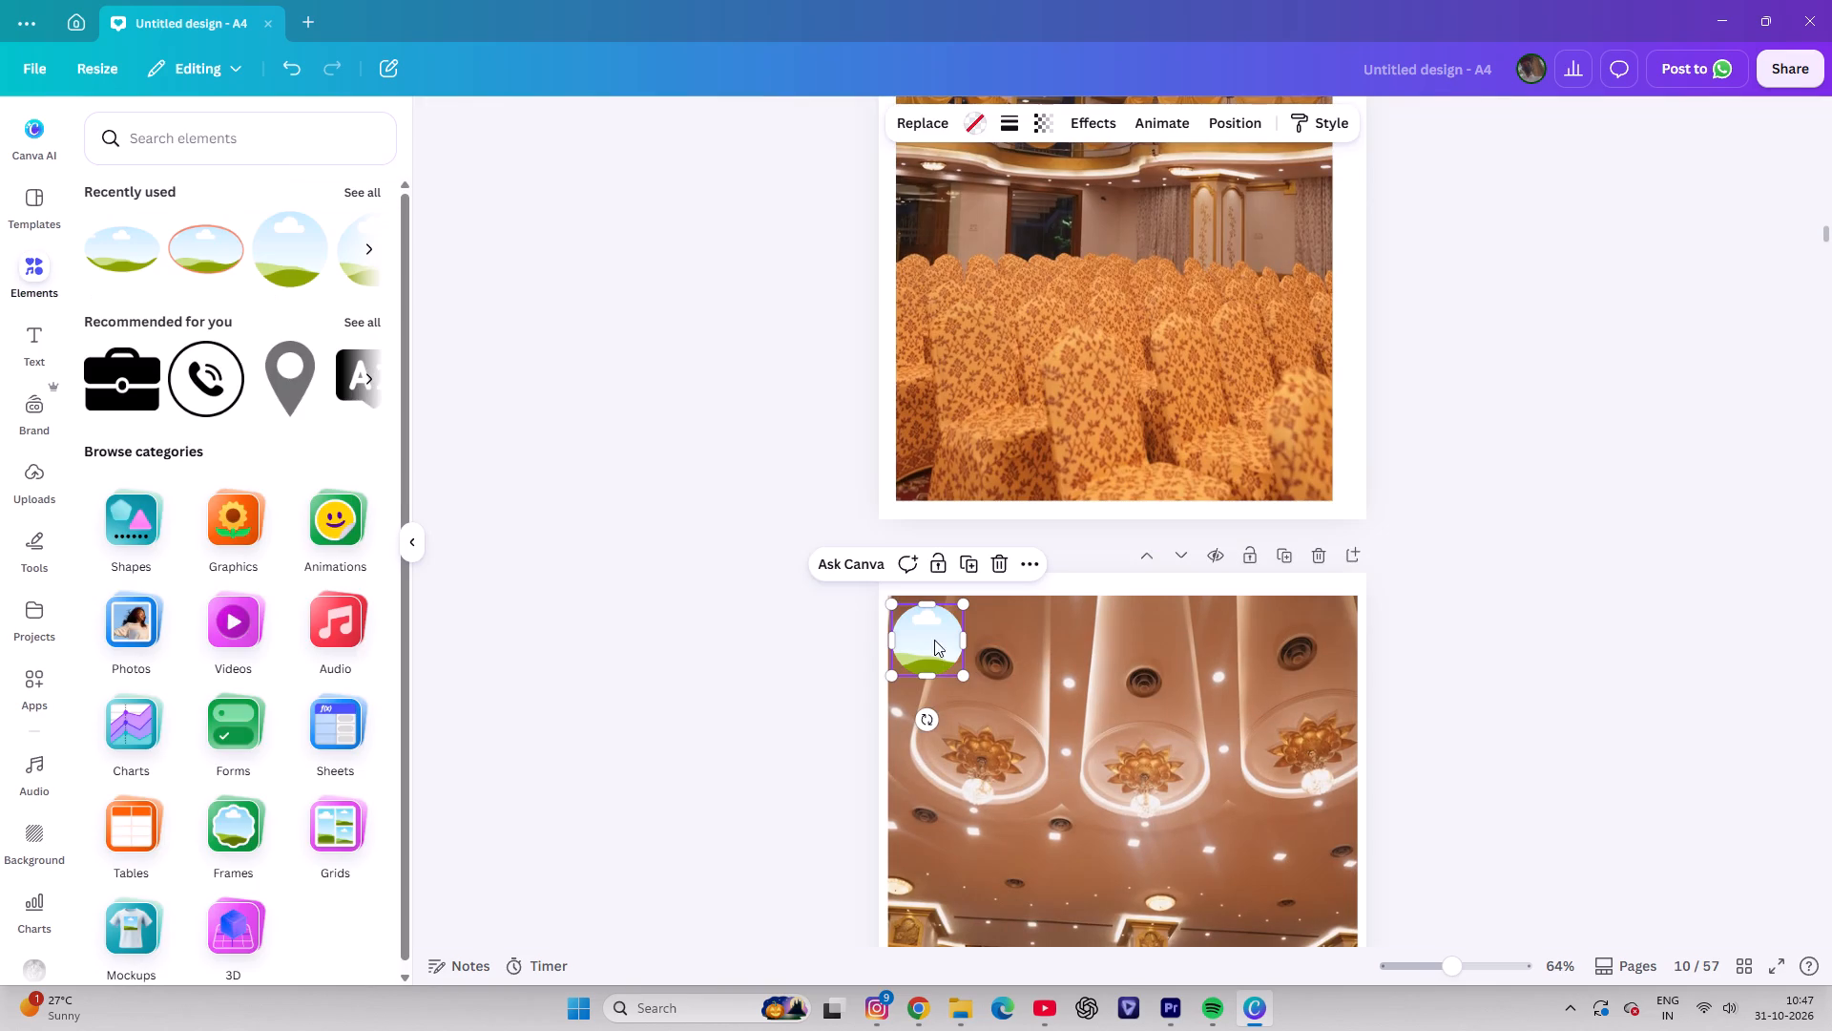
key("Delete")
Delete the round logos and their frames from the upper-left corners of the photos on pages 11 and 12.
scroll(935, 658, "down", 5)
left_click(938, 180)
key("Delete")
scroll(1005, 446, "down", 13)
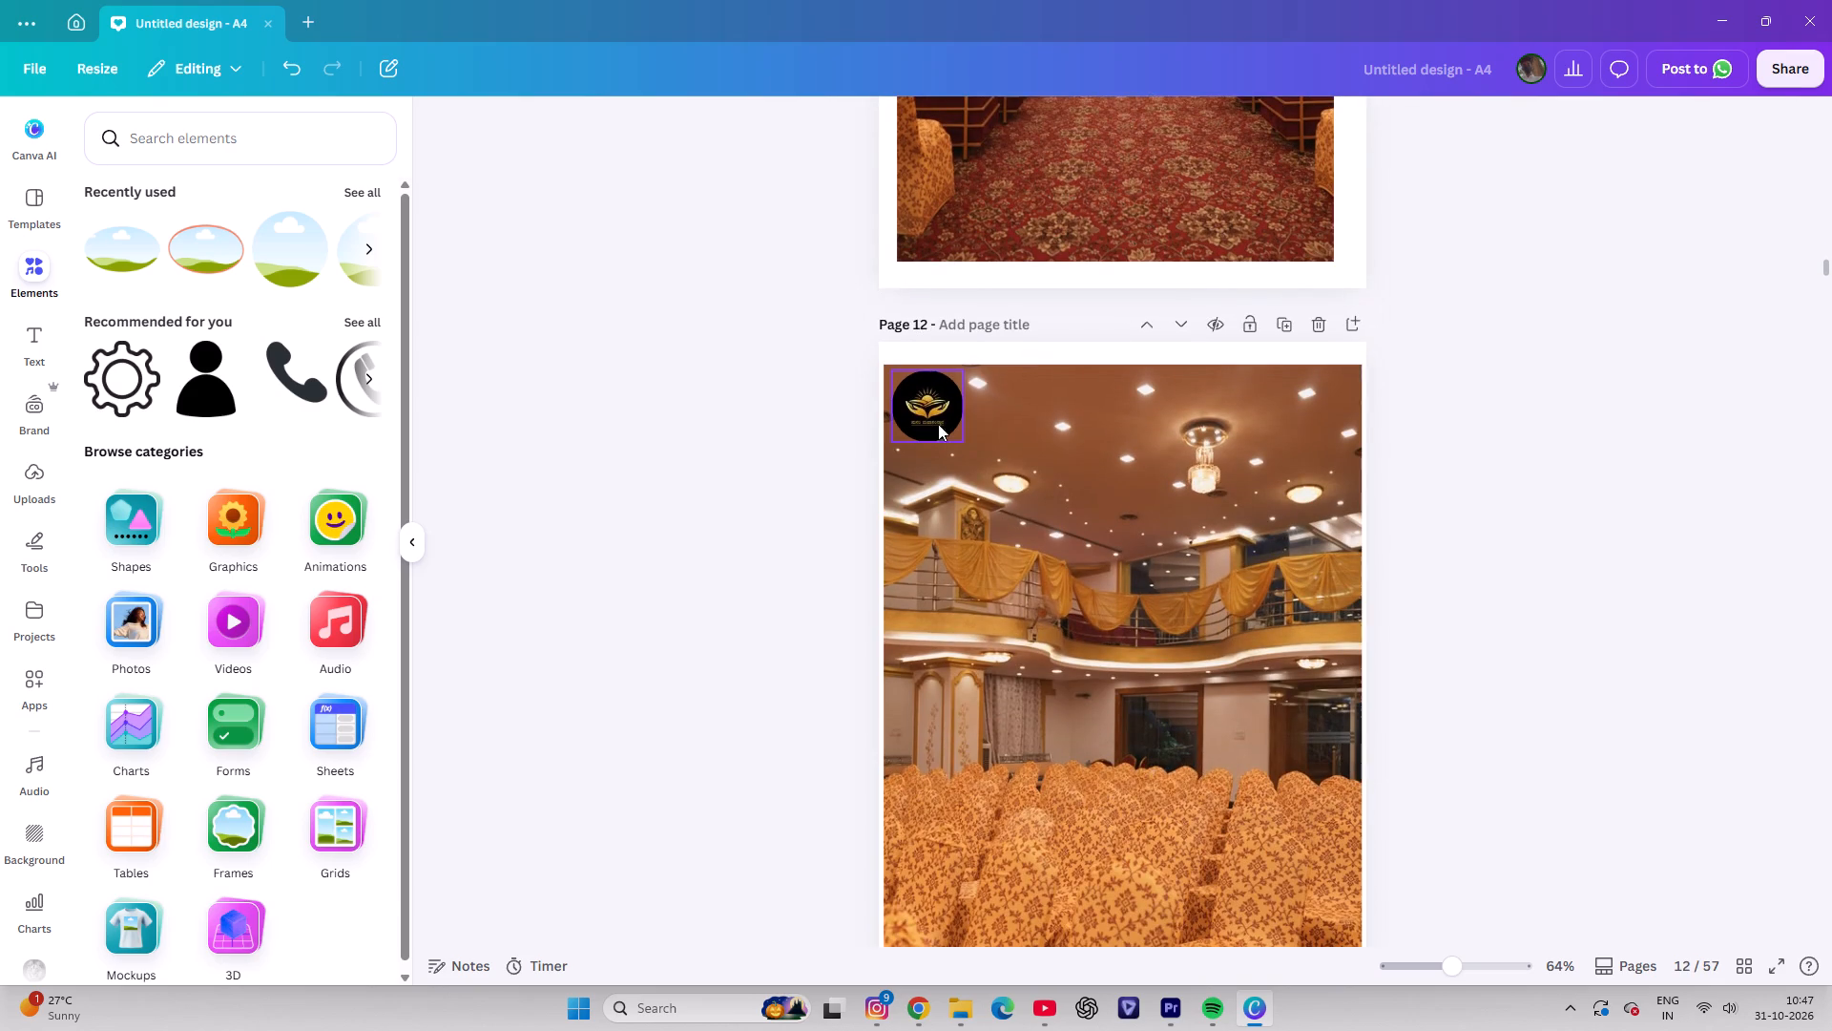
left_click(933, 413)
key("Delete")
key("Delete")
scroll(933, 398, "up", 7)
left_click(931, 318)
key("Delete")
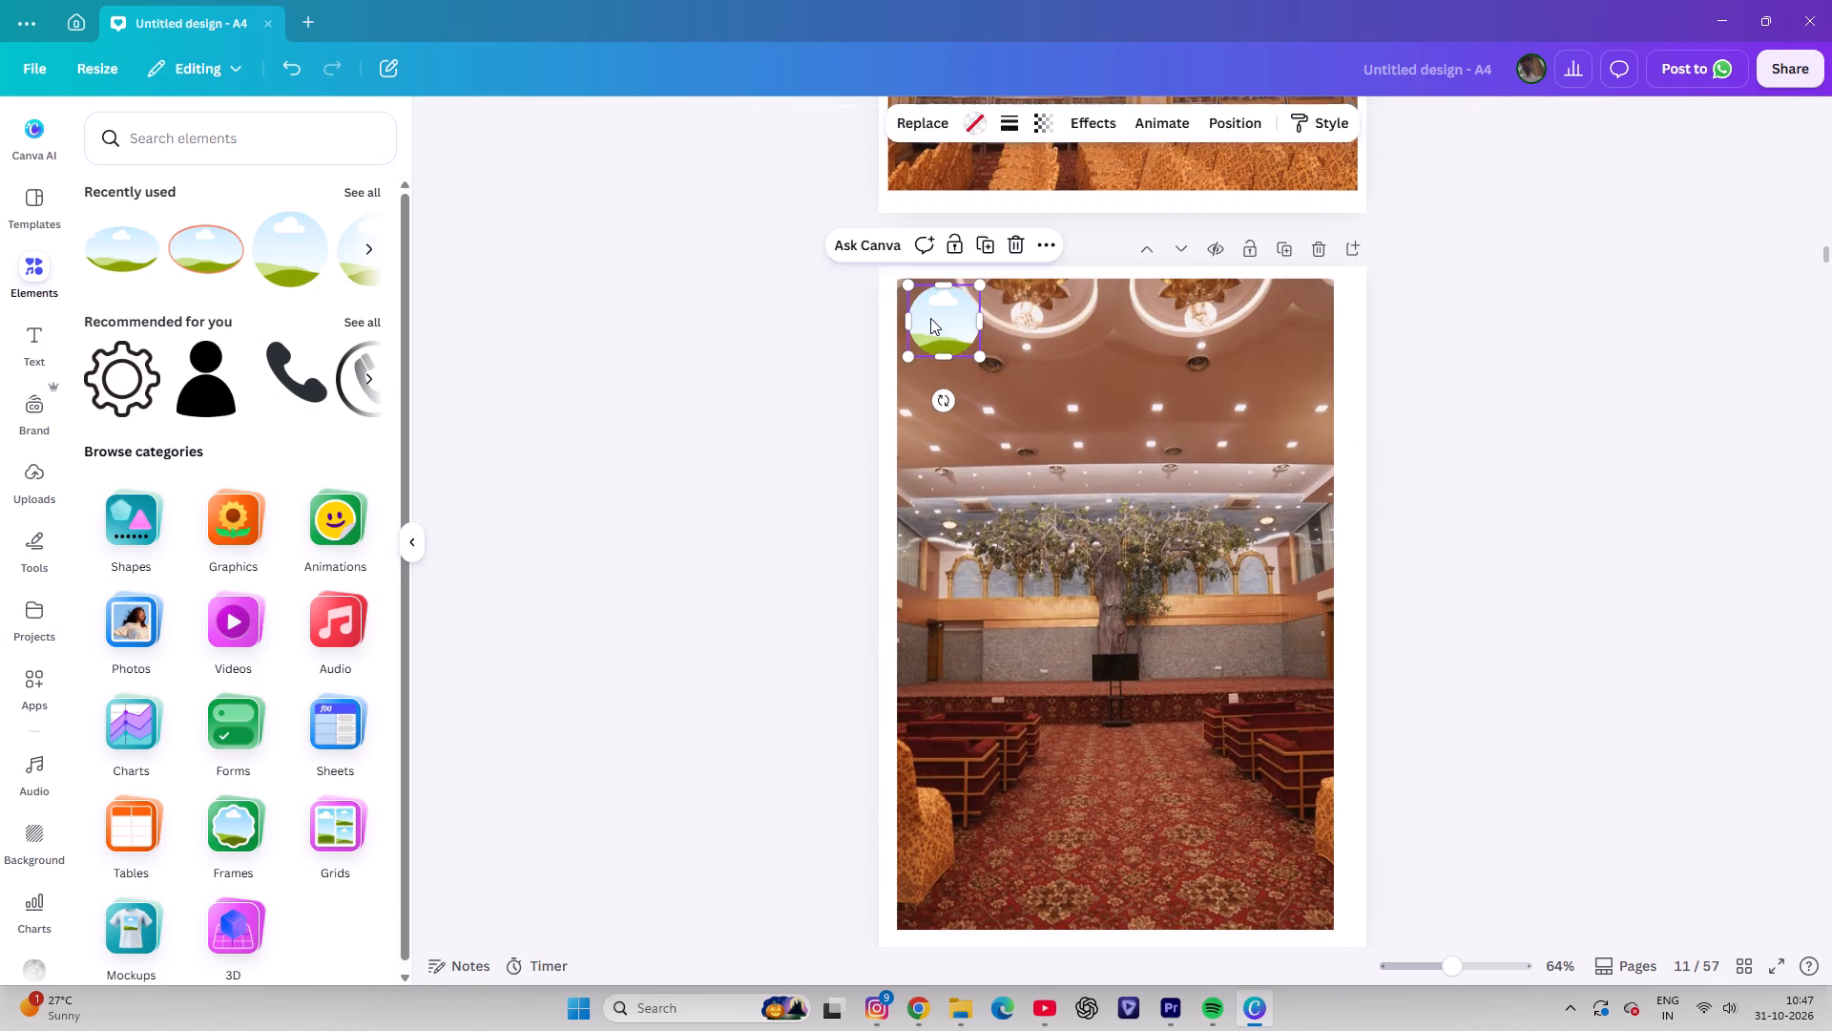
key("Delete")
Delete the round logos along with their frames from the photos on pages 13 and 14.
scroll(985, 505, "down", 12)
left_click(943, 668)
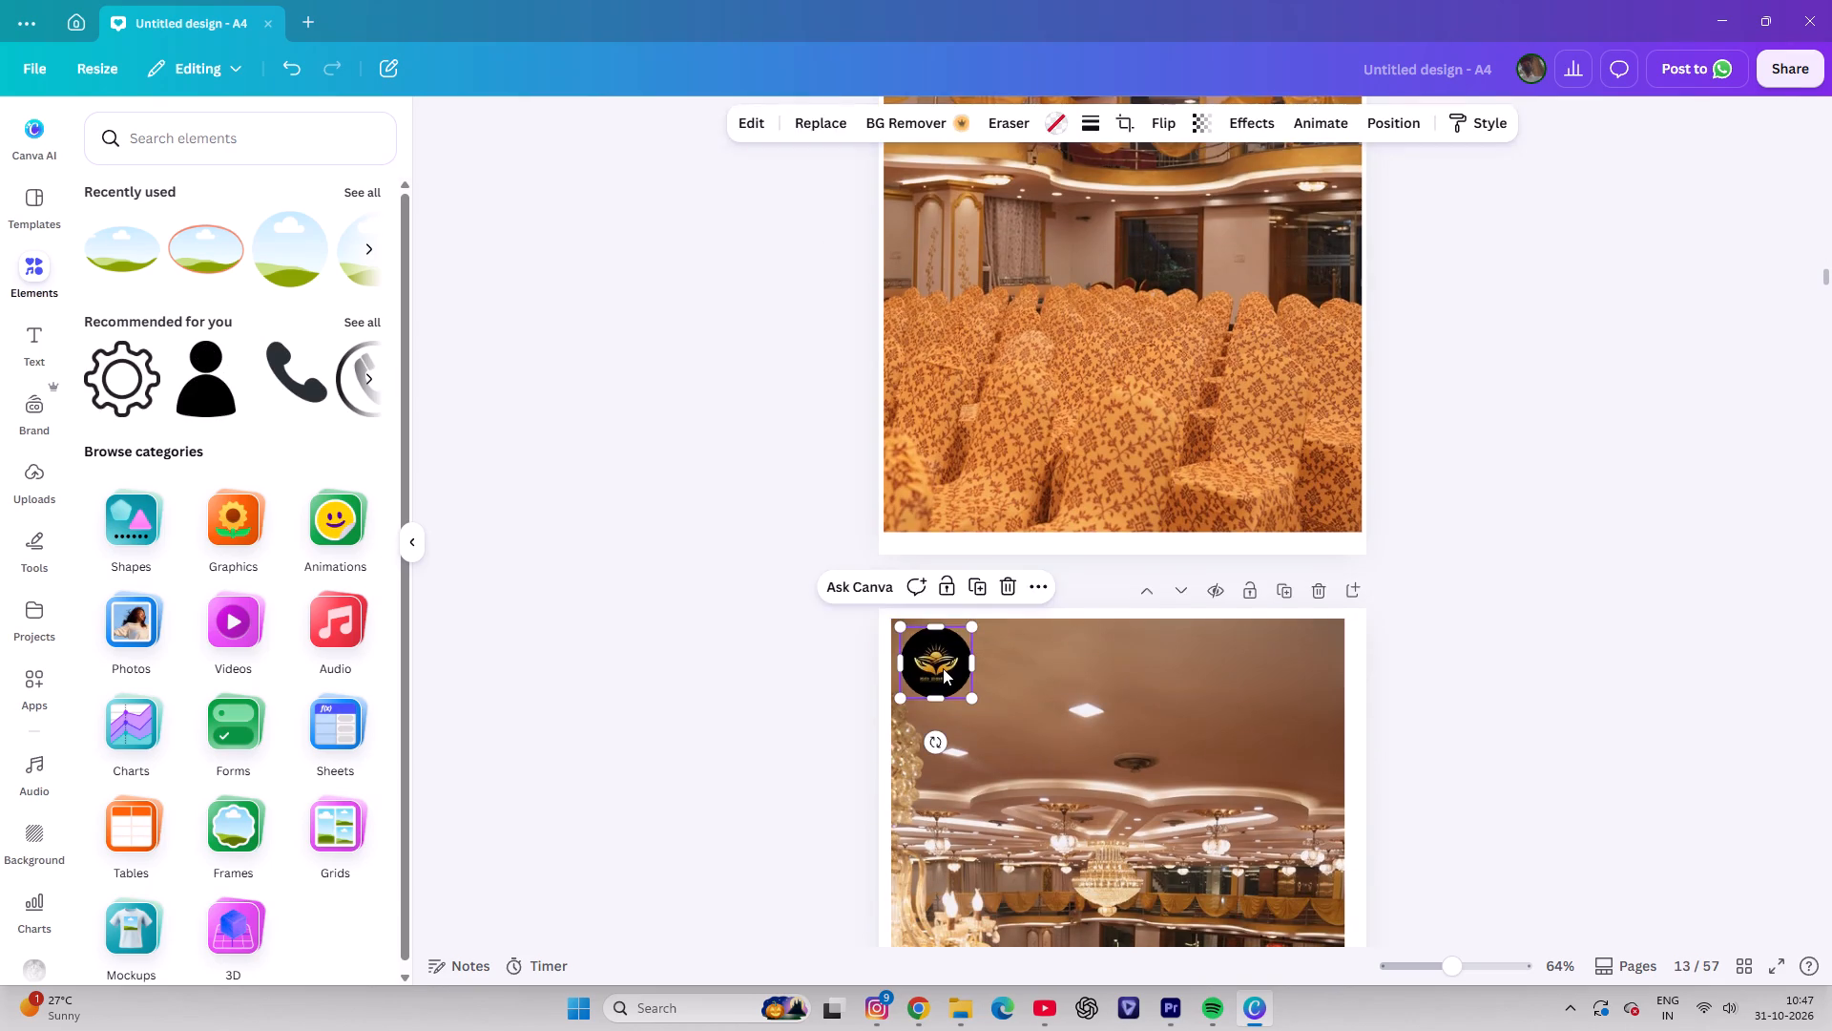
key("Delete")
key("Delete")
scroll(943, 668, "down", 7)
left_click(947, 751)
key("Delete")
key("Delete")
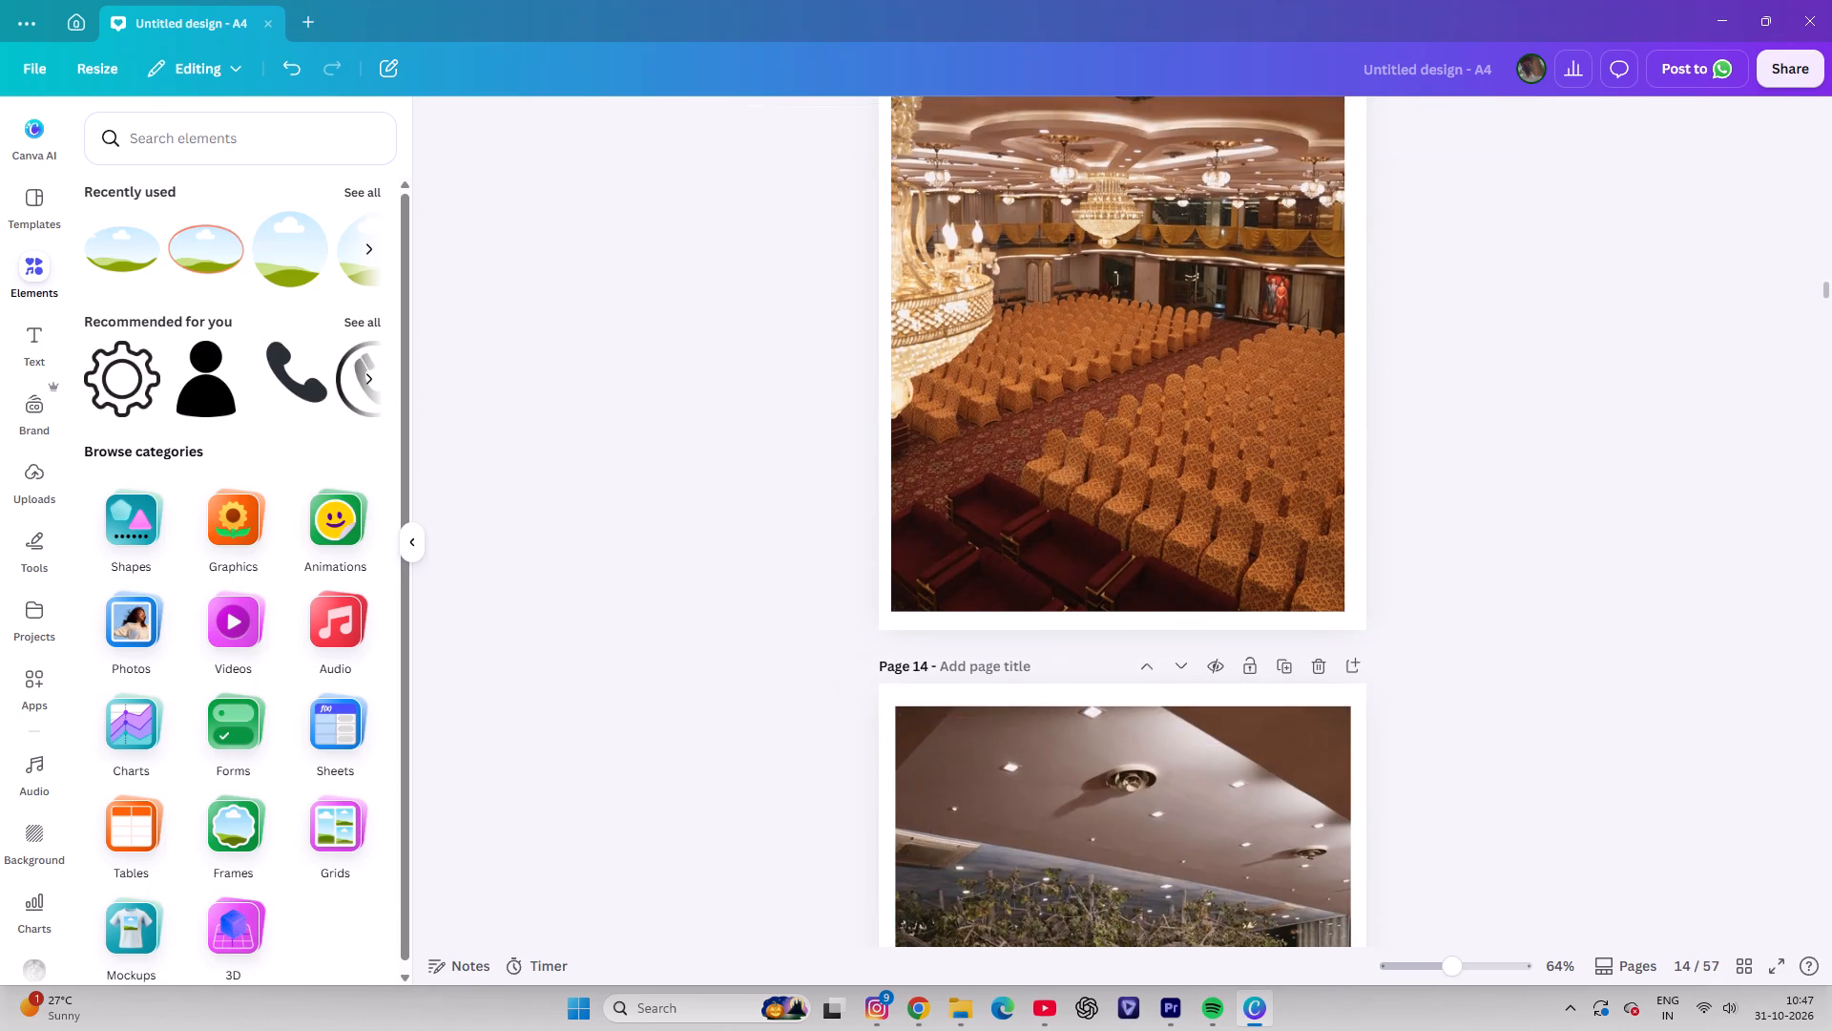
Delete the round logos and their frames from the hall photos on pages 15 and 16.
scroll(947, 751, "down", 7)
left_click(947, 816)
key("Delete")
key("Delete")
scroll(947, 814, "down", 8)
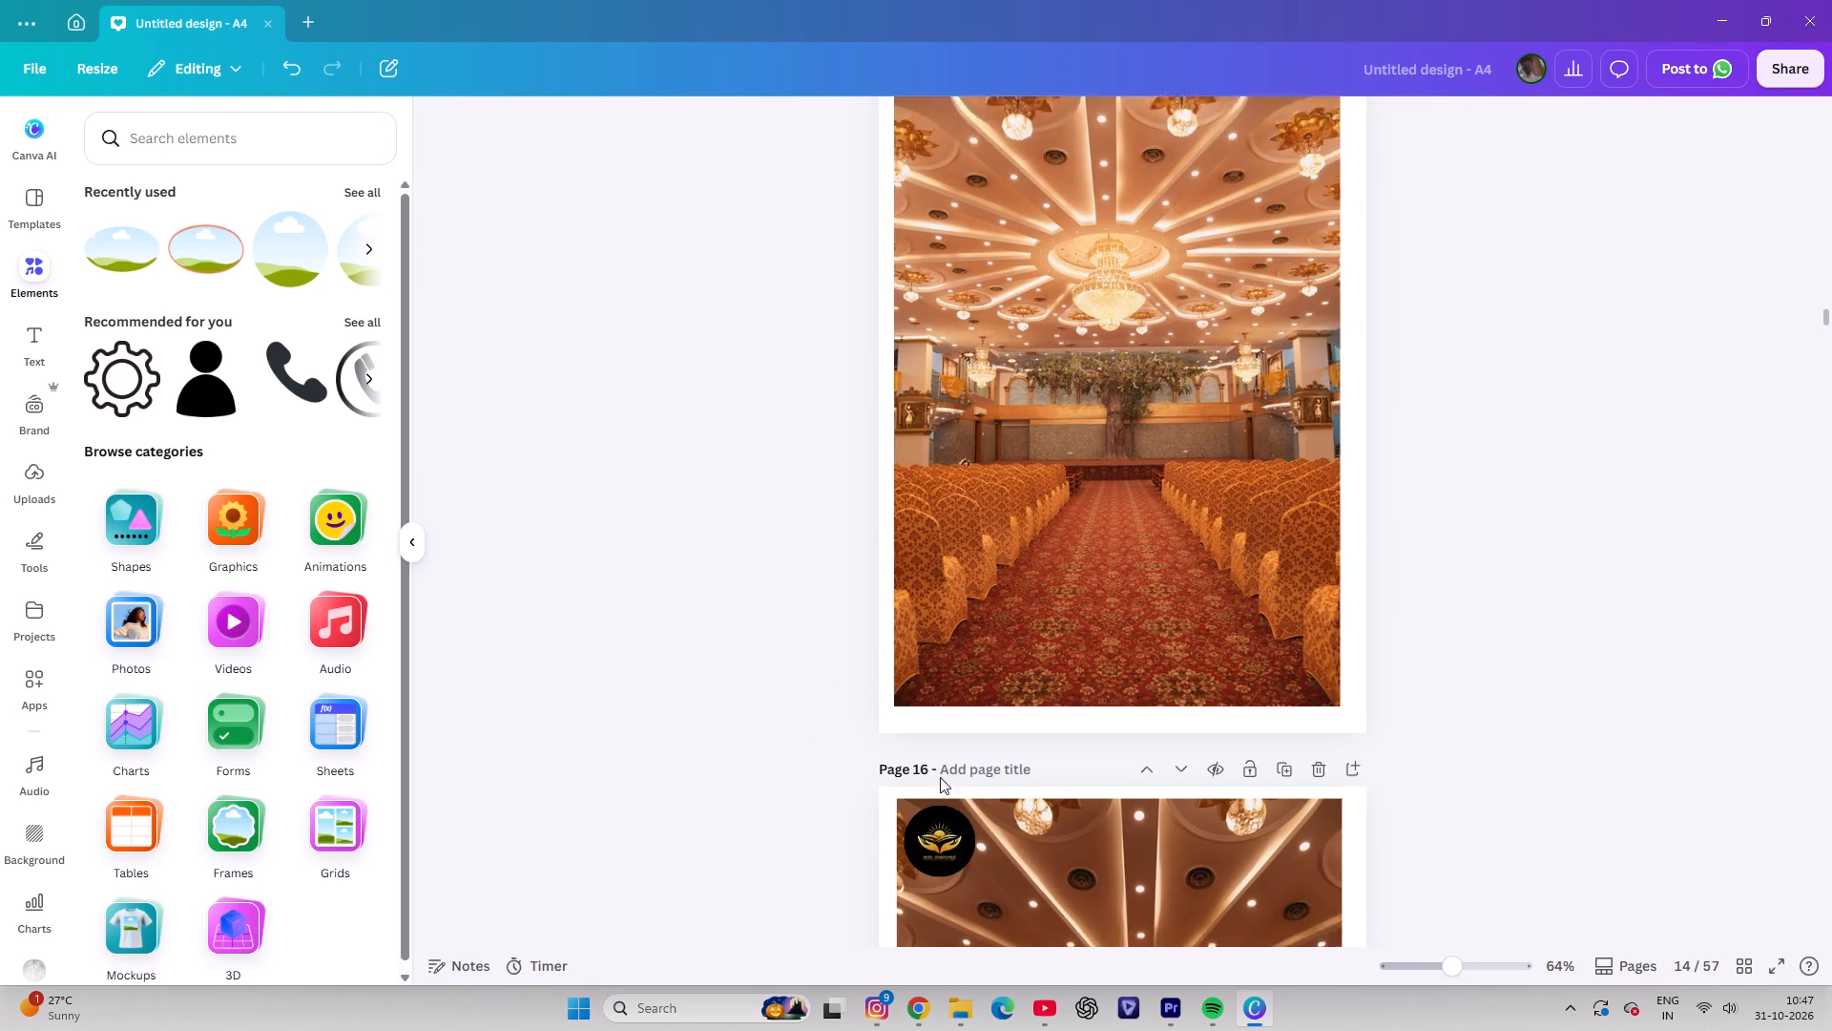
left_click(940, 818)
key("Delete")
key("Delete")
Delete the round logos and their frames from the upper-left corners of the photos on pages 17 and 18.
scroll(940, 818, "down", 7)
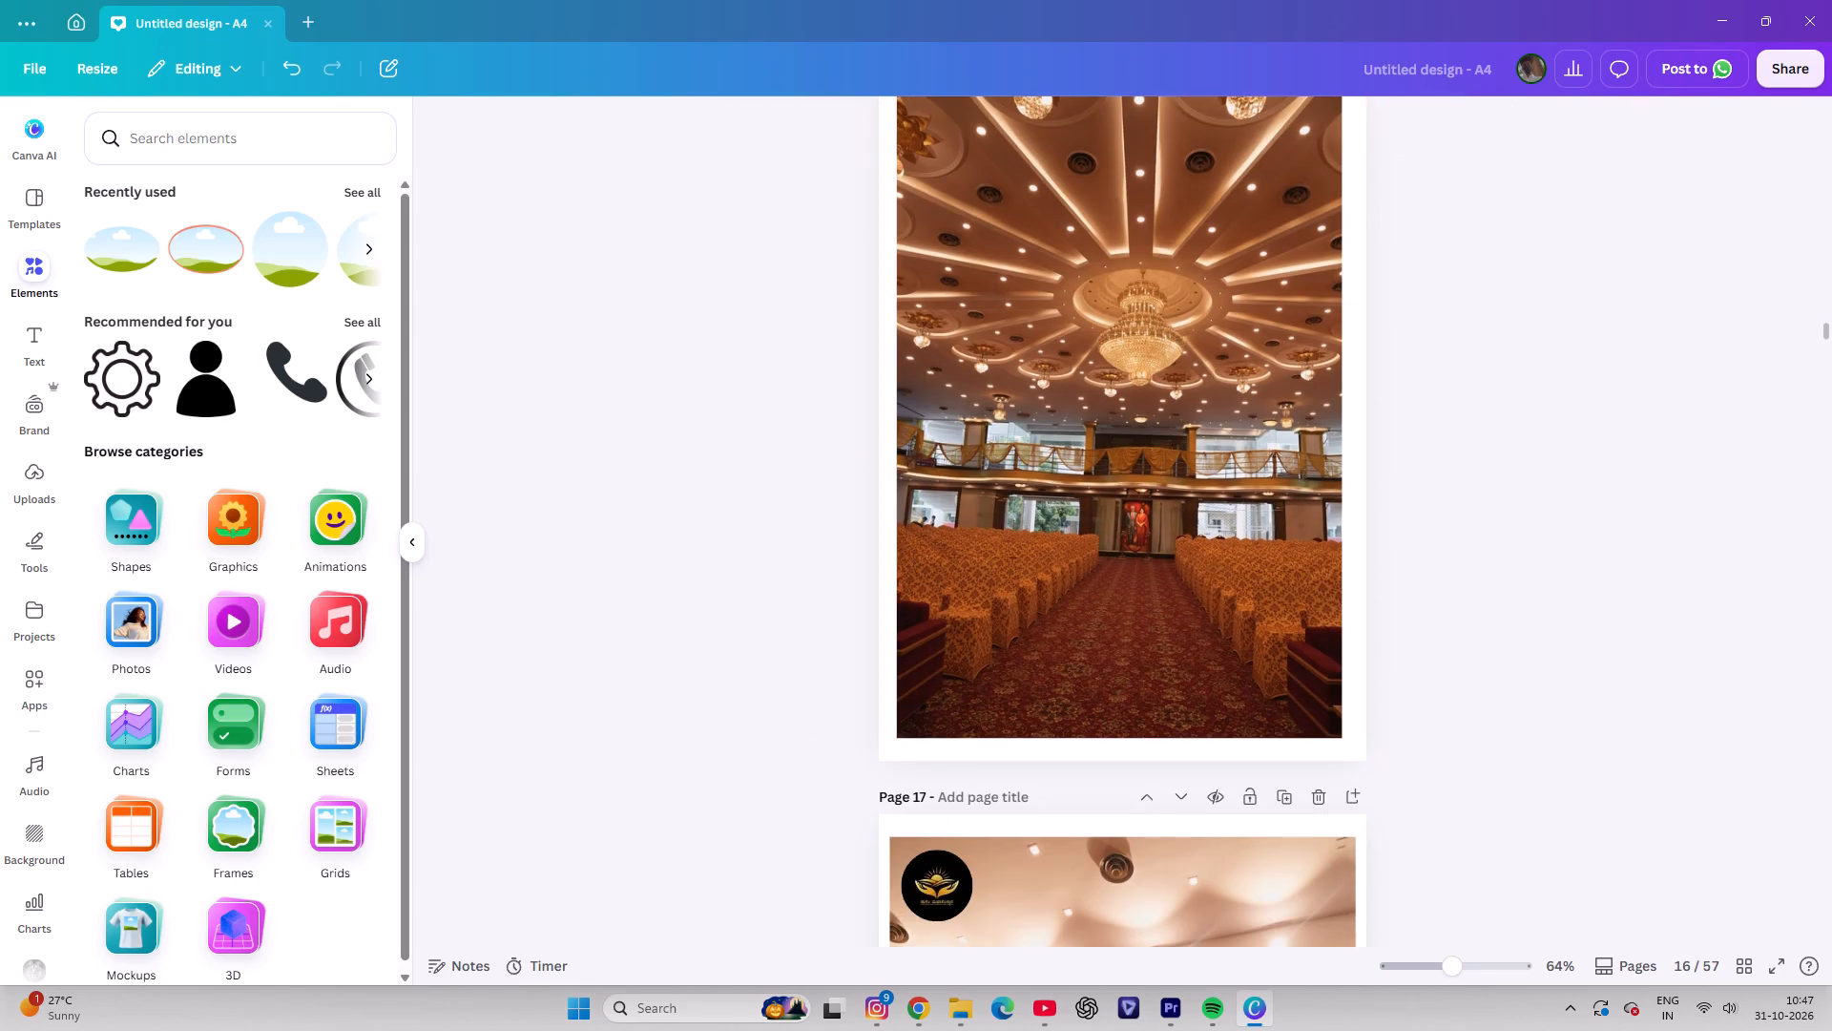
double_click(937, 868)
key("Delete")
scroll(937, 866, "down", 1)
key("Delete")
scroll(945, 815, "down", 8)
left_click(925, 772)
key("Delete")
key("Delete")
Delete the round logo and its frame from the upper-left corner of page 19's photo.
scroll(925, 774, "down", 6)
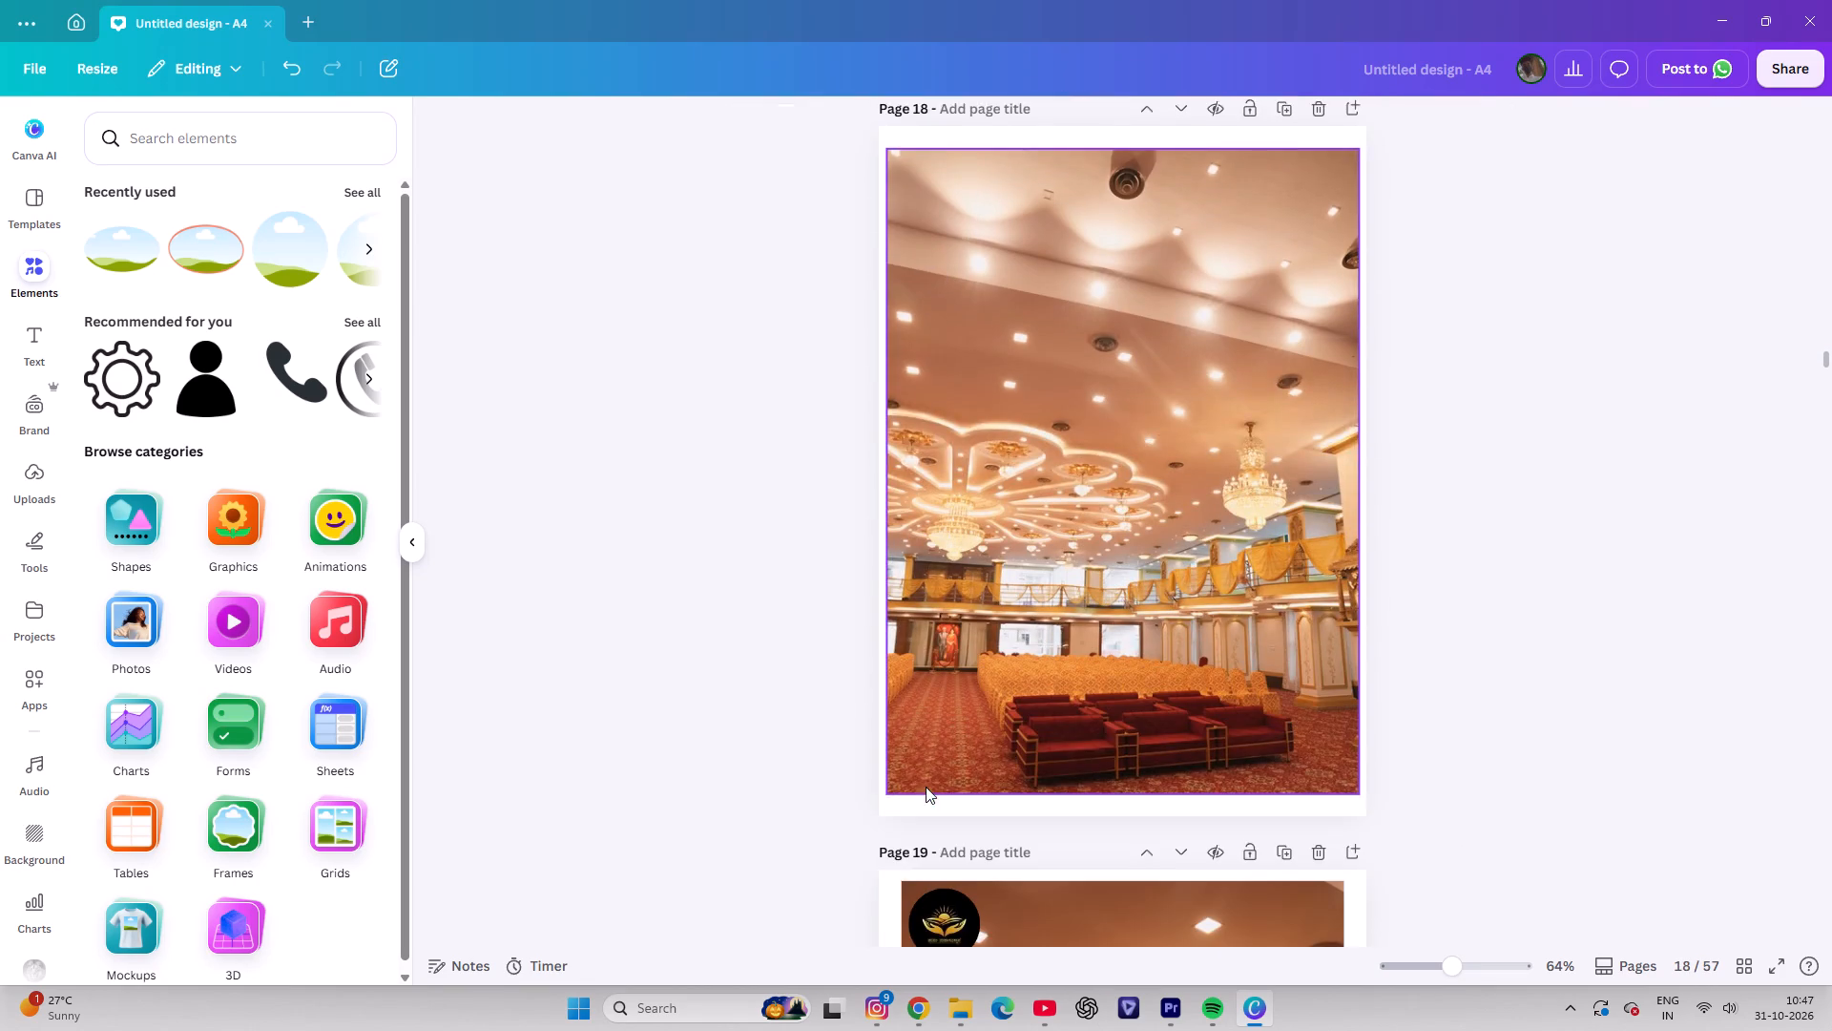
scroll(926, 789, "down", 4)
left_click(937, 555)
key("Delete")
key("Delete")
scroll(940, 597, "down", 6)
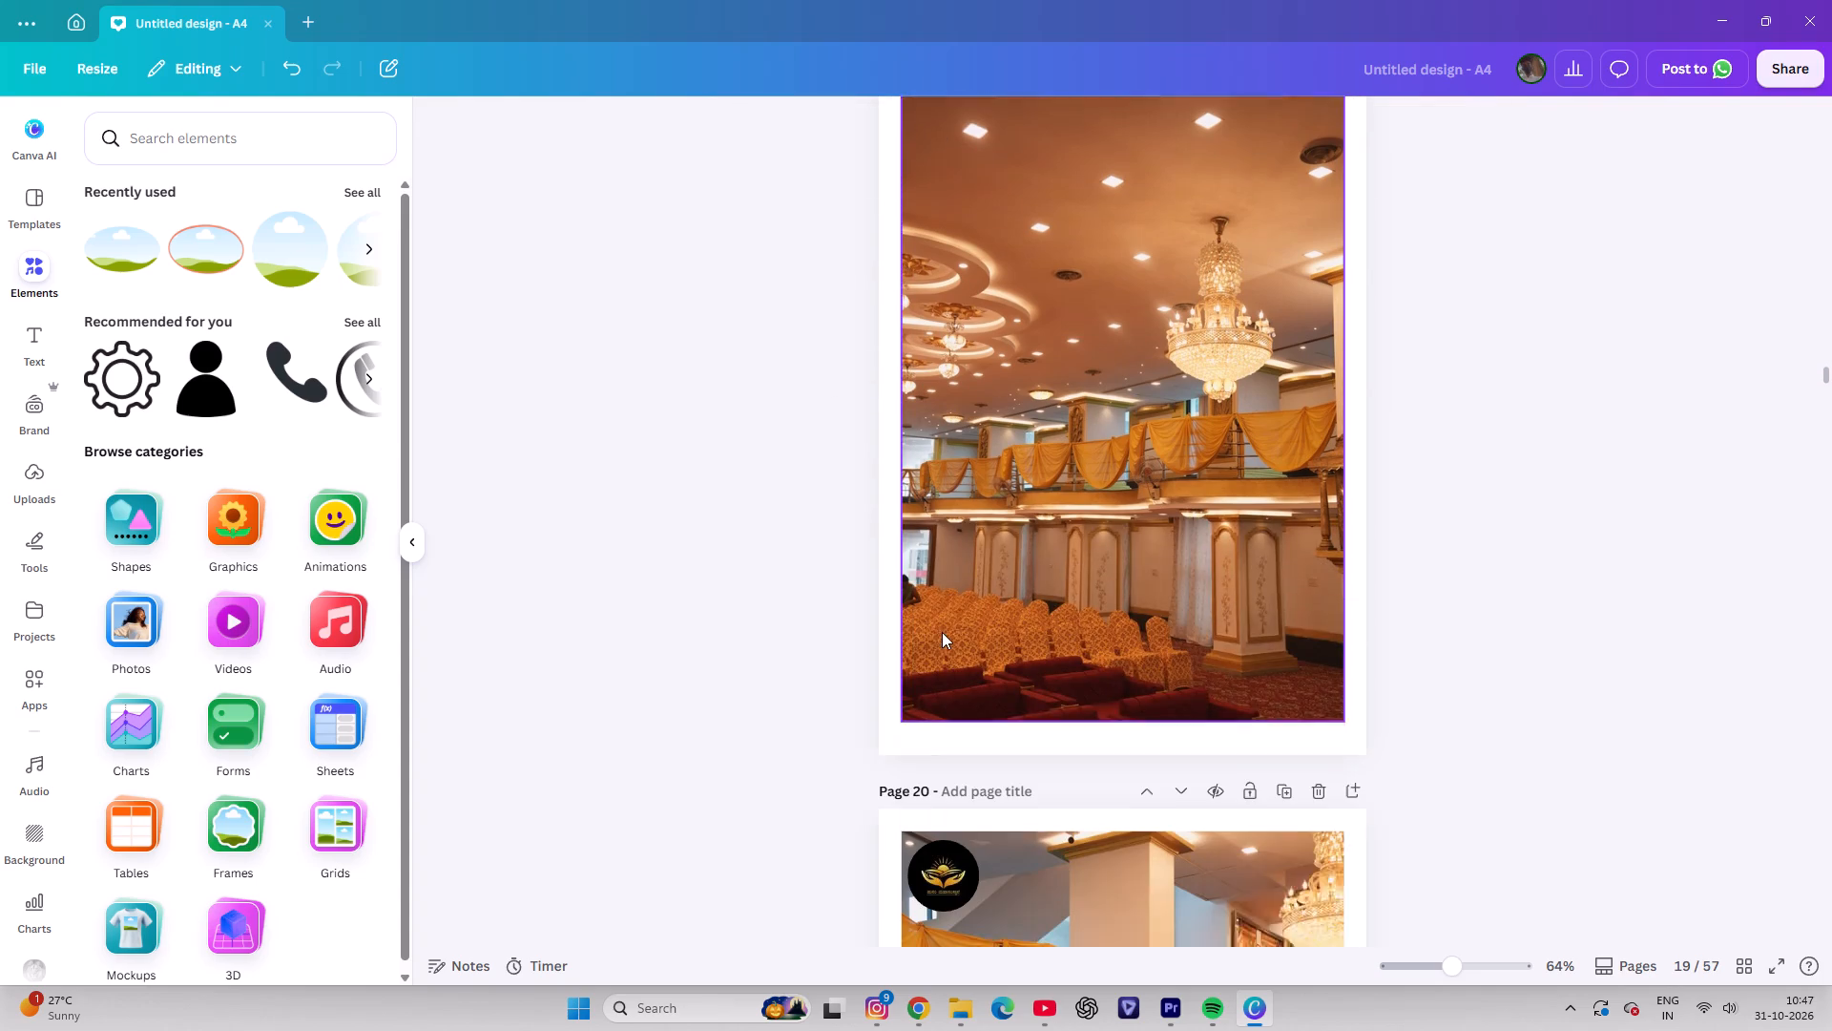
Delete the round logos and their frames from the upper-left corners of the hall photos on pages 20 and 21.
left_click(943, 726)
key("Delete")
key("Delete")
scroll(943, 729, "down", 6)
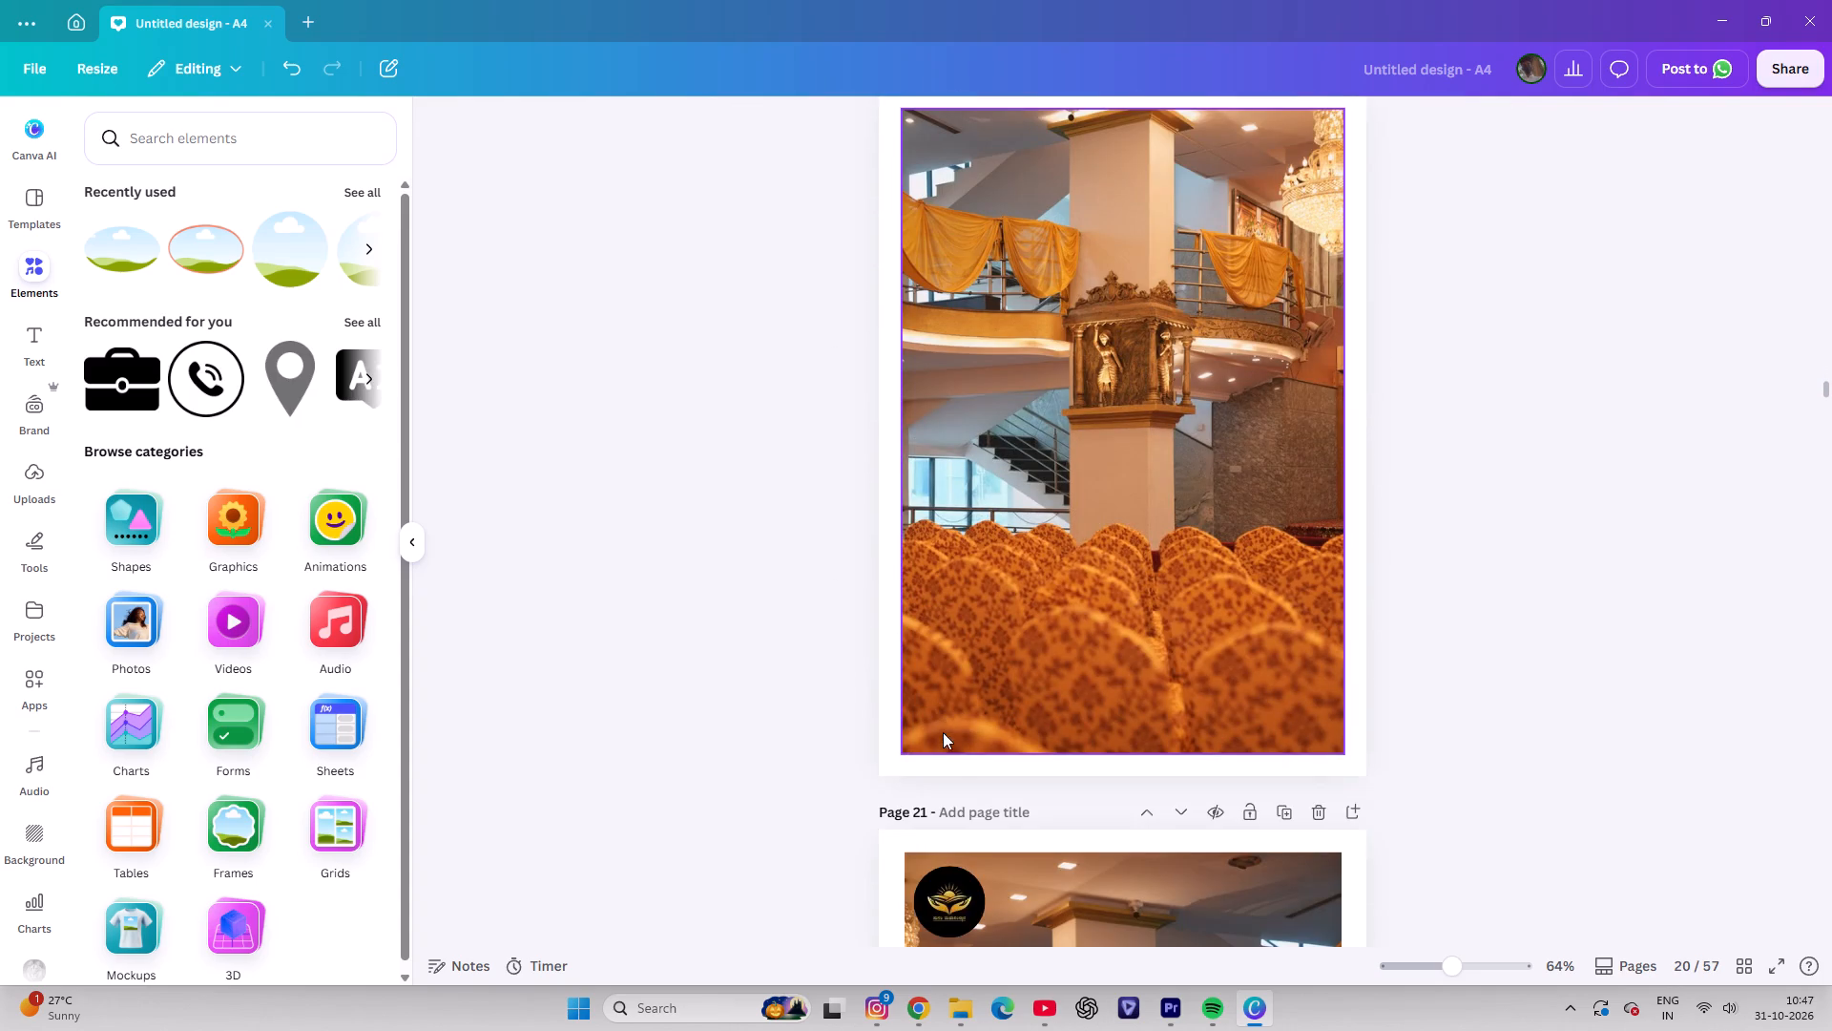
left_click(956, 894)
key("Delete")
key("Delete")
Delete the round logos and their frames from the photos on pages 22 and 23.
scroll(953, 841, "down", 13)
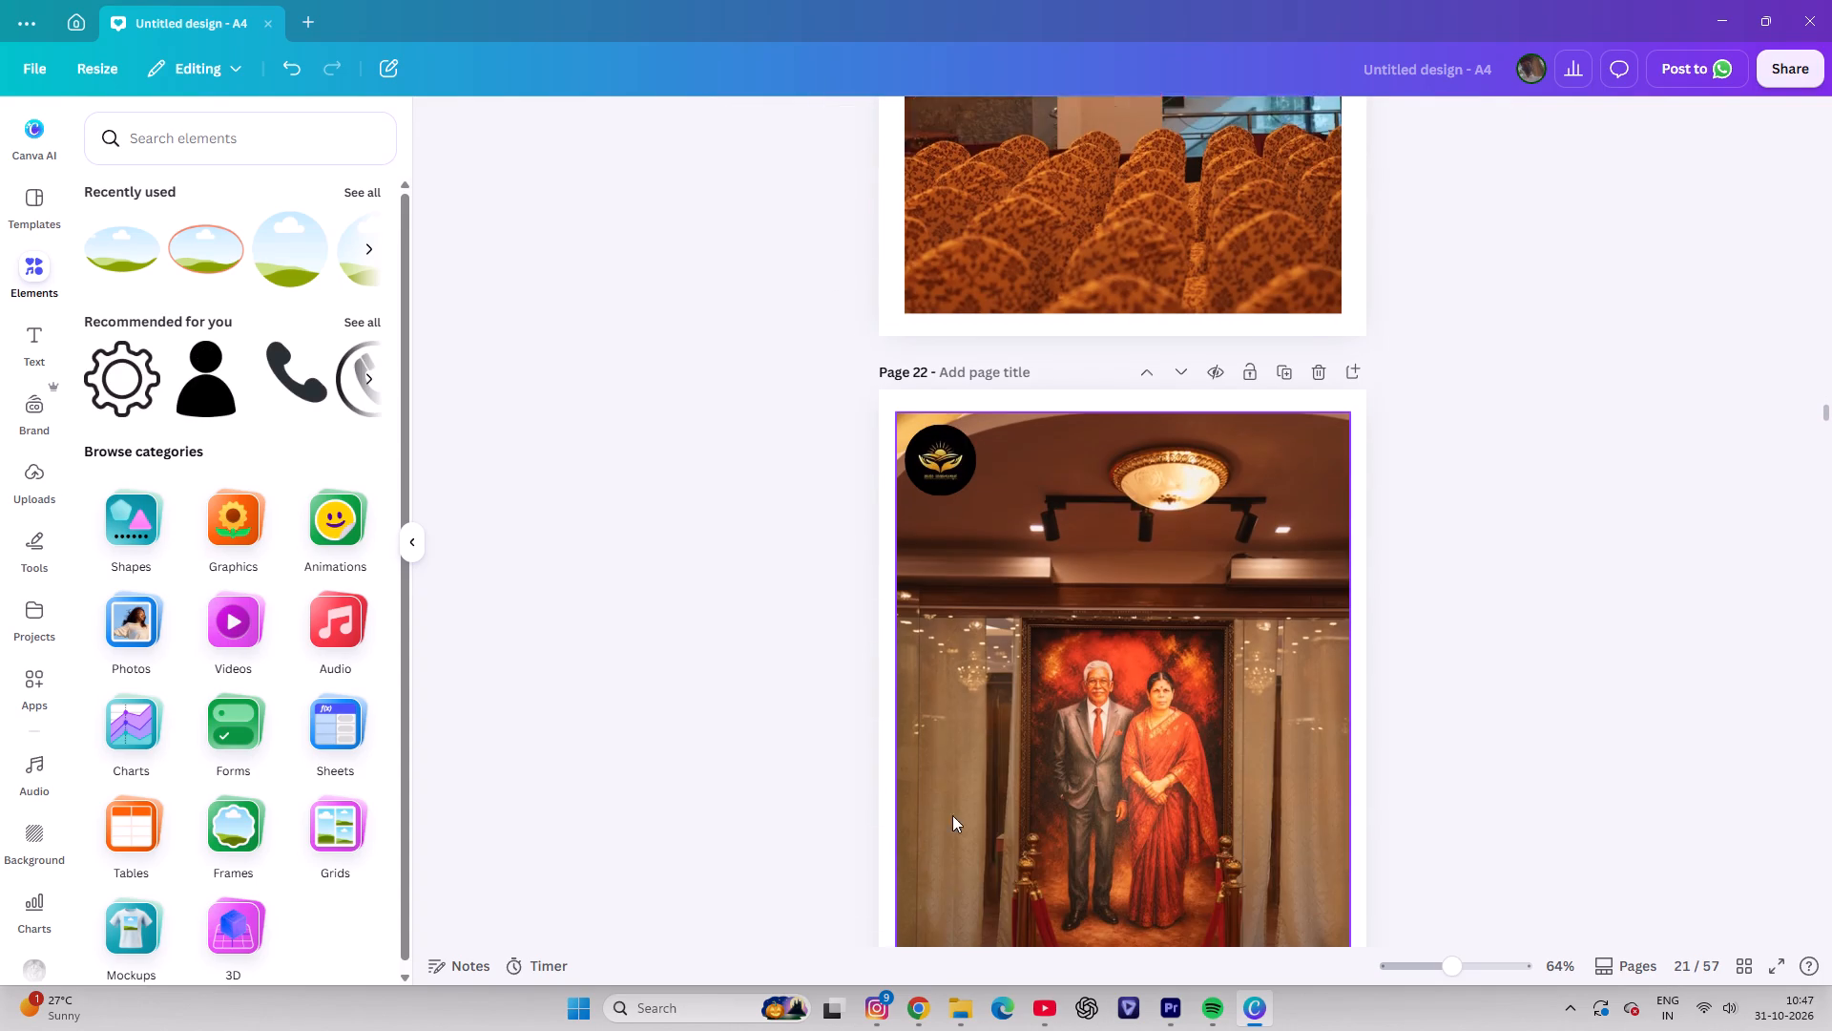
left_click(941, 393)
key("Delete")
key("Delete")
scroll(979, 540, "down", 7)
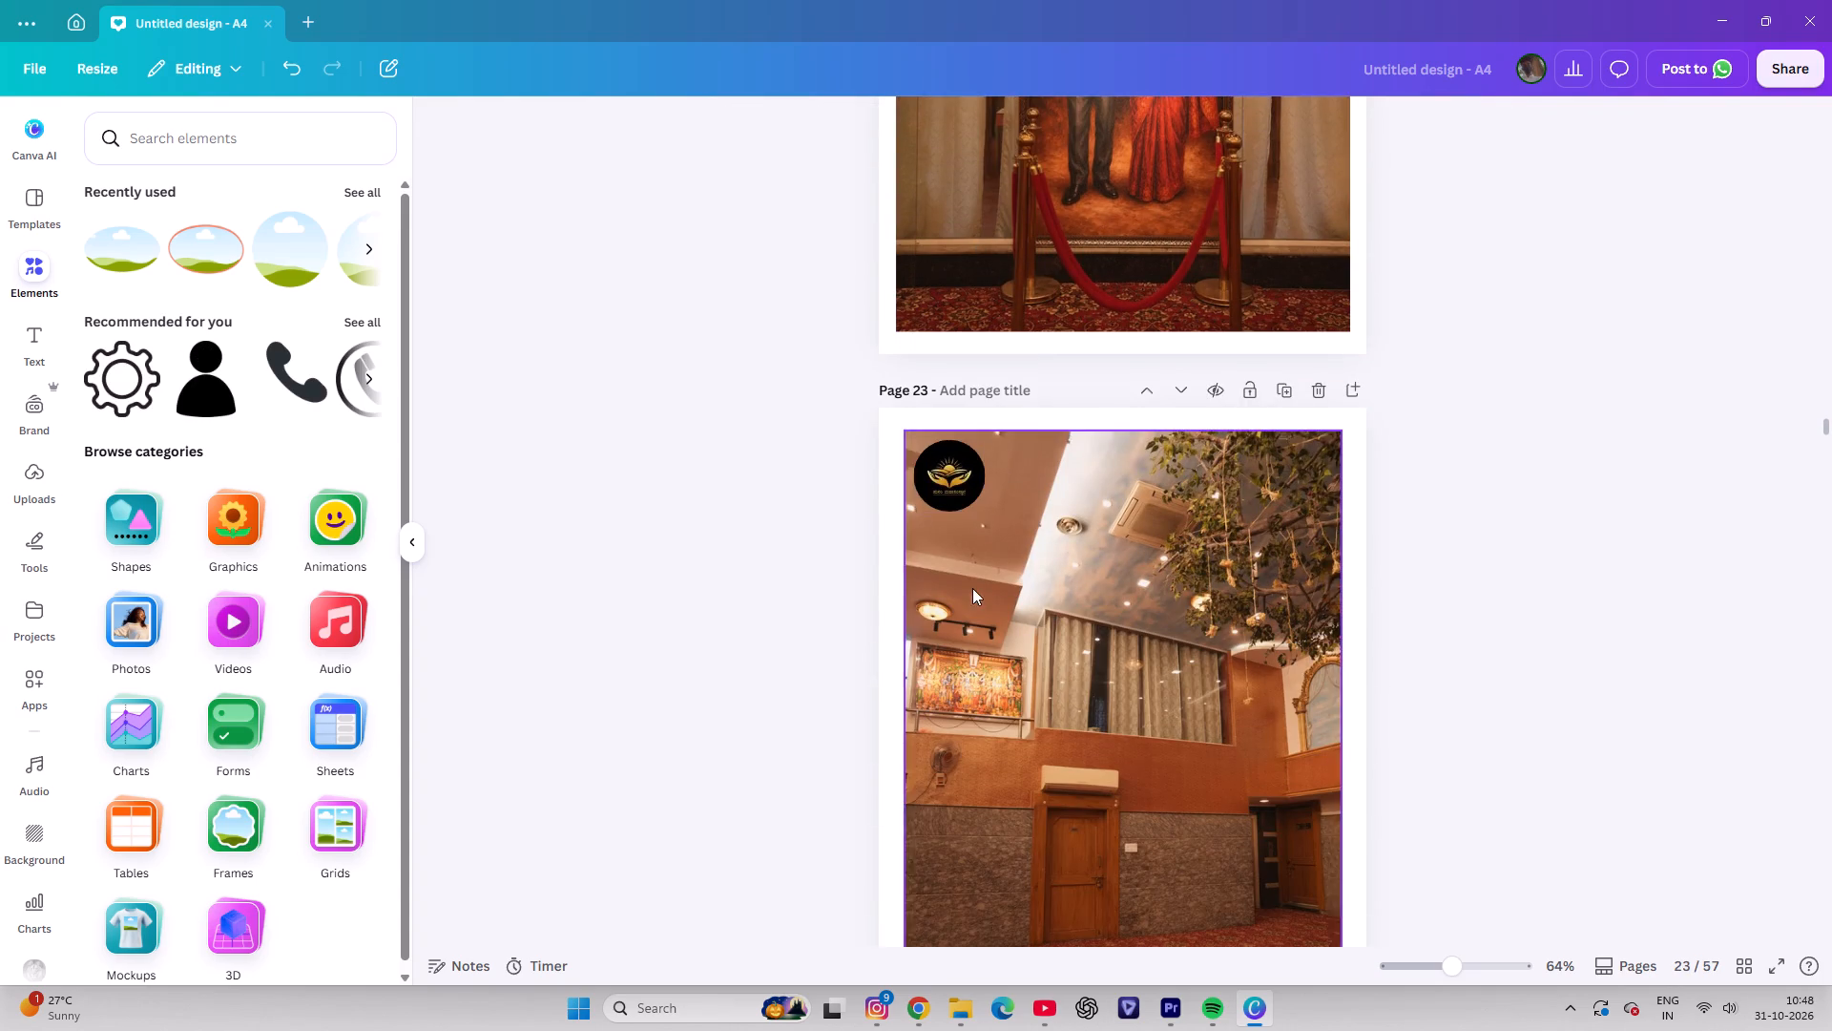
left_click(935, 457)
key("Delete")
key("Delete")
Delete the round logo and its frame from the upper-left corner of page 24's photo.
scroll(957, 530, "down", 6)
scroll(981, 625, "down", 1)
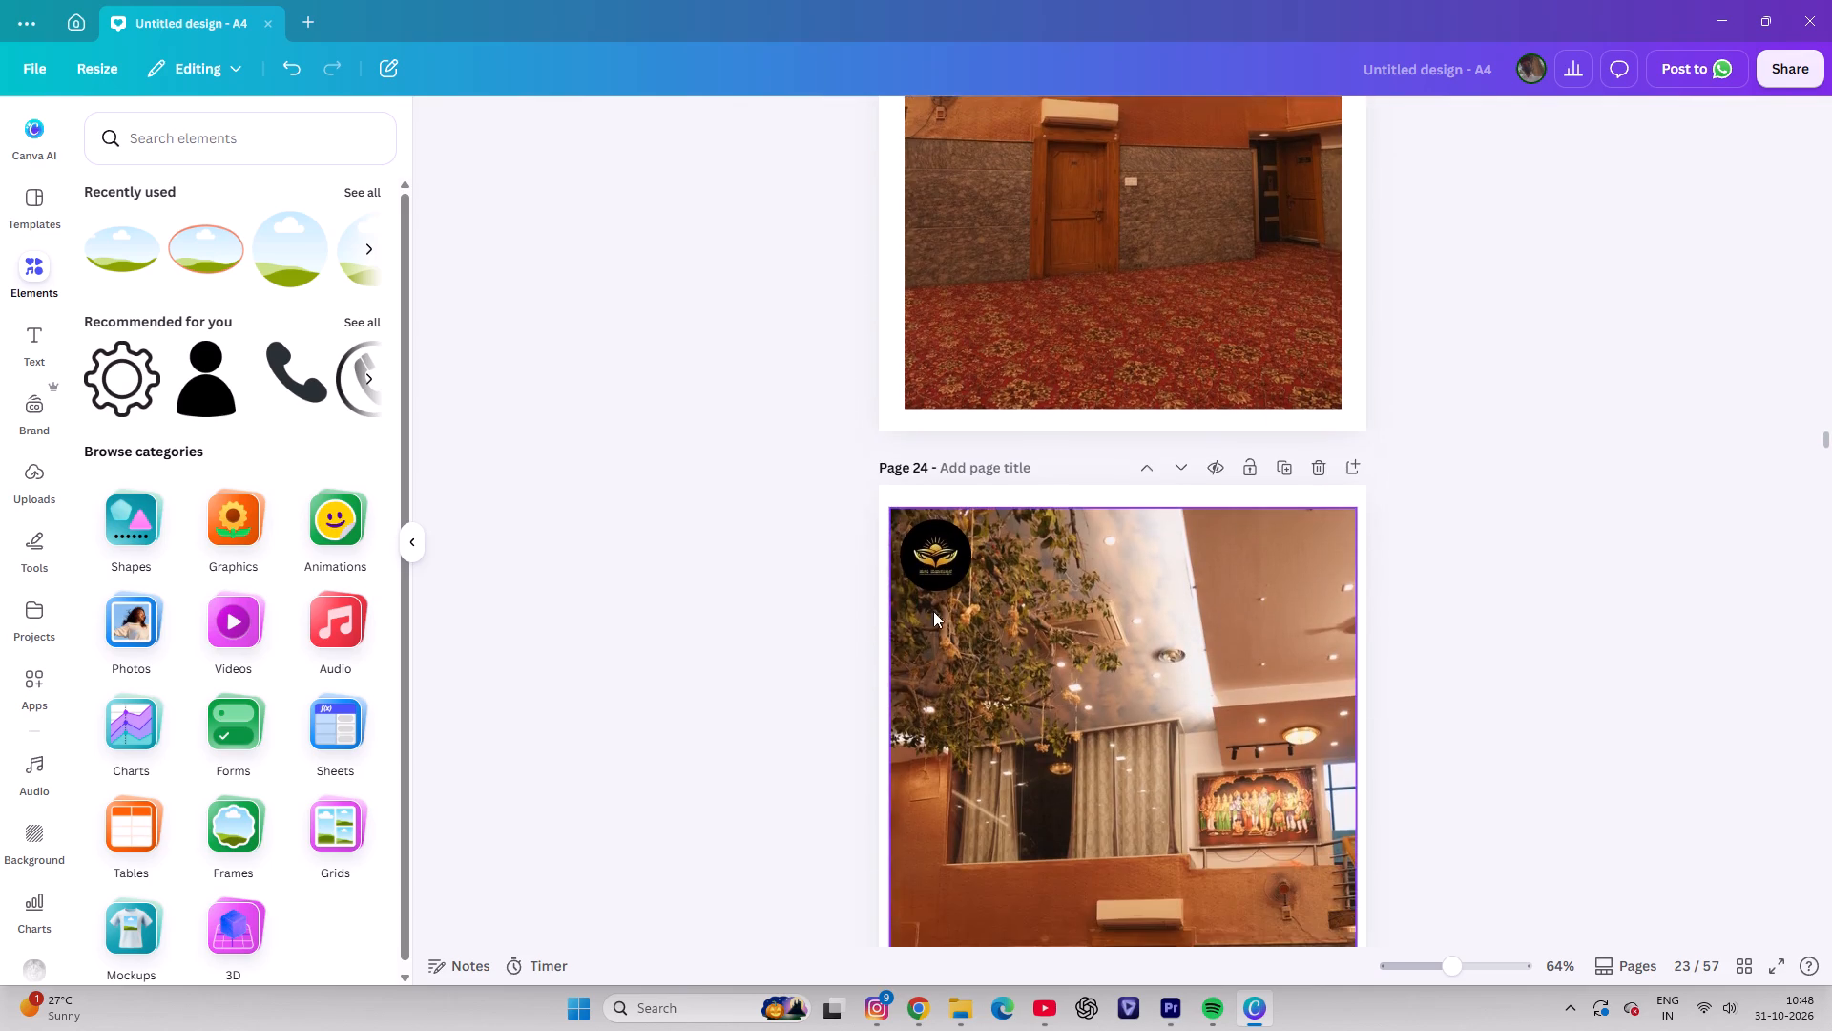
left_click(932, 566)
key("Delete")
key("Delete")
scroll(959, 653, "down", 4)
scroll(973, 811, "down", 4)
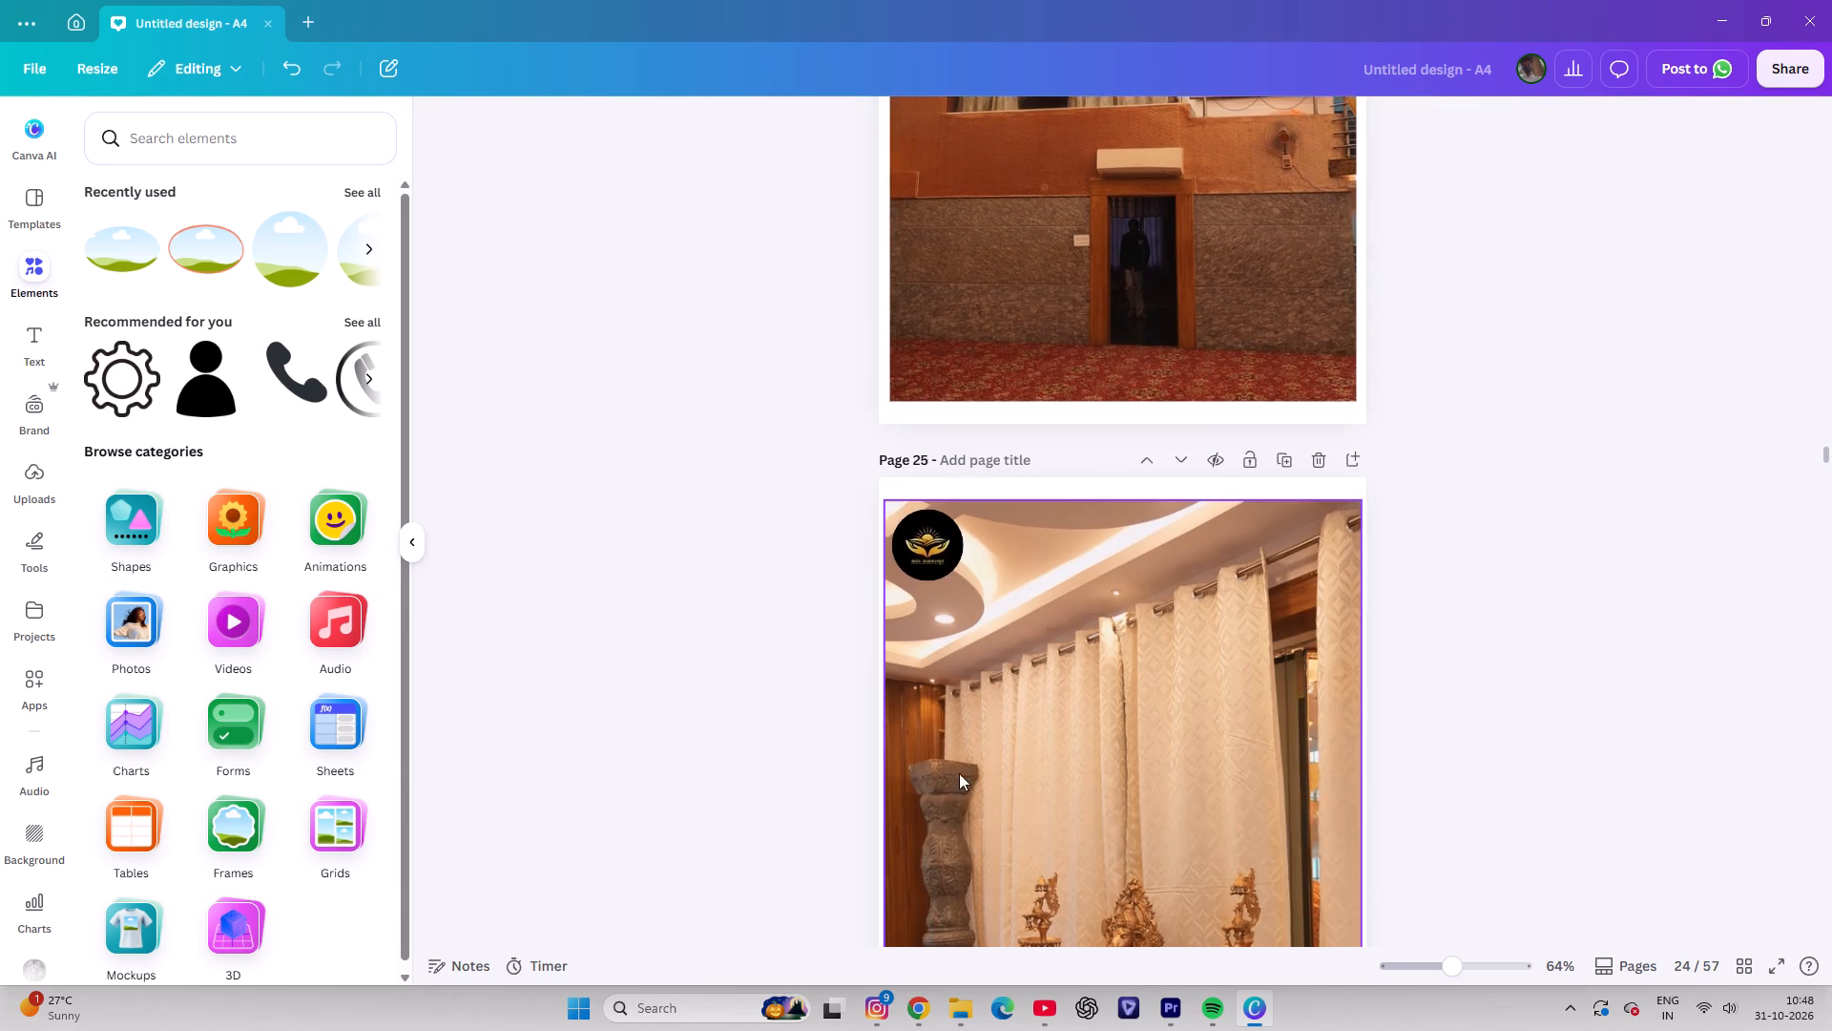
Switch to Google Chrome and run the suggested Google search "youtube video download" in a new tab.
left_click(923, 1017)
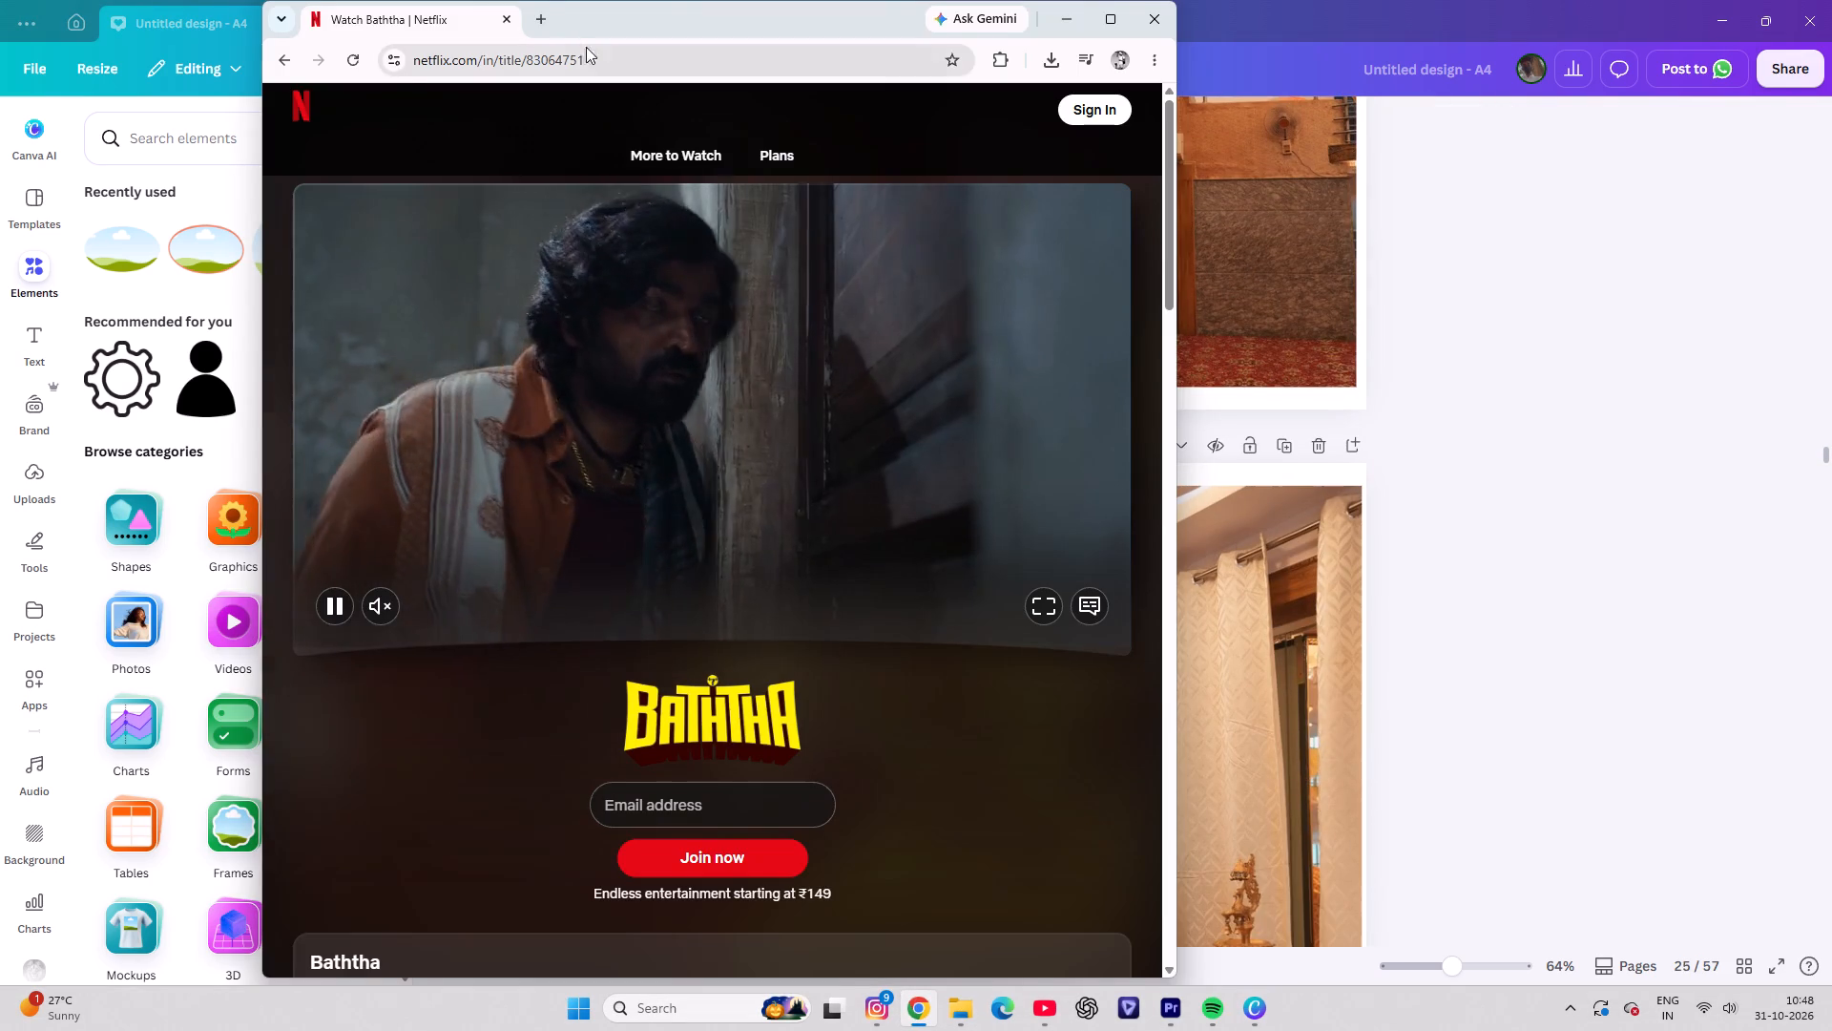
left_click(545, 25)
left_click(478, 346)
left_click(498, 429)
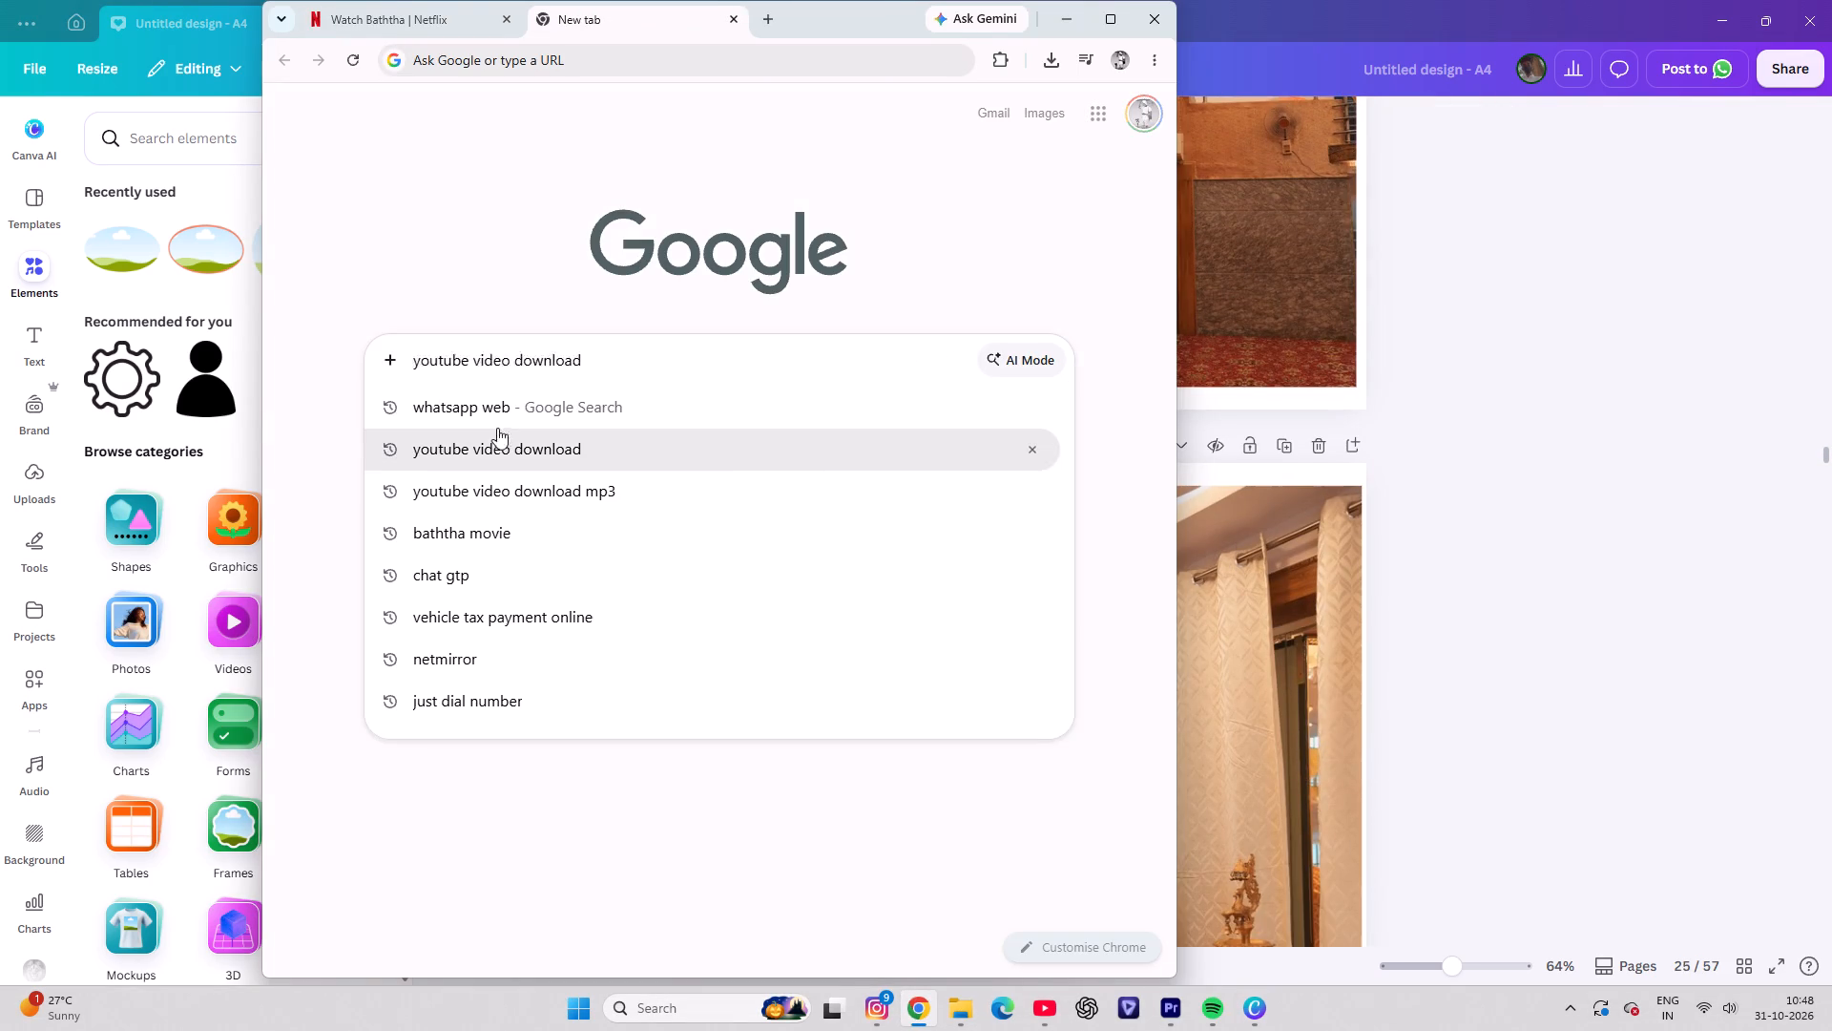
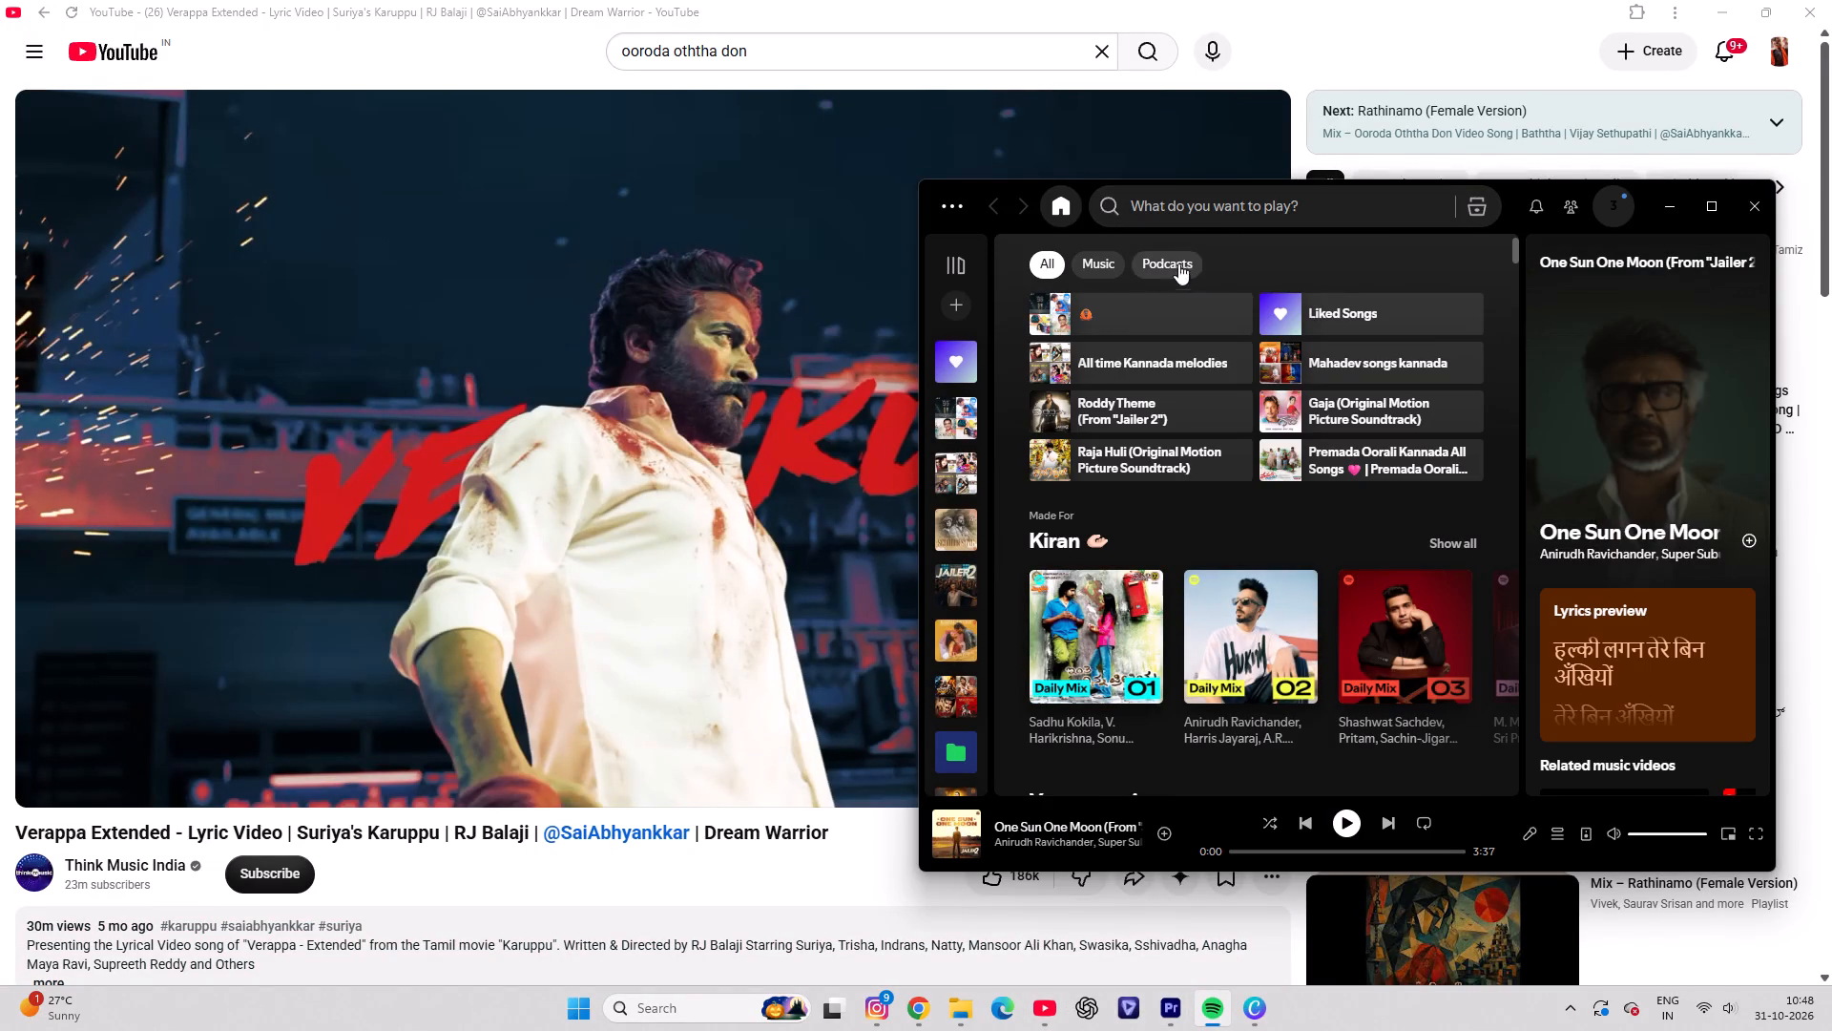
Search Spotify for "nene nene" and play the song Neene Neene by V. Harikrishna and Palak Muchhal.
left_click(1148, 200)
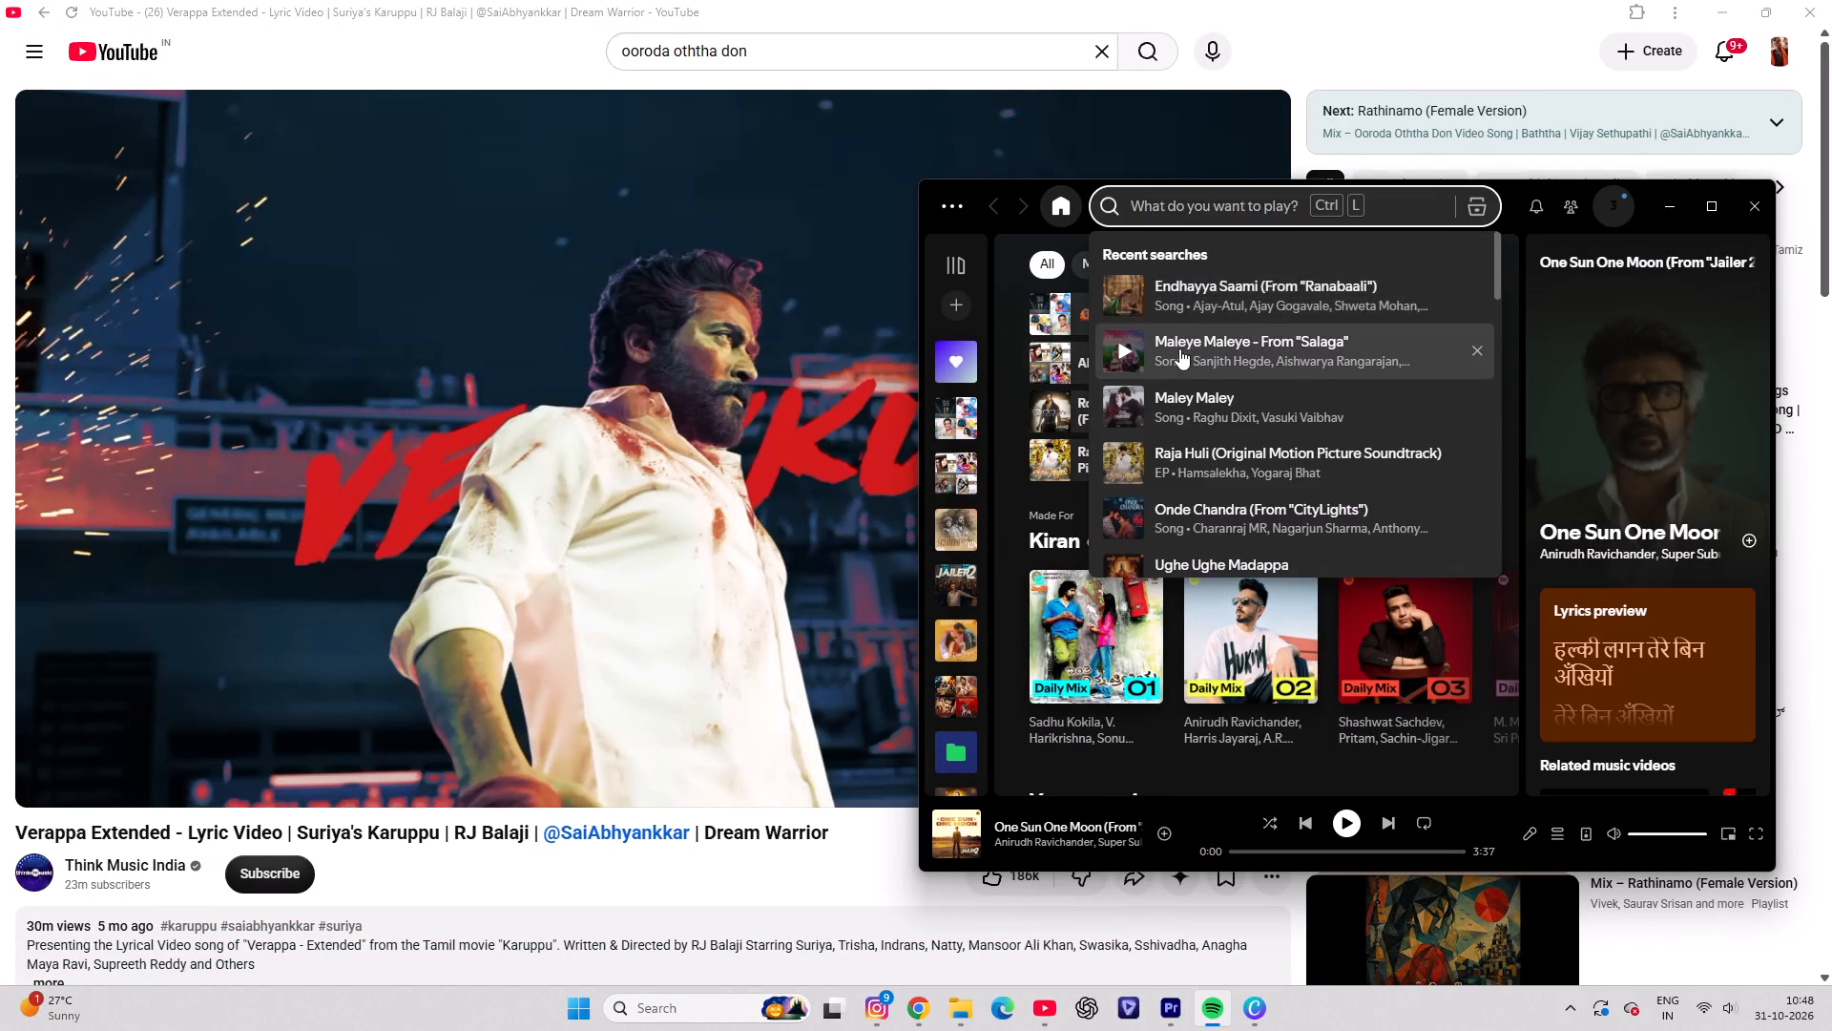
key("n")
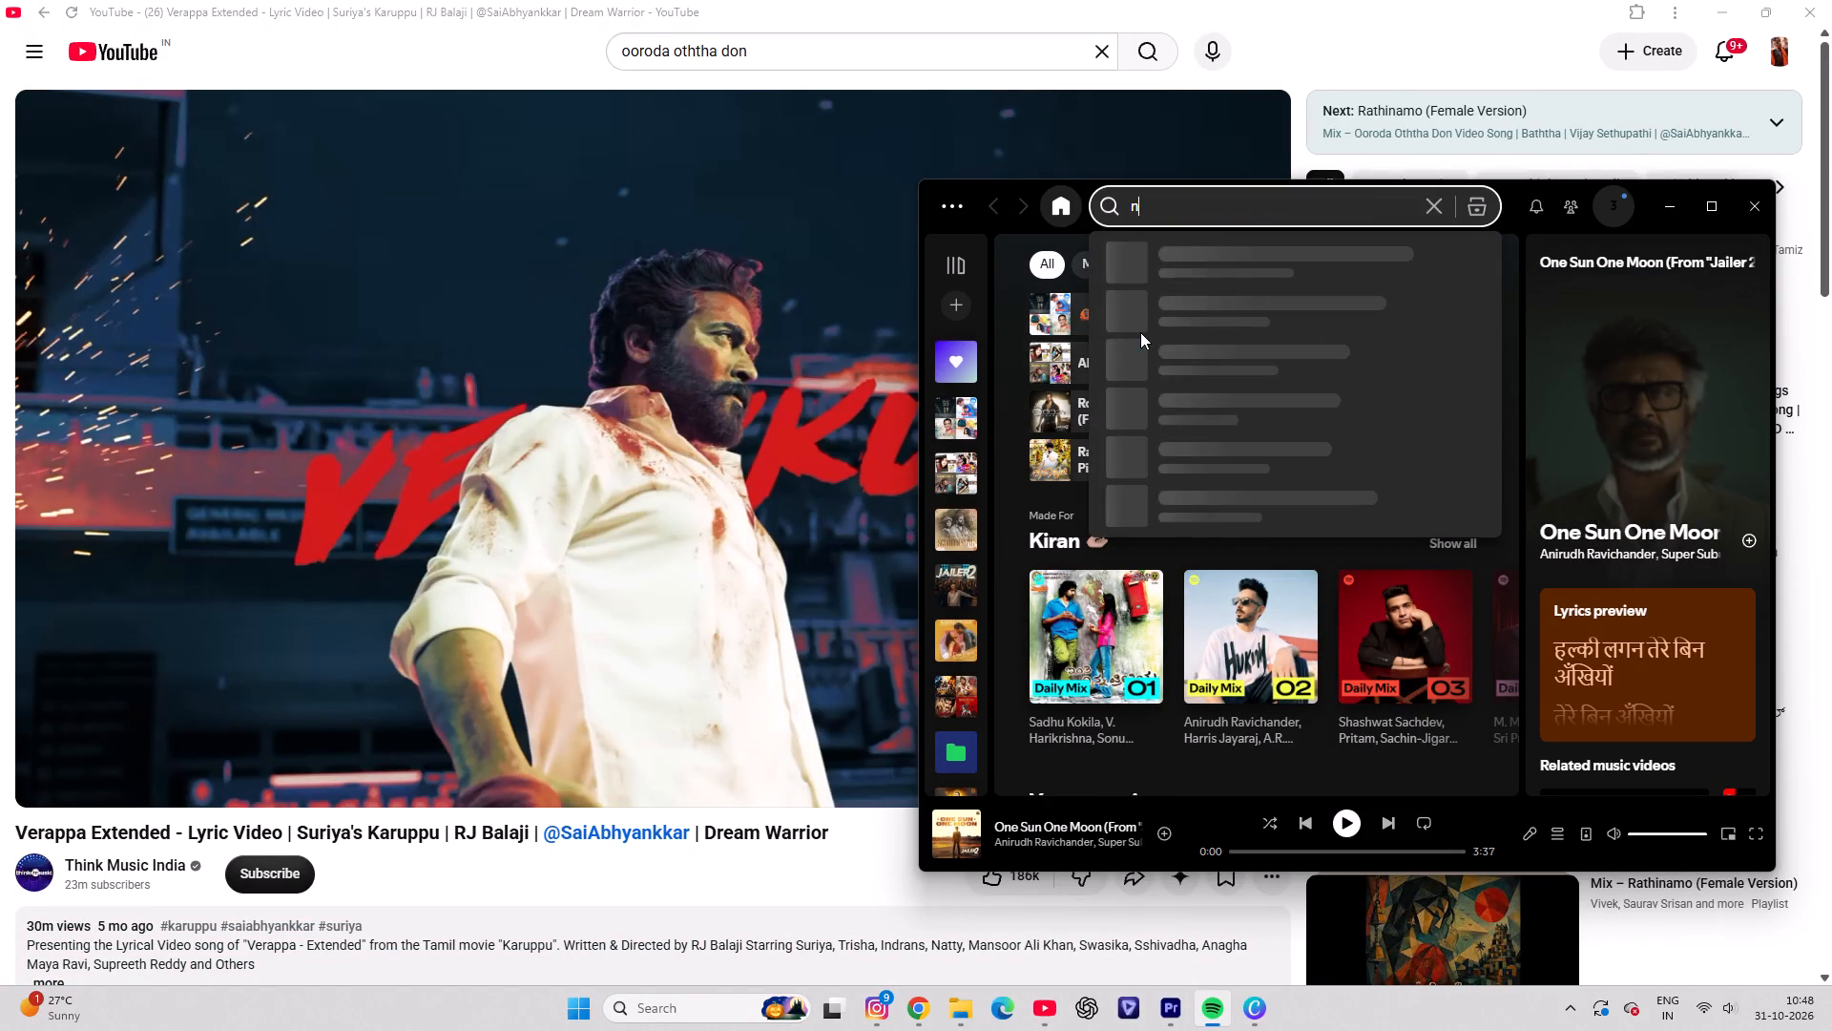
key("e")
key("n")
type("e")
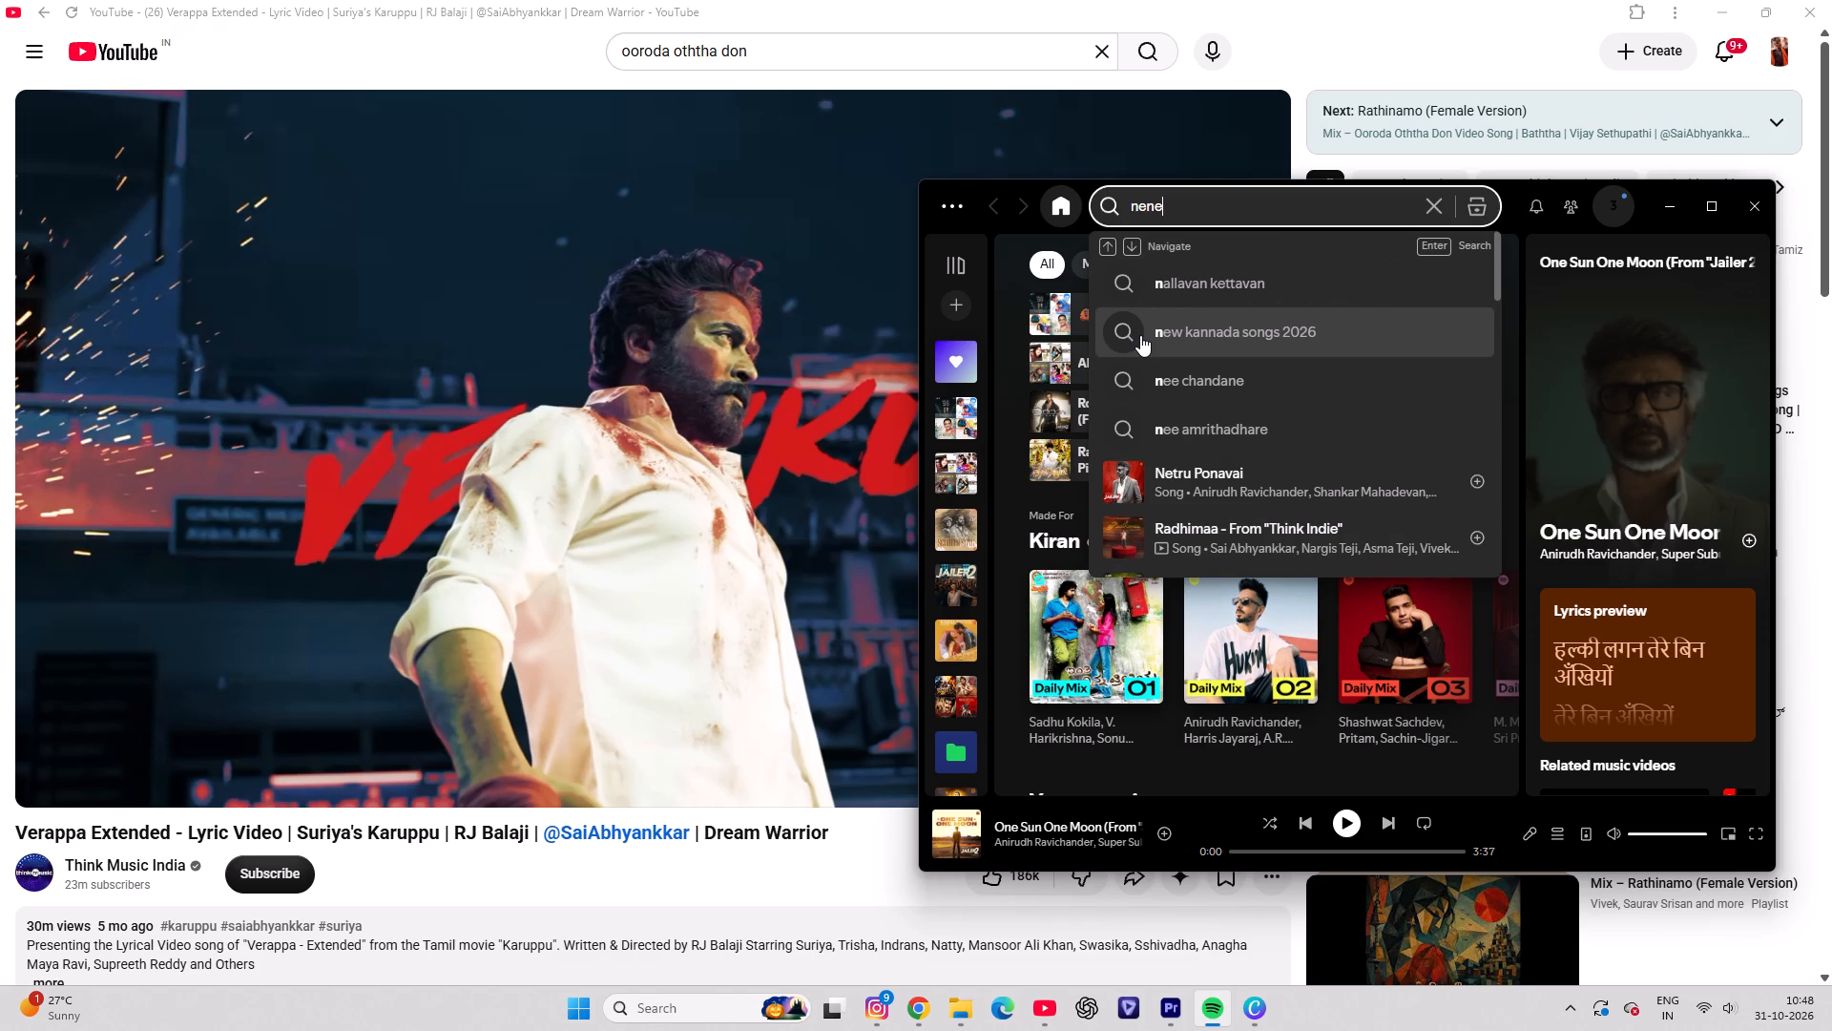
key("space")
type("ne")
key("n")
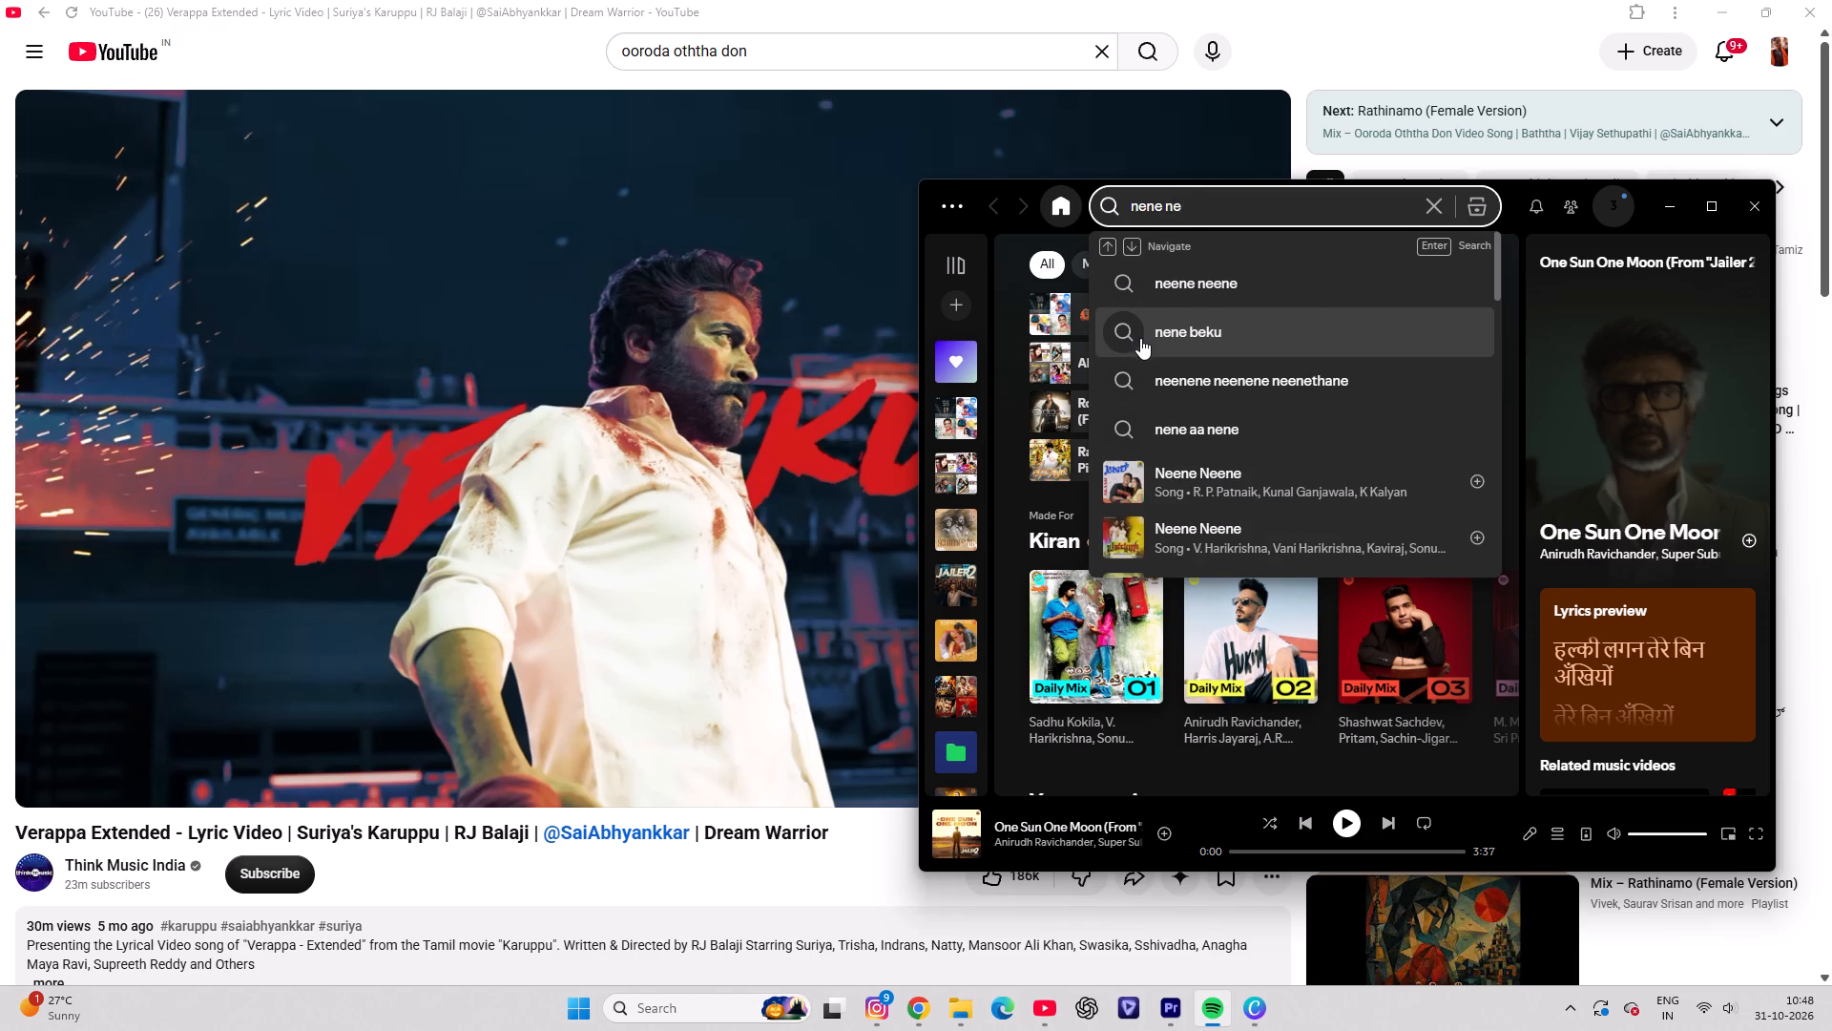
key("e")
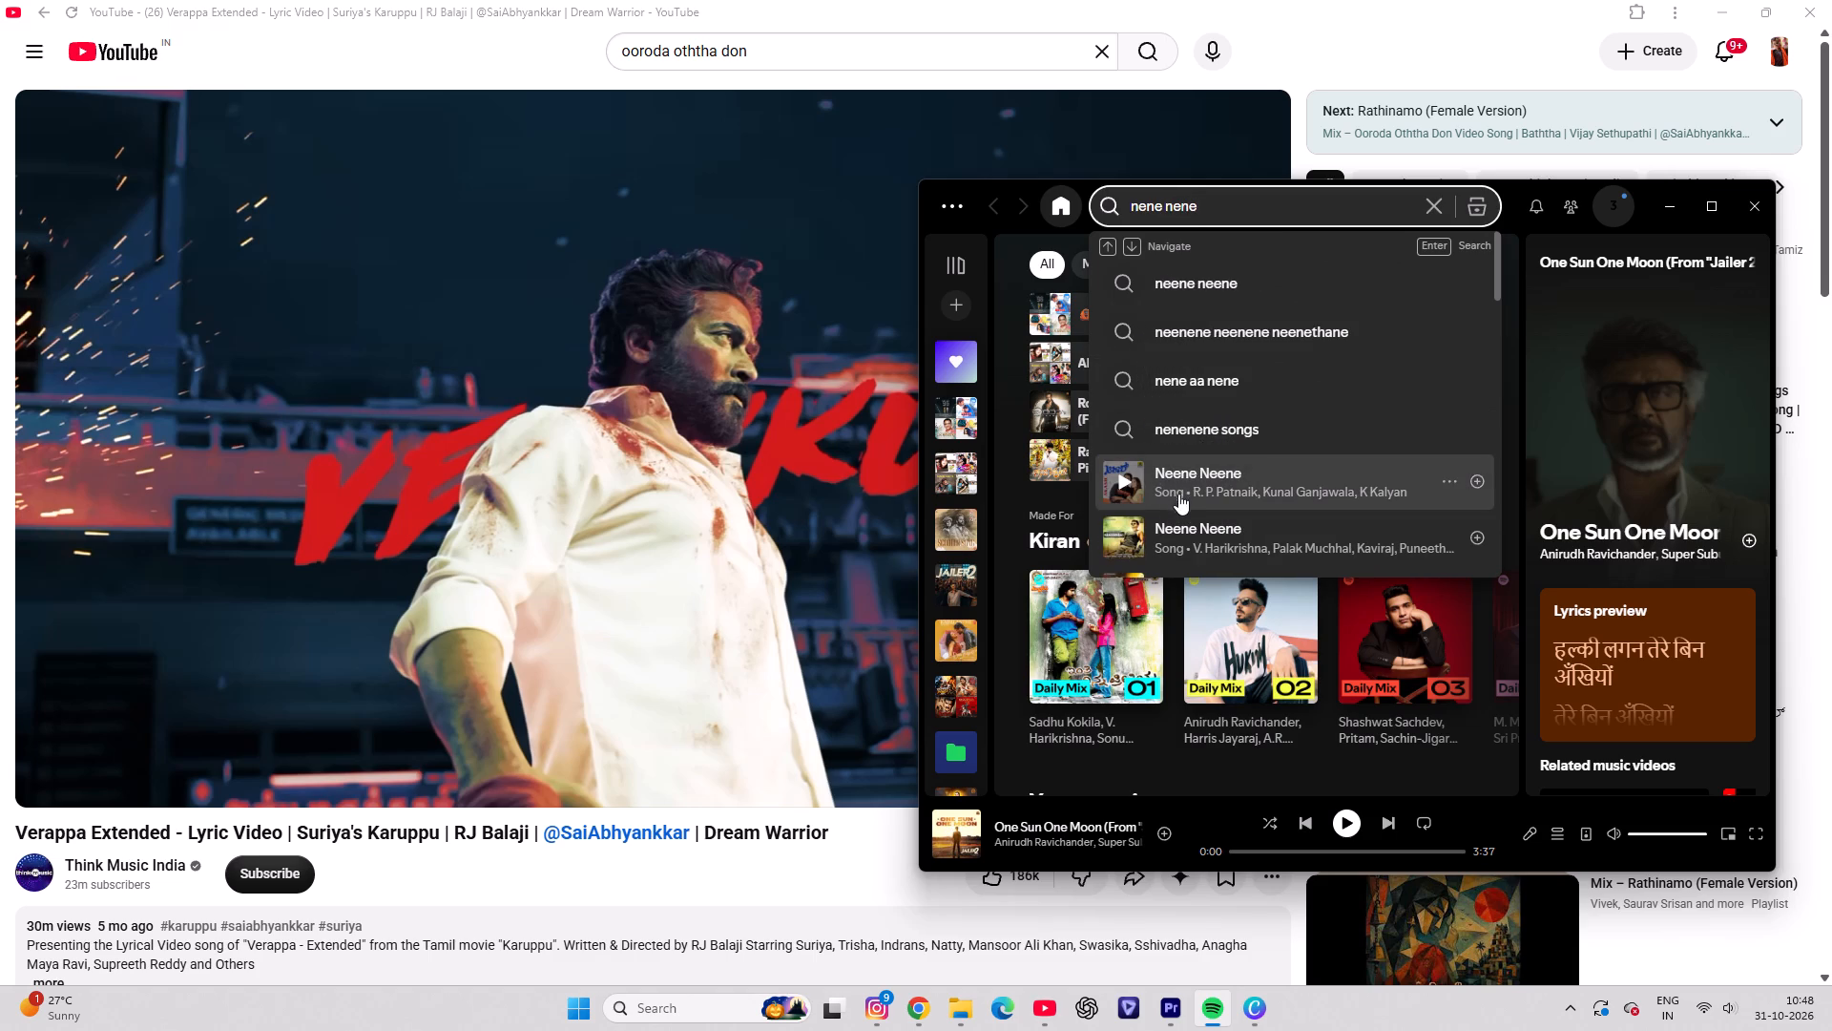
left_click(1126, 538)
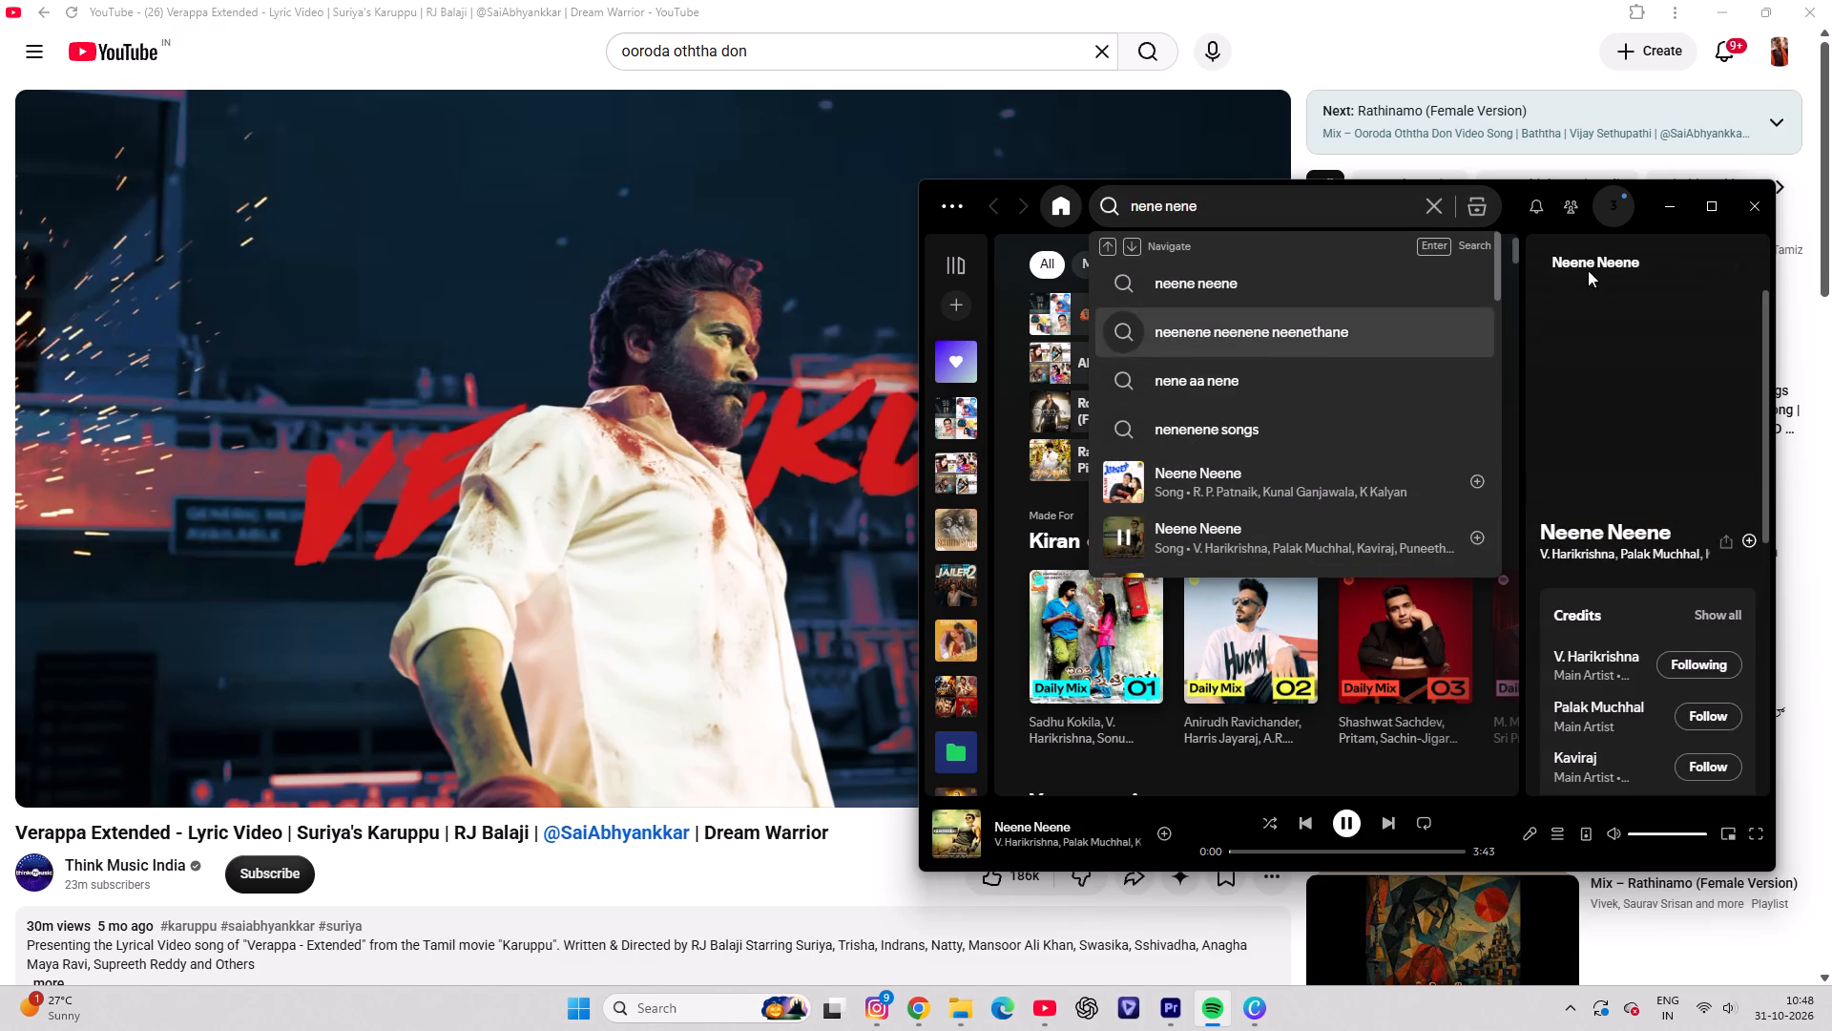
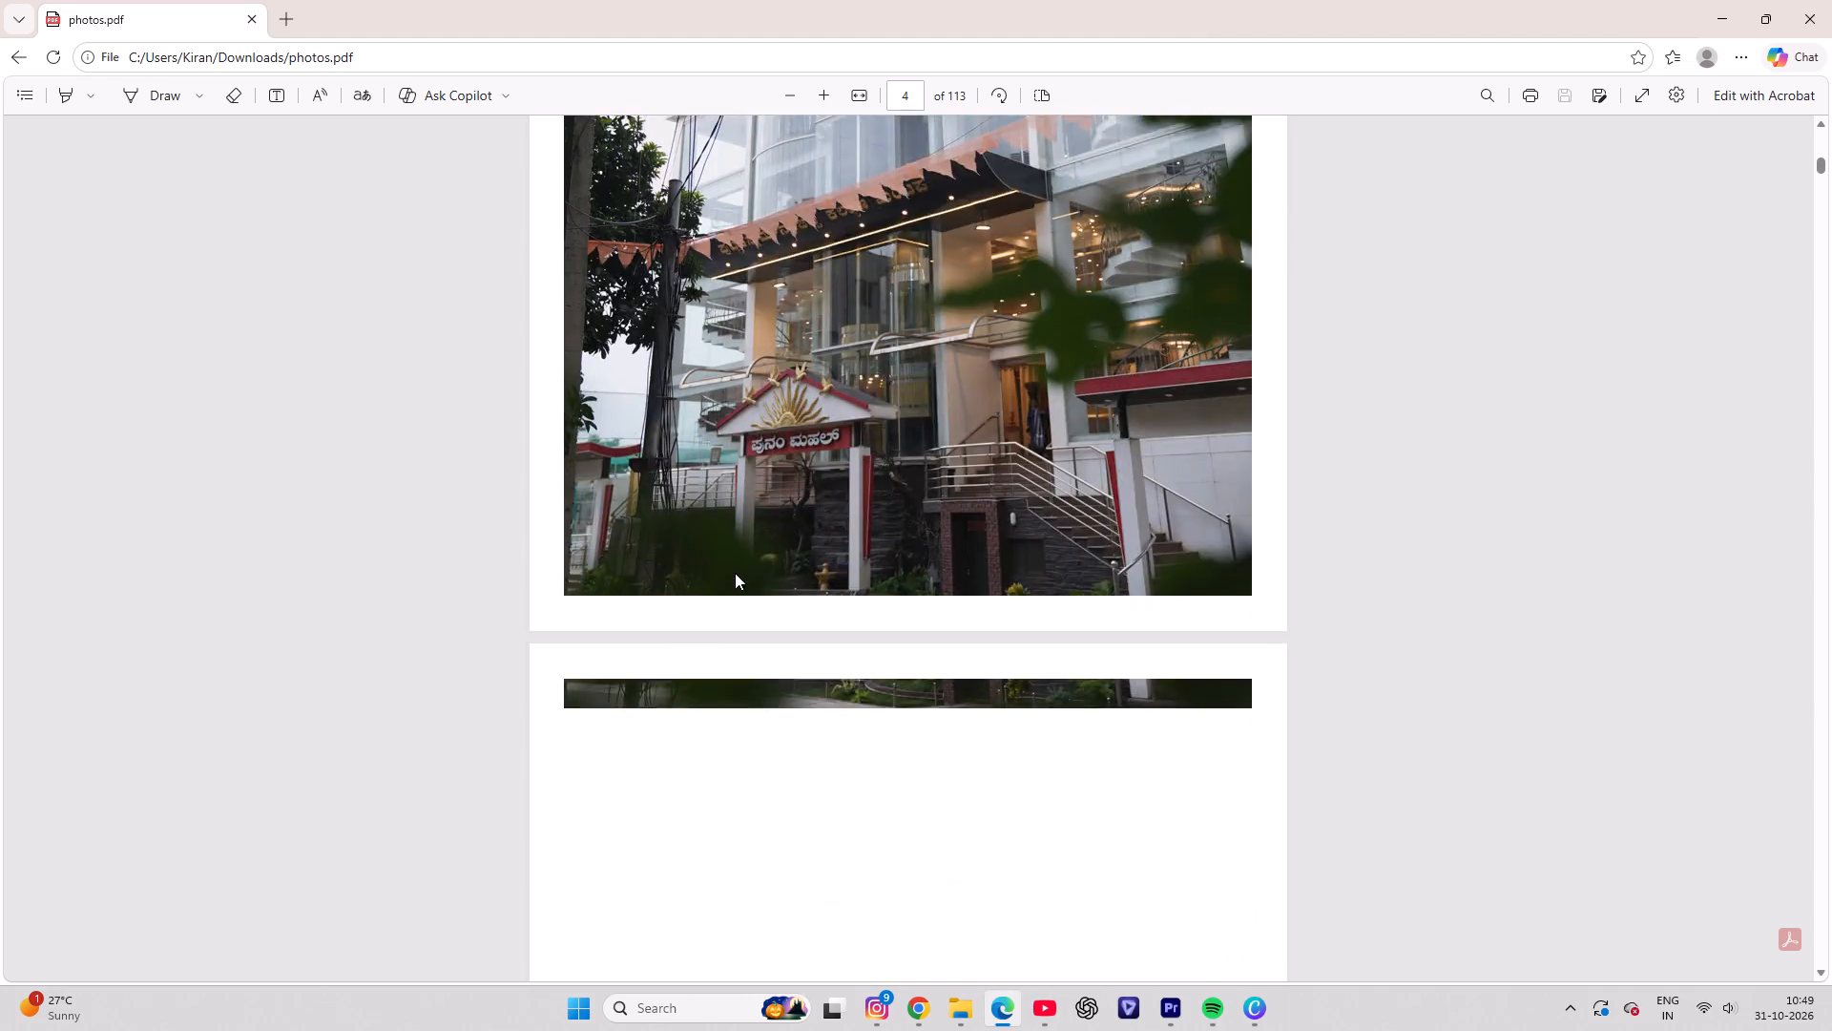
Look through the hall photos on the pages of photos.pdf and close the document.
scroll(735, 573, "down", 13)
scroll(735, 601, "down", 18)
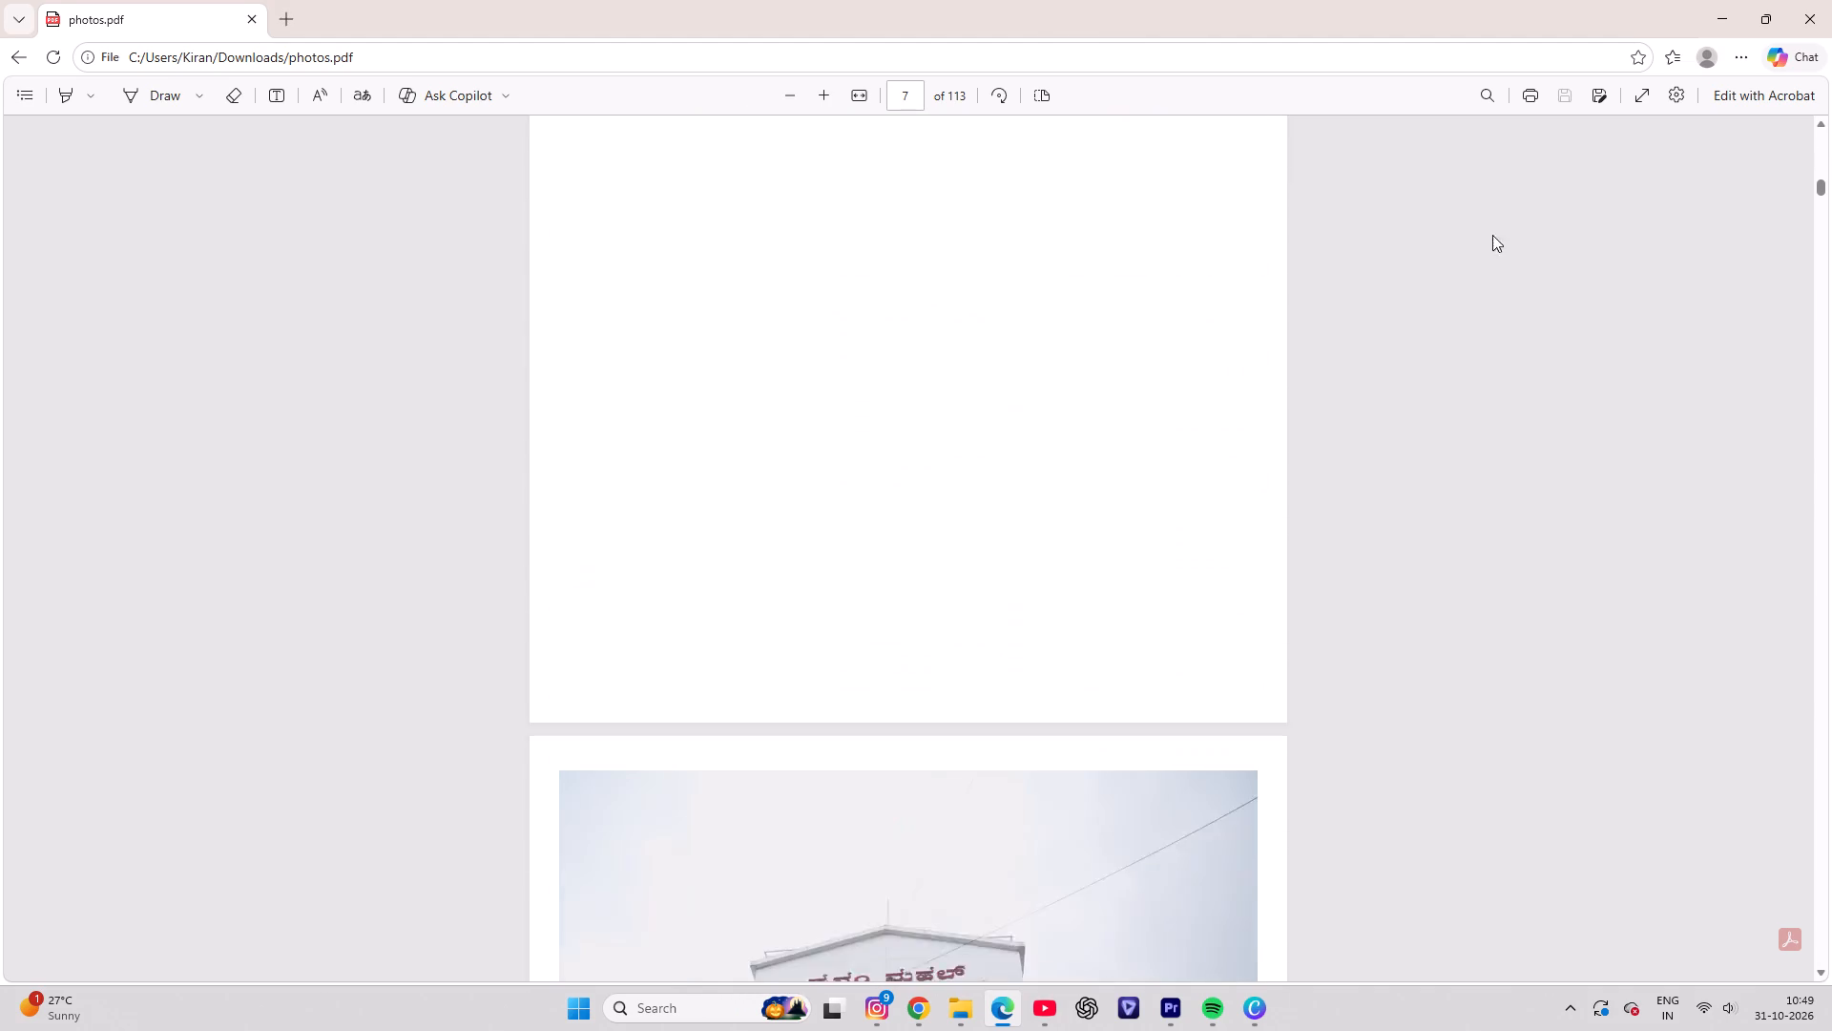
scroll(648, 671, "down", 16)
scroll(715, 748, "down", 6)
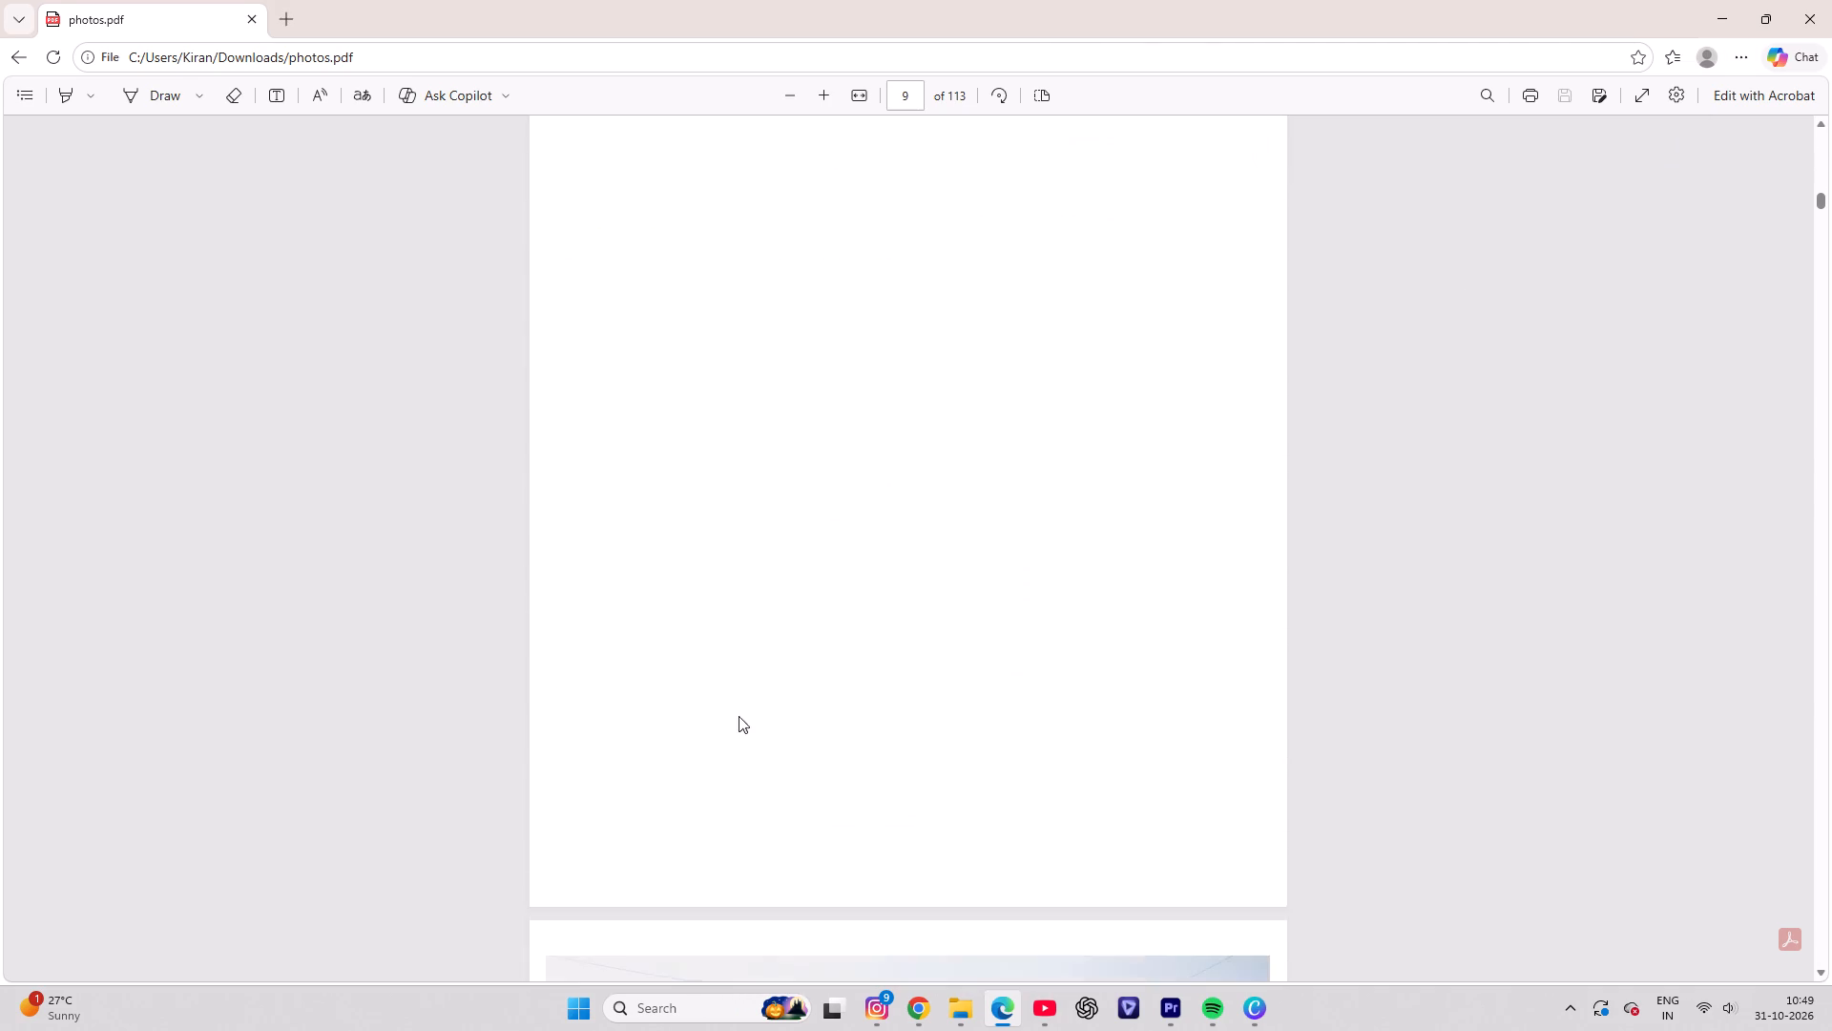
scroll(1465, 288, "down", 7)
scroll(1290, 461, "down", 14)
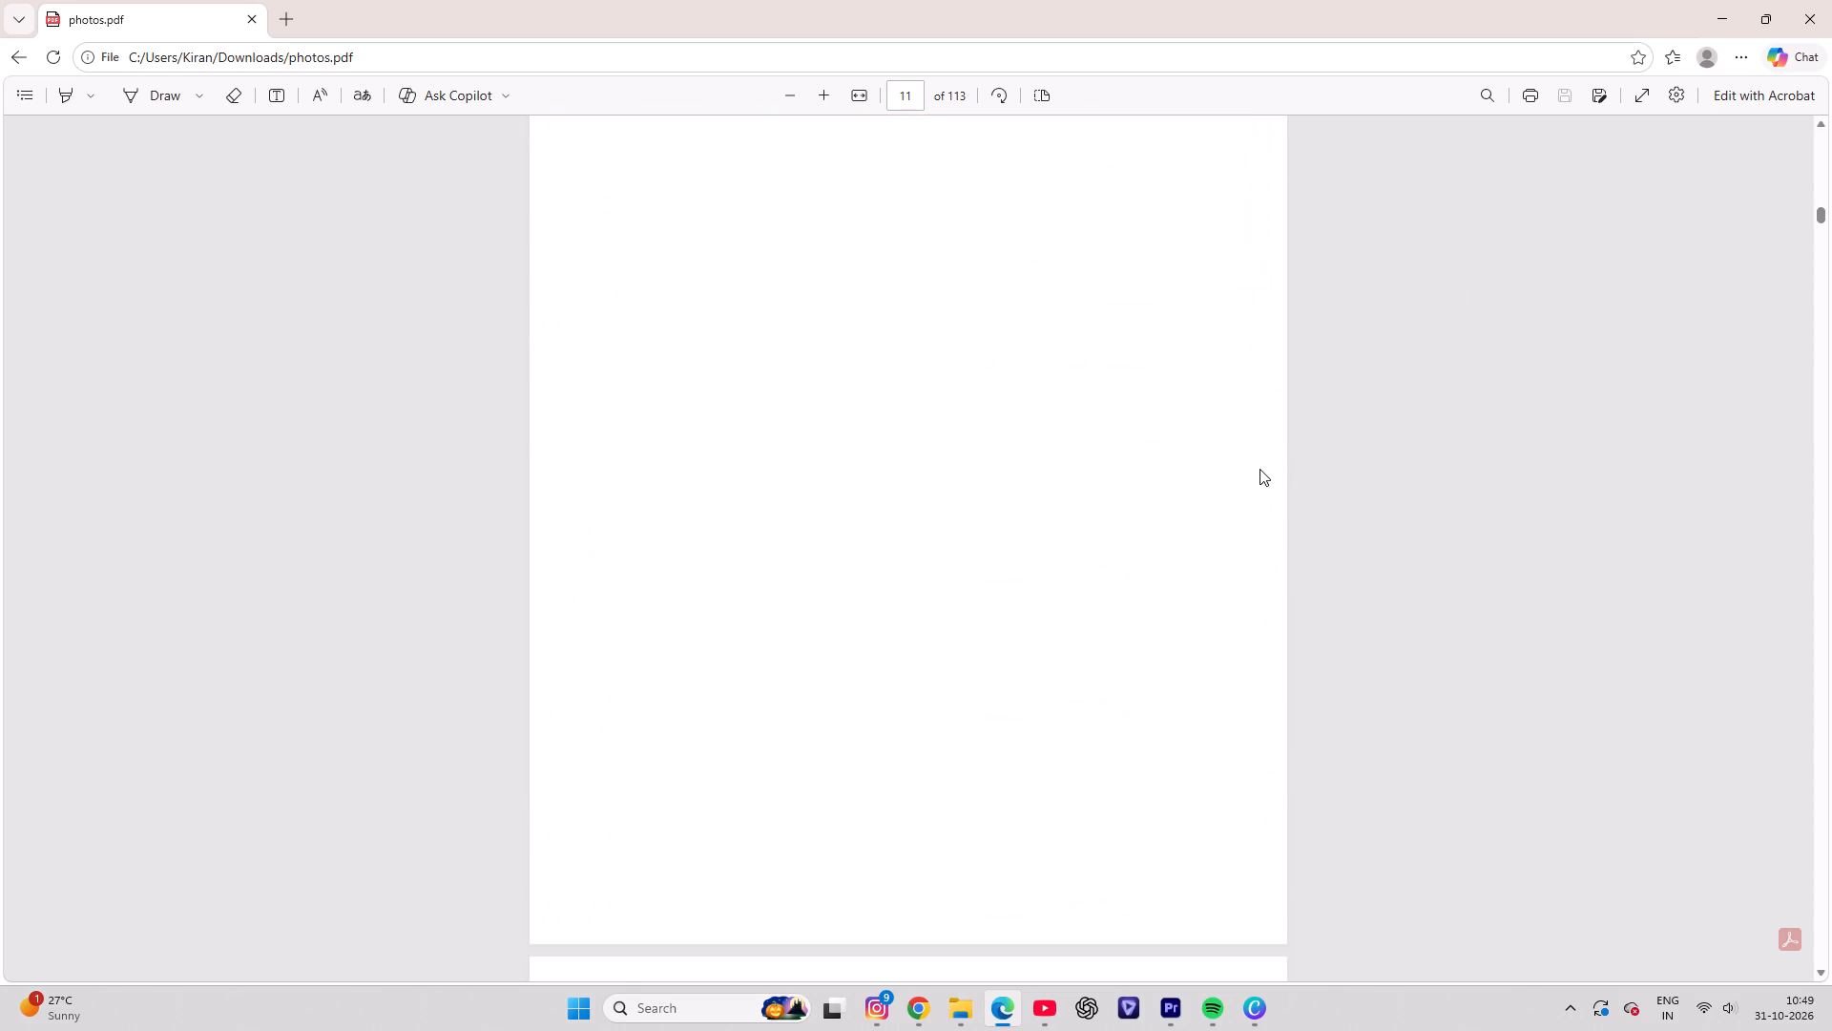
scroll(1259, 469, "down", 14)
left_click(1831, 0)
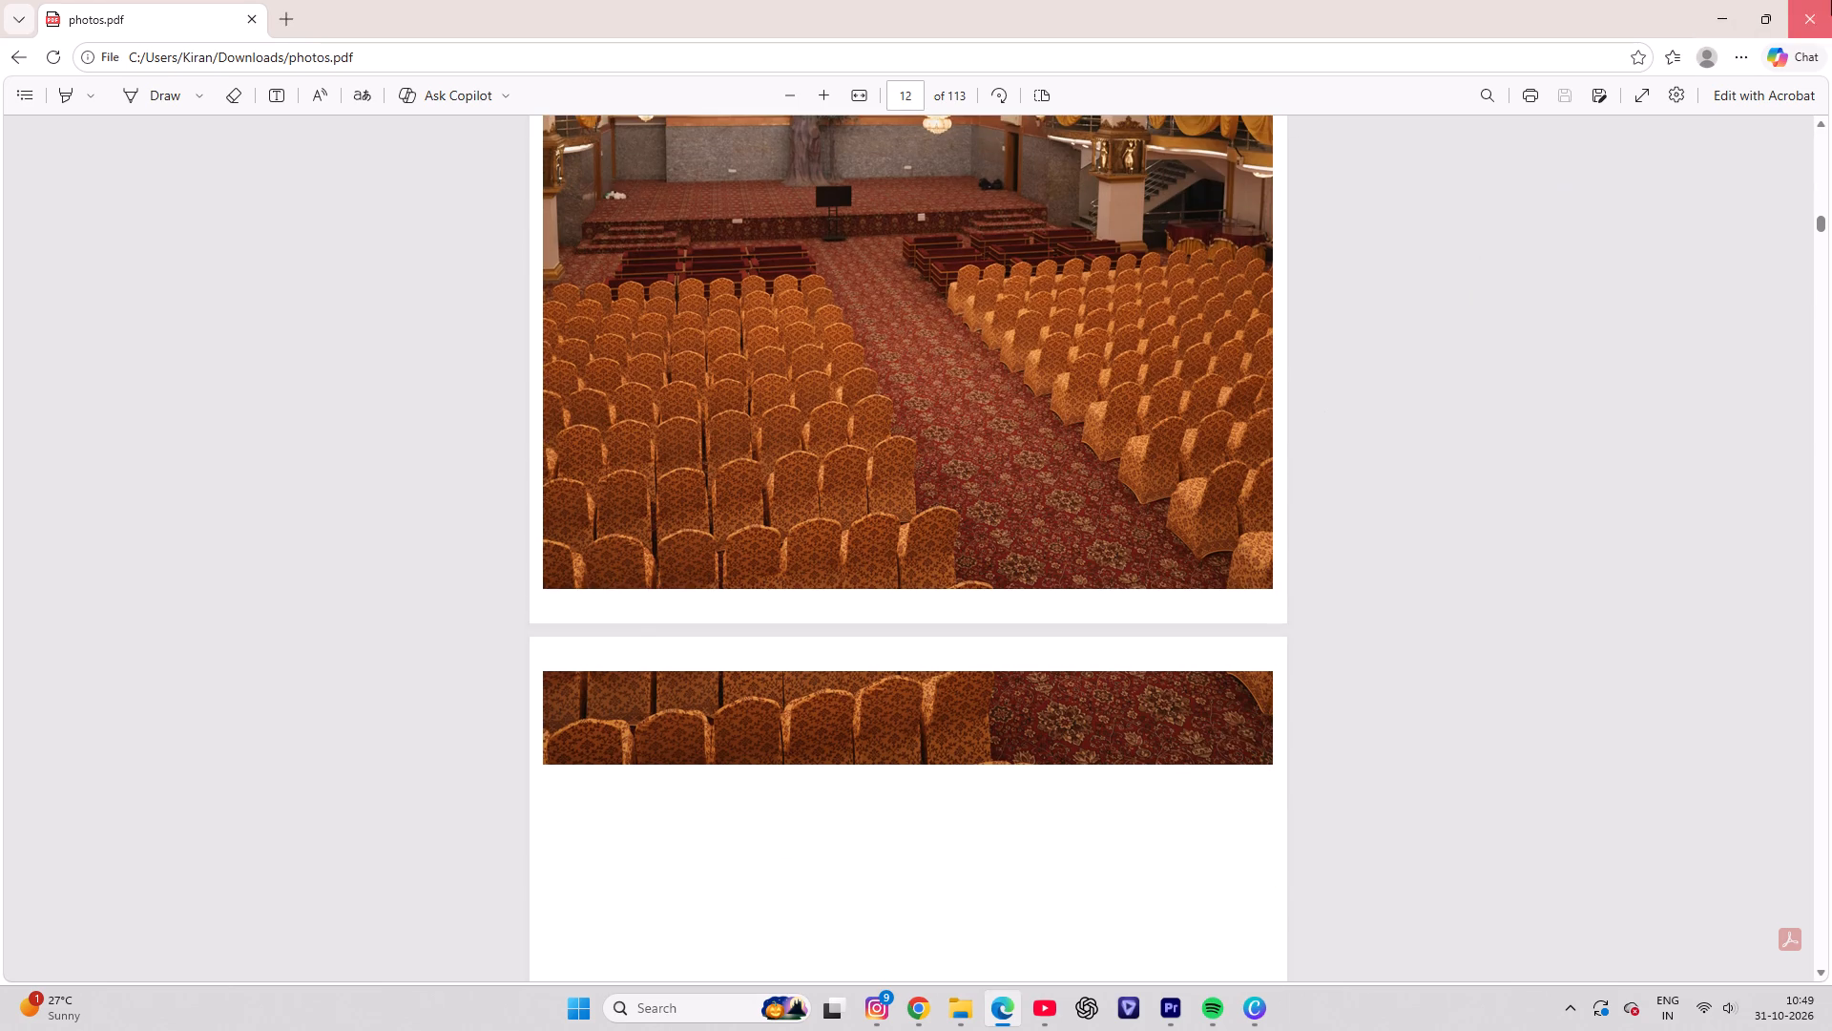
Switch back to Canva and delete the round logos and their frames from the photos on pages 25 and 26.
key("Delete")
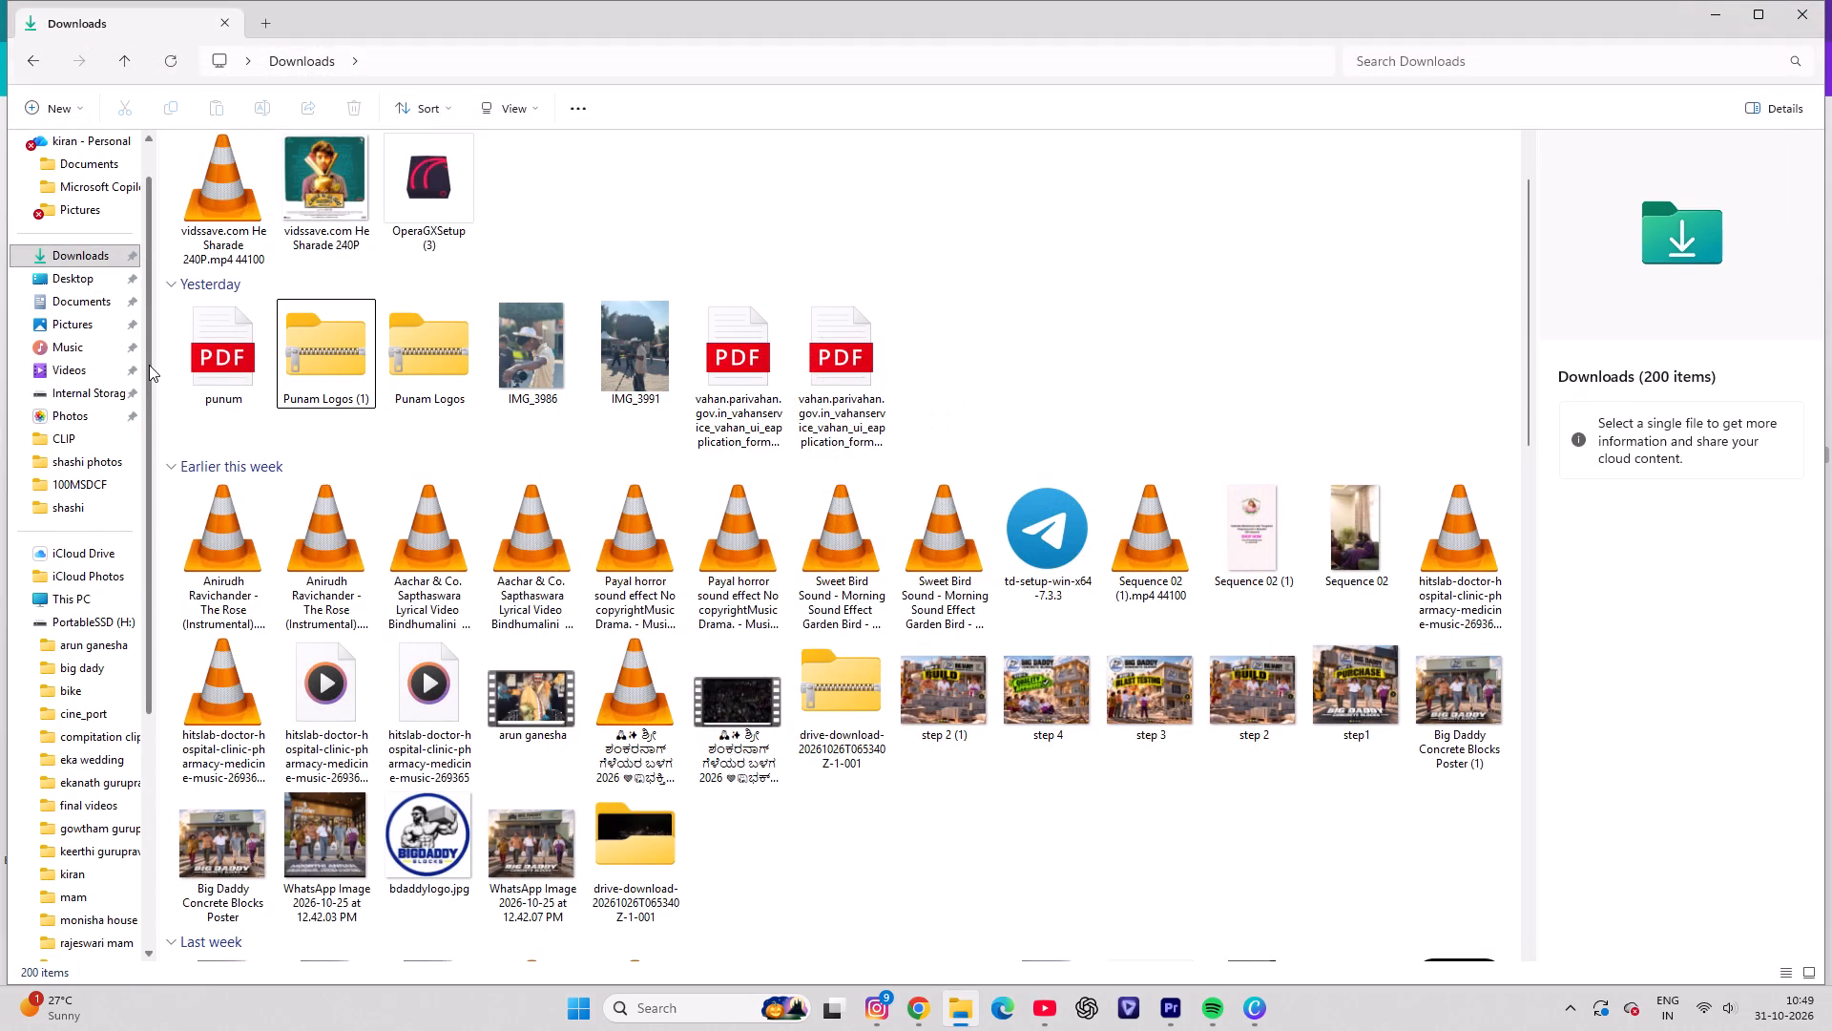
left_click(1164, 1020)
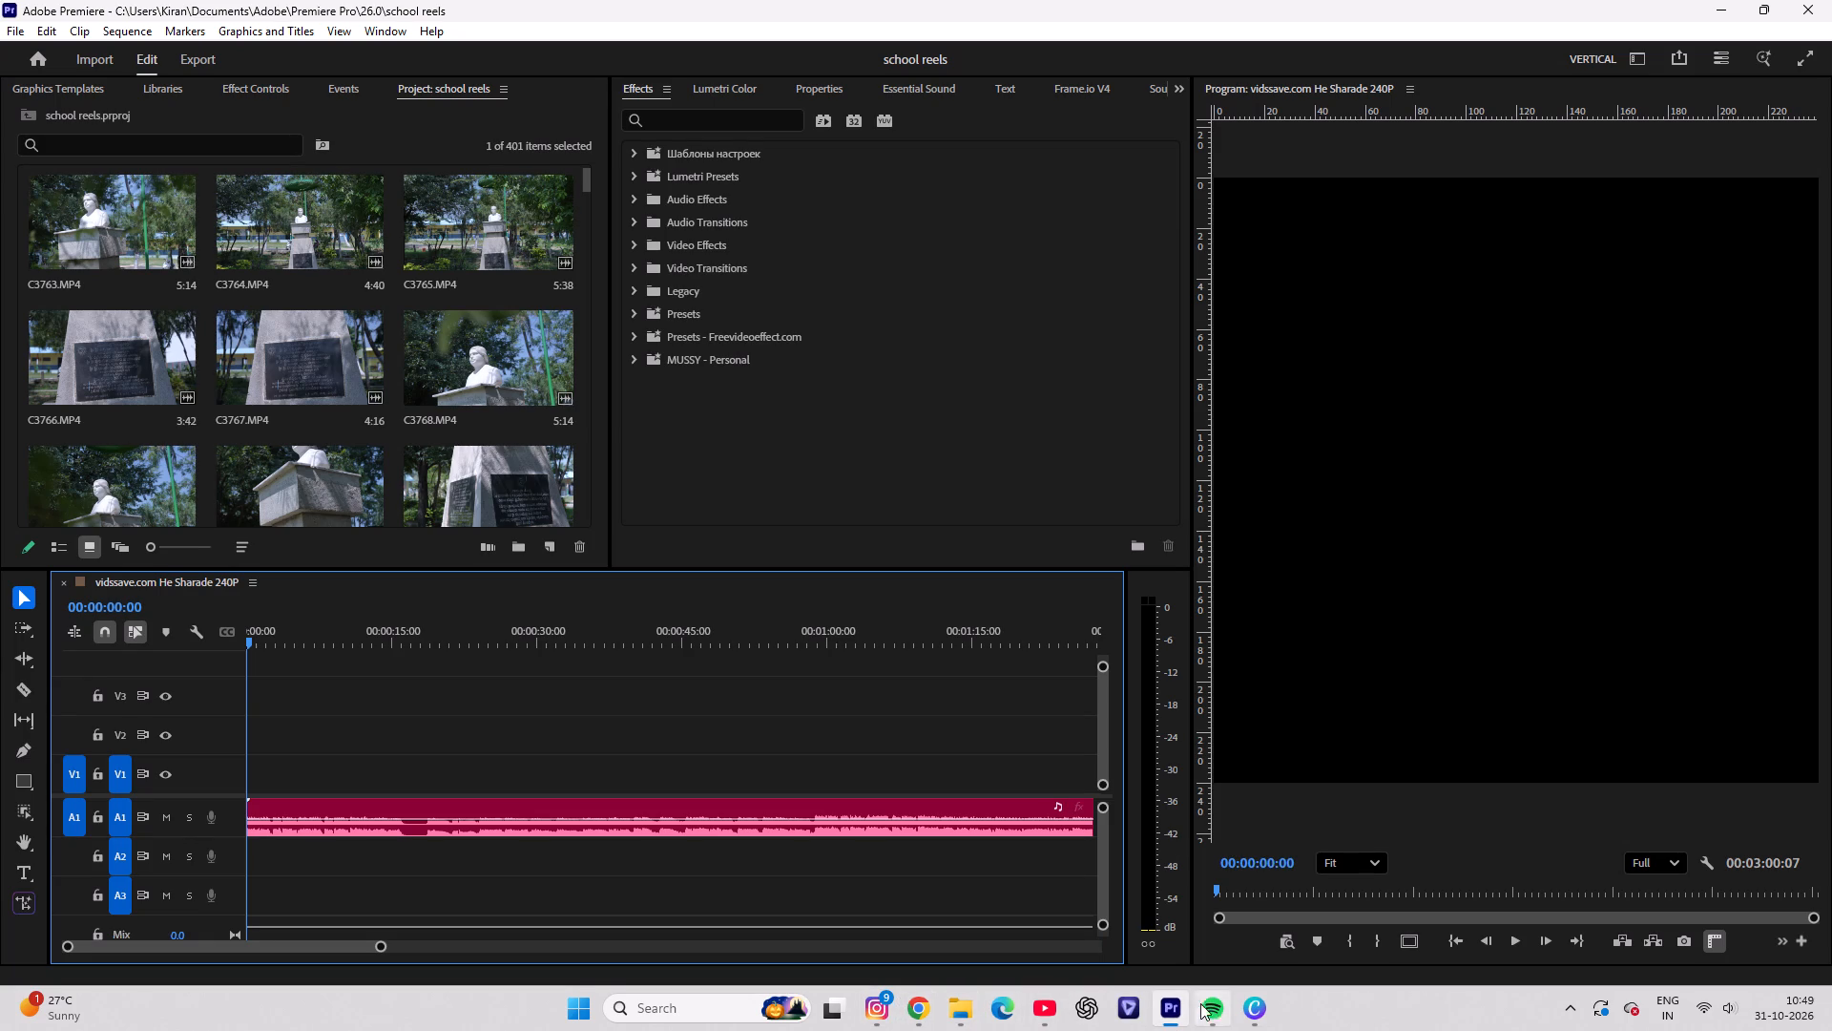
left_click(1251, 1017)
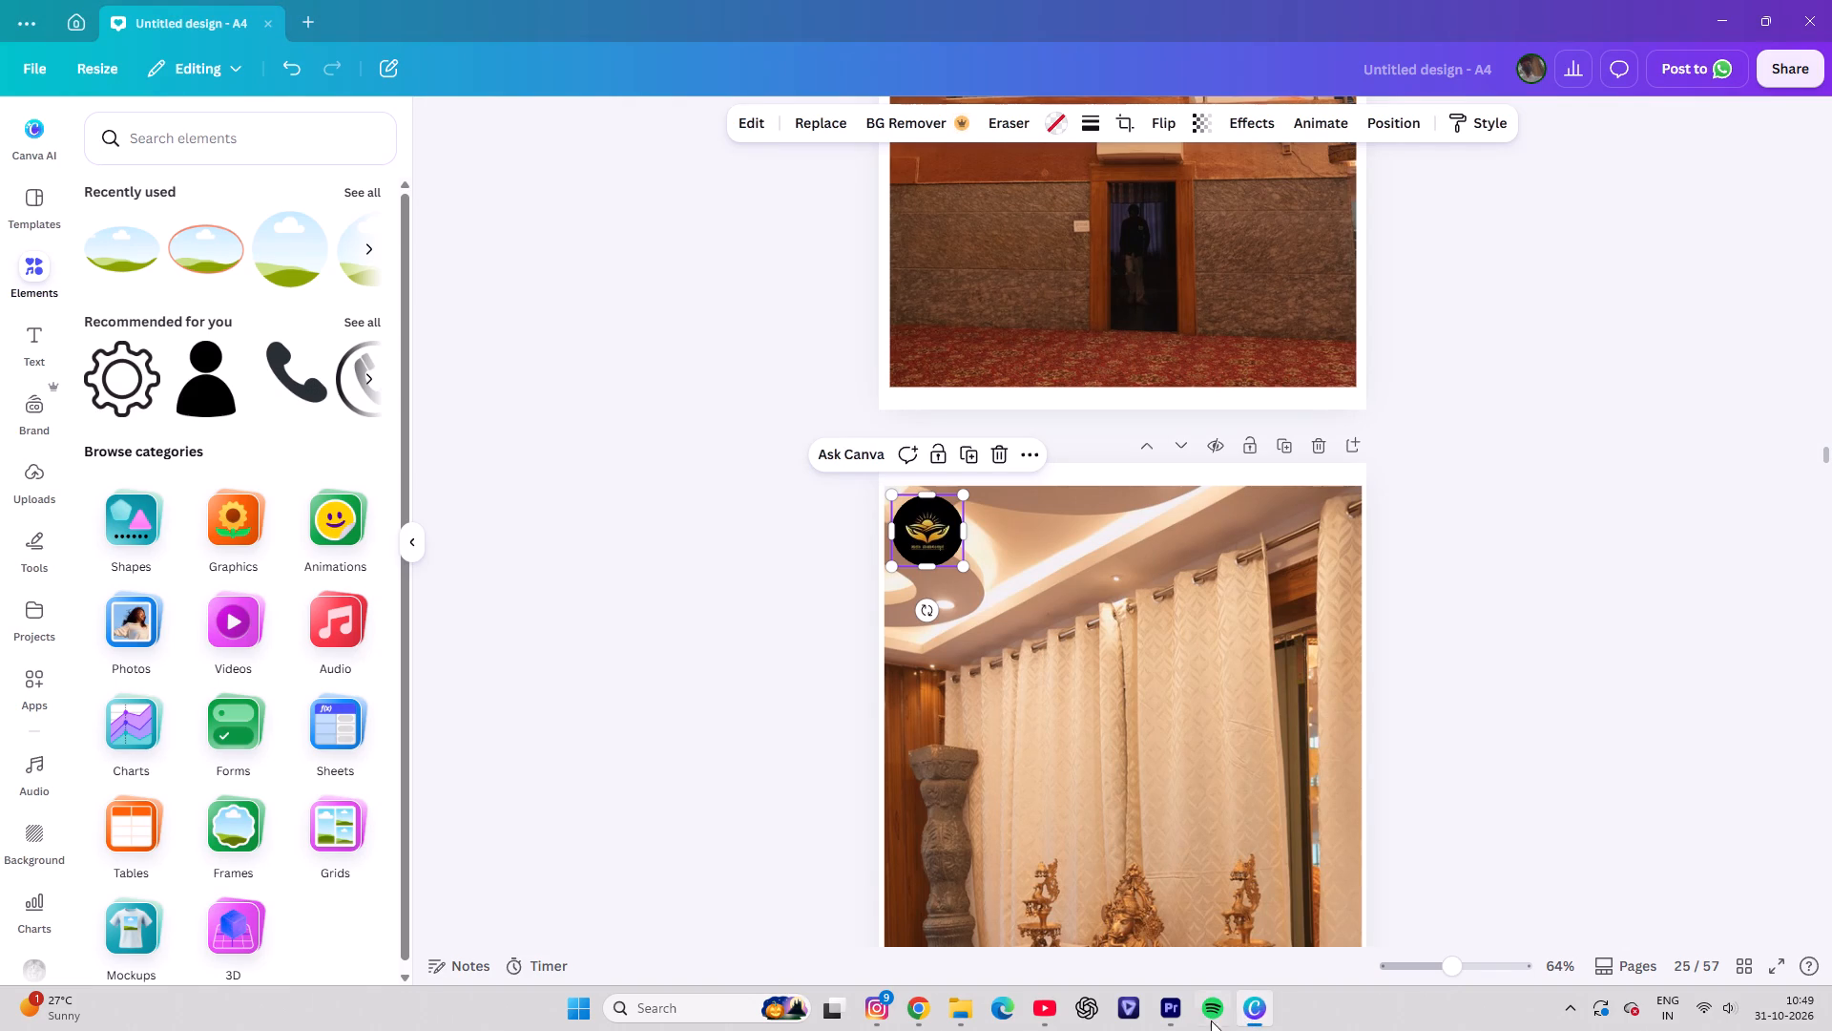
key("Delete")
left_click(942, 548)
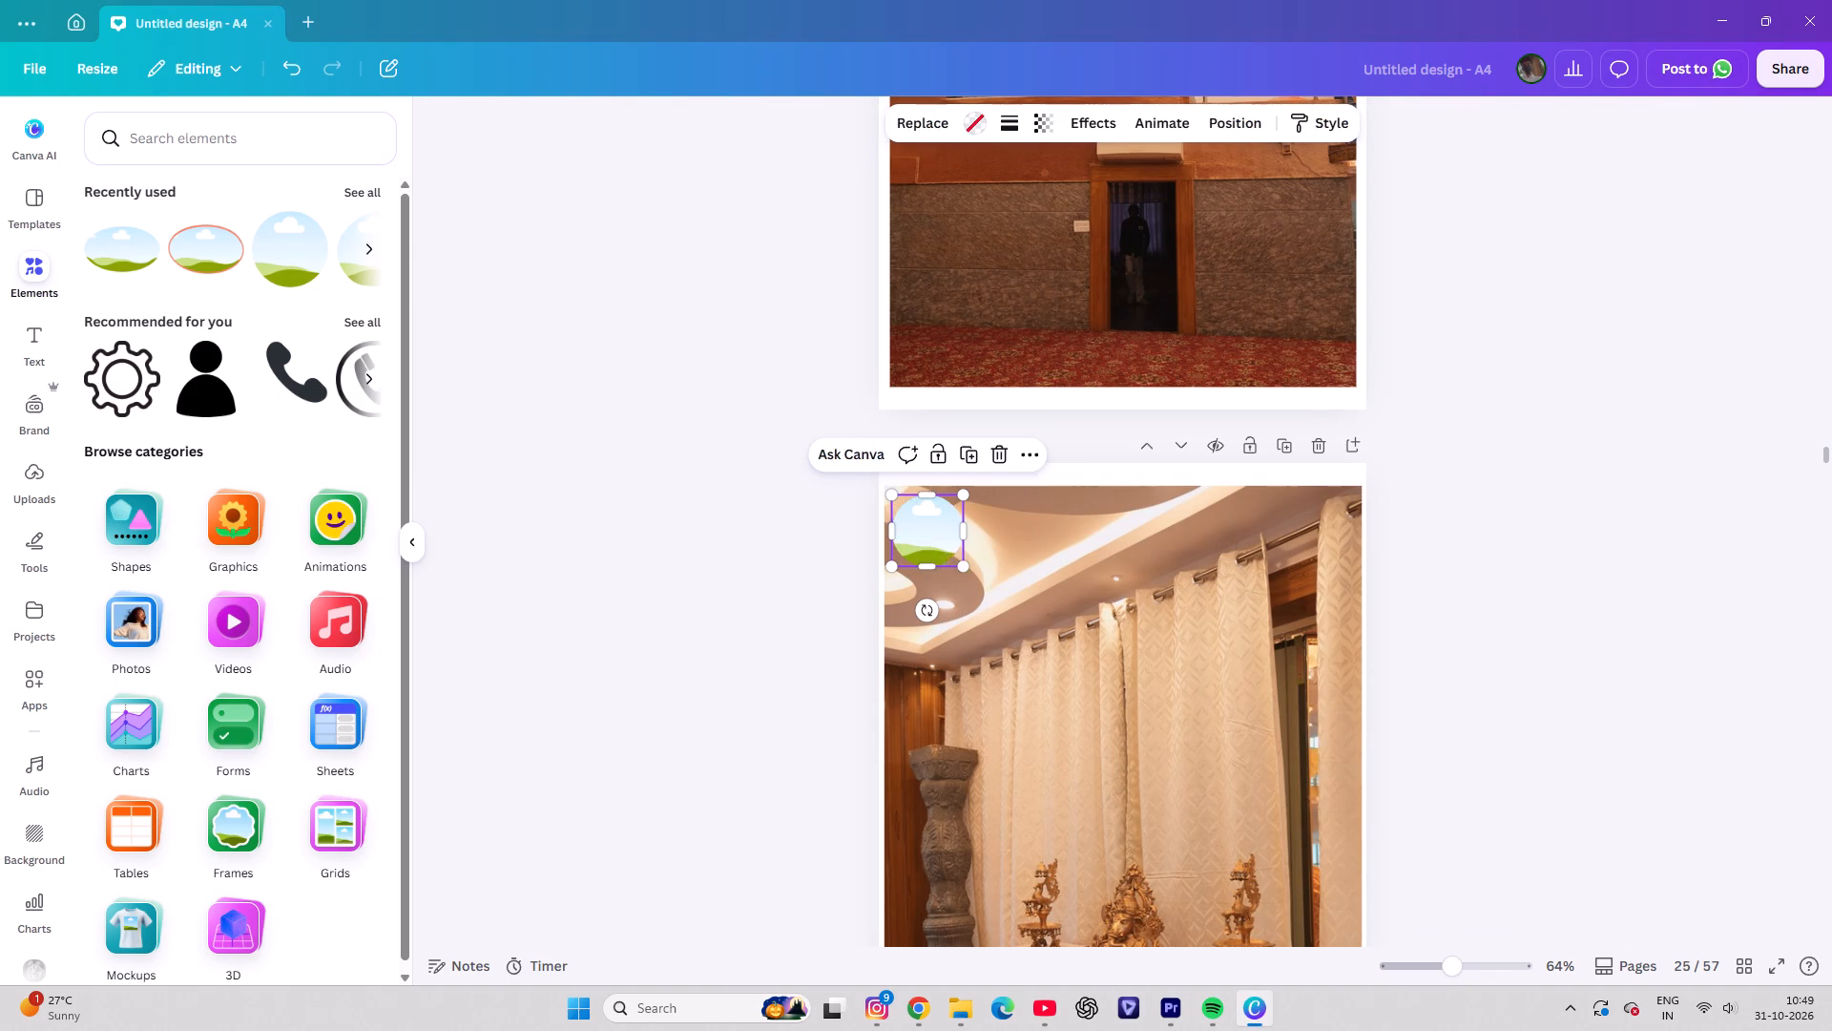
key("Delete")
scroll(1008, 645, "down", 6)
left_click(933, 705)
key("Delete")
key("Delete")
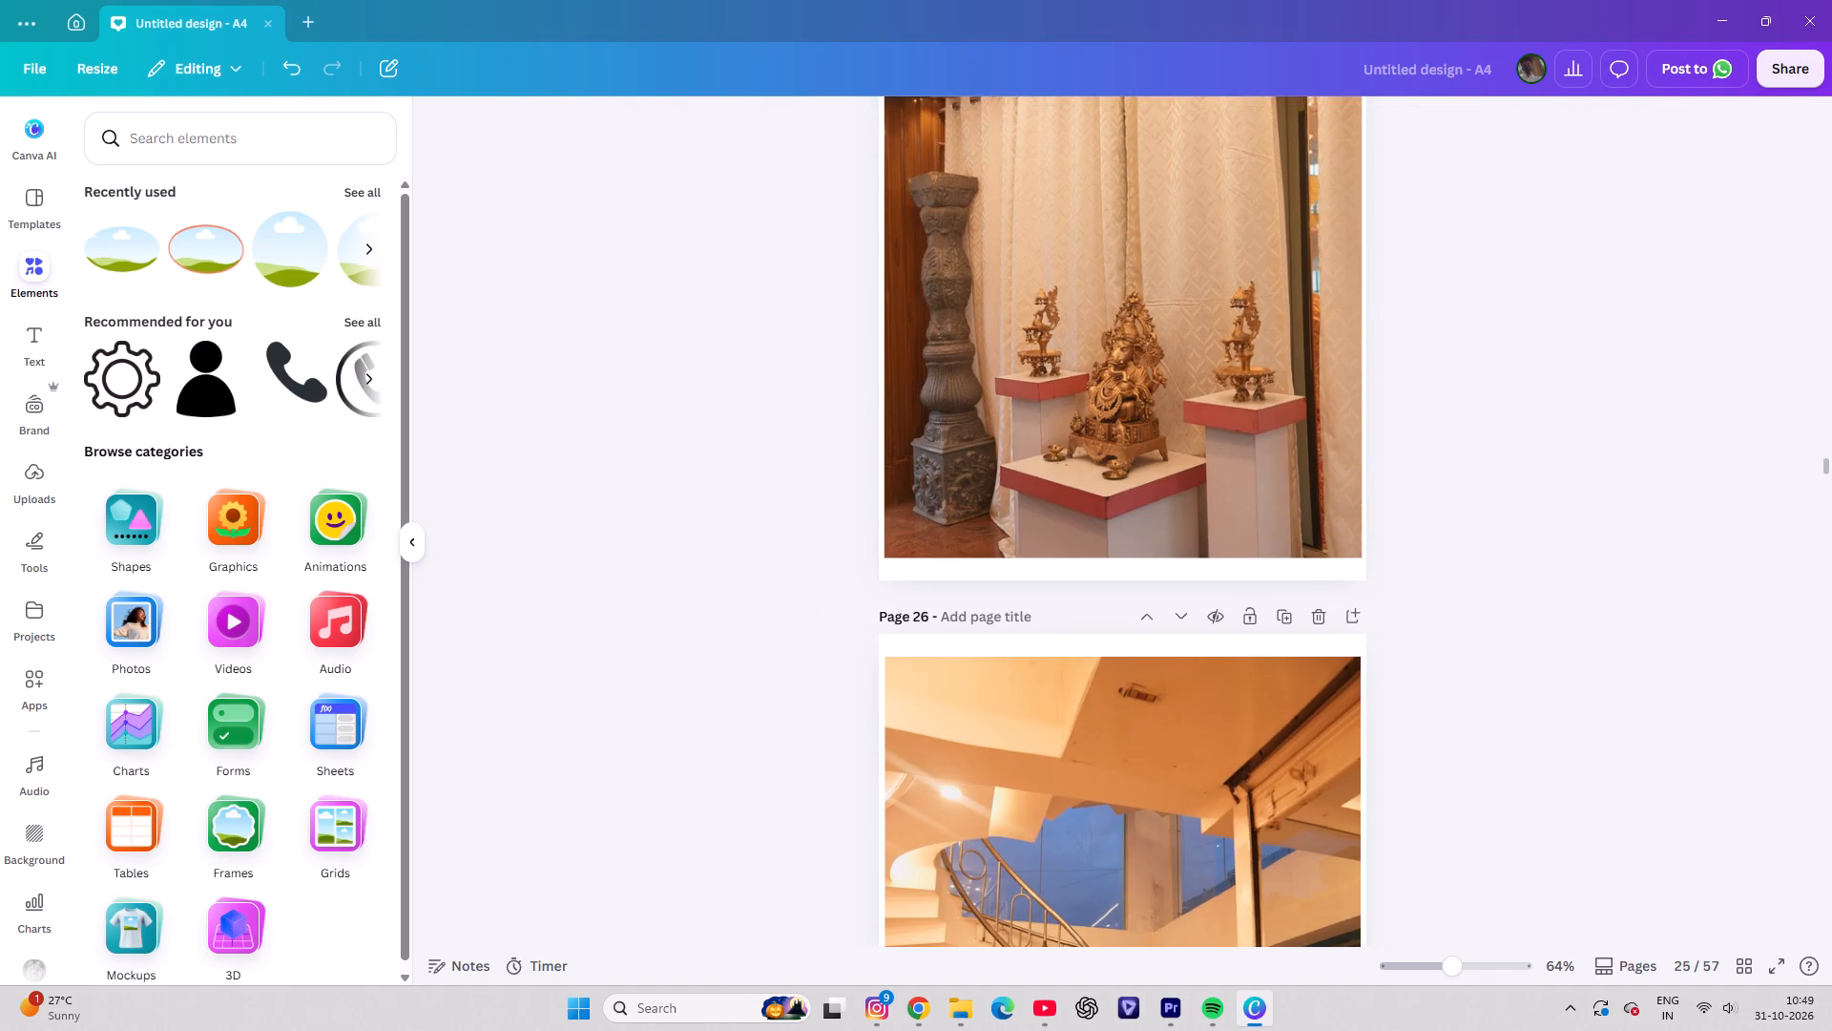
Delete the round logos and their frames from the photos on pages 27 and 28.
scroll(937, 705, "down", 7)
left_click(964, 794)
key("Delete")
key("Delete")
scroll(958, 795, "down", 8)
left_click(943, 782)
key("Delete")
key("Delete")
Delete the round logos and their frames from the bedroom and bathroom photos on pages 29 and 30.
scroll(943, 789, "down", 7)
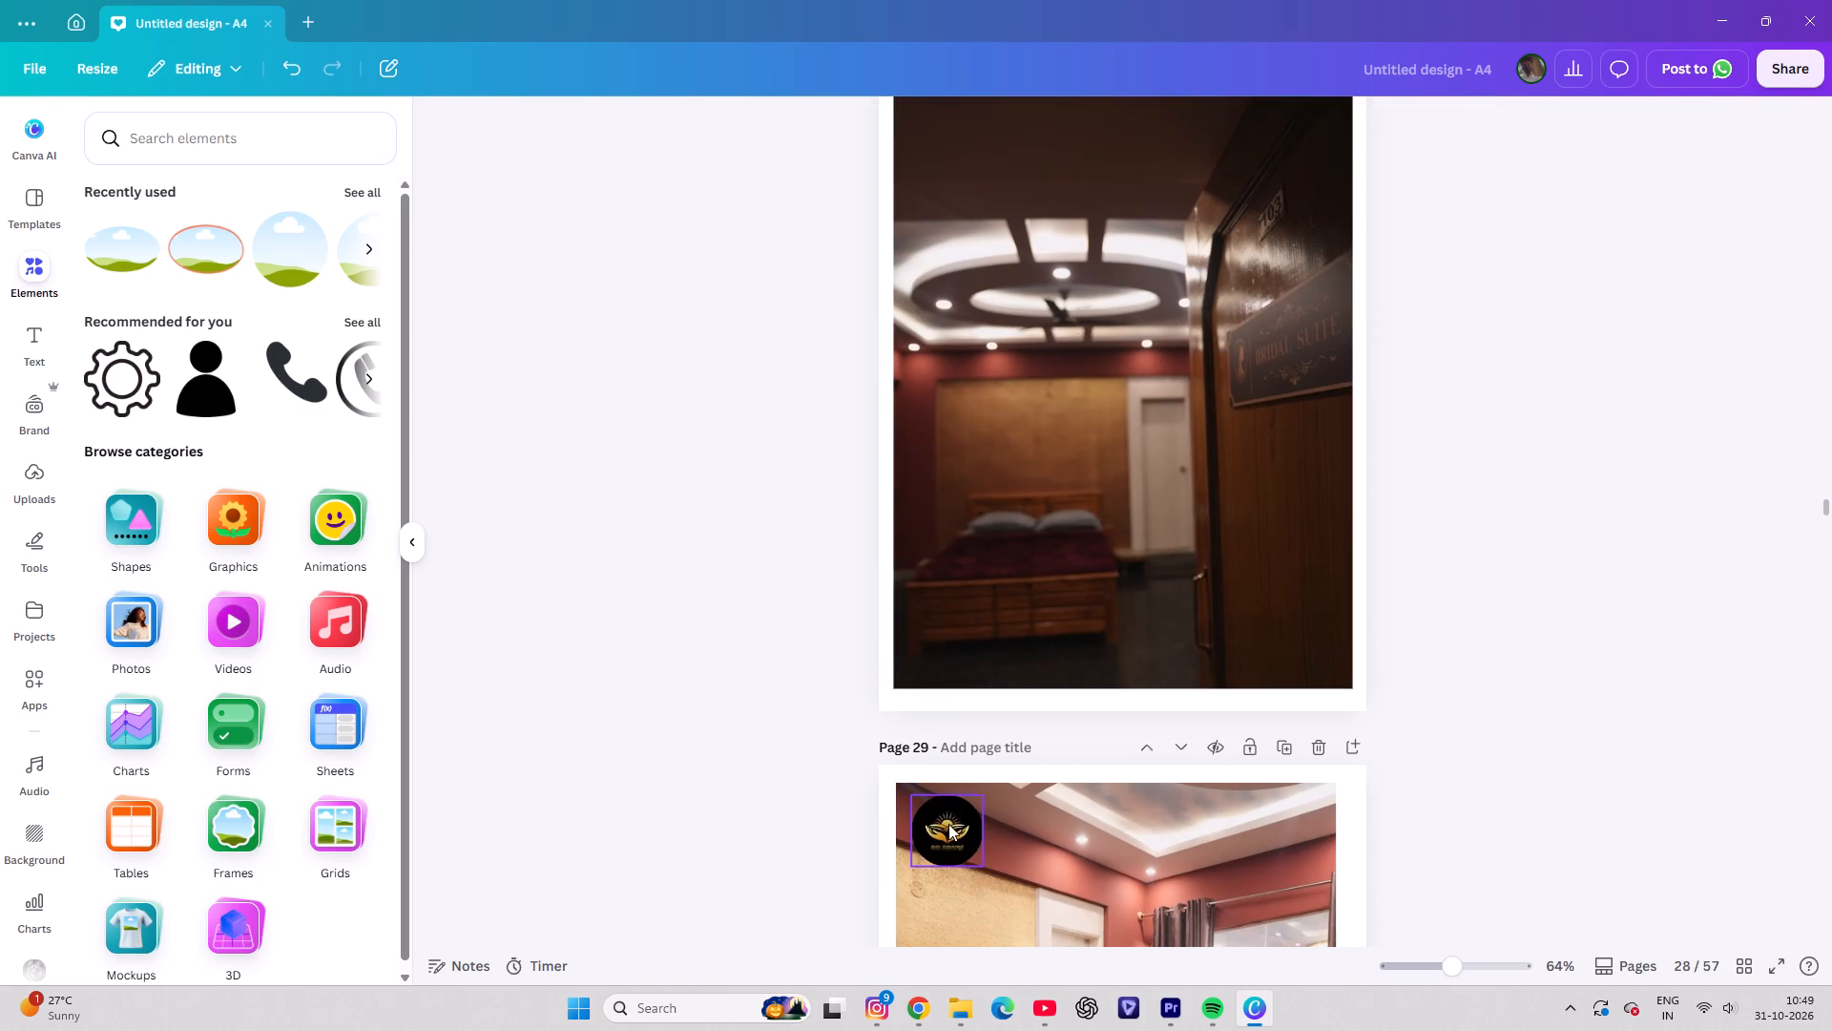
left_click(948, 824)
key("Delete")
key("Delete")
scroll(948, 831, "down", 11)
left_click(942, 542)
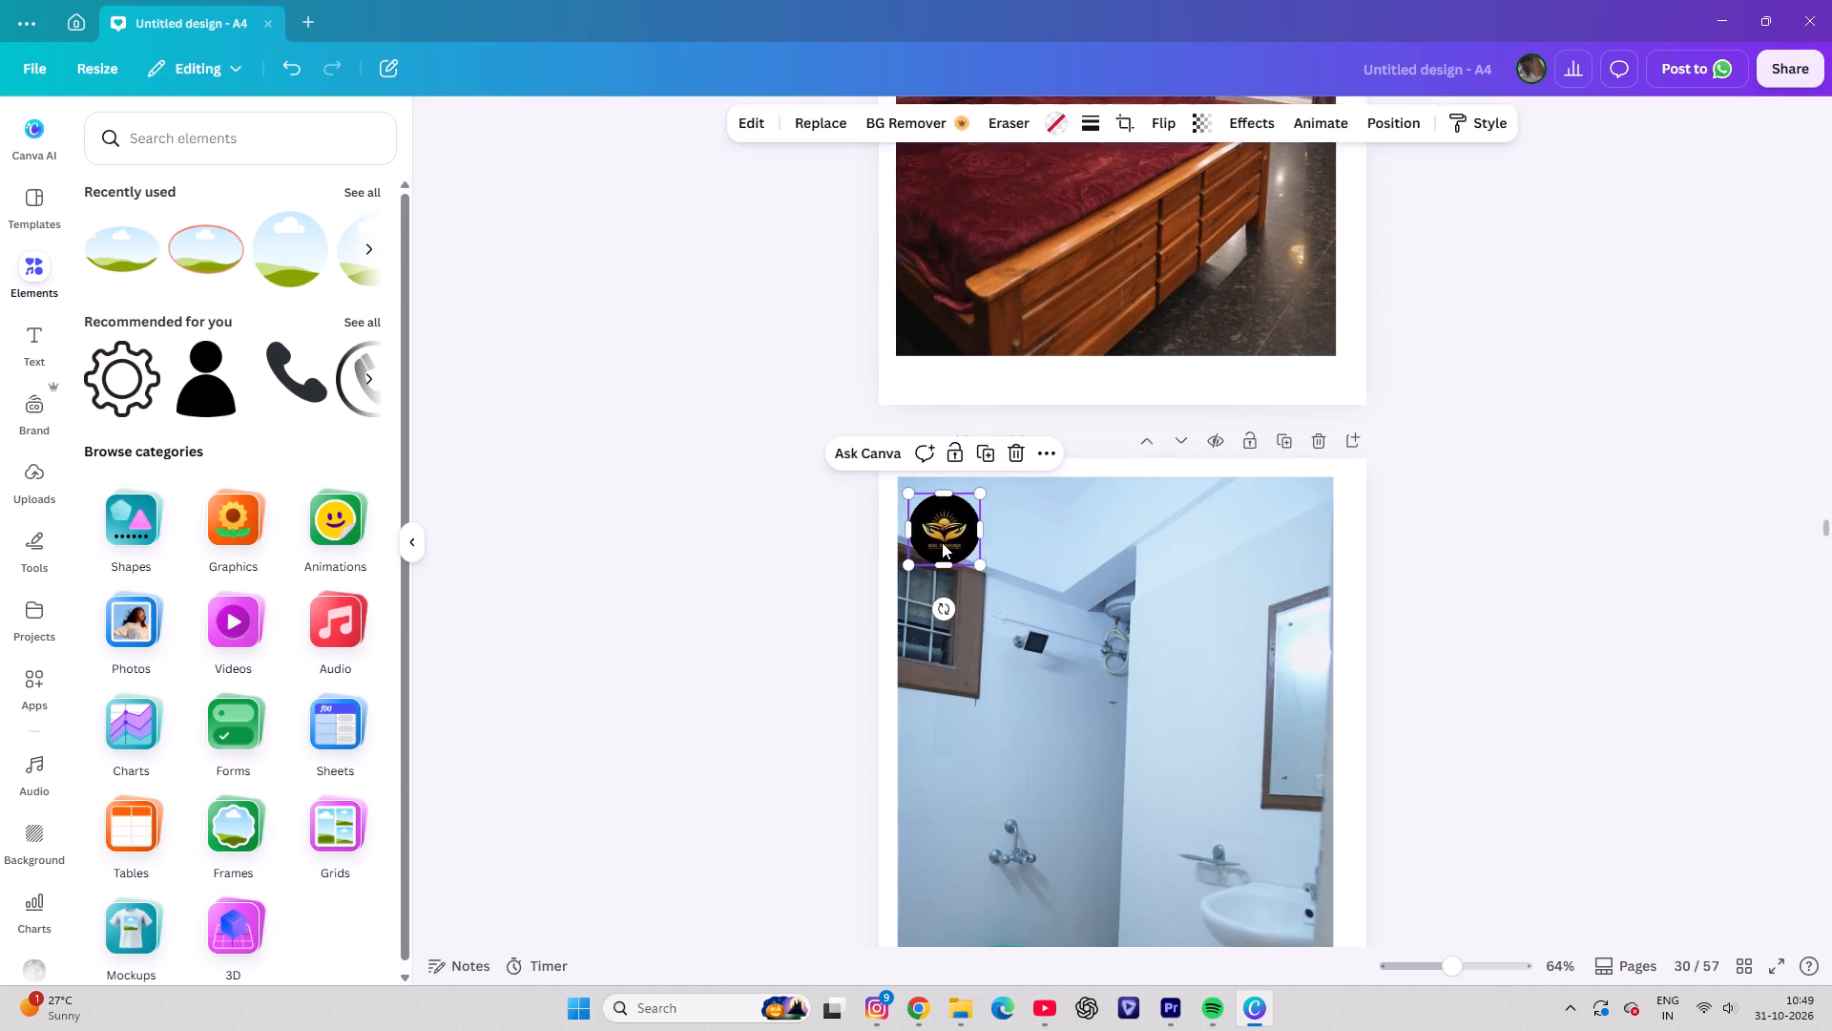
key("Delete")
key("Delete")
Delete the round logo image from its frame on page 31's bedroom photo.
scroll(979, 604, "down", 8)
double_click(925, 523)
key("Delete")
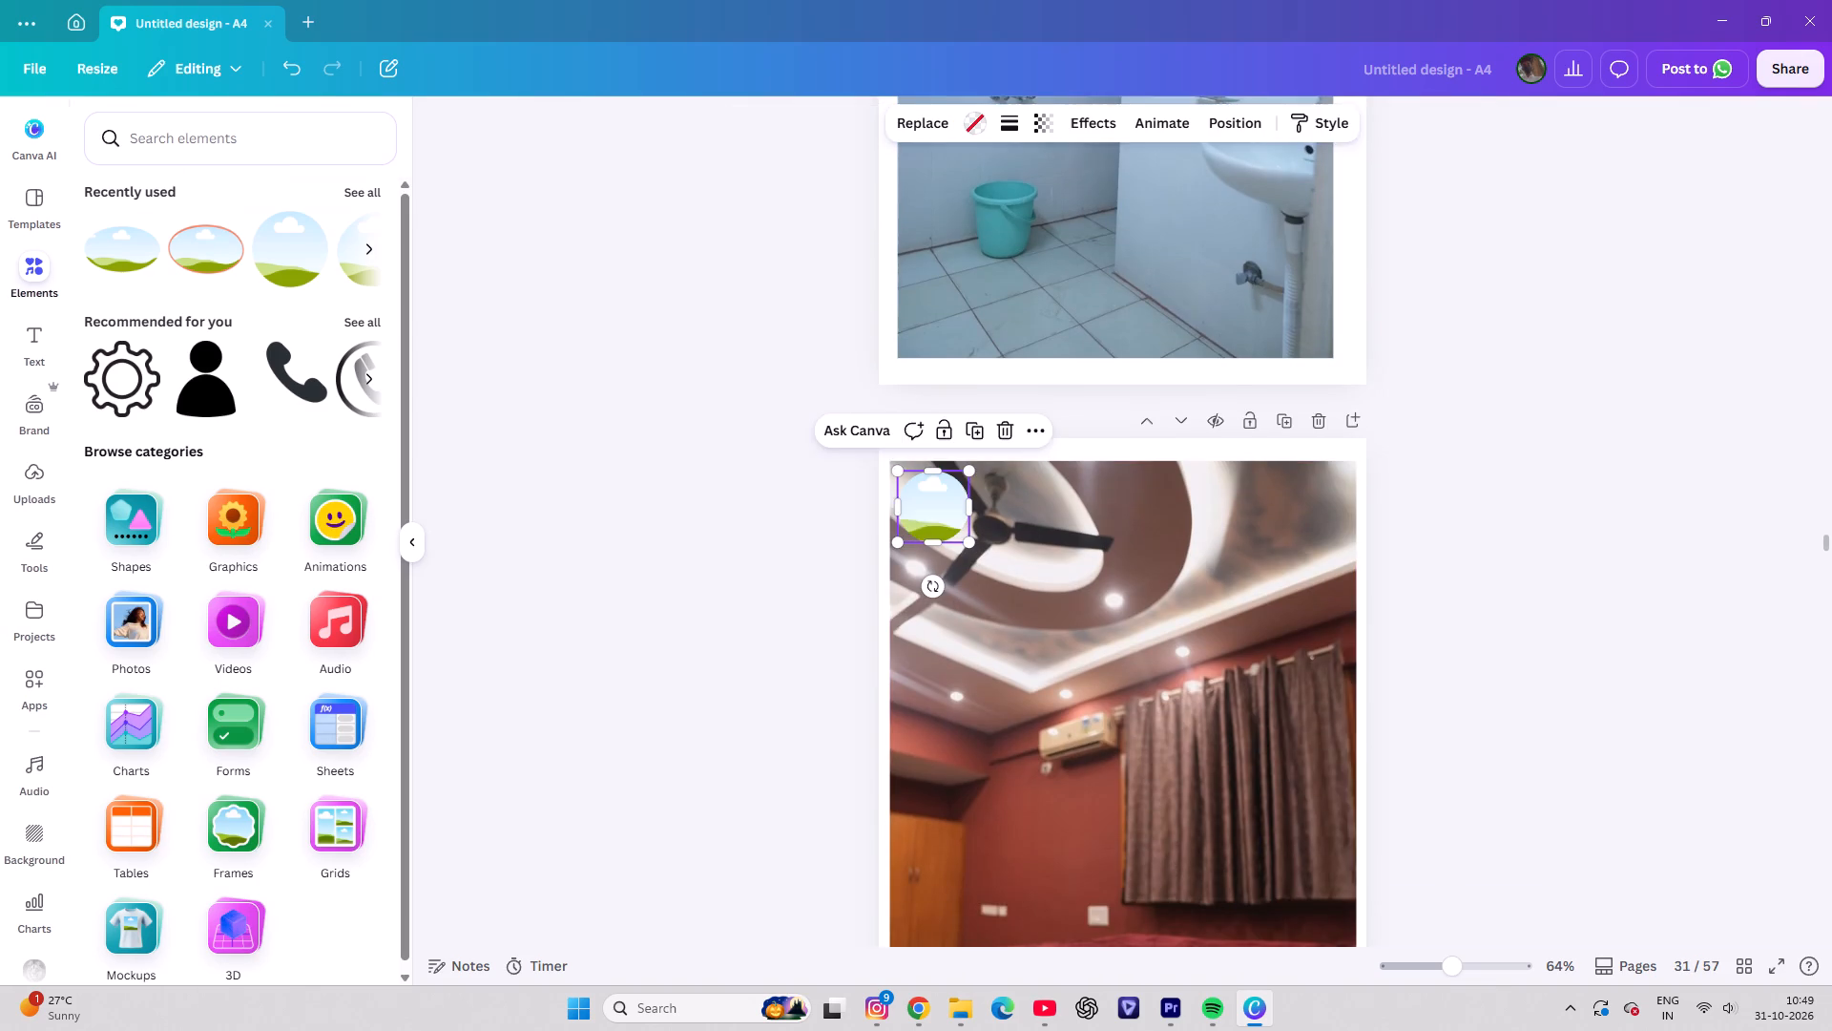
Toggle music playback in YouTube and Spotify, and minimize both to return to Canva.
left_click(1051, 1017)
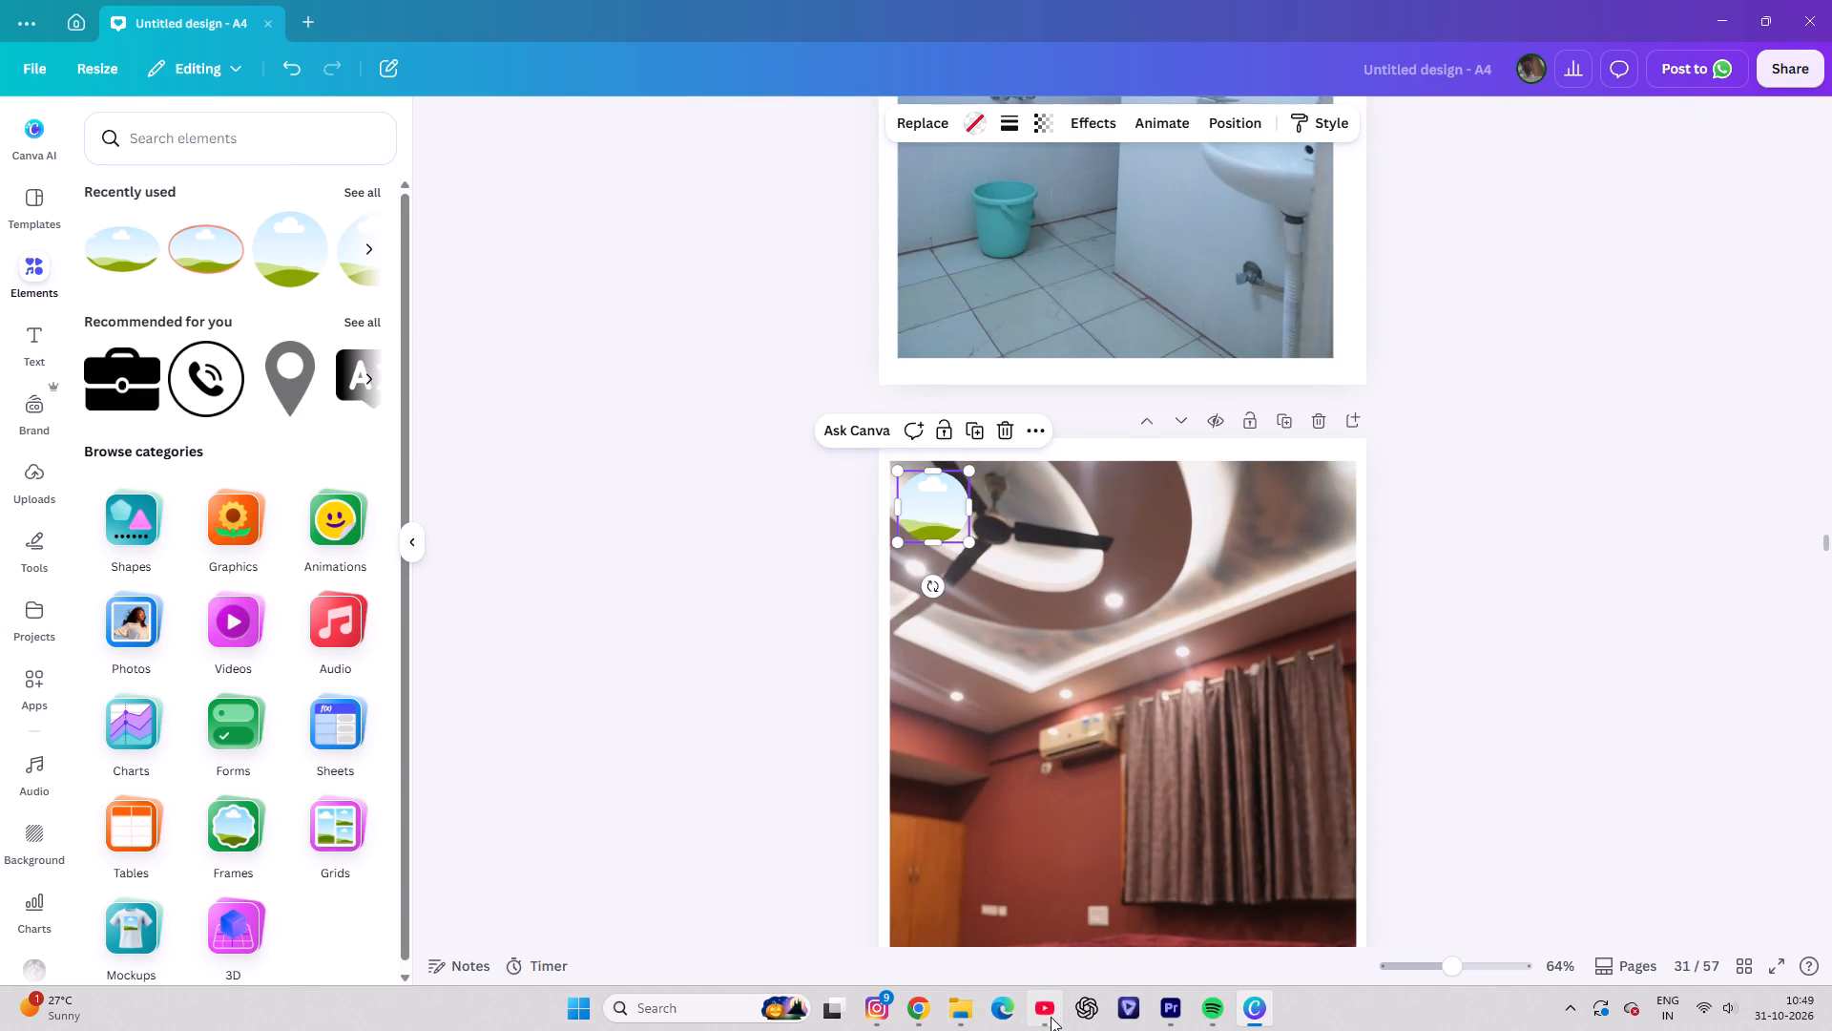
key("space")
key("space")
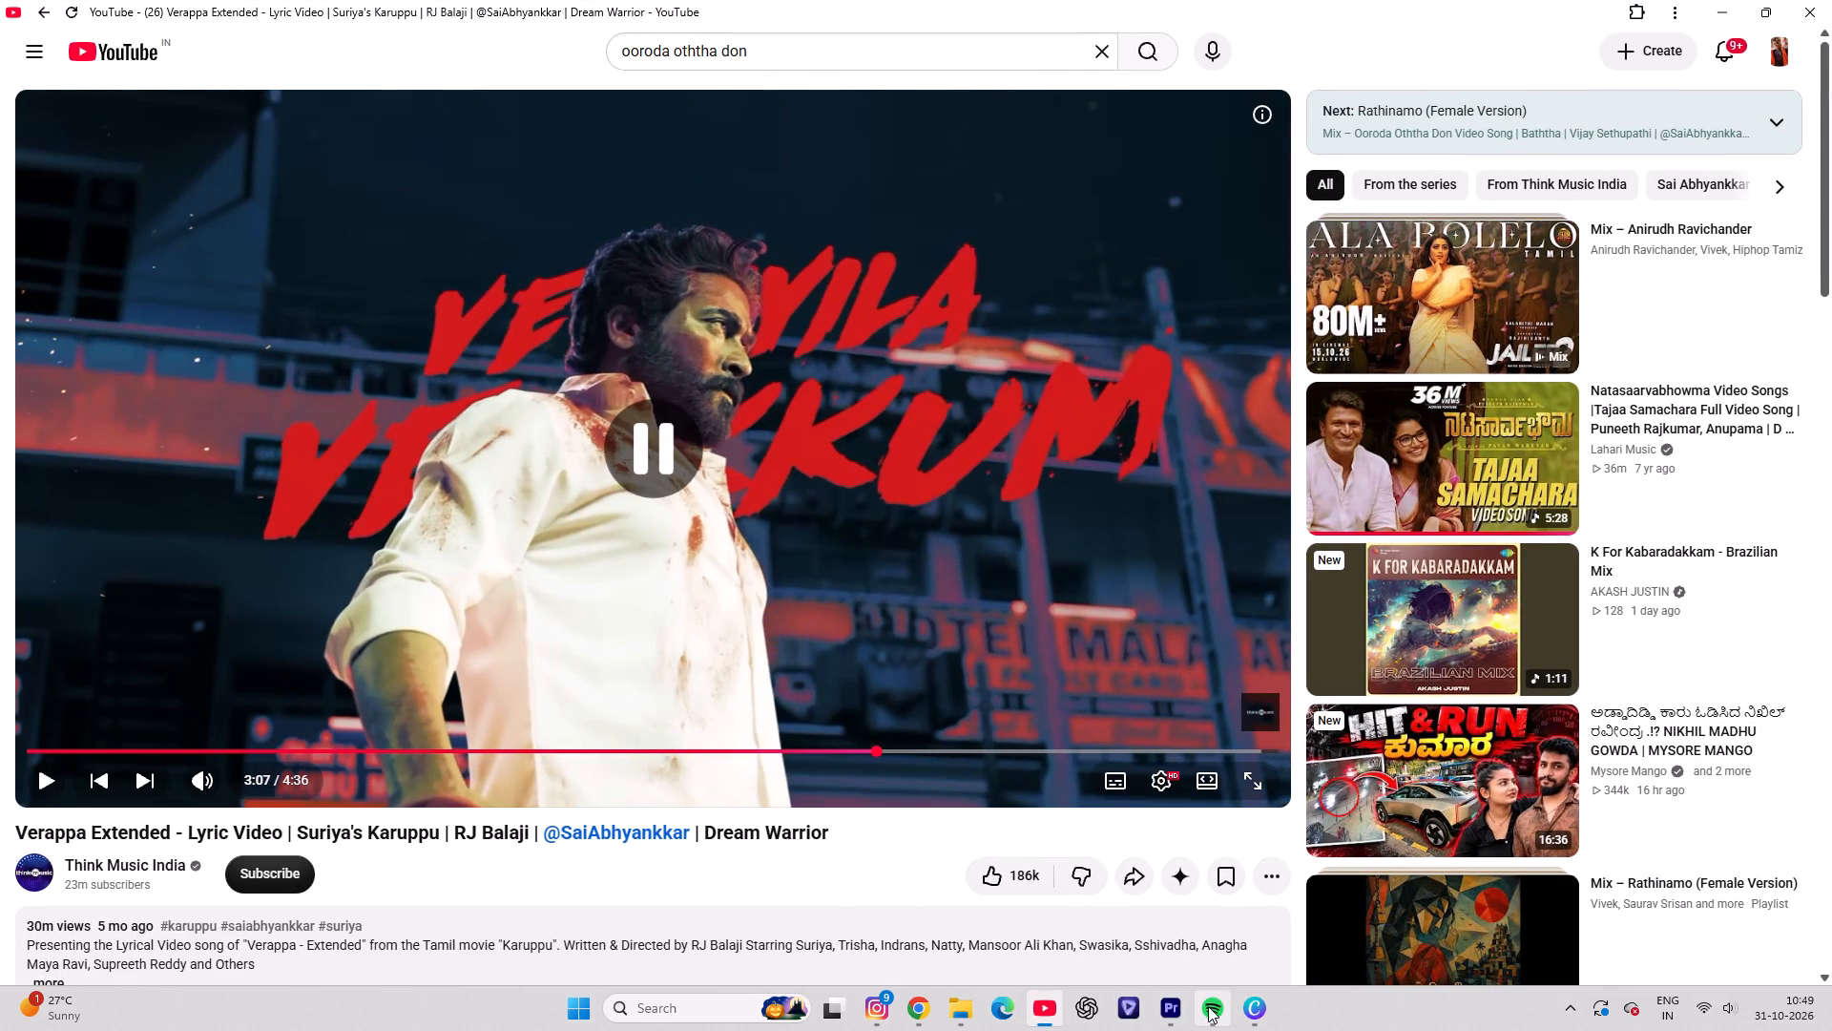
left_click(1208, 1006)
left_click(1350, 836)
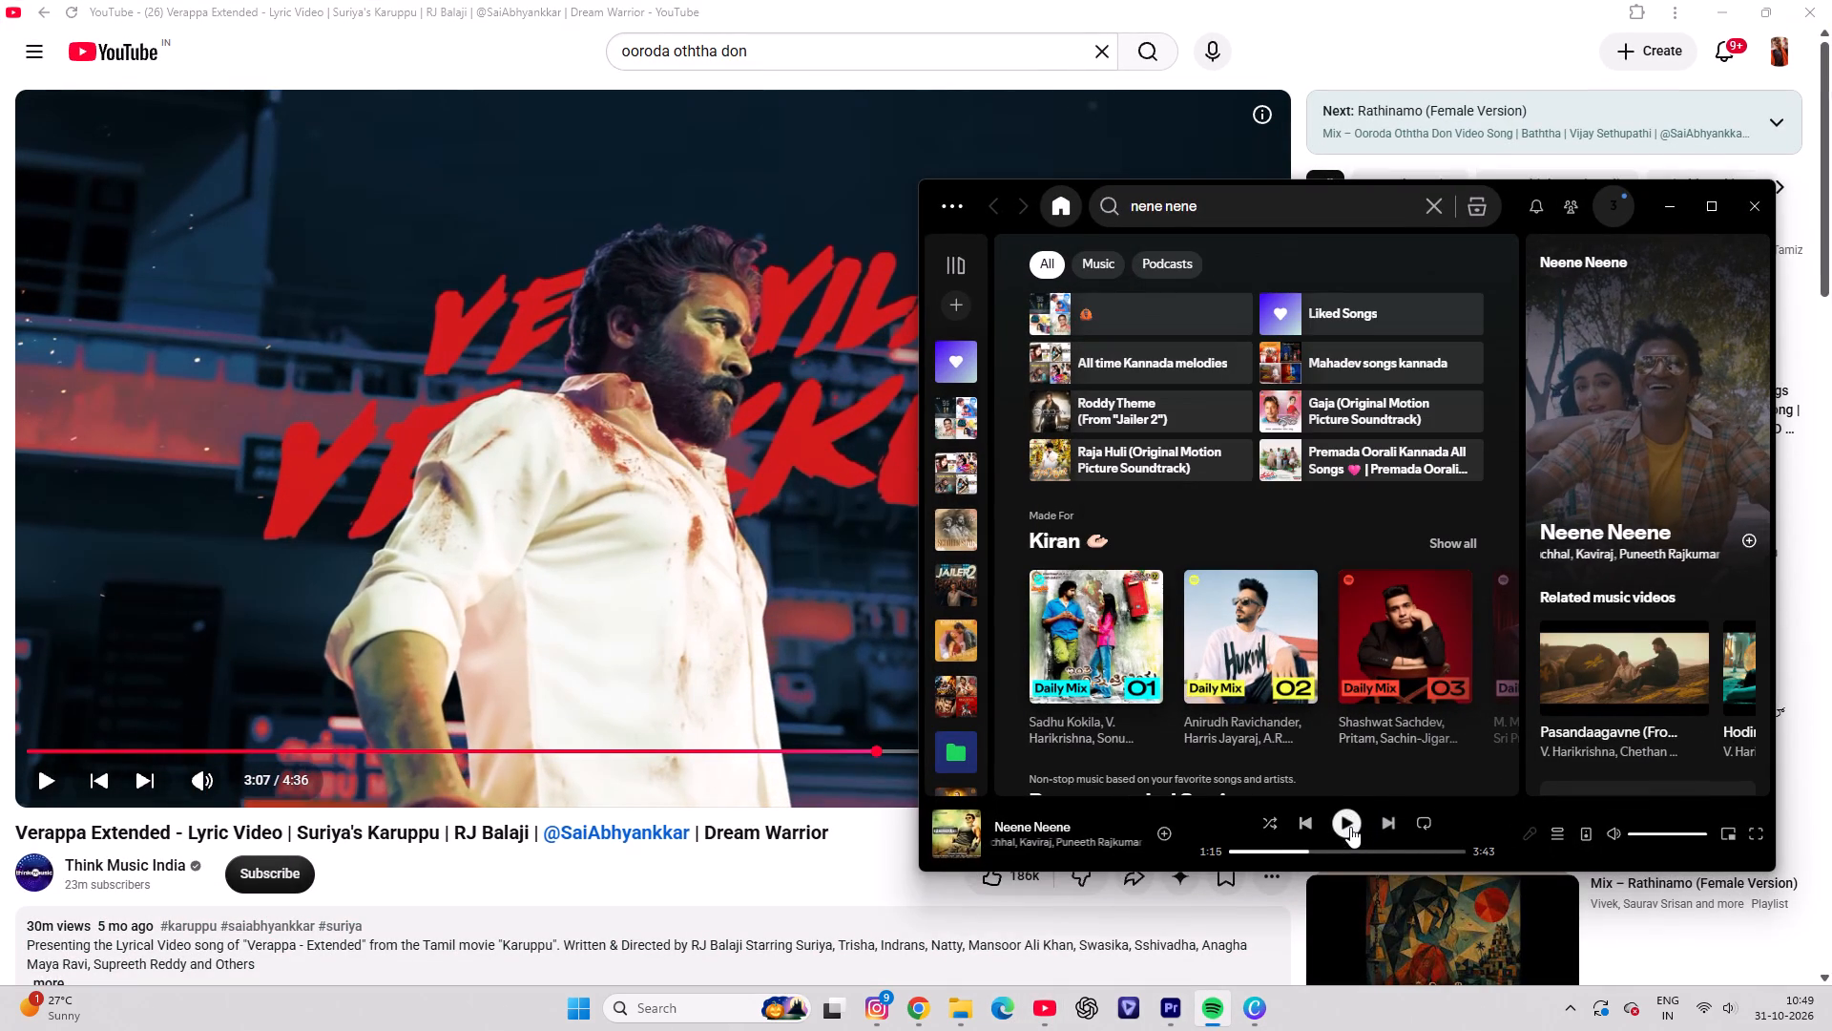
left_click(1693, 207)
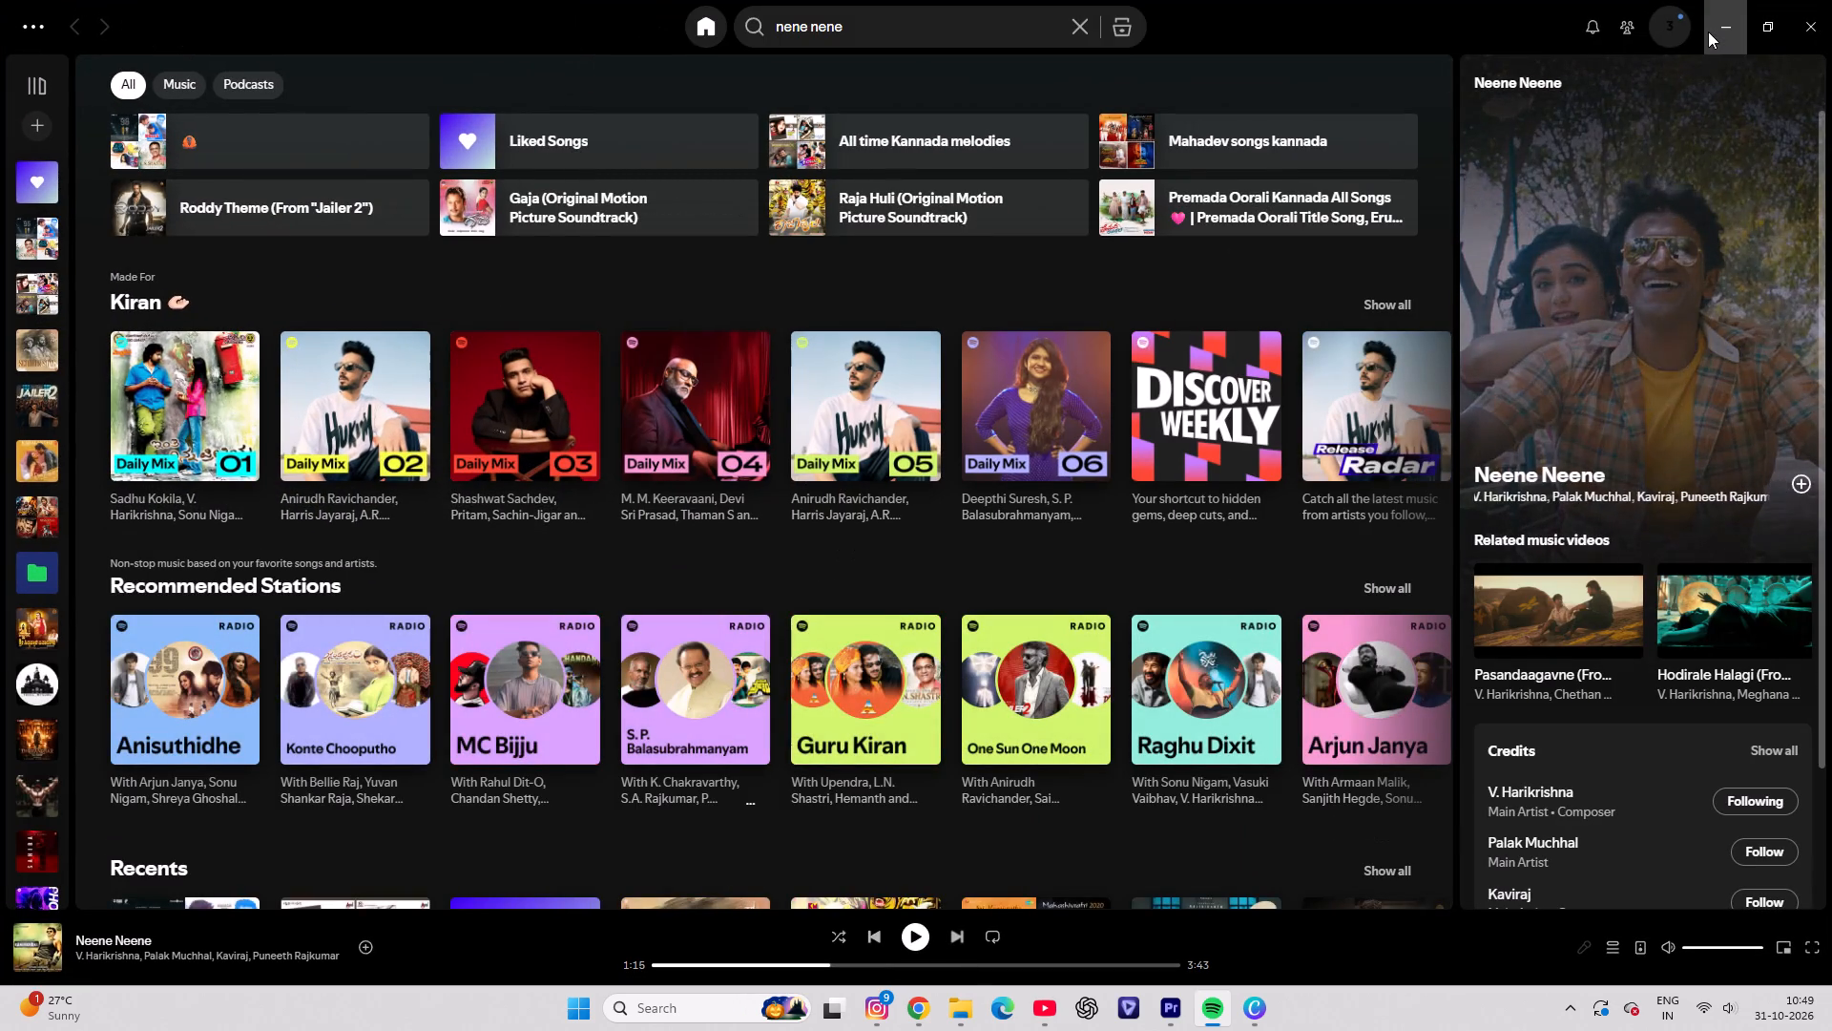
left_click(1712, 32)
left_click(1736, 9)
Delete the emptied round frame from page 31 and the round logo with its frame from page 32.
scroll(1107, 448, "down", 3)
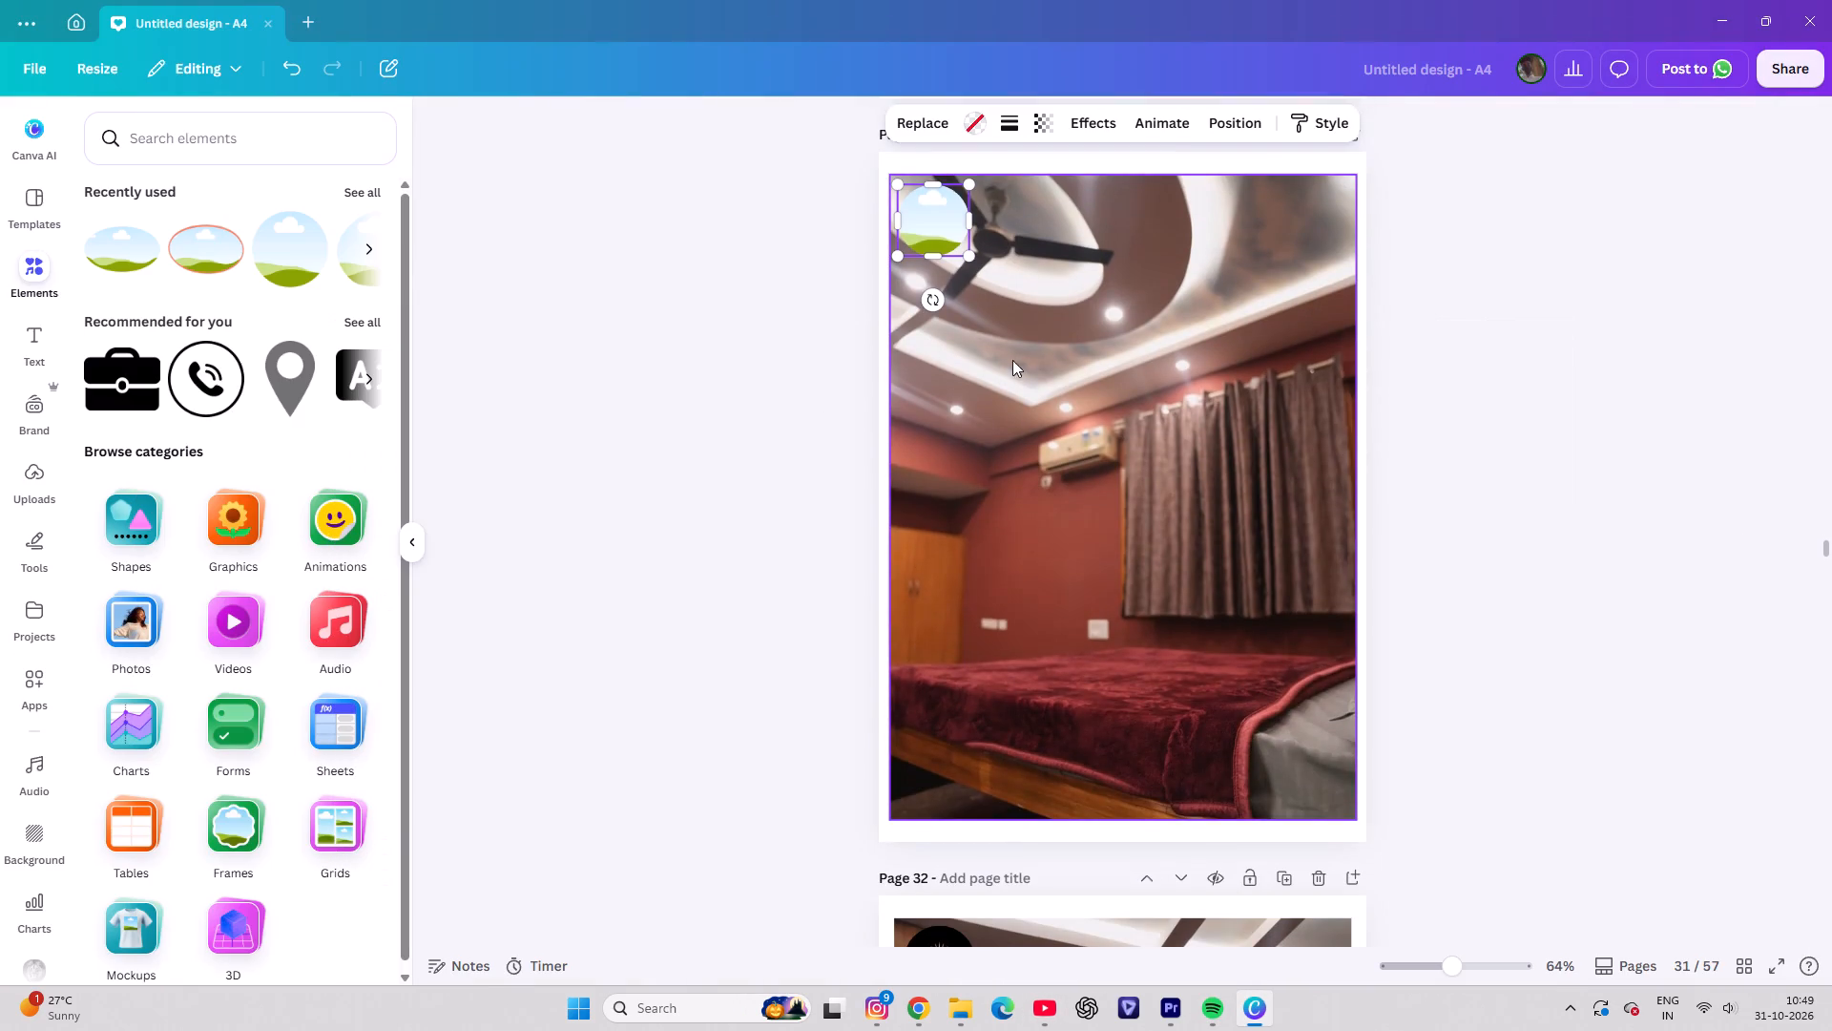
key("Delete")
scroll(1000, 412, "down", 6)
left_click(952, 398)
key("Delete")
key("Delete")
Delete the round logos and their frames from the photos on pages 33 and 34.
scroll(950, 412, "down", 2)
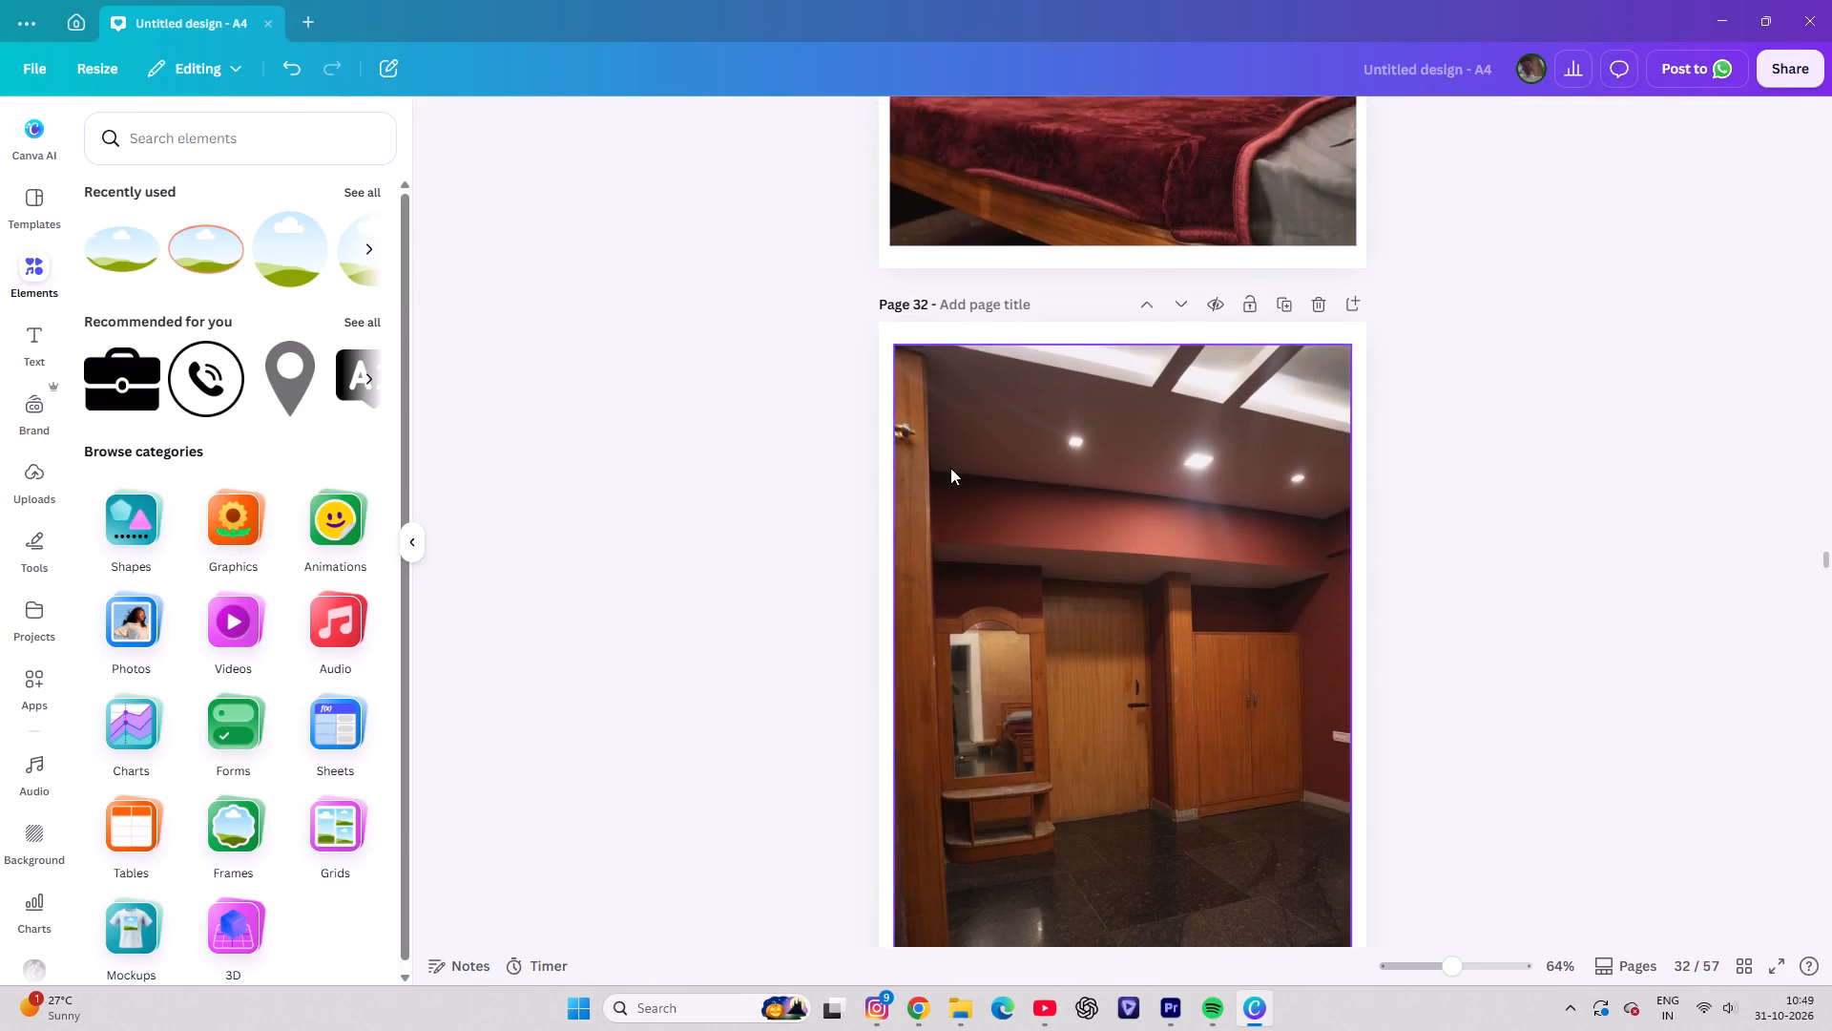
scroll(950, 468, "down", 5)
left_click(941, 472)
key("Delete")
key("Delete")
scroll(956, 523, "down", 9)
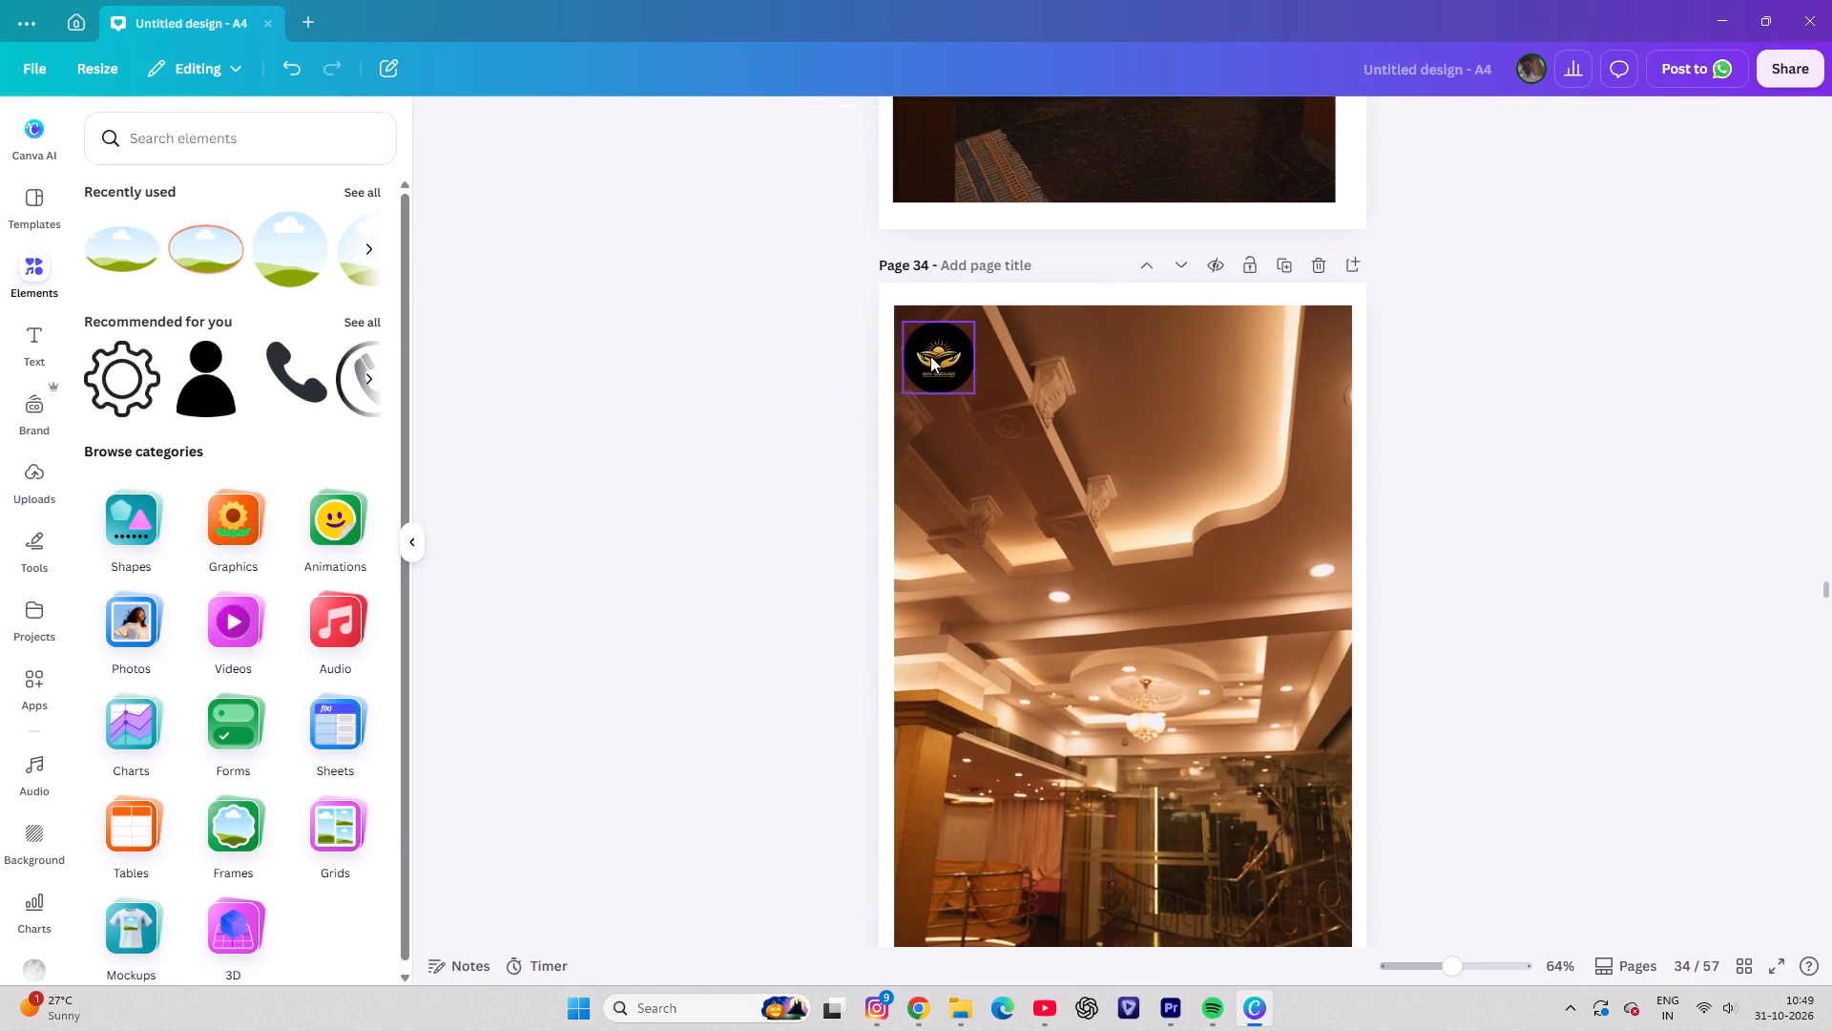
left_click(930, 355)
key("Delete")
key("Delete")
Delete the round logos and their frames from the corridor and hall photos on pages 35 and 36.
scroll(1020, 507, "down", 8)
left_click(945, 317)
key("Delete")
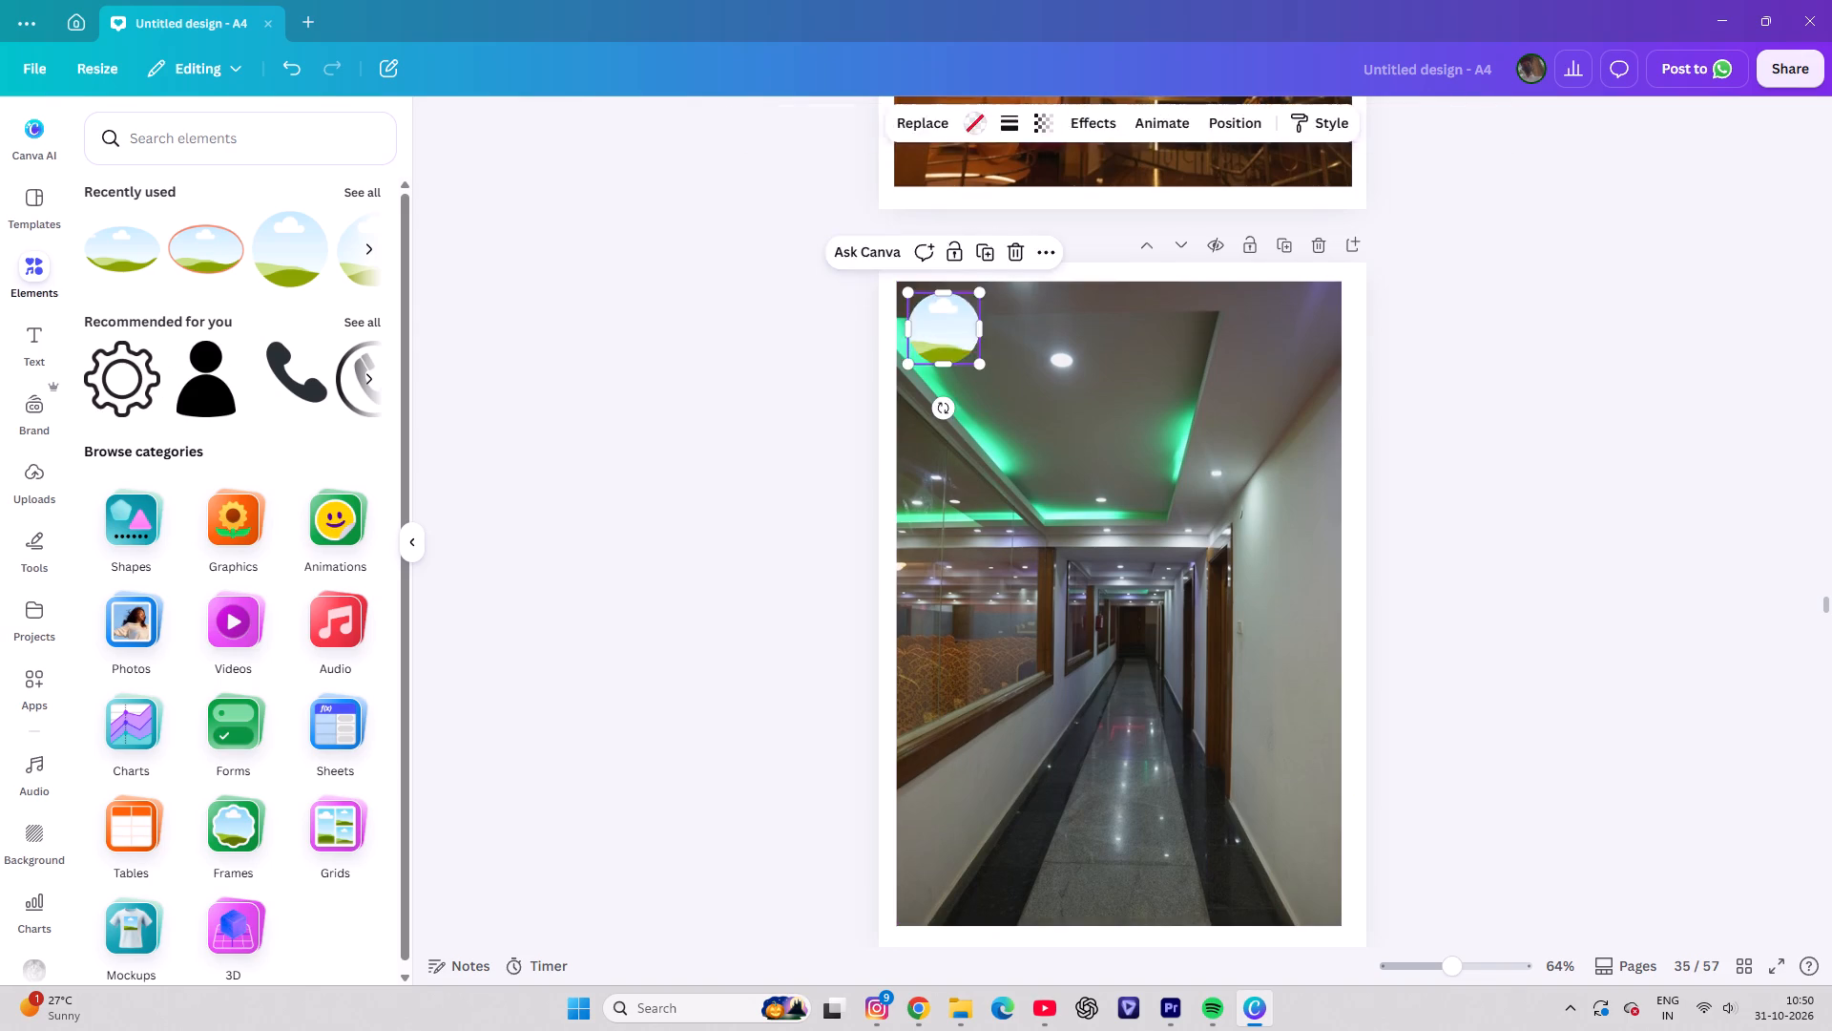
key("Delete")
scroll(971, 451, "down", 6)
left_click(936, 517)
key("Delete")
key("Delete")
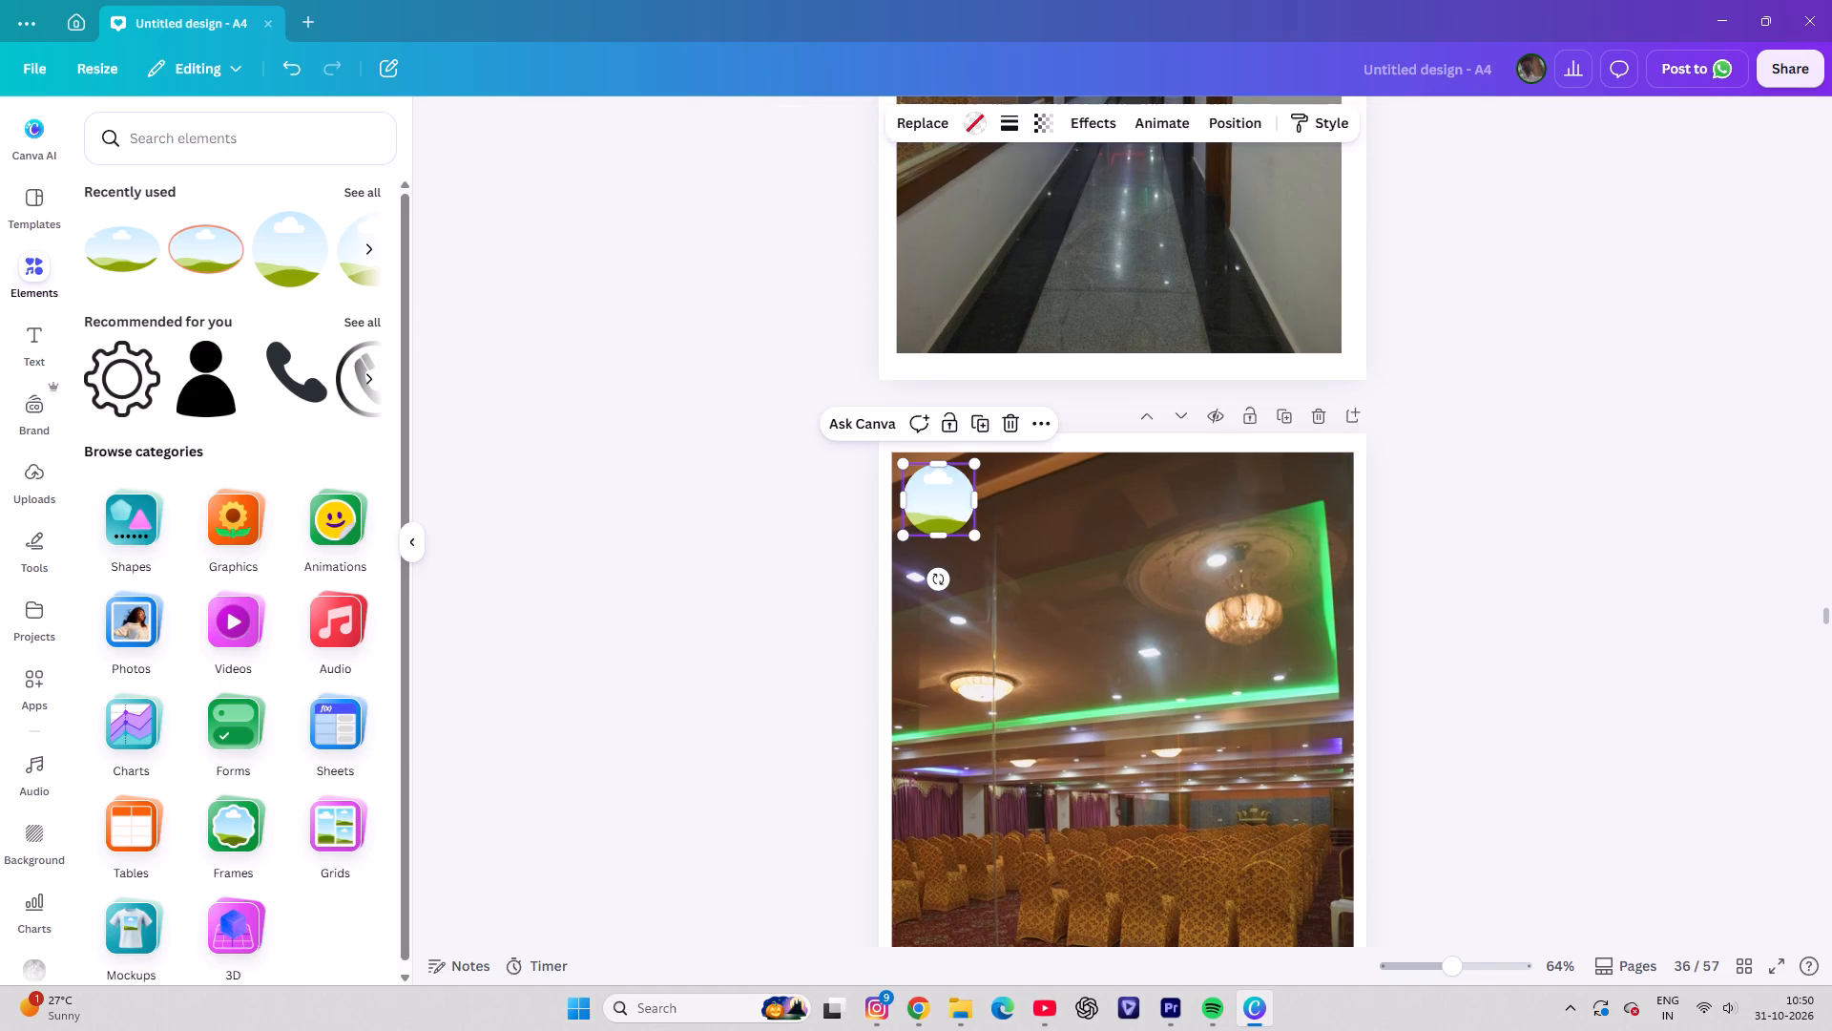
Delete the round logos and their frames from the hall photos on pages 37 and 38.
scroll(976, 582, "down", 7)
left_click(957, 564)
key("Delete")
key("Delete")
scroll(972, 643, "down", 6)
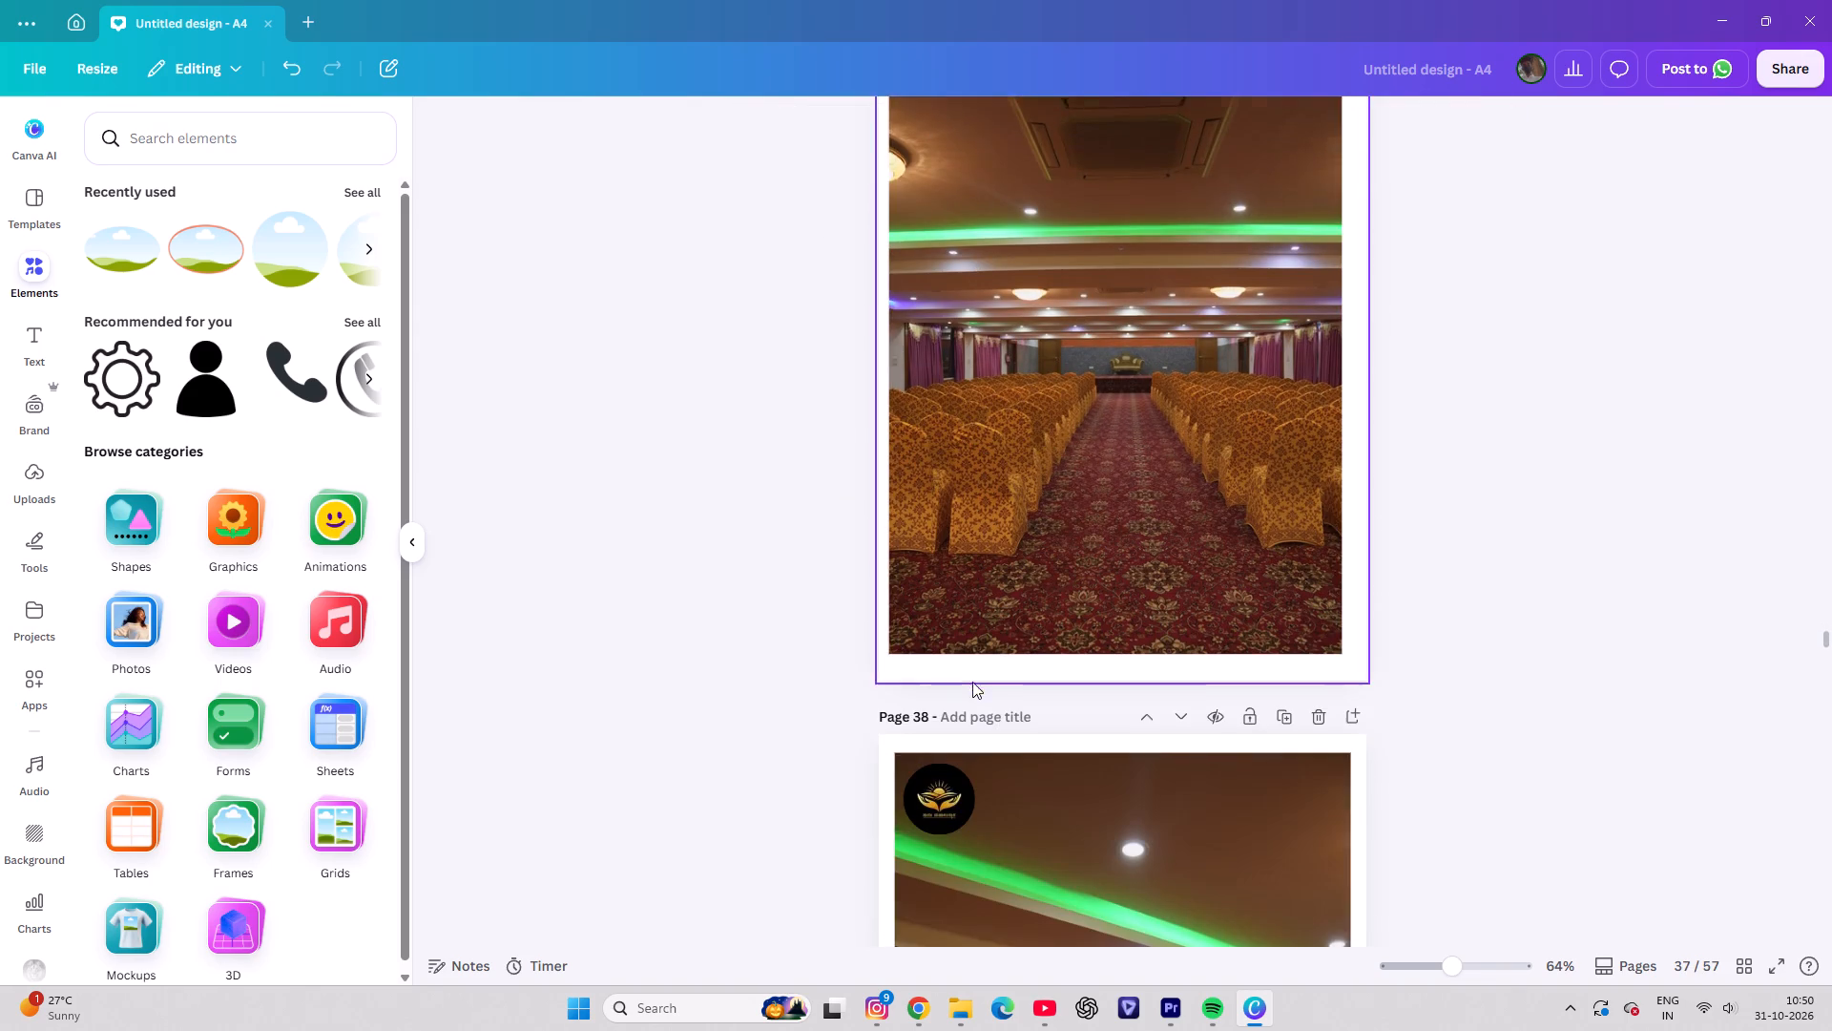
left_click(947, 746)
key("Delete")
key("Delete")
Delete the round logos and their frames from the hall photos on pages 39 and 40.
scroll(947, 744, "down", 7)
double_click(945, 804)
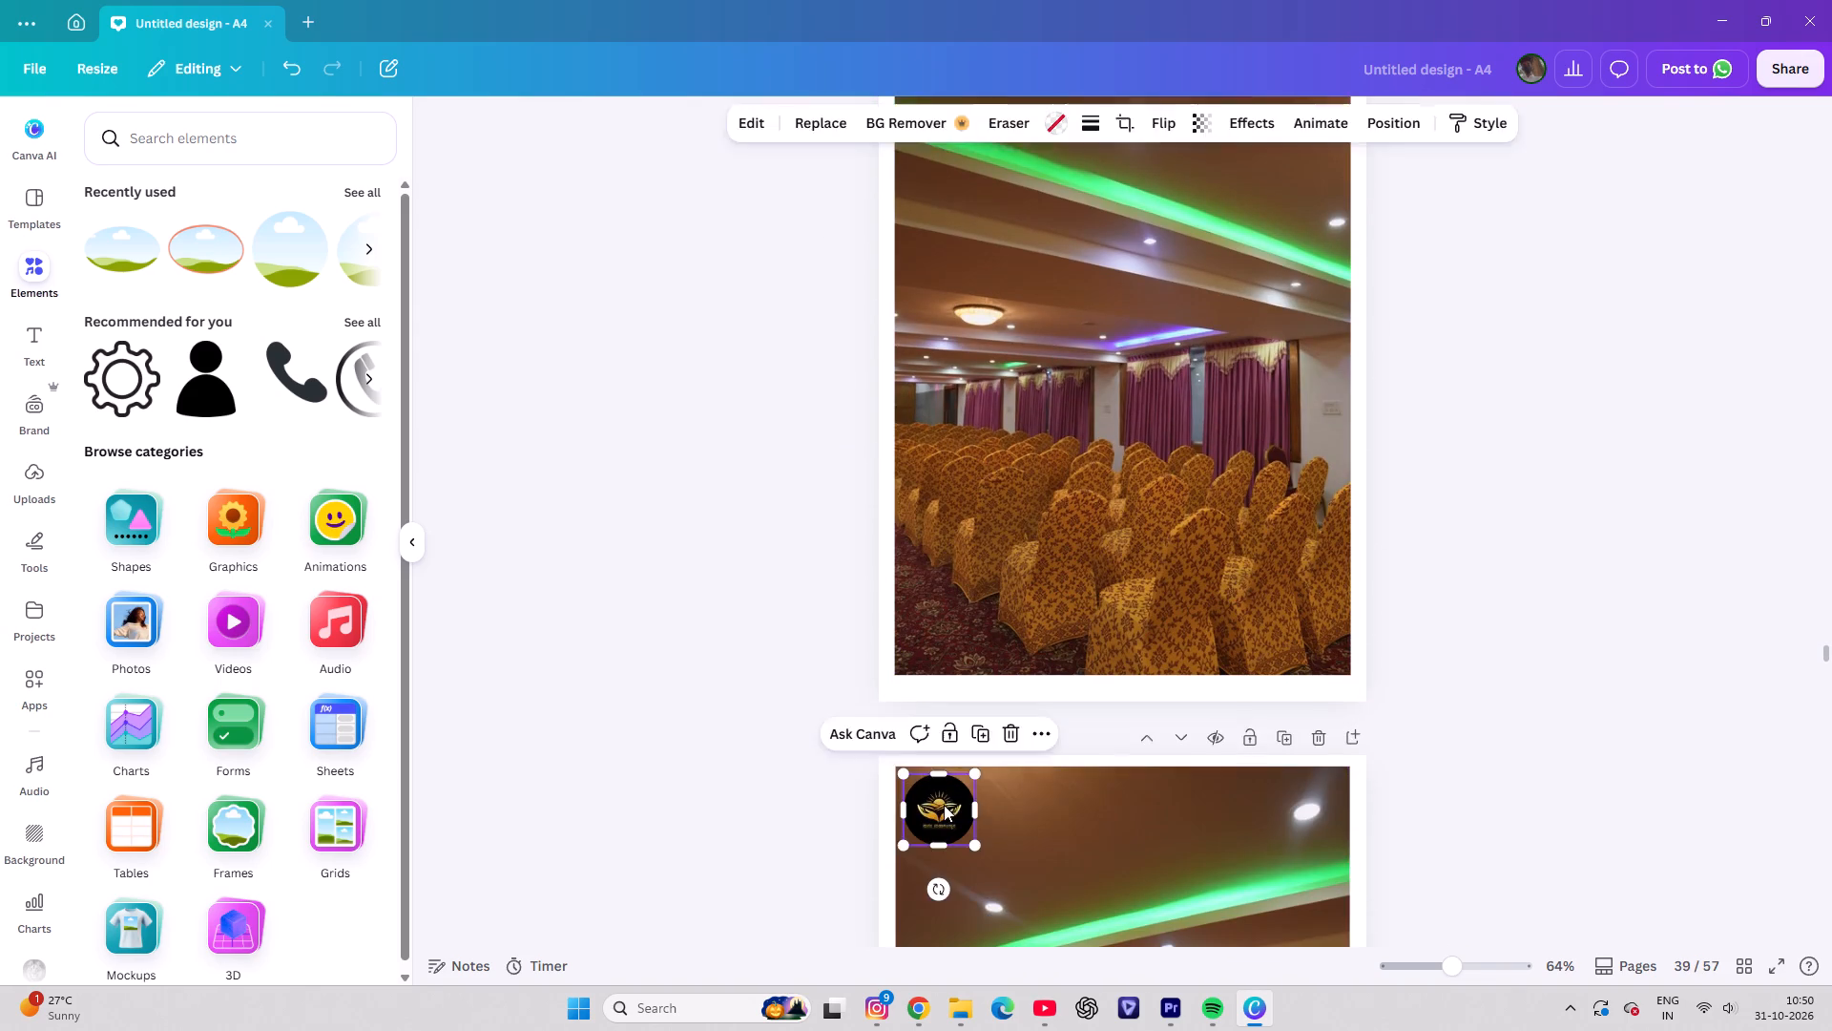
key("Delete")
scroll(944, 805, "down", 1)
key("Delete")
scroll(964, 776, "down", 7)
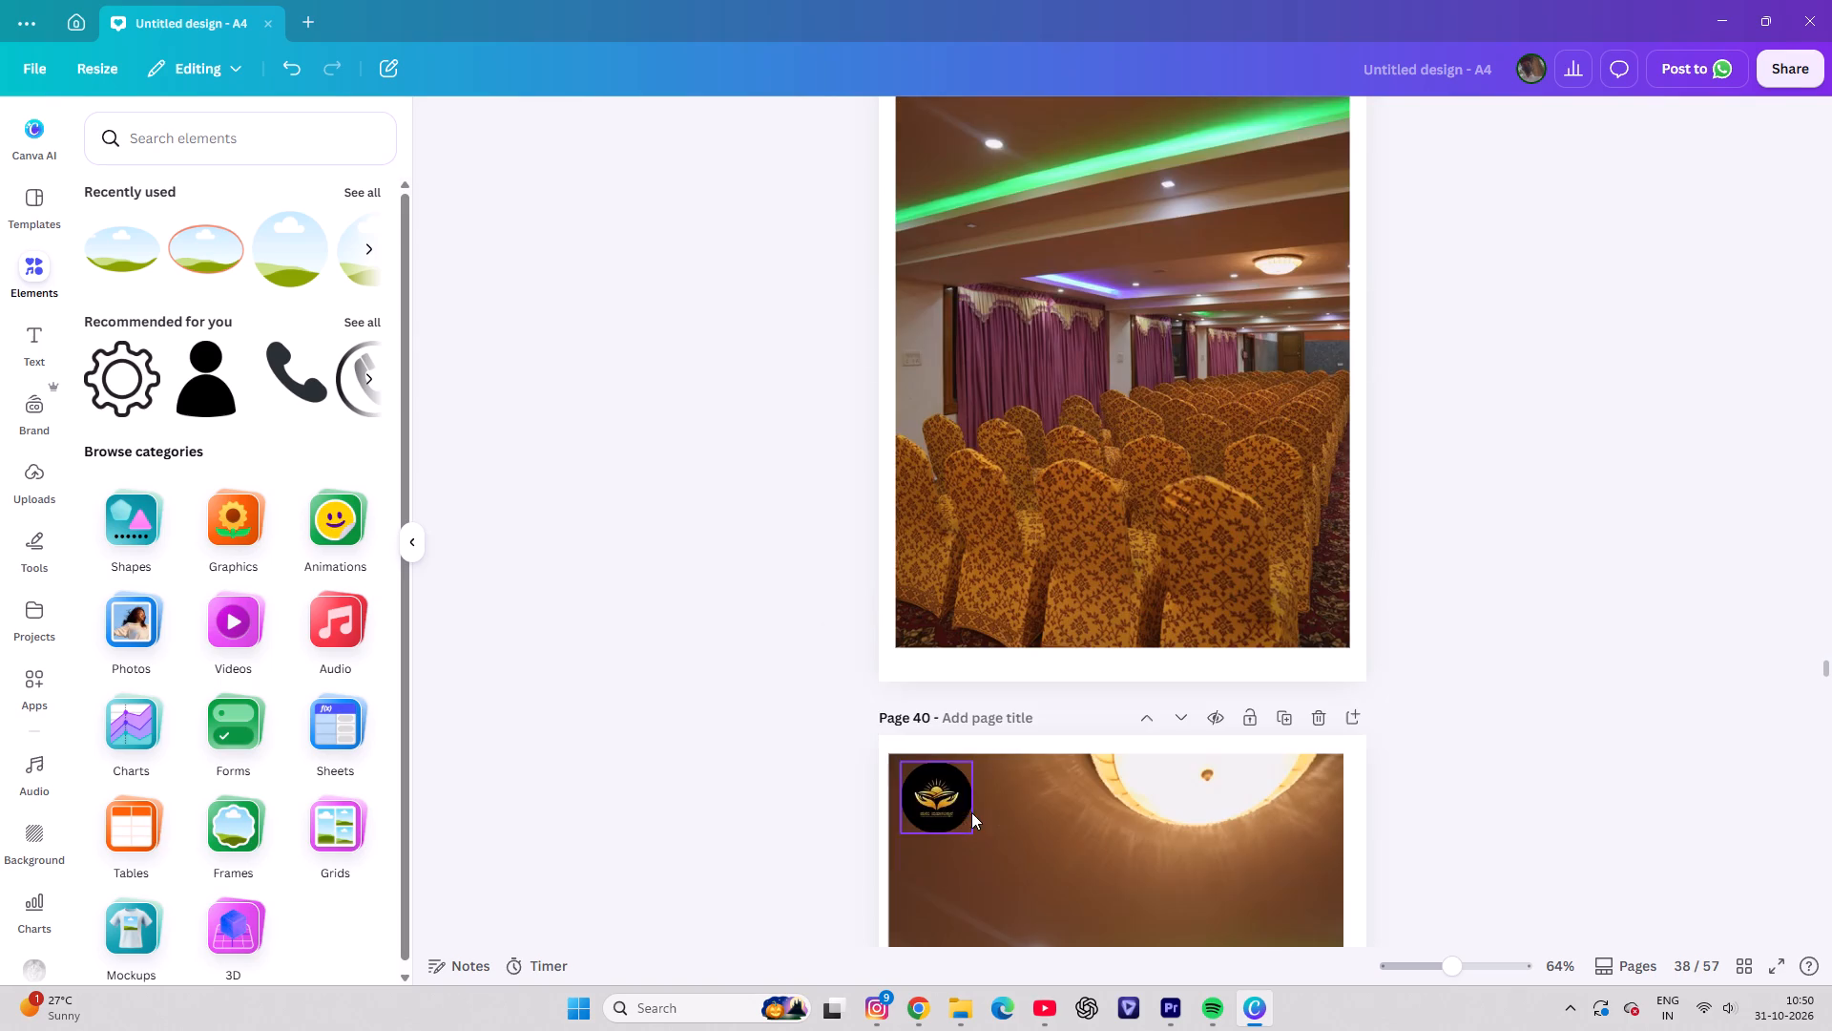
left_click(939, 804)
key("Delete")
key("Delete")
Delete the round logos and their frames from the photos on pages 41 and 42.
scroll(941, 806, "down", 8)
left_click(927, 773)
key("Delete")
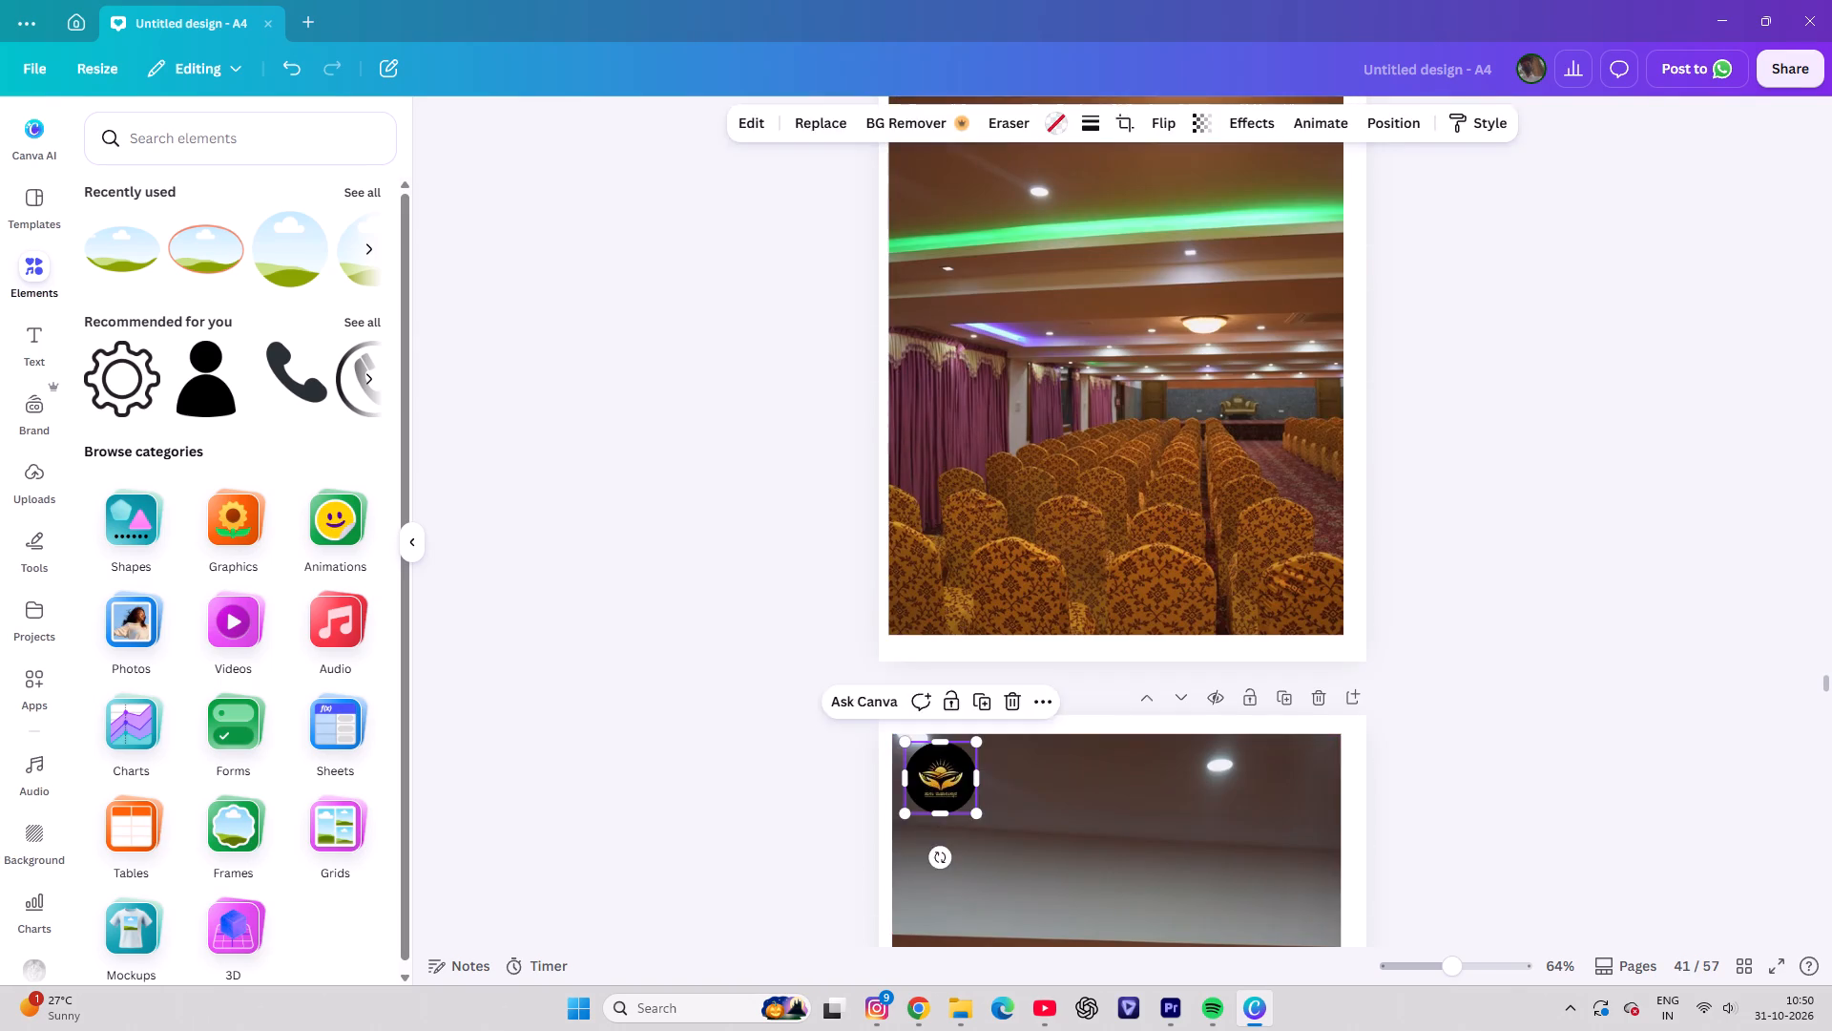
key("Delete")
scroll(930, 777, "down", 7)
left_click(944, 844)
key("Delete")
key("Delete")
Delete the round logos and their frames from the photos on pages 43 and 44.
scroll(944, 844, "down", 7)
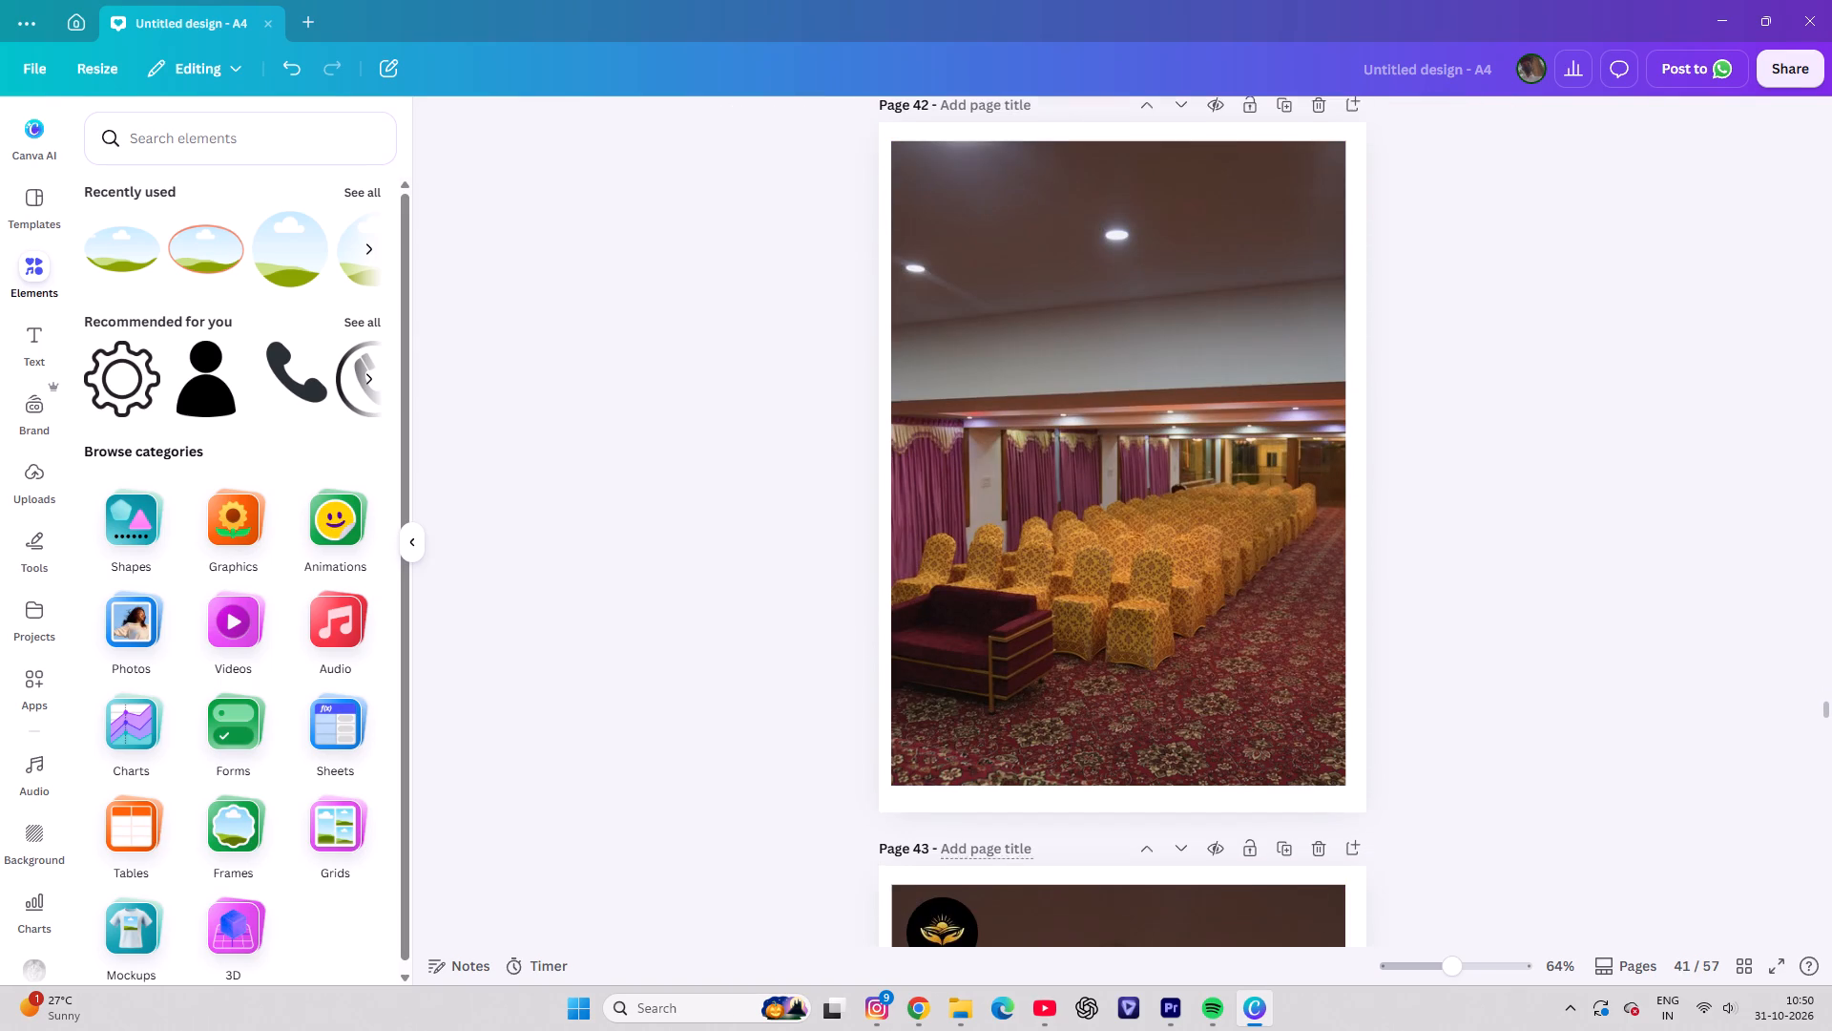
left_click(942, 920)
key("Delete")
key("Delete")
scroll(943, 918, "down", 8)
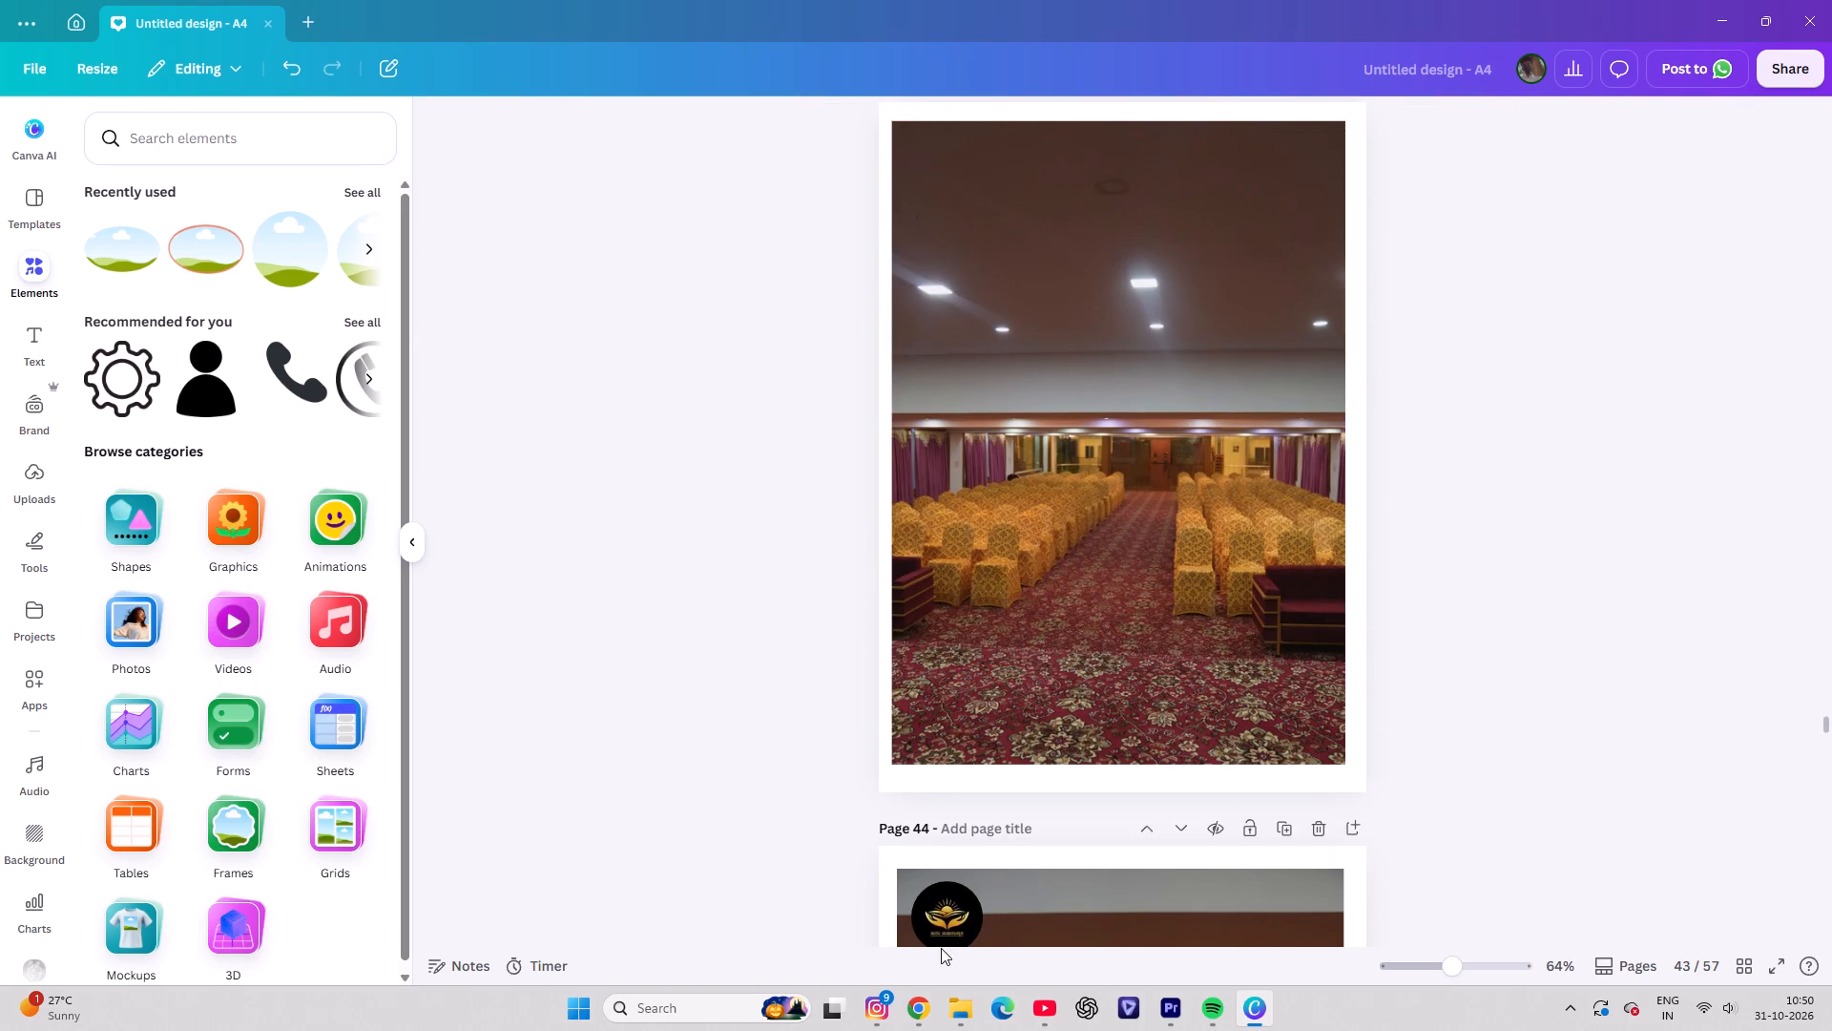
left_click(942, 927)
key("Delete")
key("Delete")
Delete the round logos and their frames from the photos on pages 45 and 46.
scroll(943, 921, "down", 12)
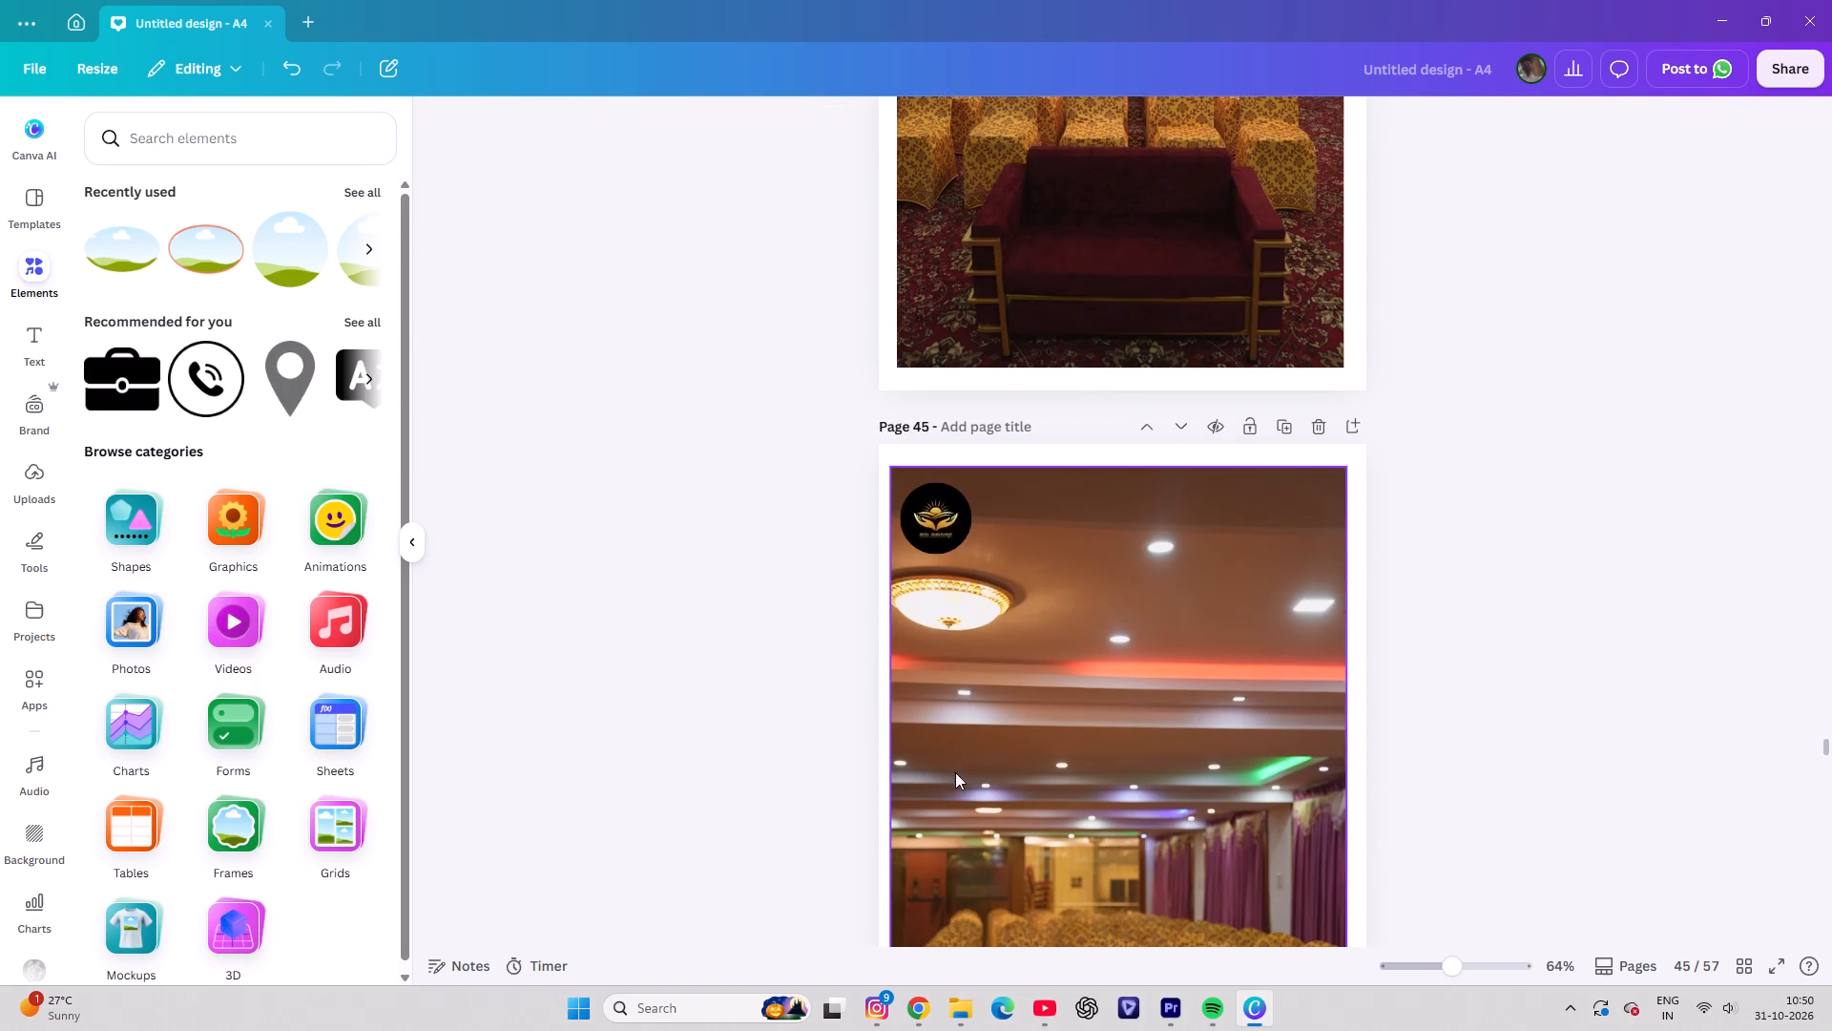
left_click(944, 519)
key("Delete")
key("Delete")
scroll(946, 603, "down", 6)
left_click(929, 687)
key("Delete")
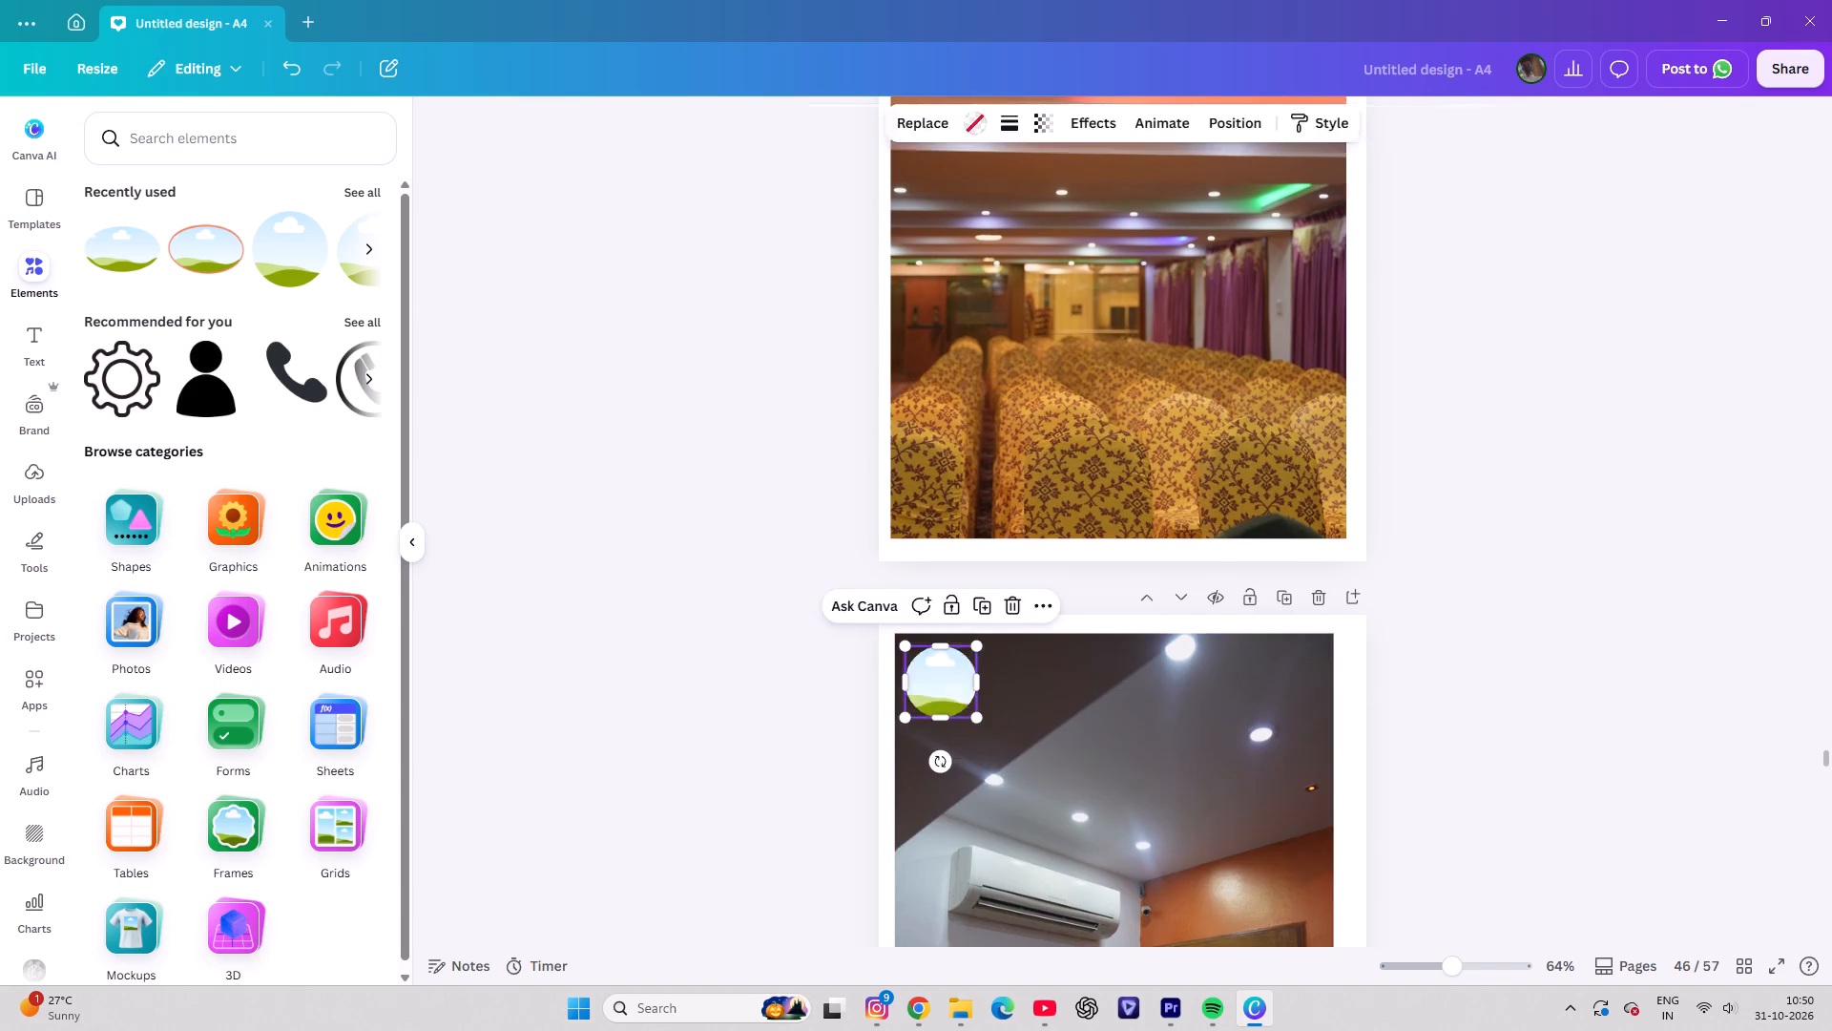
key("Delete")
Delete the round logos and their frames from the ceiling and temple photos on pages 47 and 48.
scroll(929, 694, "down", 6)
left_click(932, 818)
key("Delete")
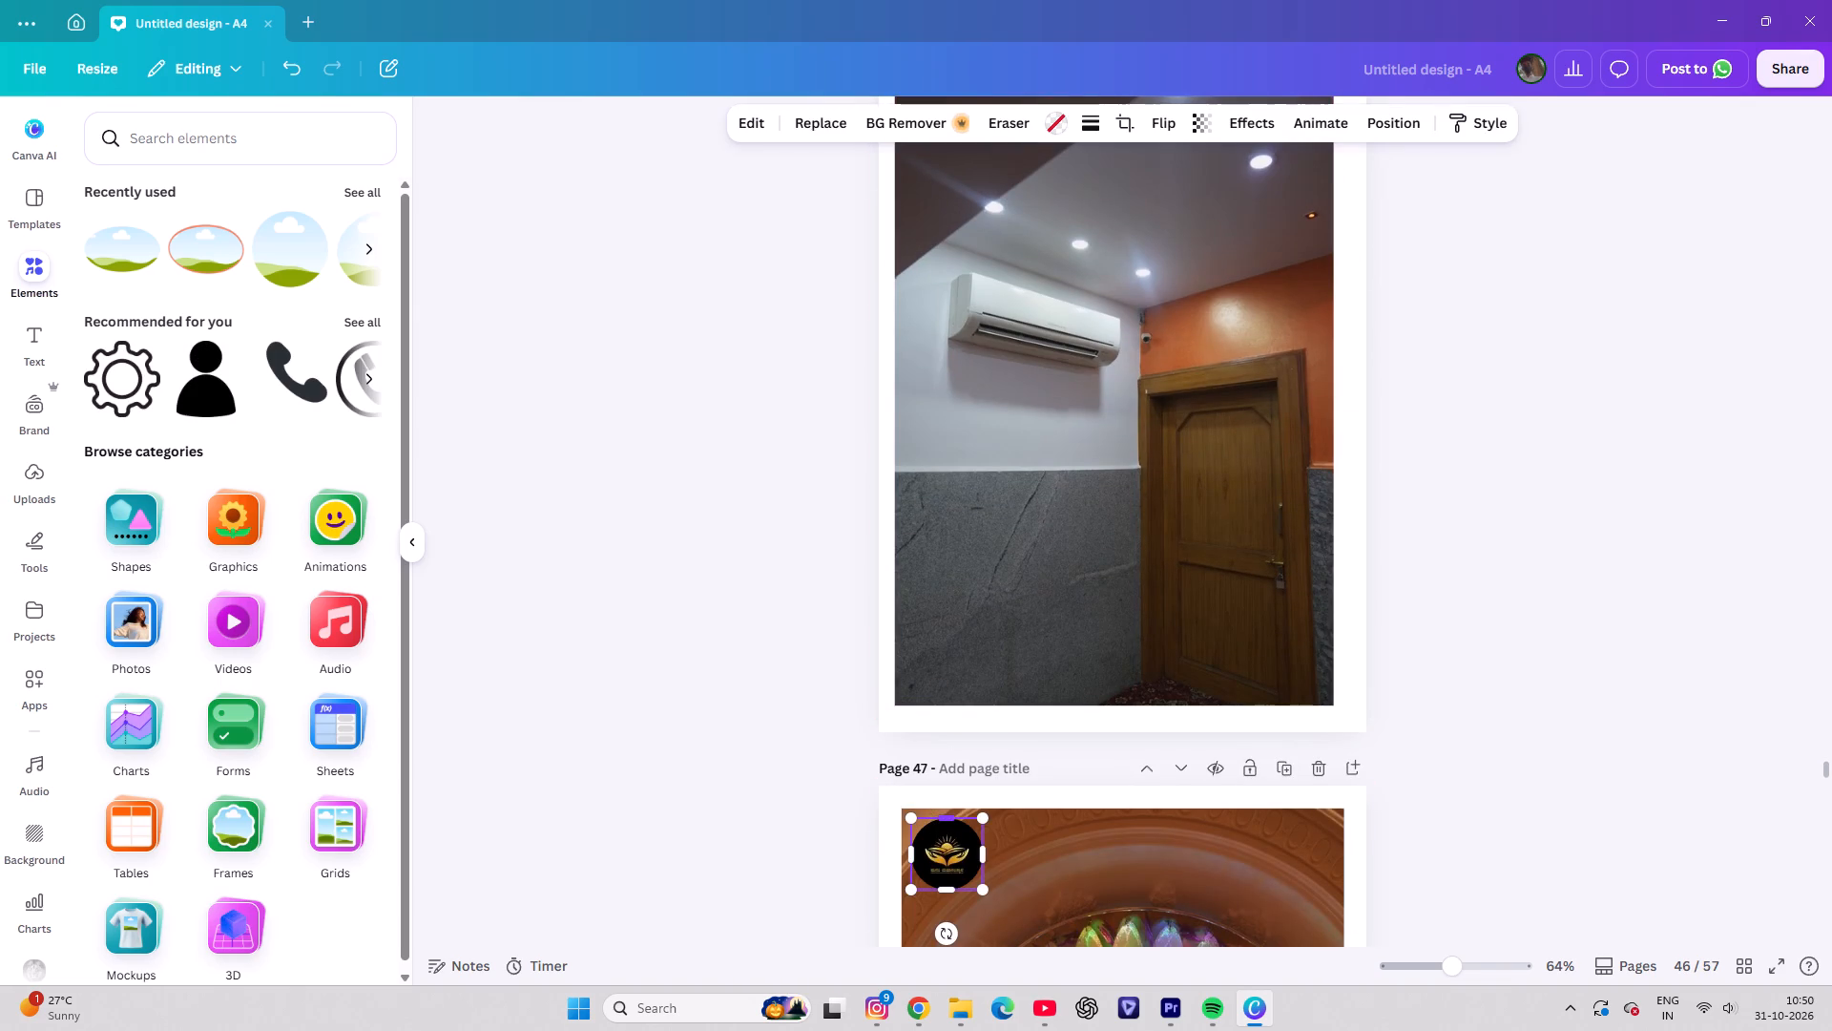
key("Delete")
scroll(932, 817, "down", 11)
left_click(944, 527)
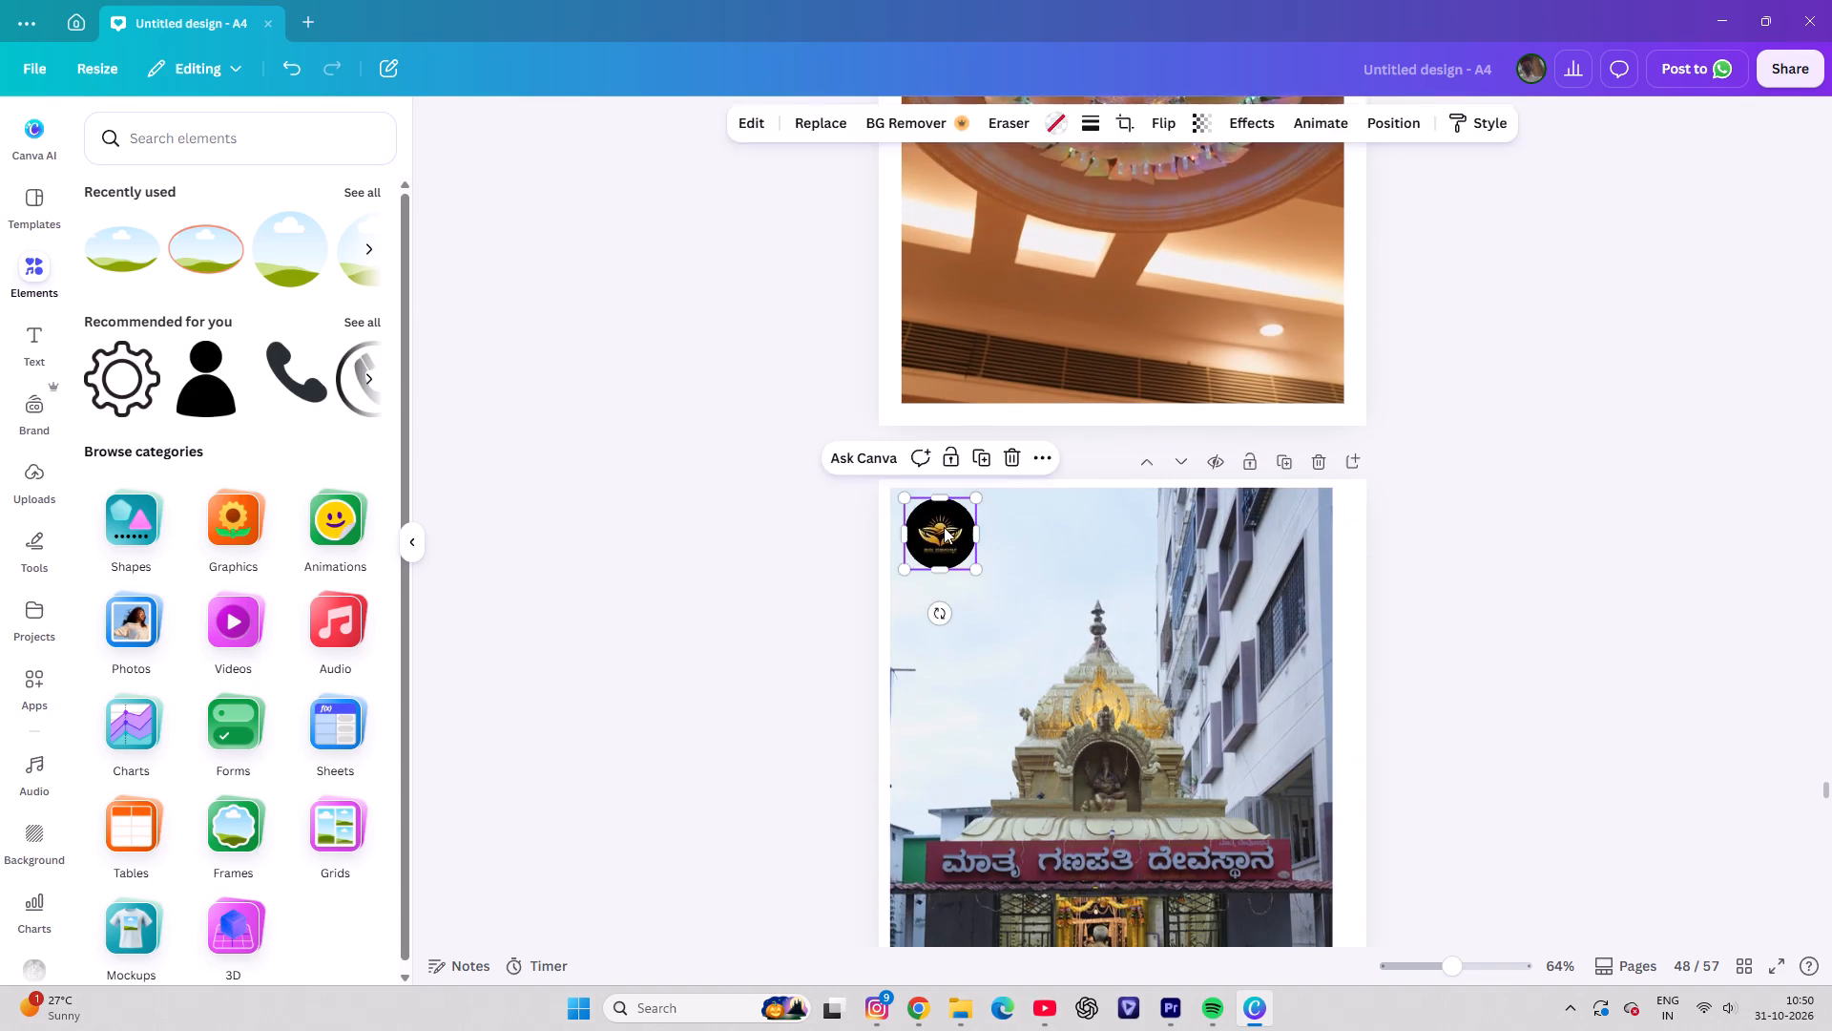
key("Delete")
key("Delete")
Delete the round logos and their frames from the dining hall photos on pages 49 and 50.
scroll(974, 606, "down", 6)
scroll(958, 701, "down", 5)
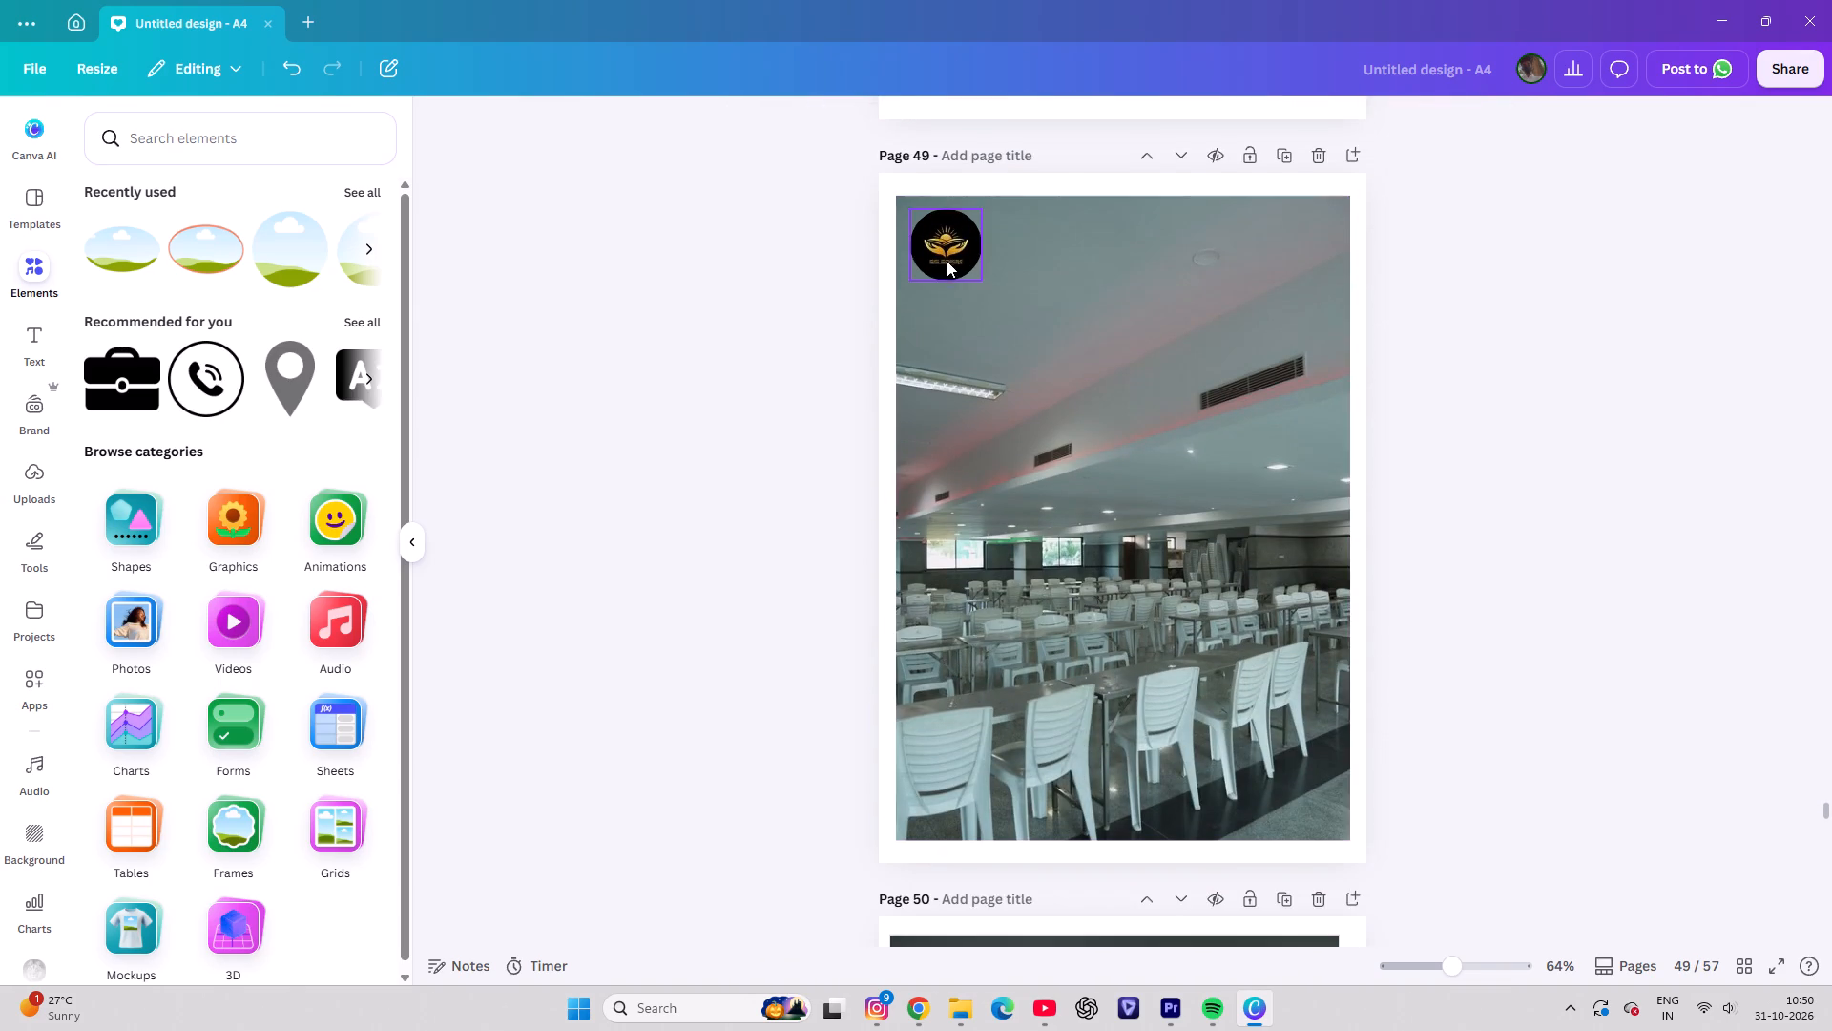
left_click(946, 256)
key("Delete")
key("Delete")
scroll(1046, 515, "down", 6)
left_click(947, 402)
key("Delete")
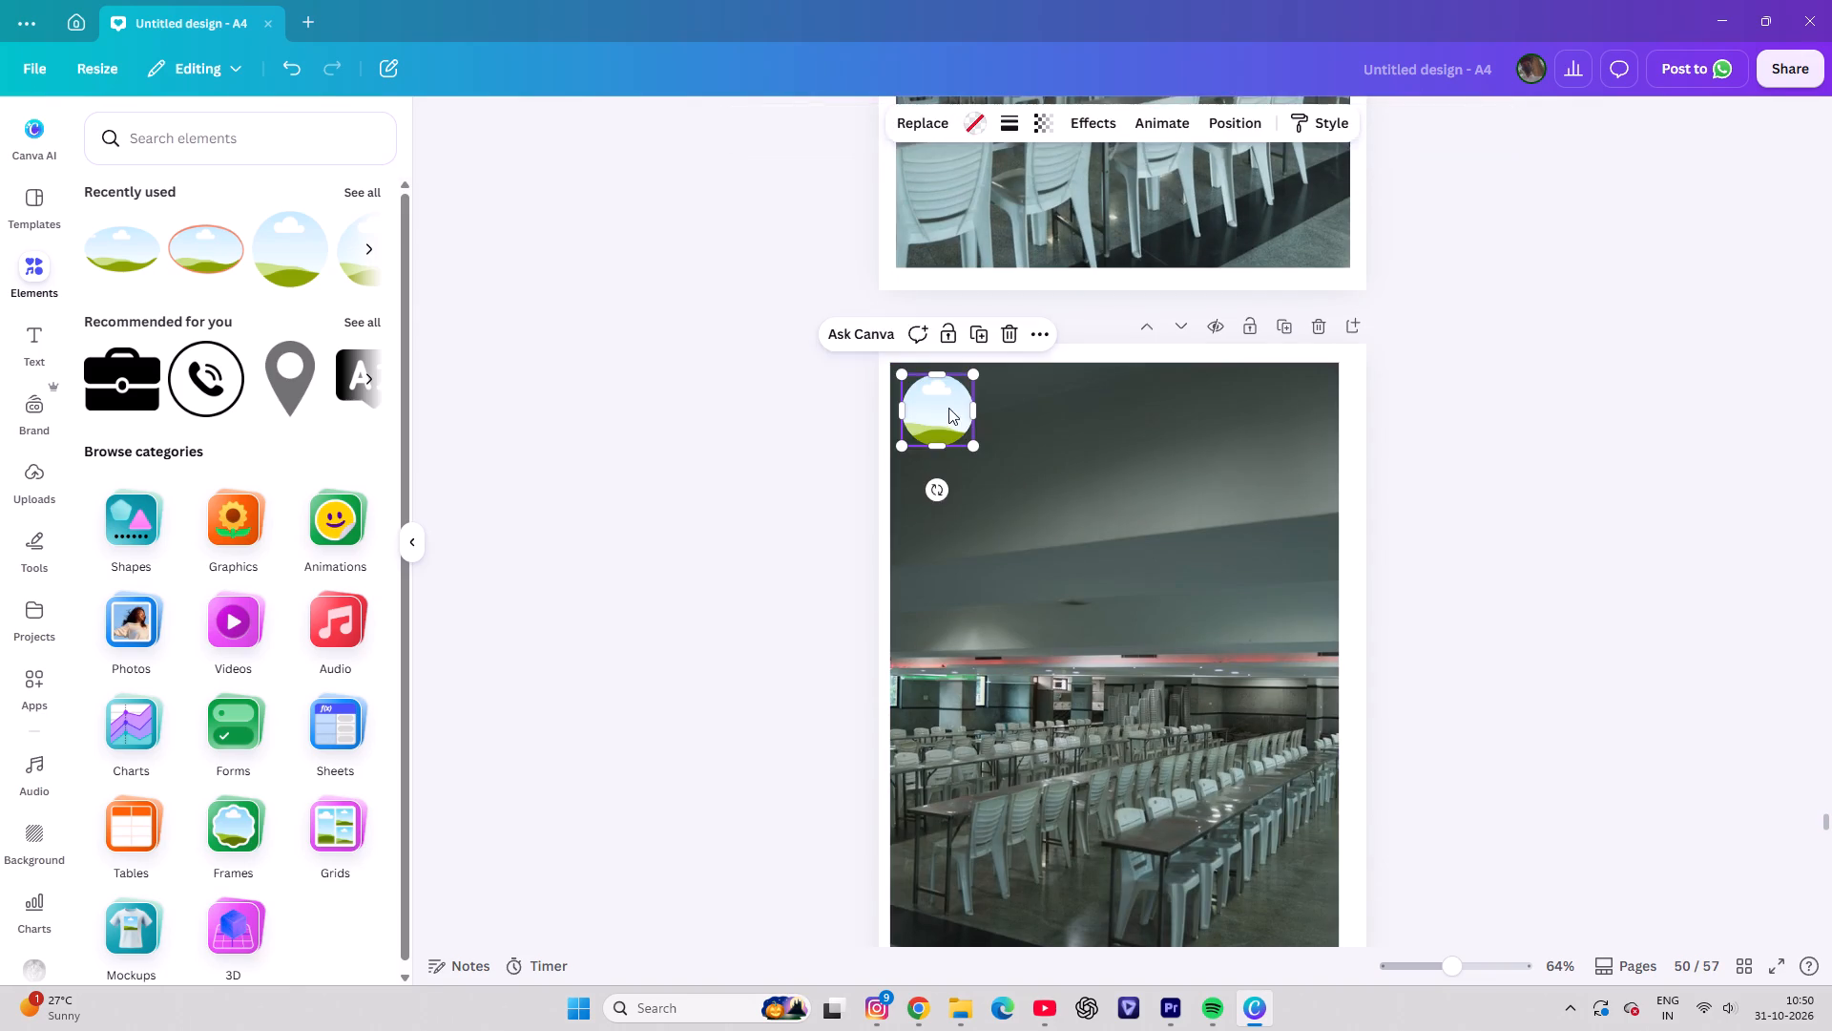
key("Delete")
Delete the round logos and their frames from the kitchen-area photos on pages 51 and 52.
scroll(949, 480, "down", 6)
left_click(932, 598)
key("Delete")
key("Delete")
scroll(934, 604, "down", 6)
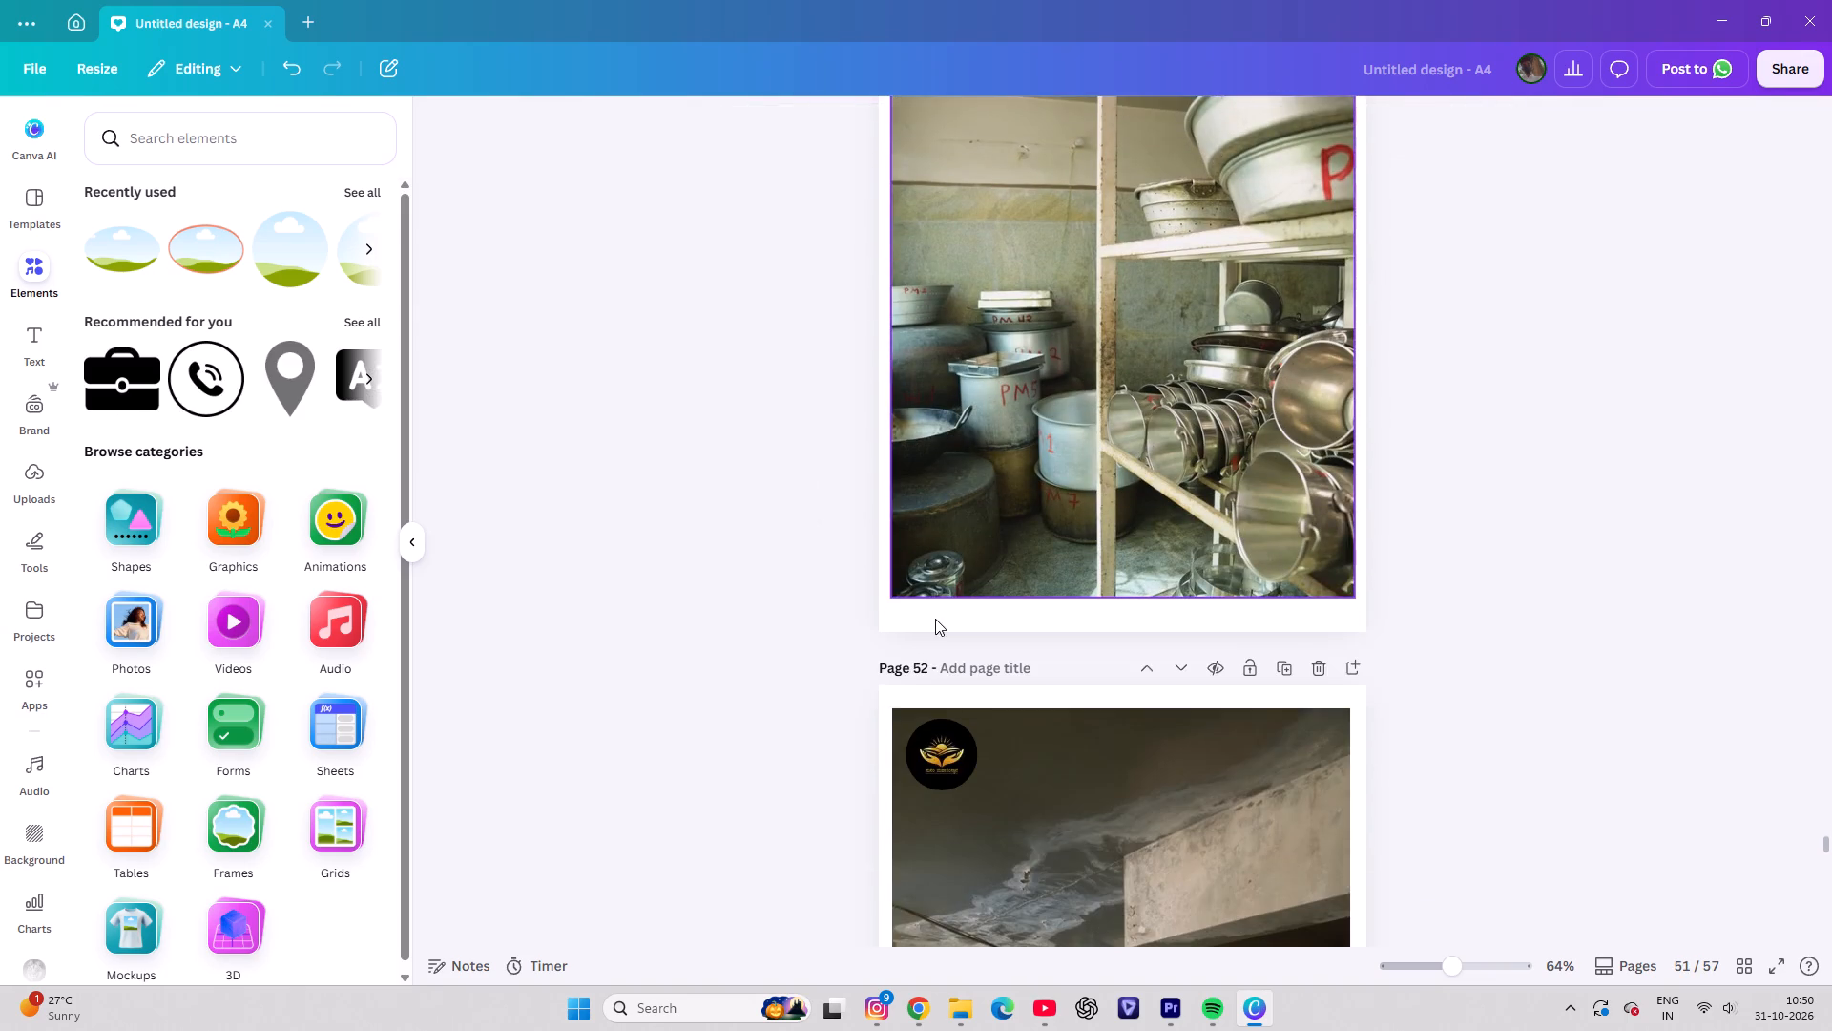
scroll(944, 653, "down", 1)
left_click(941, 680)
key("Delete")
key("Delete")
scroll(941, 680, "down", 8)
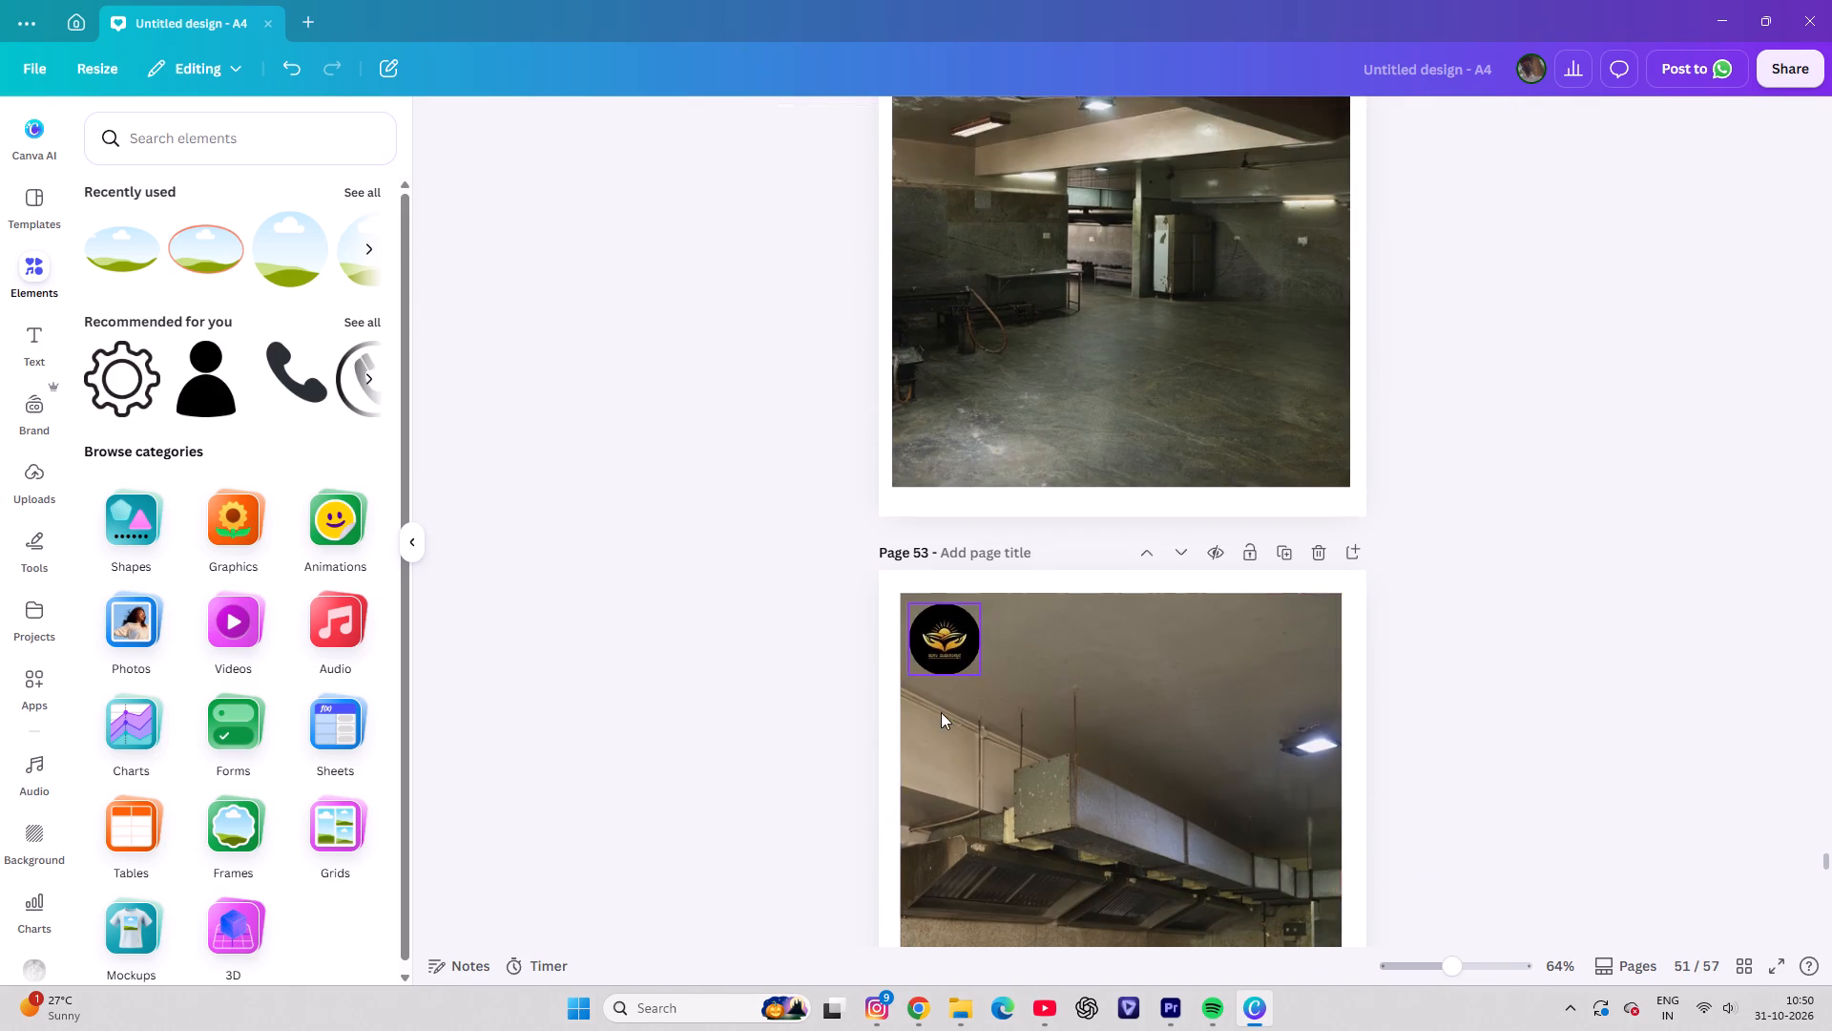
Delete the round logos and their frames from the kitchen photos on pages 53 and 54.
left_click(937, 682)
left_click(937, 650)
key("Delete")
key("Delete")
scroll(940, 657, "down", 7)
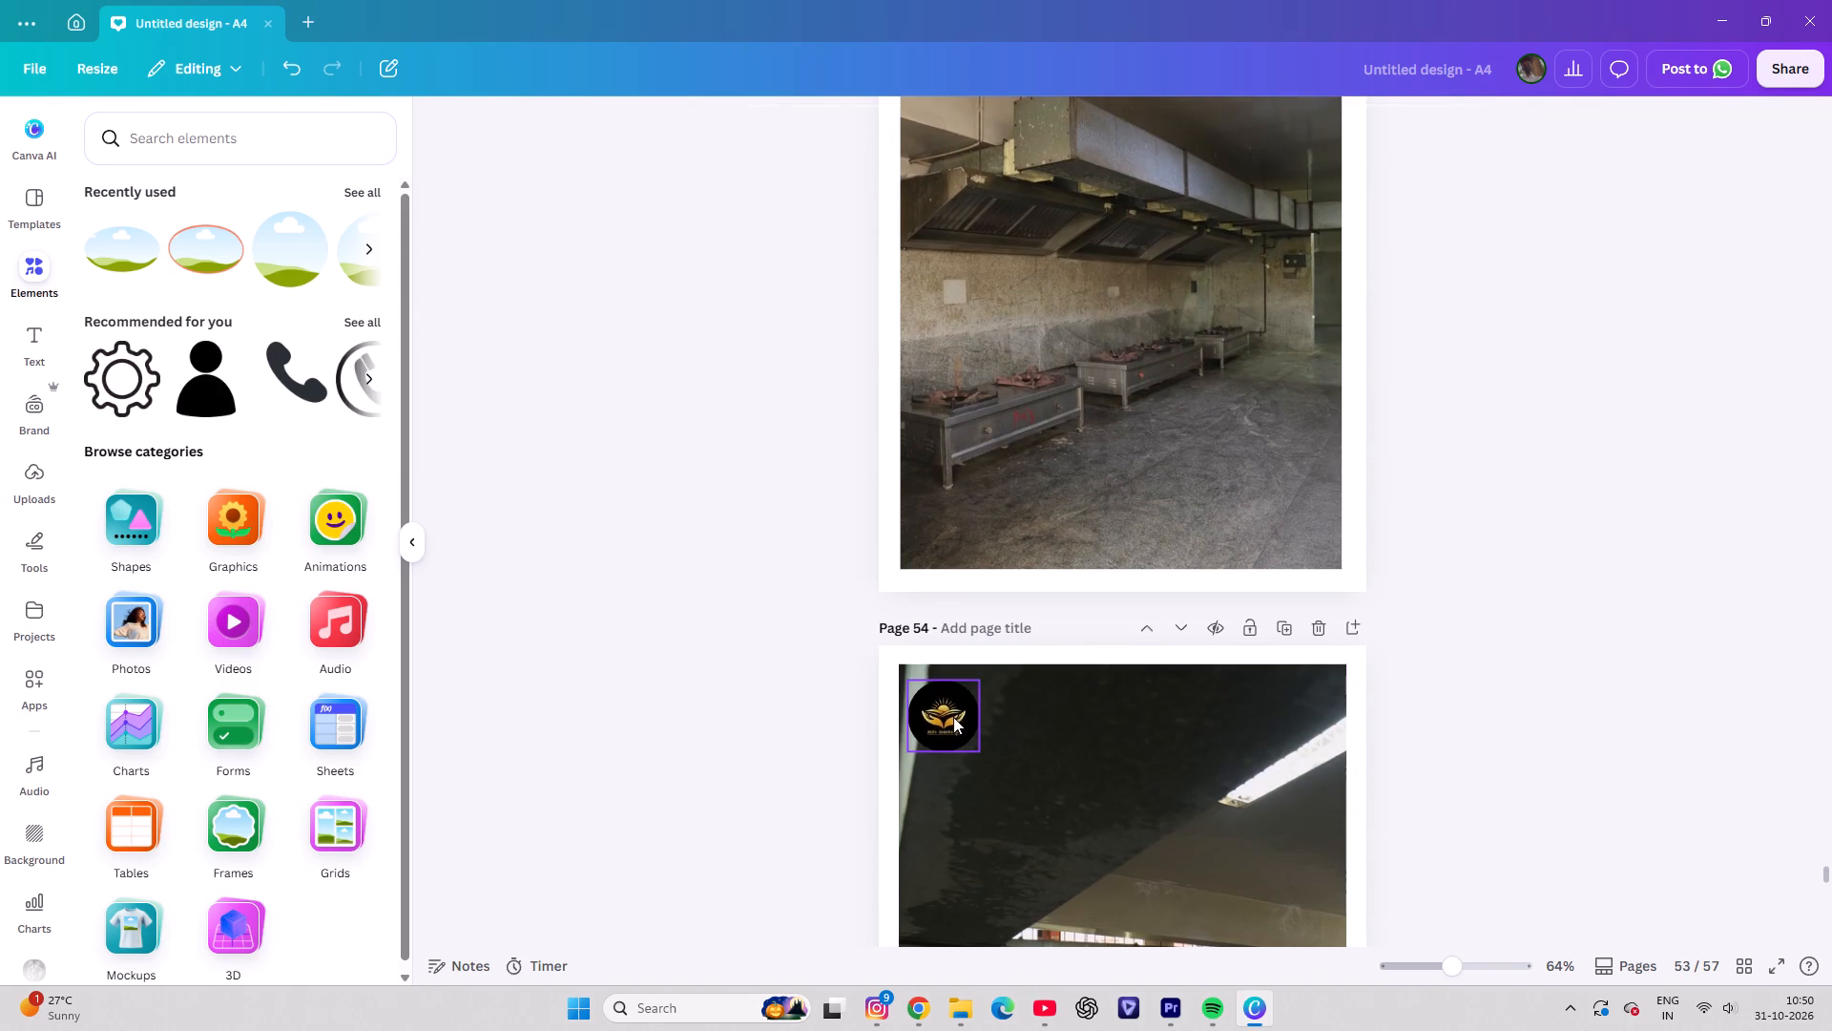
left_click(953, 717)
key("Delete")
key("Delete")
Delete the round logos and their frames from the kitchen photo on page 55 and the elevator photo on page 56.
scroll(953, 724, "down", 7)
left_click(951, 782)
key("Delete")
key("Delete")
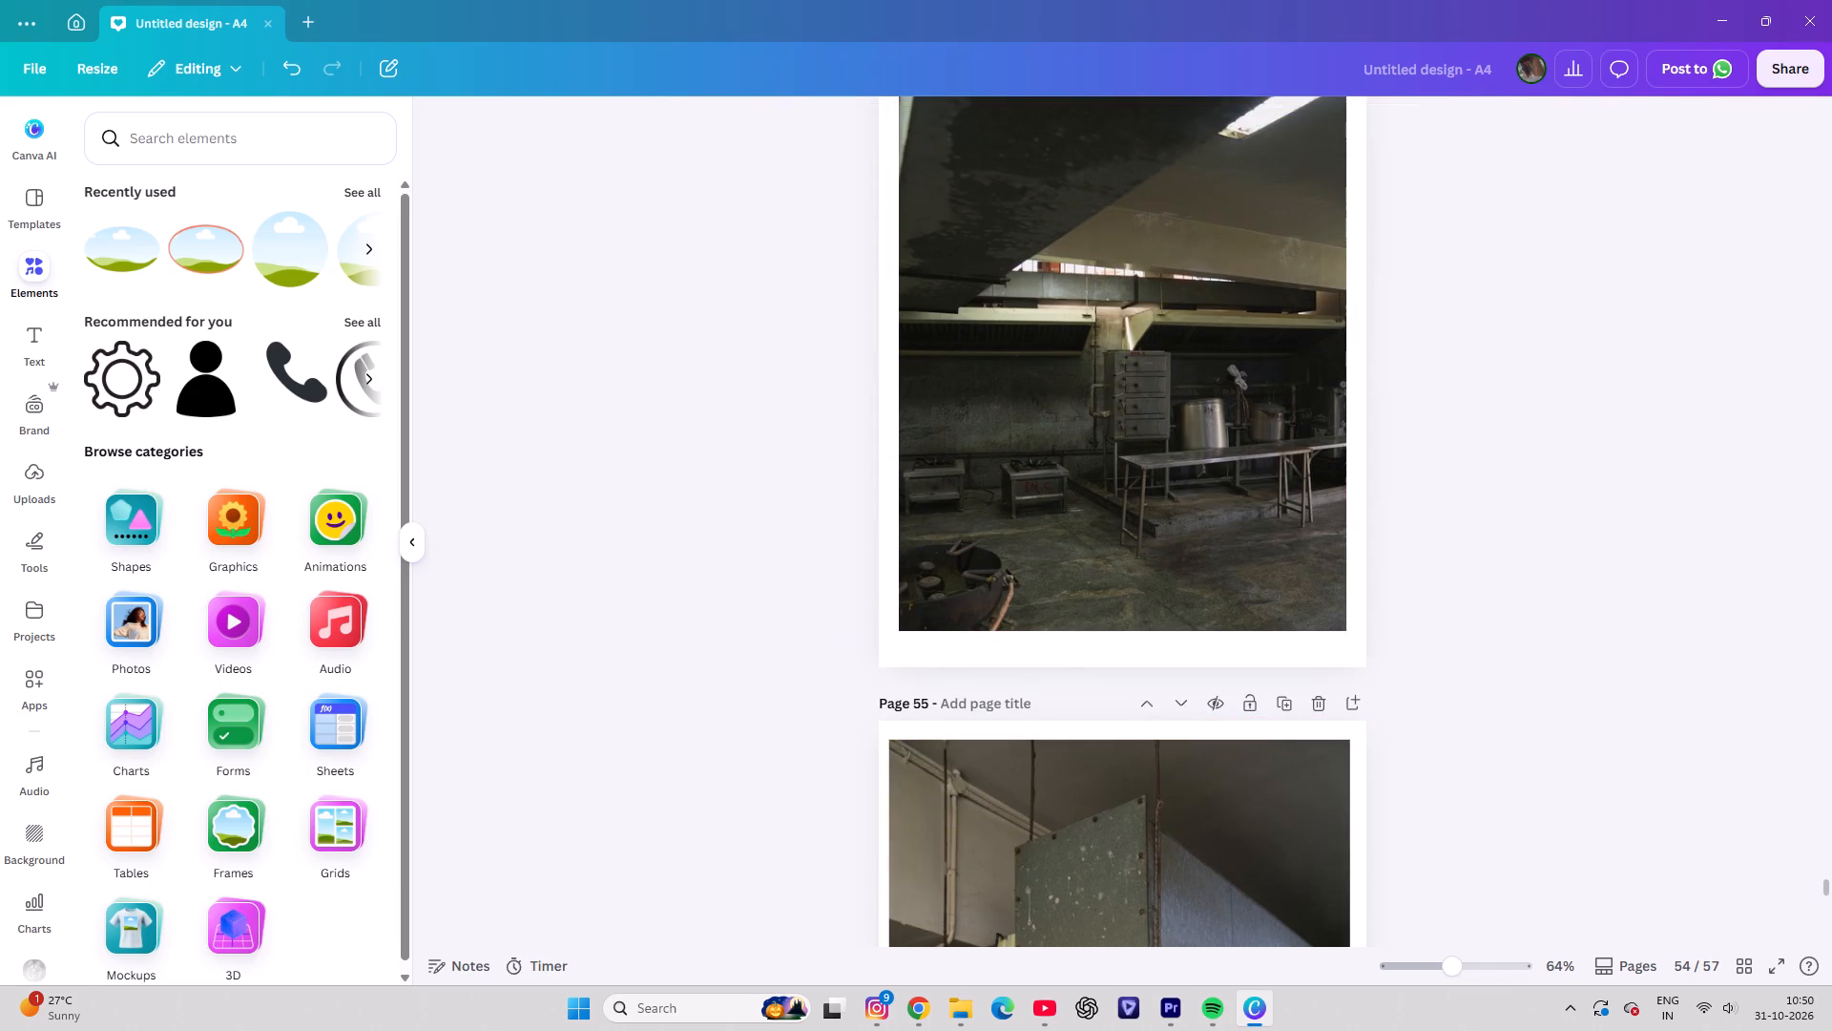
scroll(951, 783, "down", 7)
double_click(937, 873)
key("Delete")
scroll(937, 869, "down", 6)
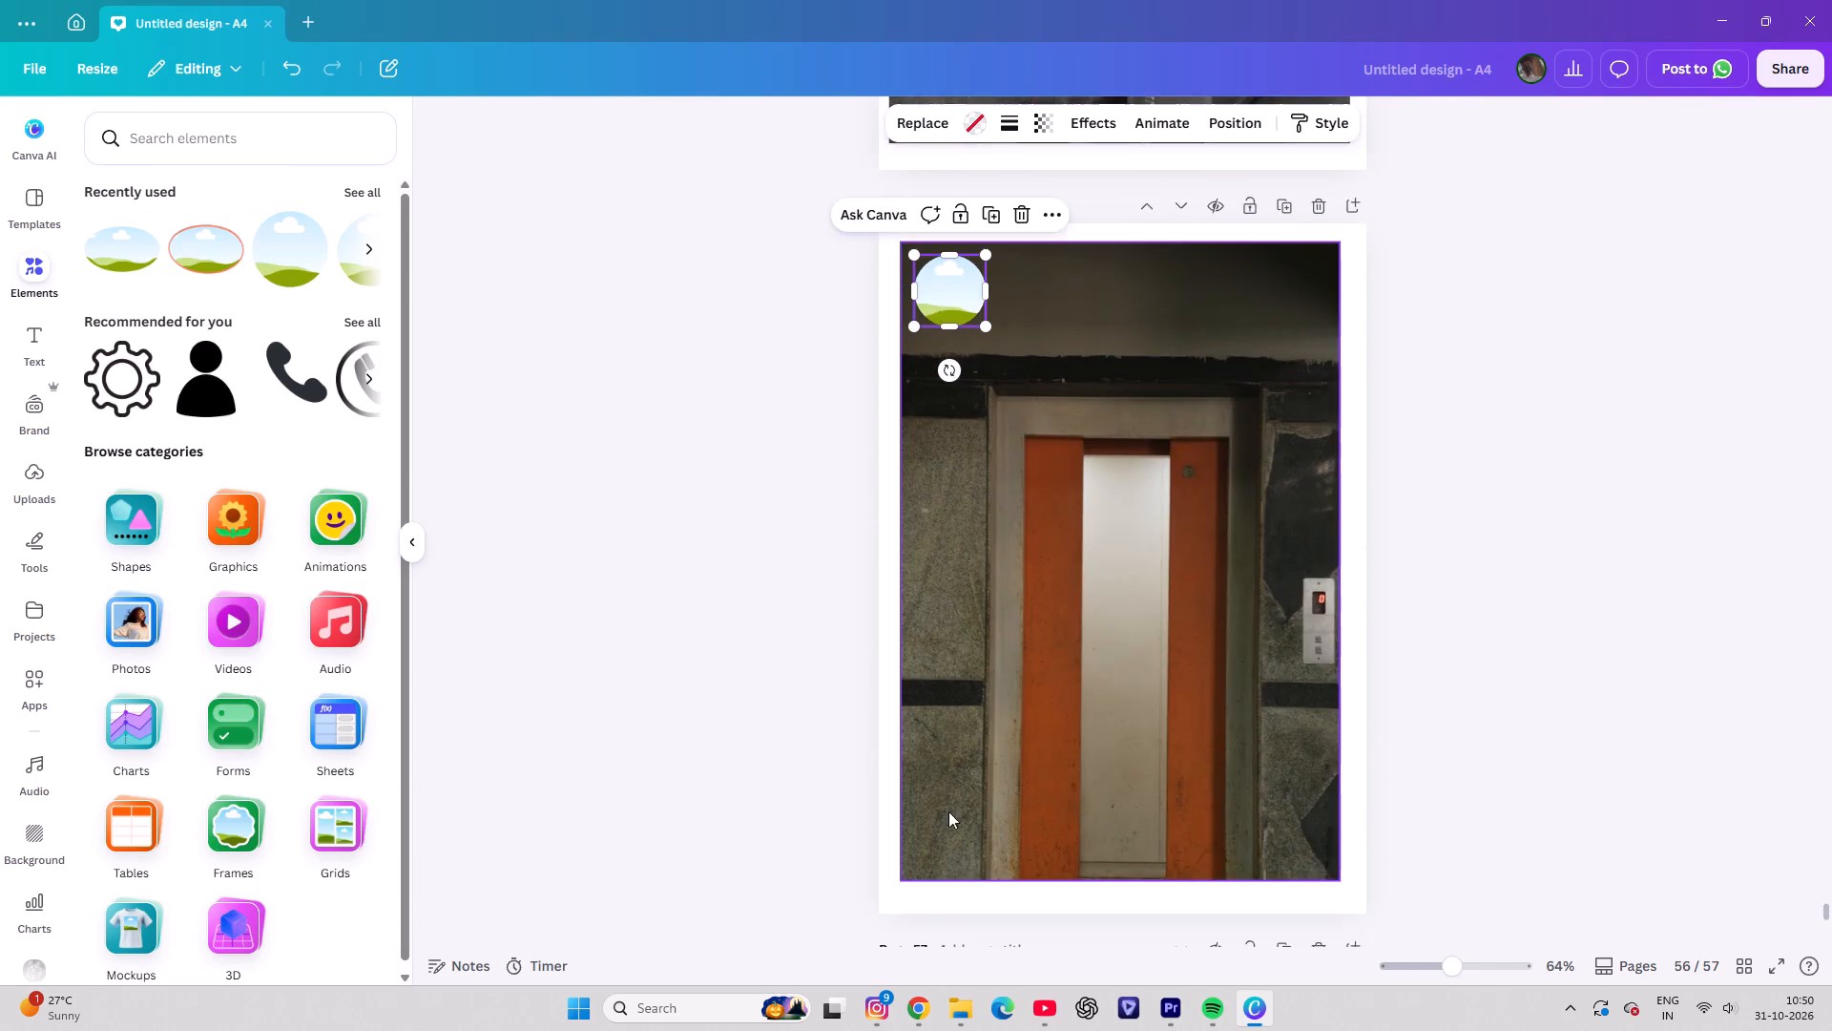
key("Delete")
Delete the round logo and its frame from the storage-shelf photo on page 57.
scroll(962, 545, "down", 7)
left_click(961, 361)
key("Delete")
key("Delete")
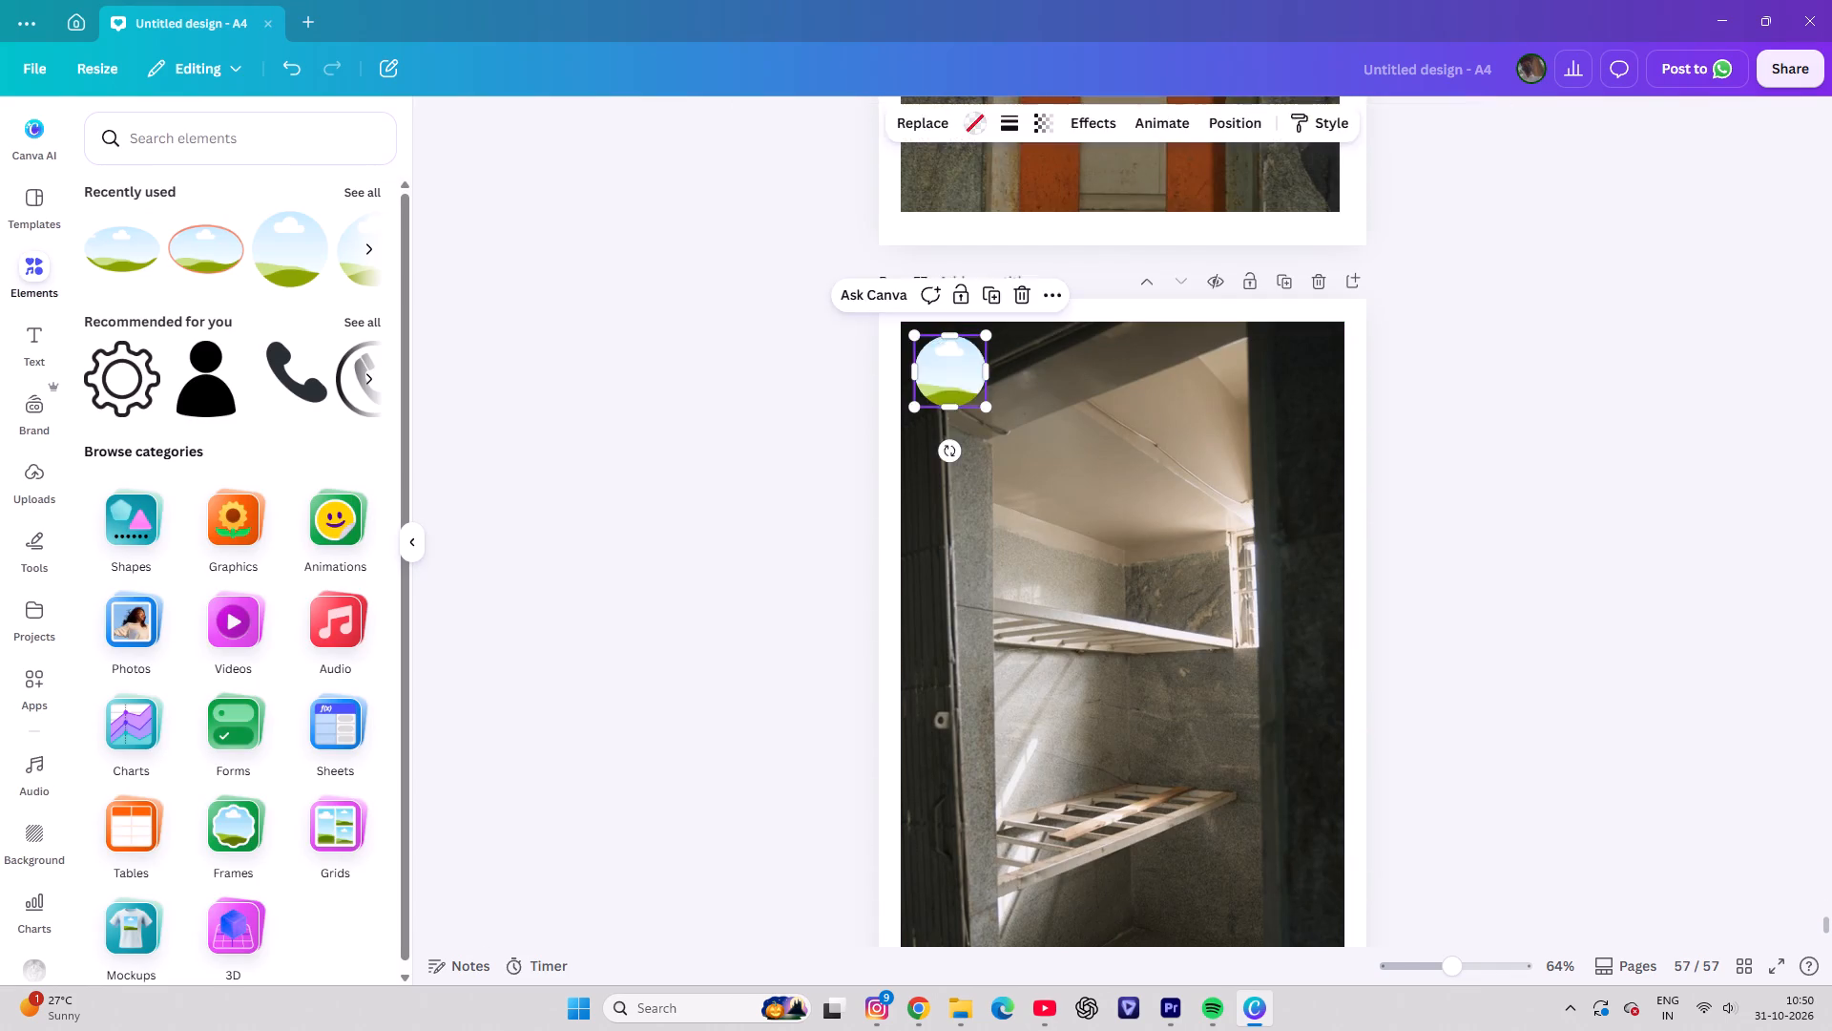
scroll(968, 439, "down", 7)
scroll(990, 566, "down", 6)
scroll(965, 626, "up", 13)
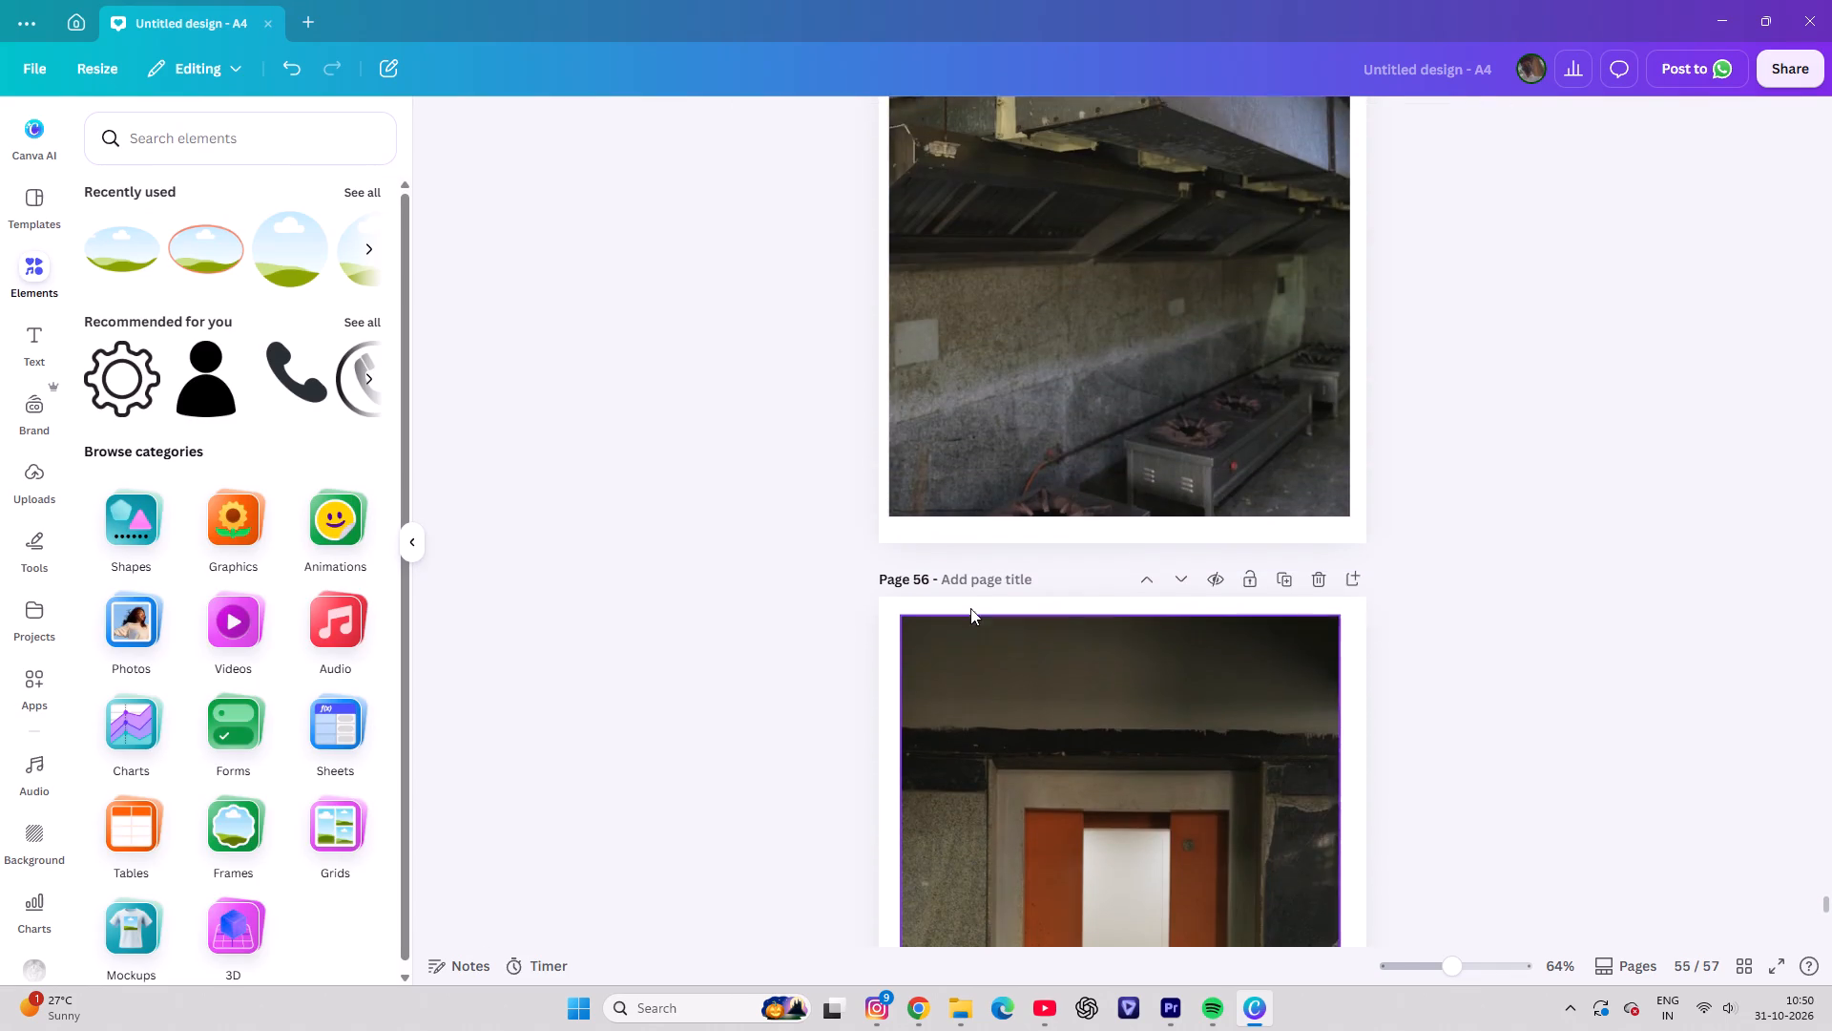
scroll(971, 607, "down", 14)
scroll(881, 953, "down", 7)
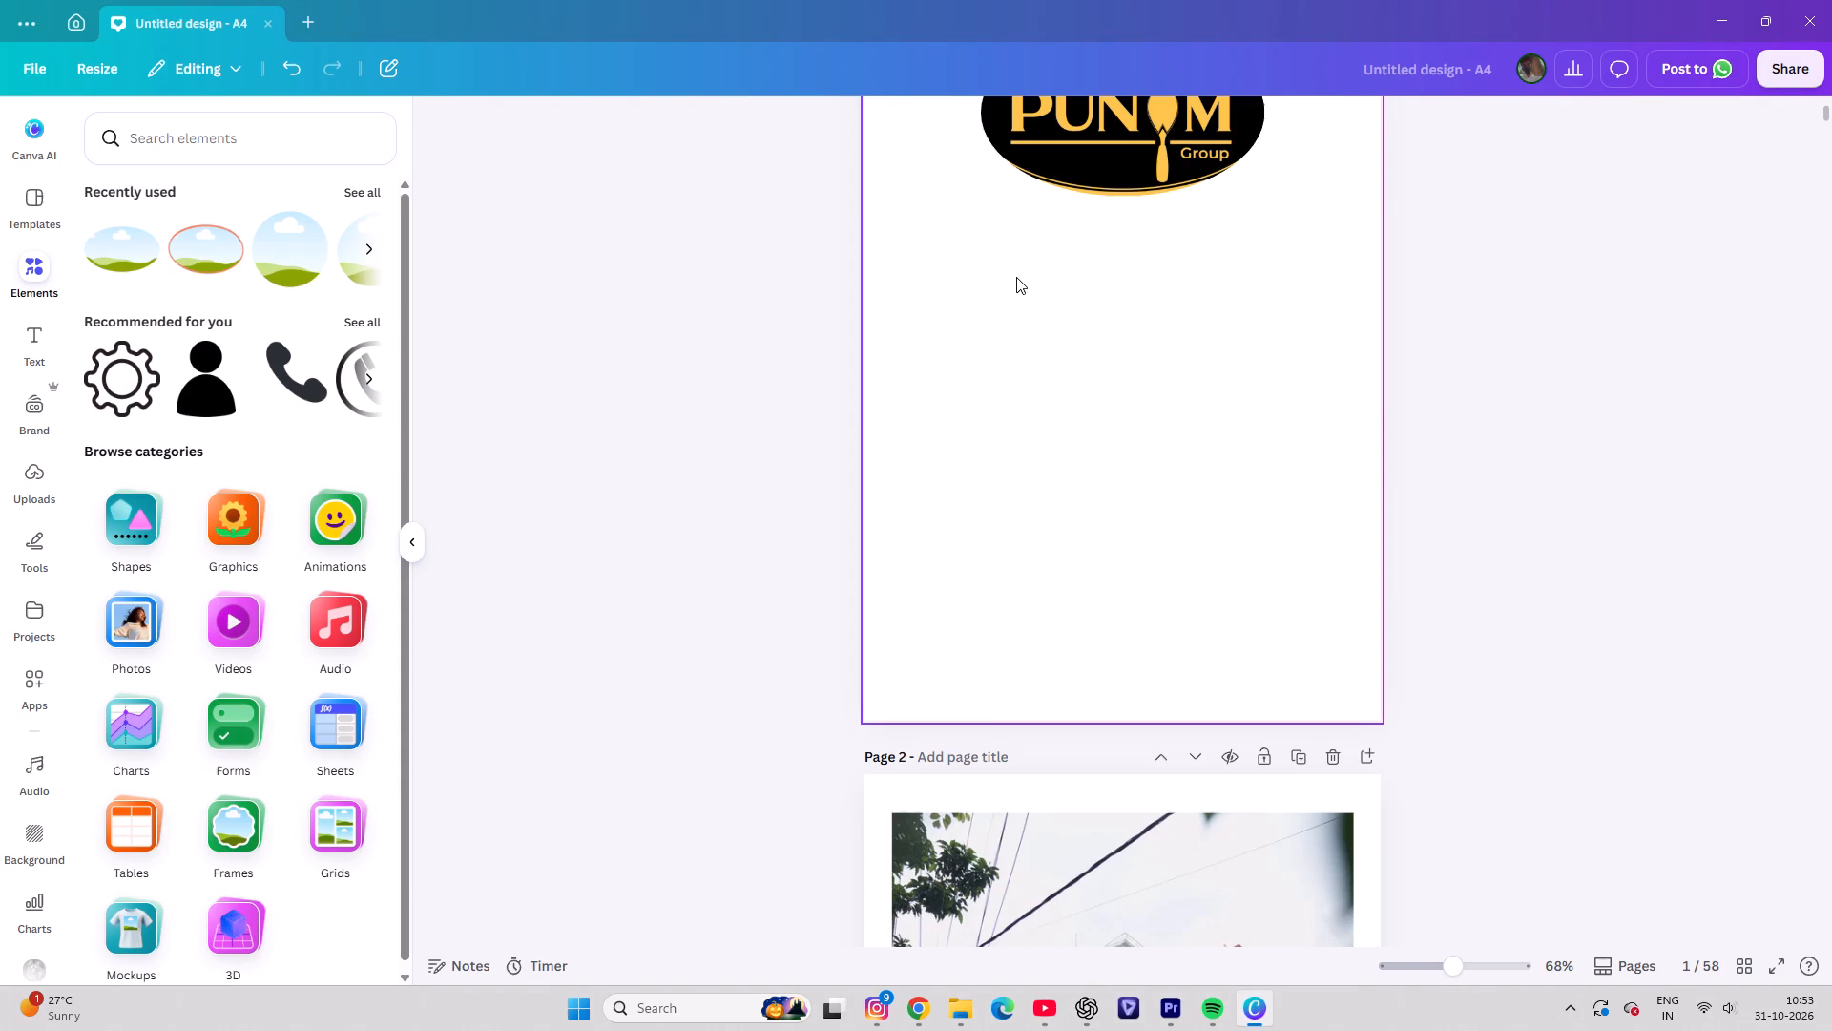
key("t")
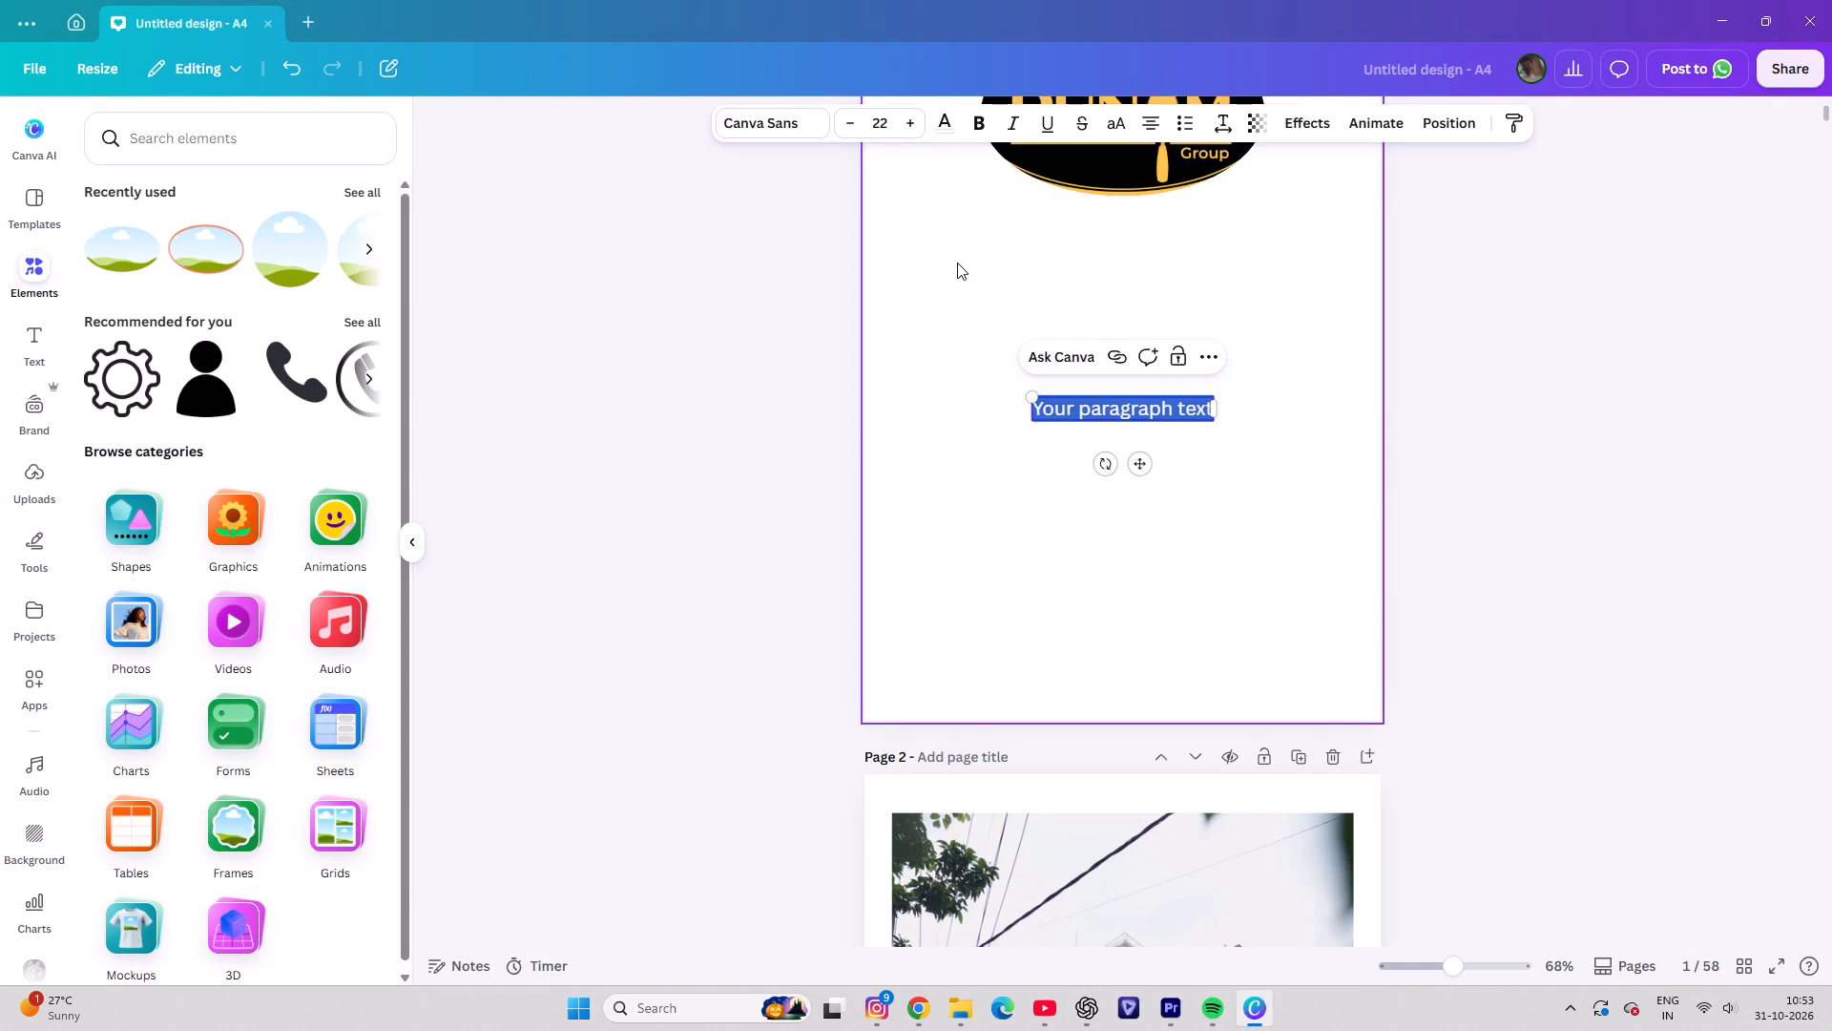
left_click(957, 263)
triple_click(1164, 410)
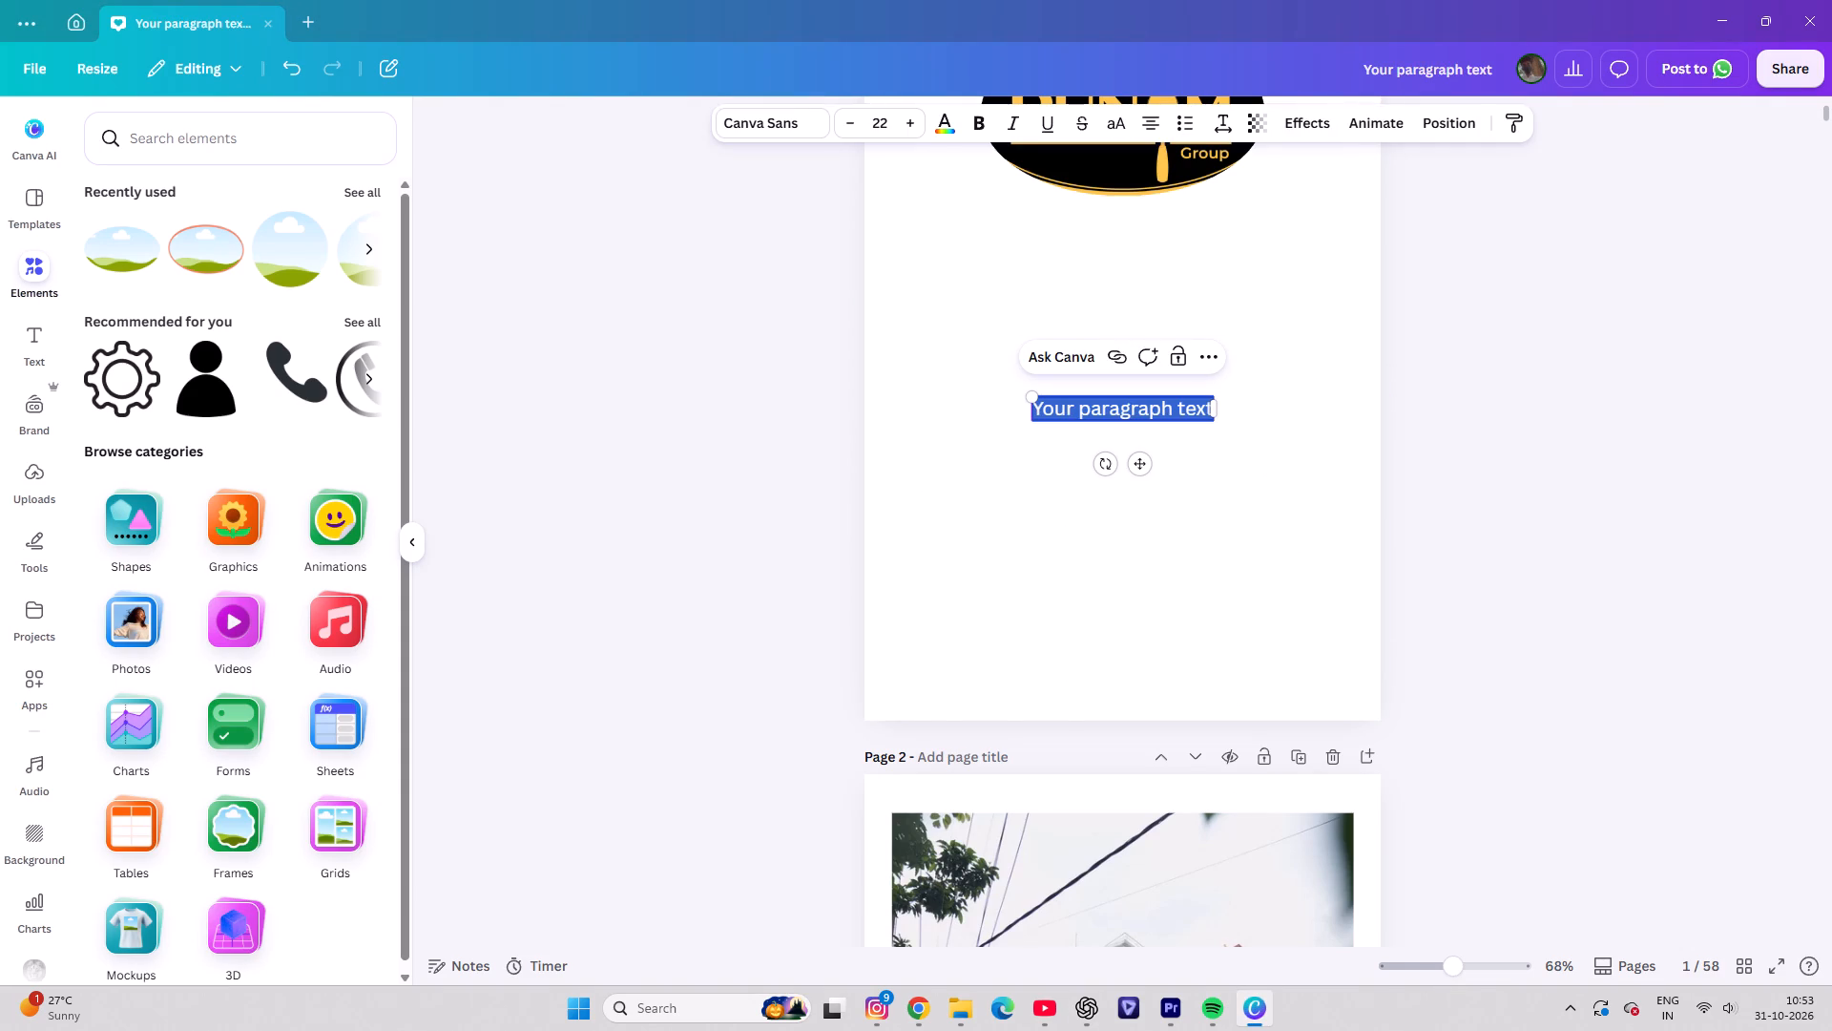
key("ctrl+v")
Scale the pasted introduction text down to about font size 16.3.
left_click_drag(1384, 397, 1214, 612)
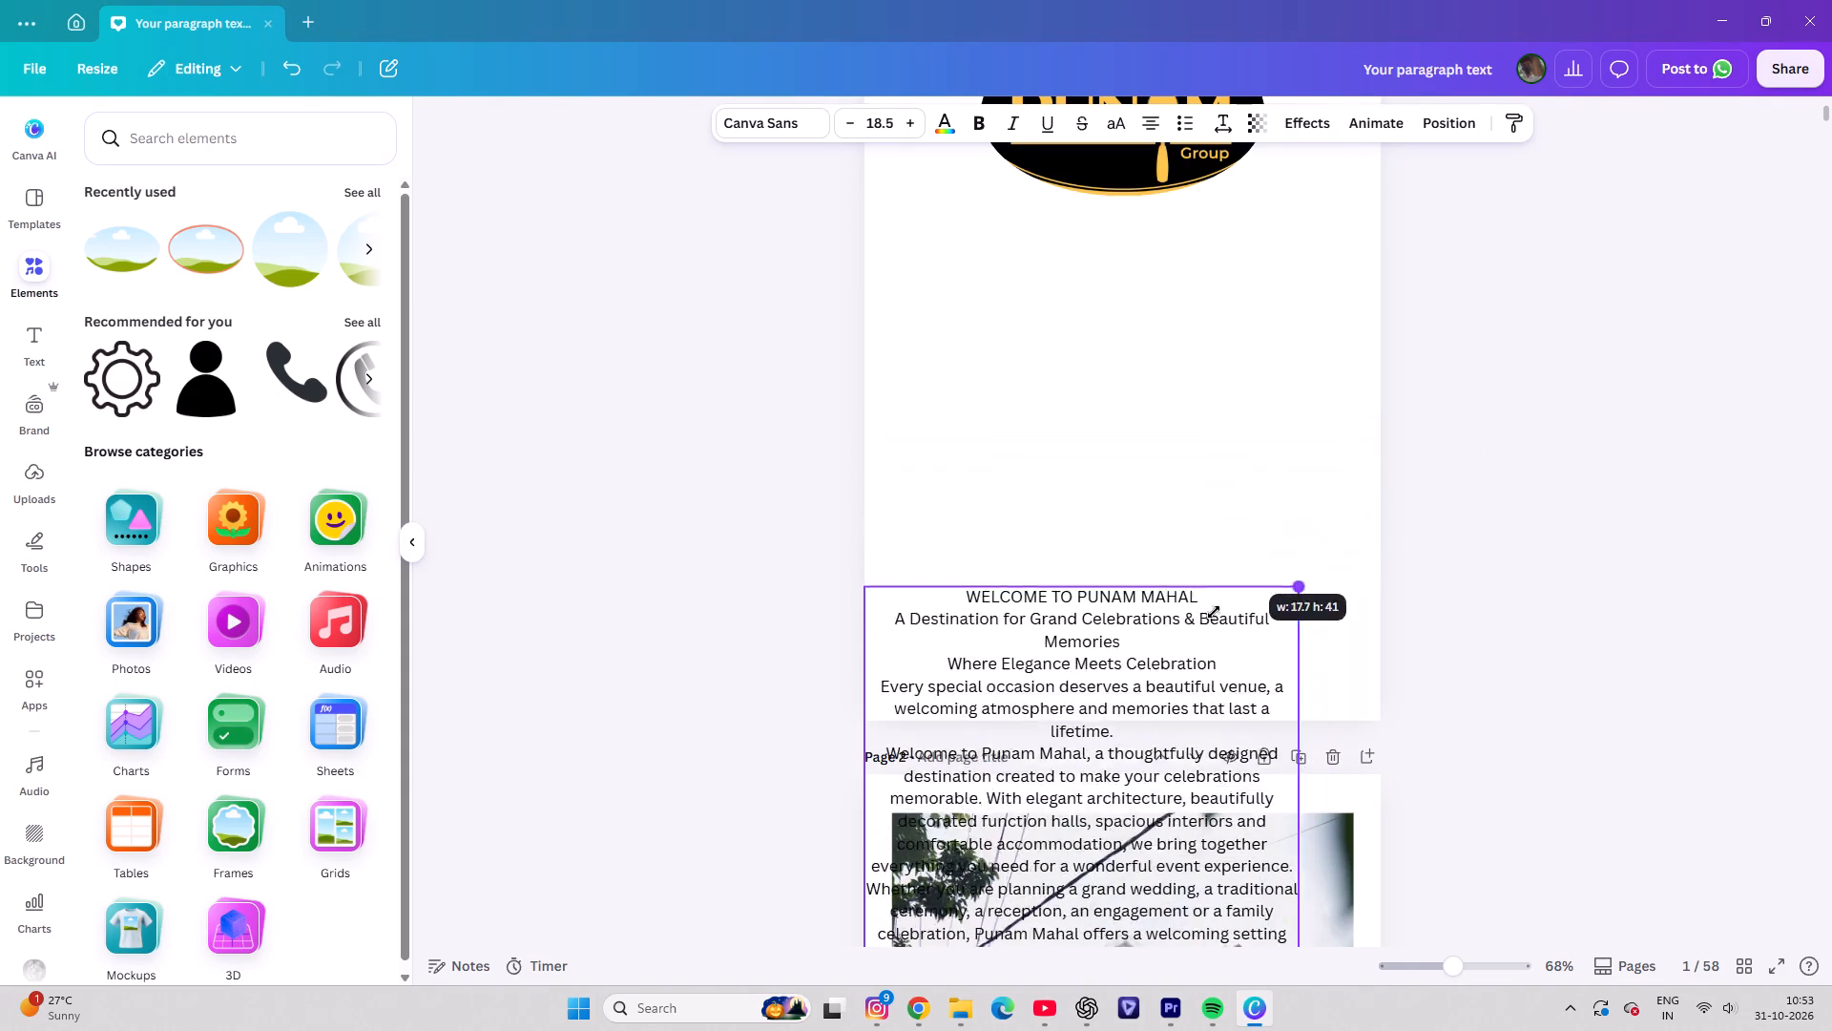
left_click_drag(1214, 612, 1187, 679)
left_click(1010, 736)
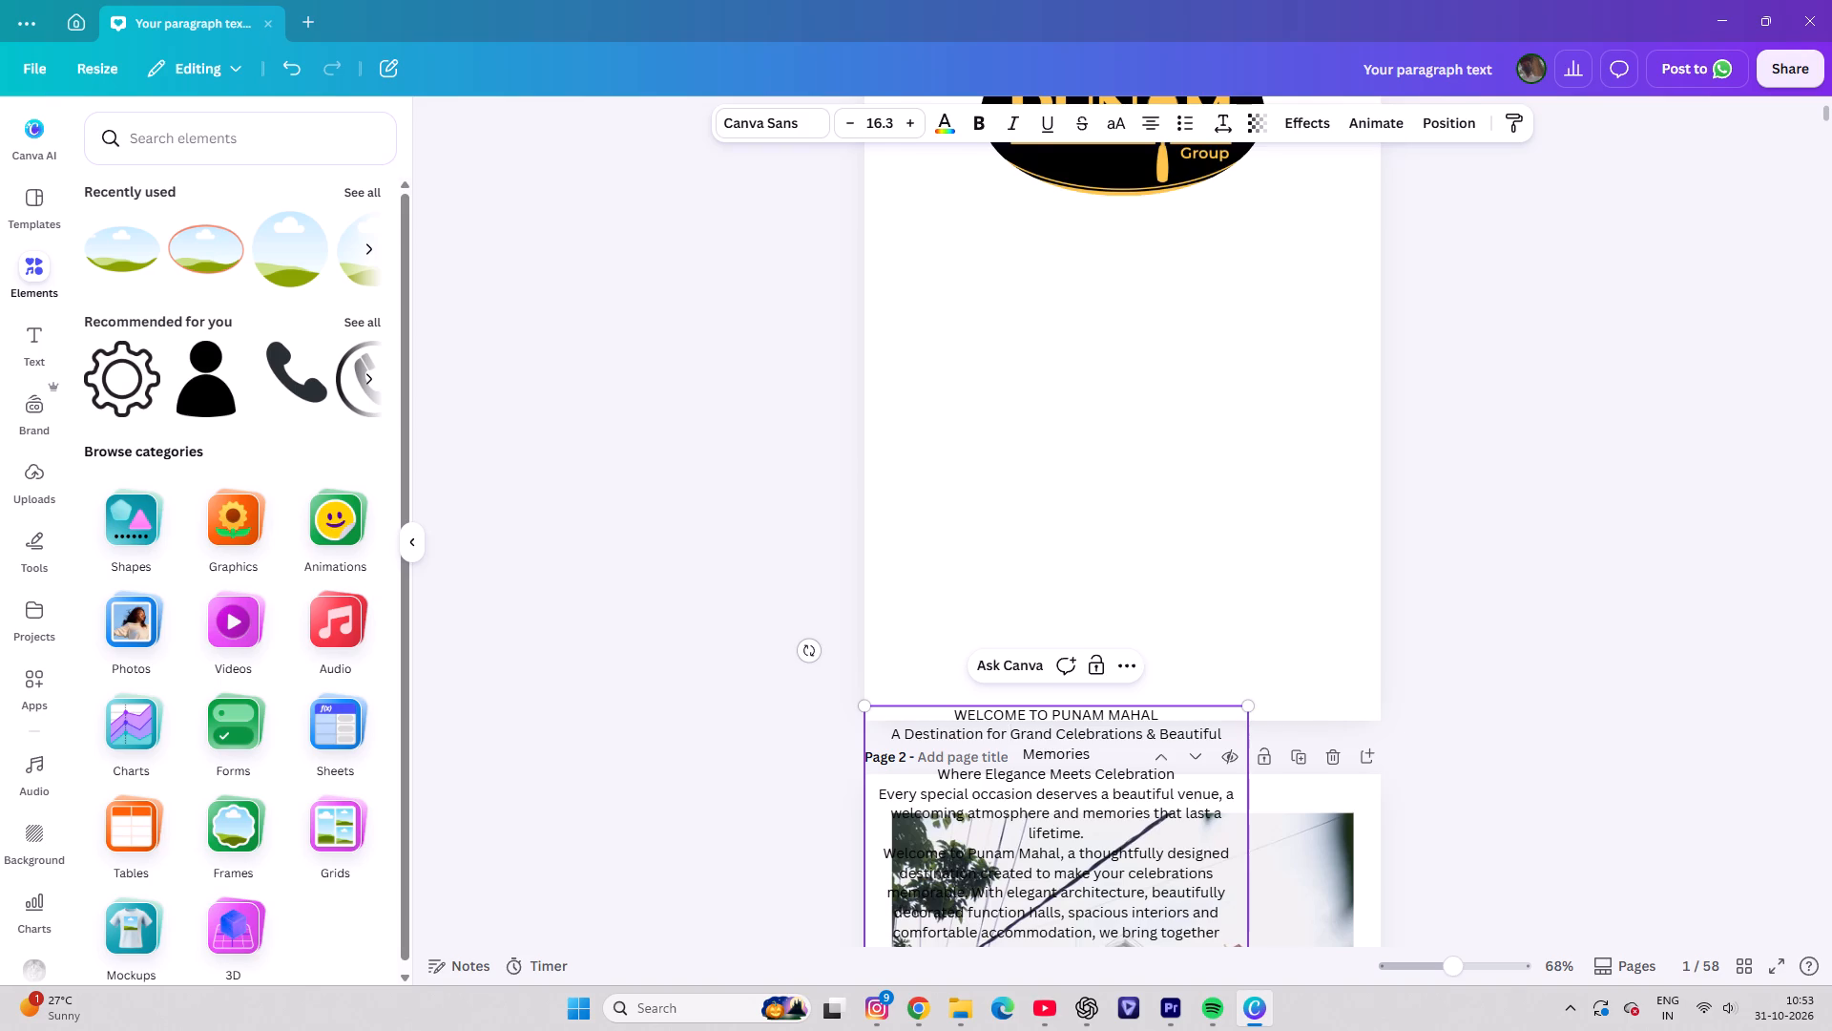
left_click(1324, 686)
Move the introduction text up onto page 1, widen its text box and scale it down to about font size 11.4.
left_click(1066, 715)
left_click_drag(1081, 711, 1091, 661)
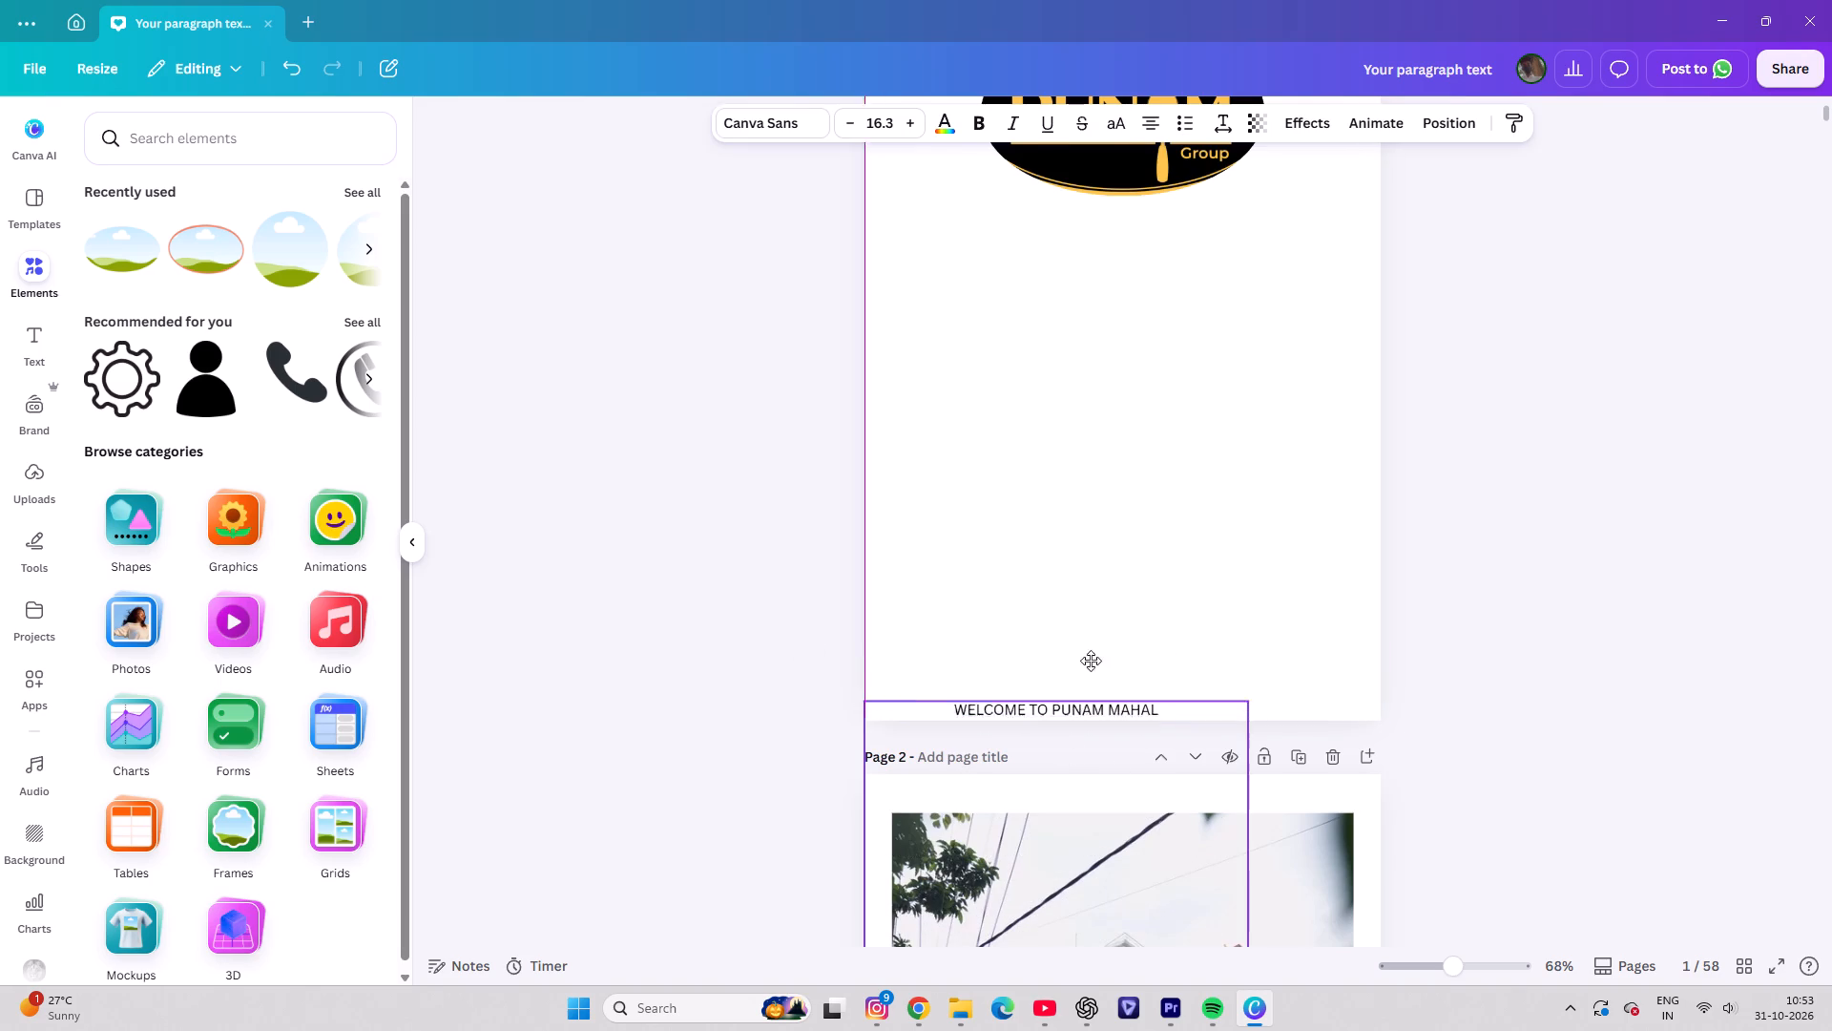
left_click_drag(1091, 661, 1136, 127)
left_click_drag(1304, 573, 1601, 546)
left_click_drag(1234, 375, 1152, 399)
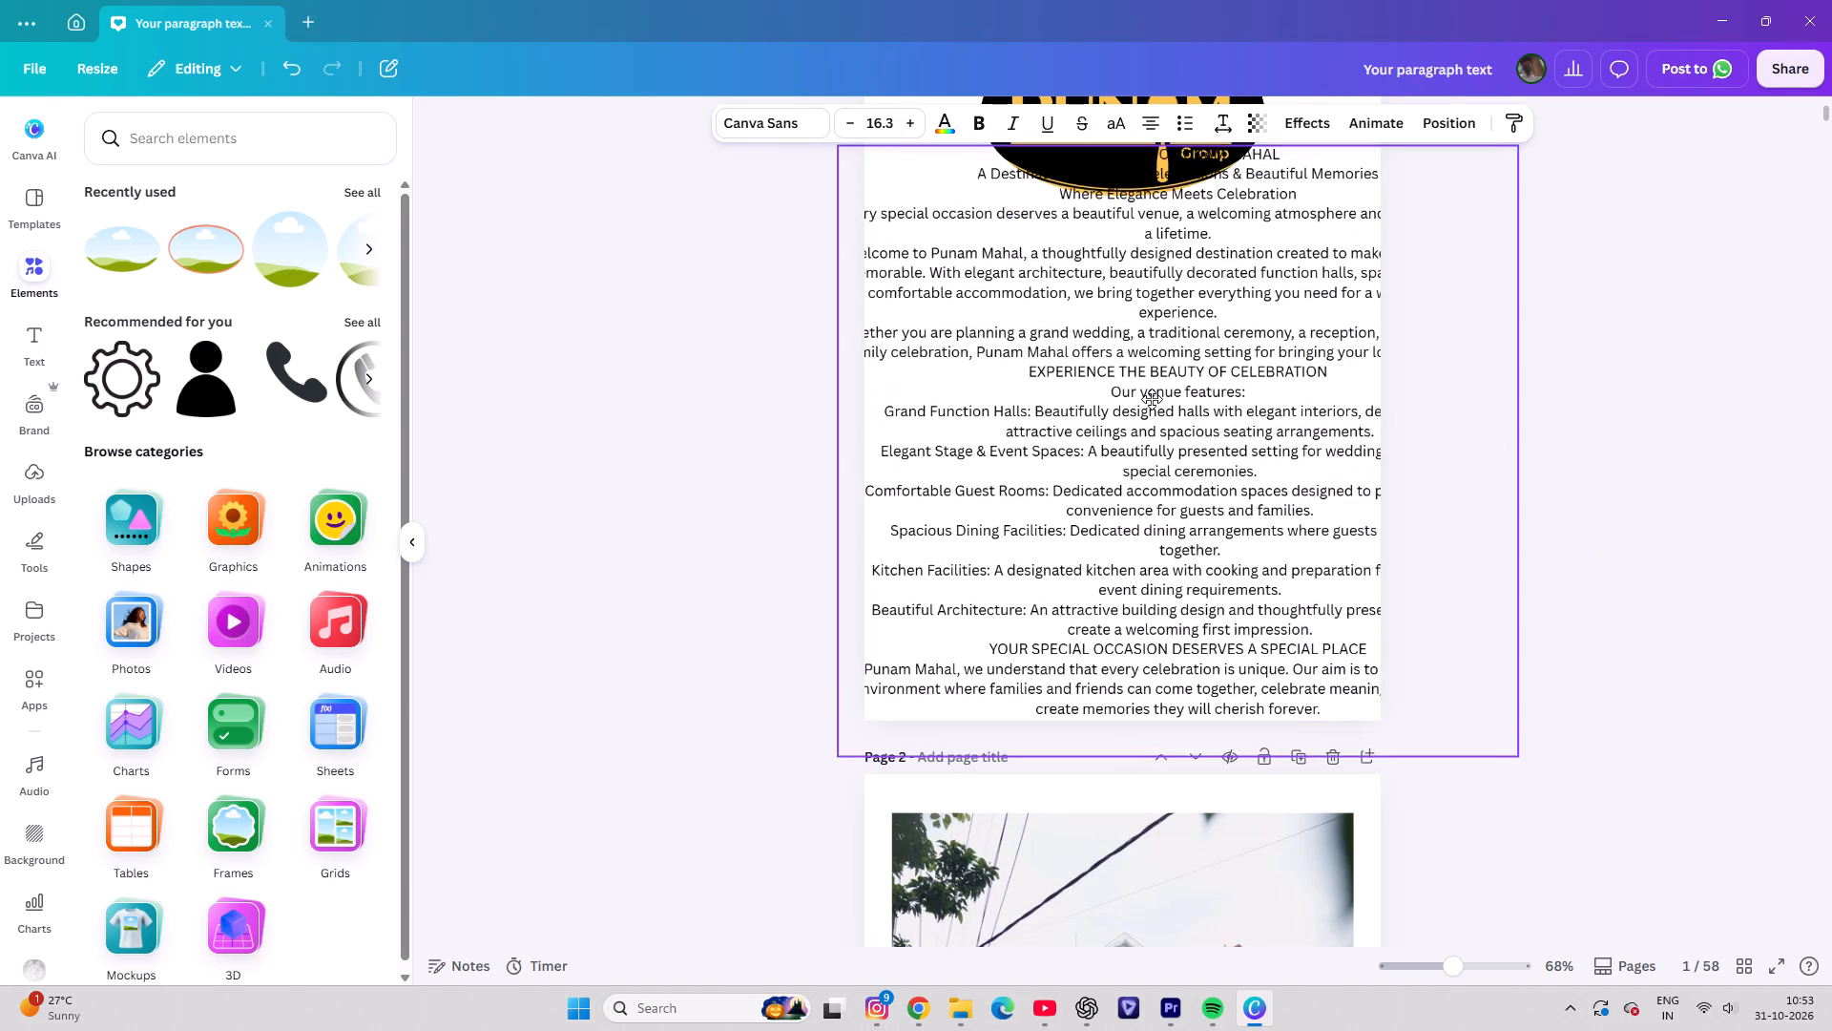
left_click_drag(1152, 399, 1146, 401)
left_click_drag(1508, 144, 1303, 330)
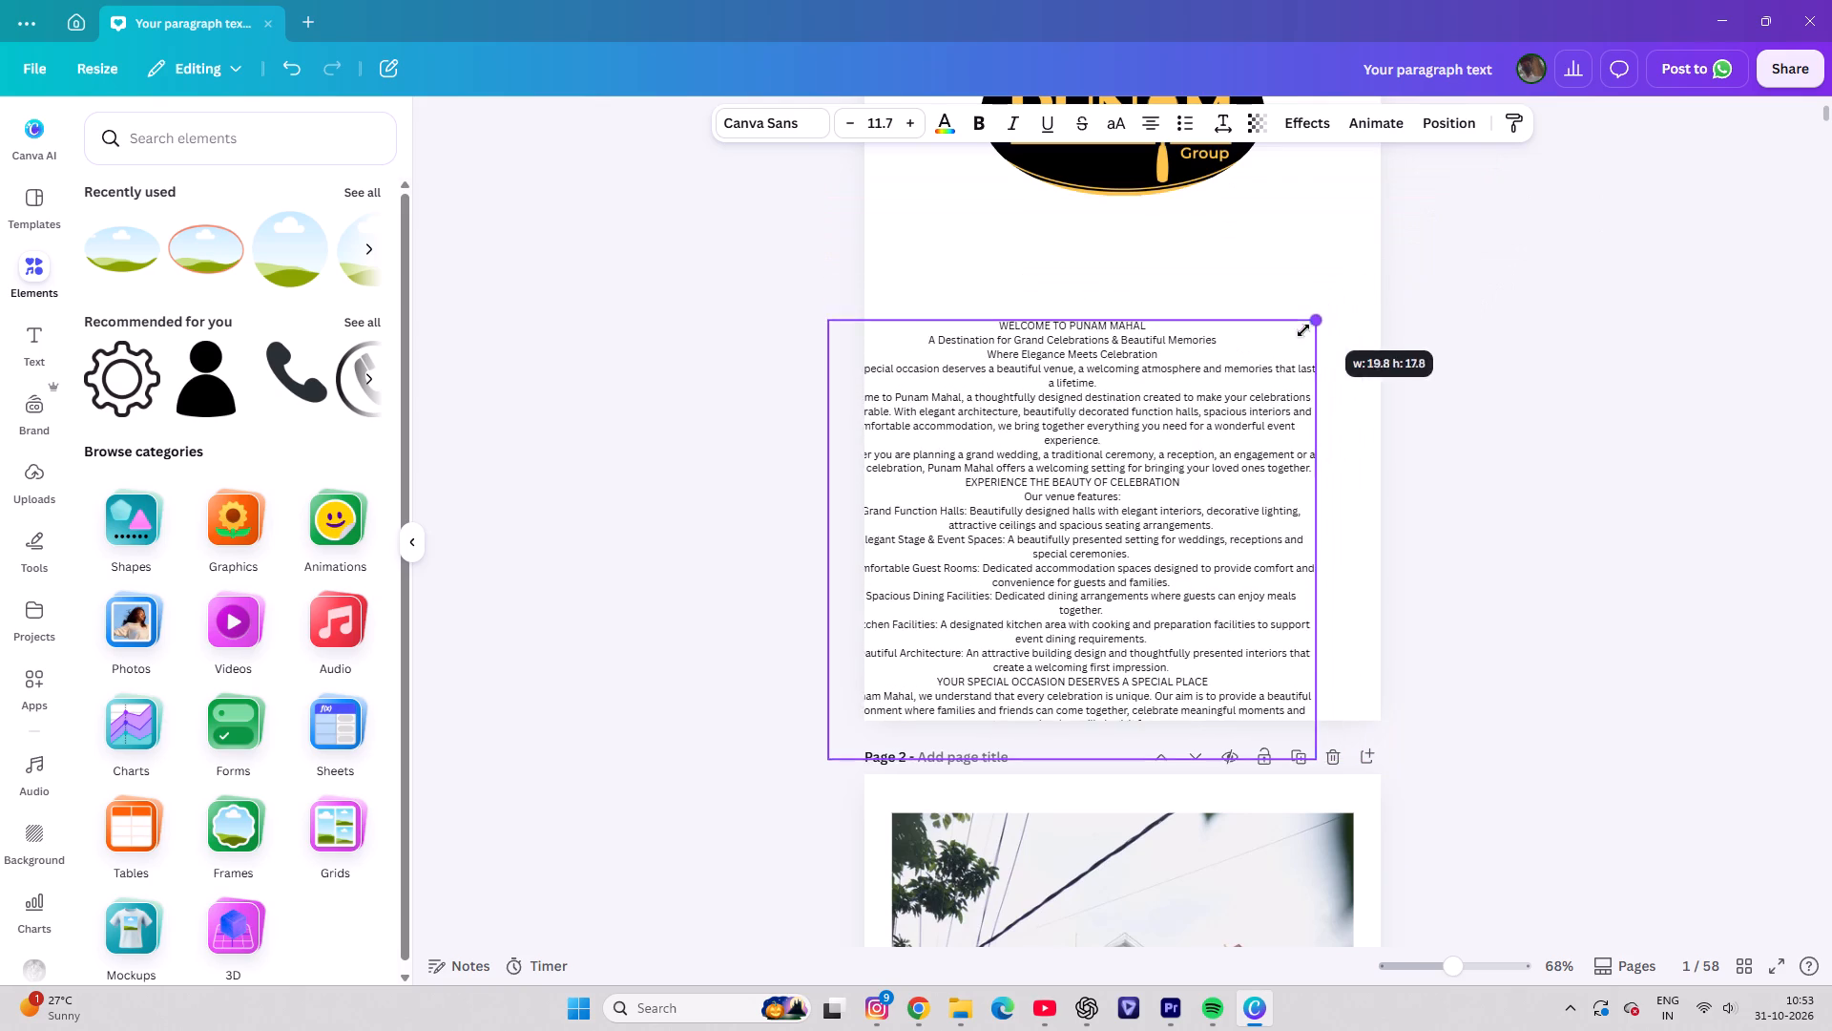
left_click_drag(1303, 330, 1303, 331)
left_click_drag(1122, 481, 1176, 389)
left_click(1176, 389)
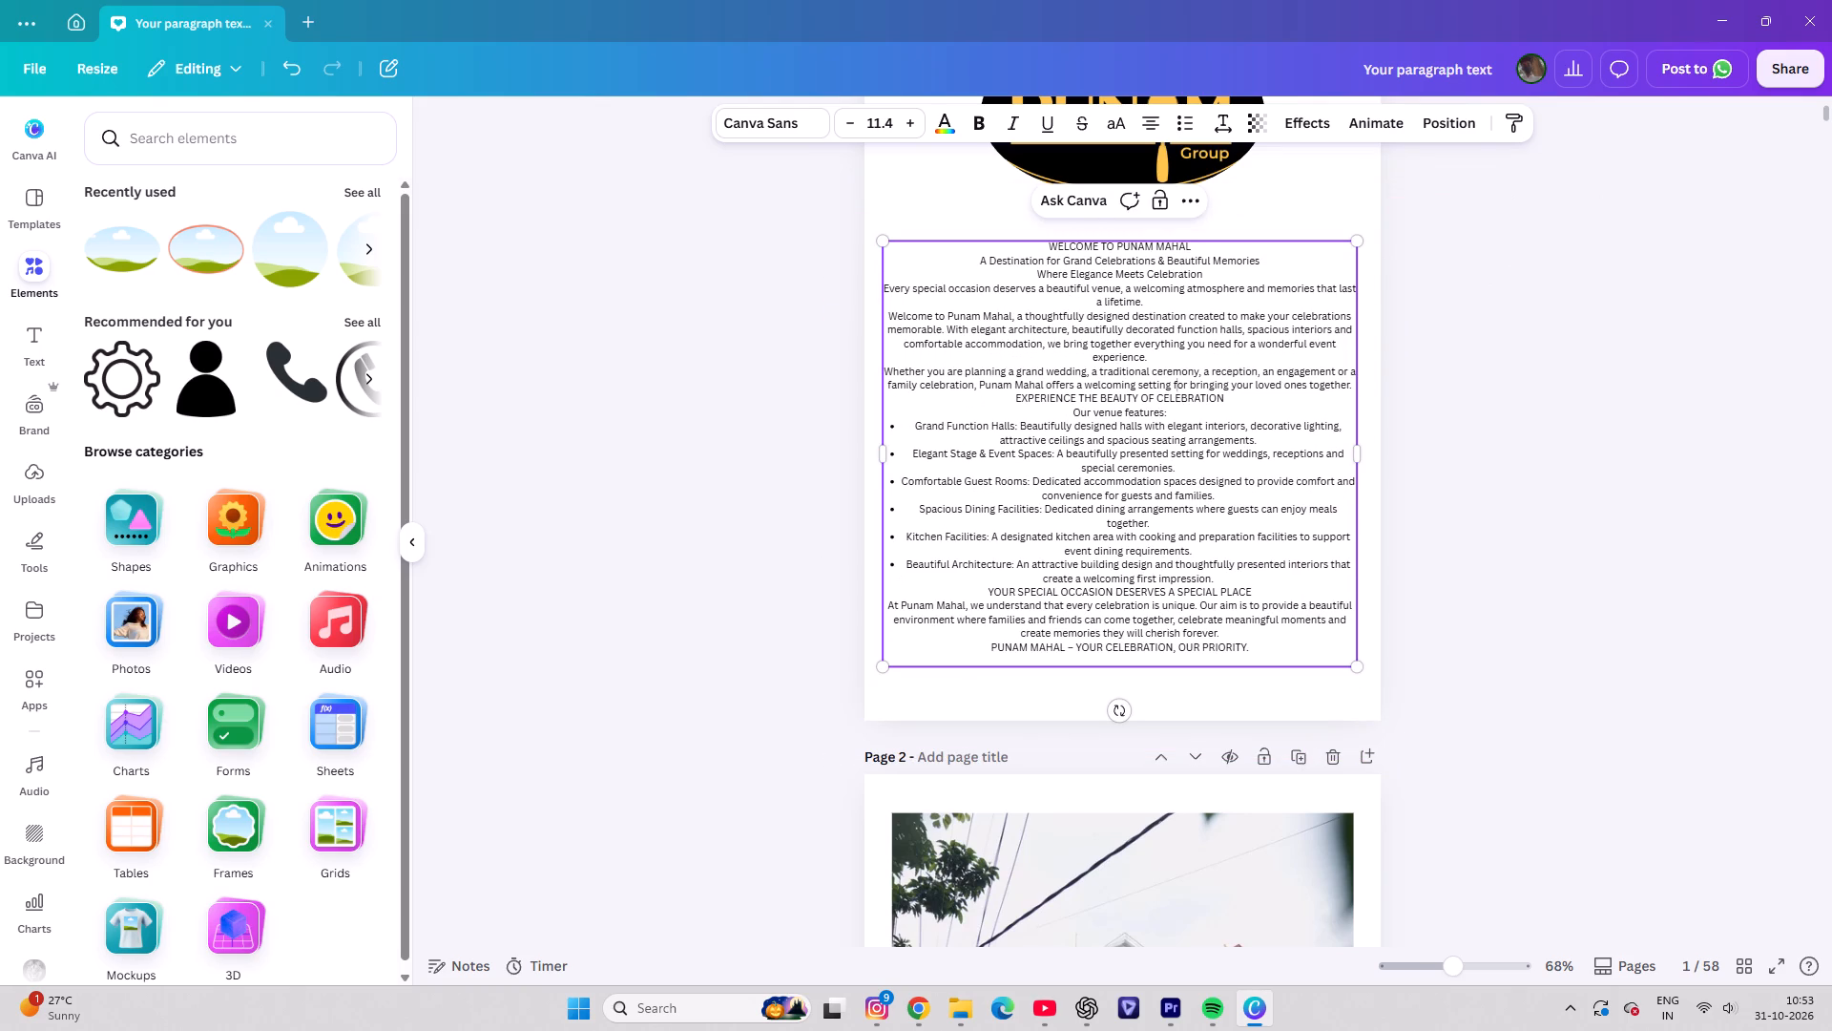
Position the introduction text below the logo on page 1 and enlarge it slightly to font size 11.5.
left_click(1443, 412)
scroll(1334, 467, "up", 3)
left_click_drag(1174, 511, 1181, 506)
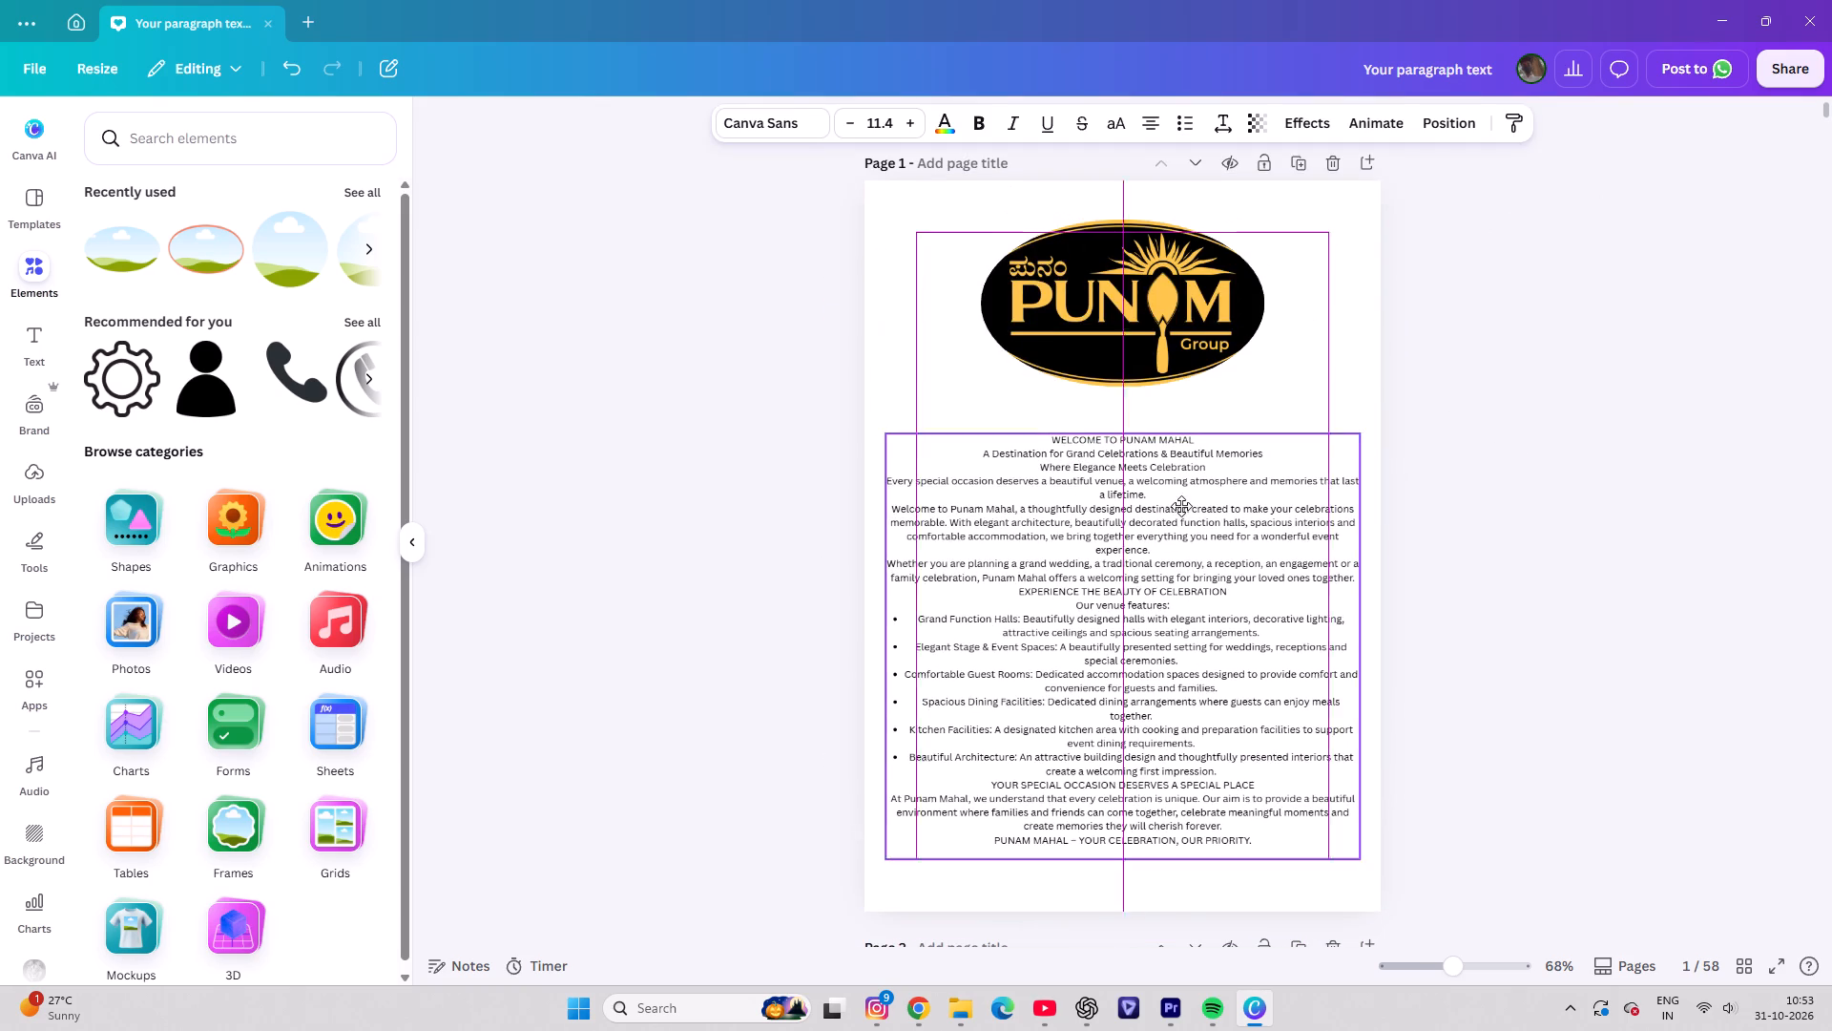
left_click_drag(1181, 506, 1175, 521)
left_click(1179, 333)
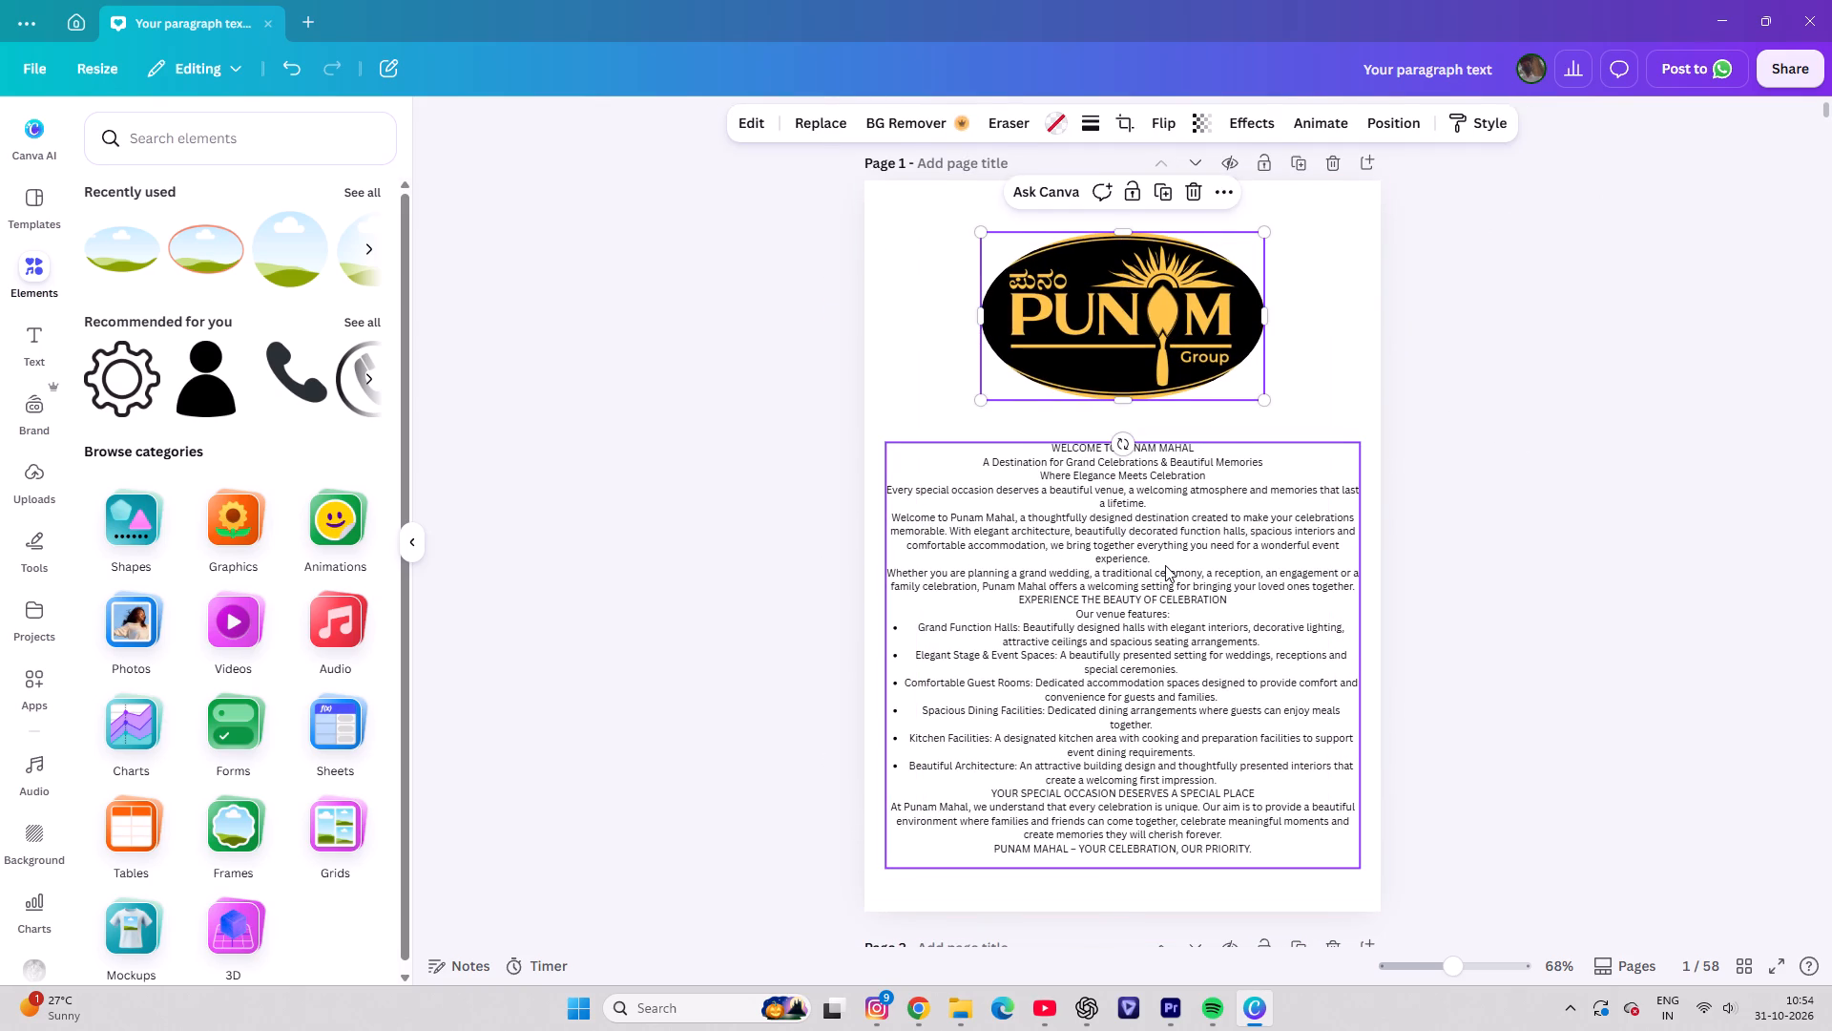
left_click_drag(1165, 565, 1170, 576)
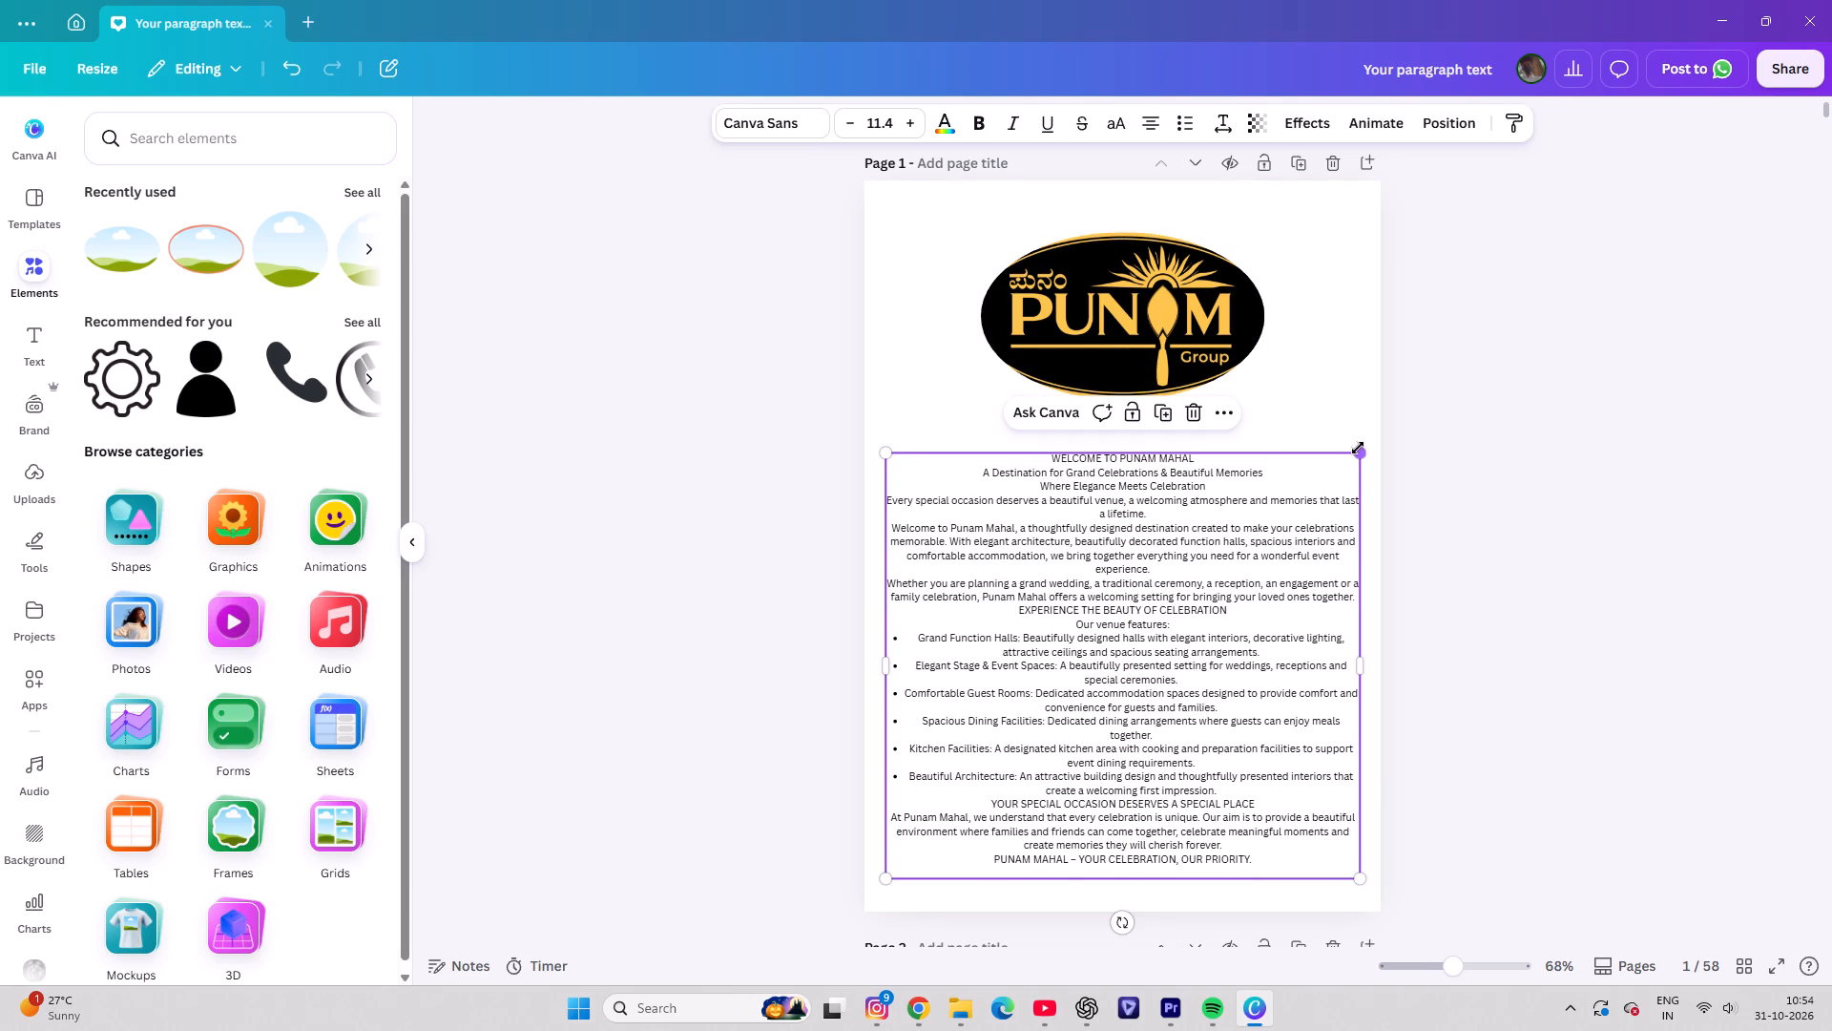
left_click_drag(1358, 448, 1359, 435)
Copy the "WELCOME TO PUNAM MAHAL" line and remove it from the introduction text.
left_click(1162, 446)
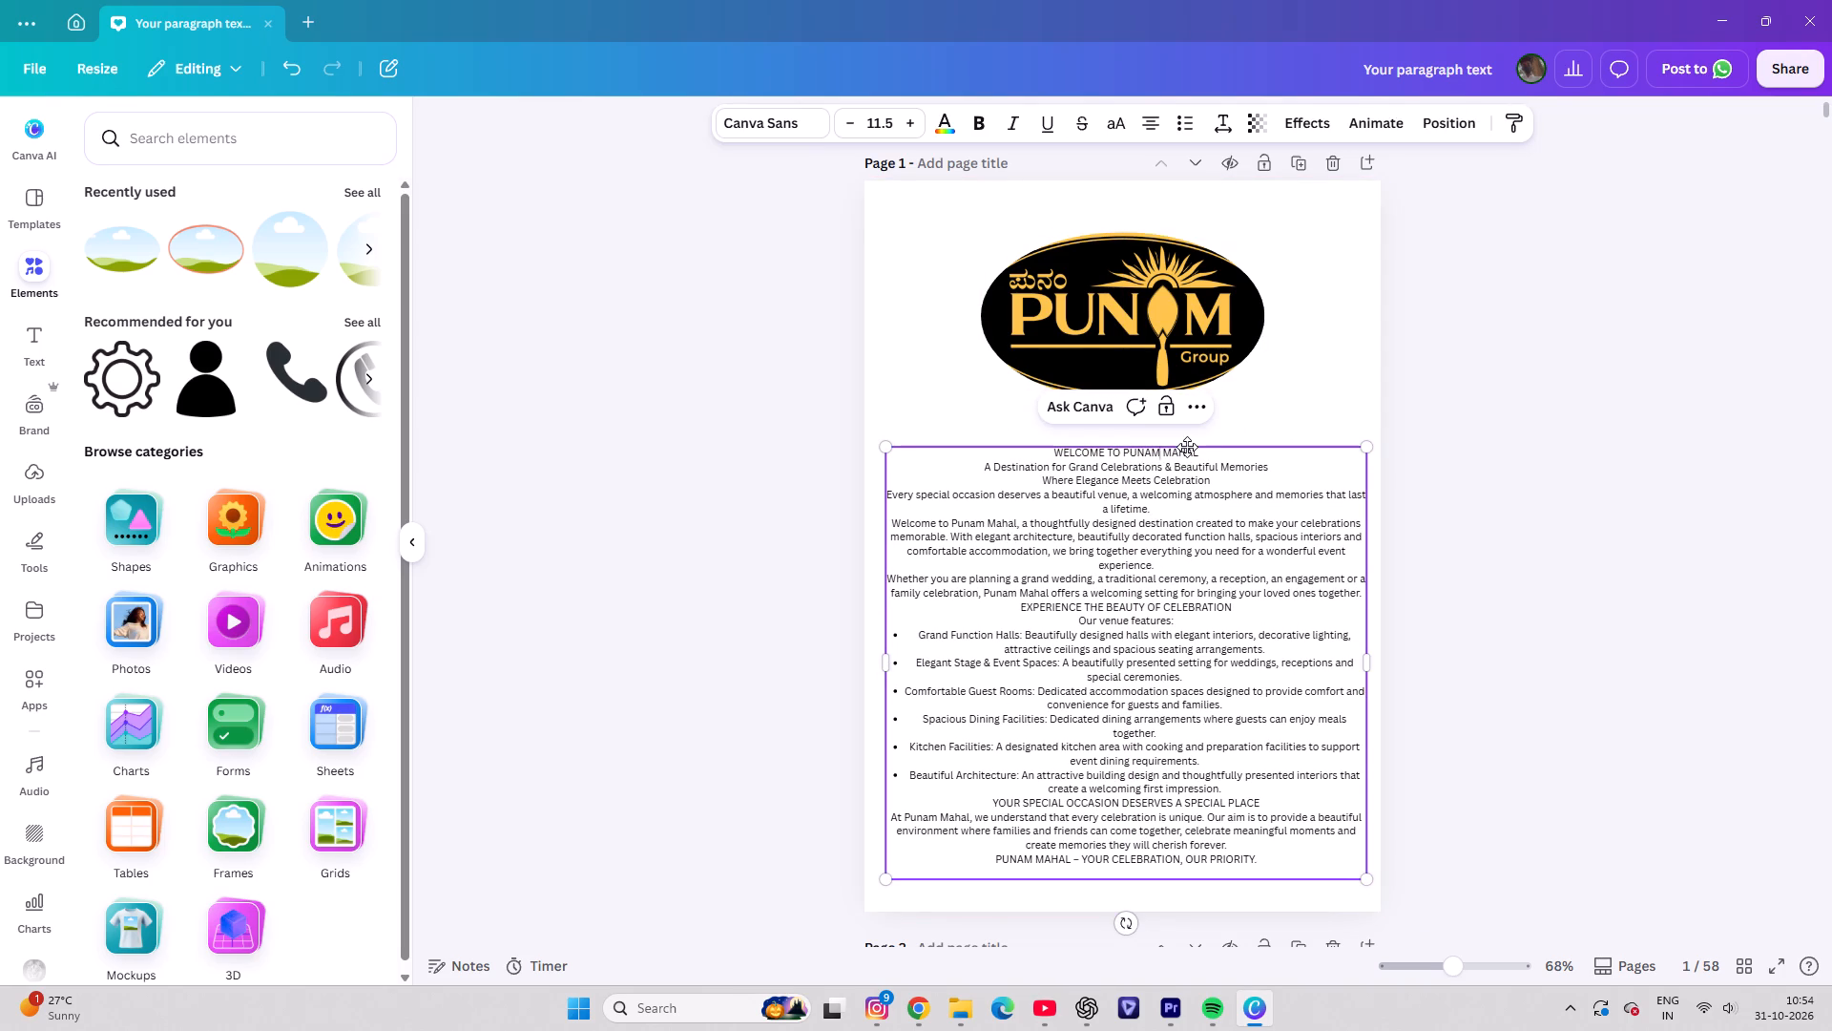
double_click(1187, 447)
double_click(1057, 451)
double_click(1057, 453)
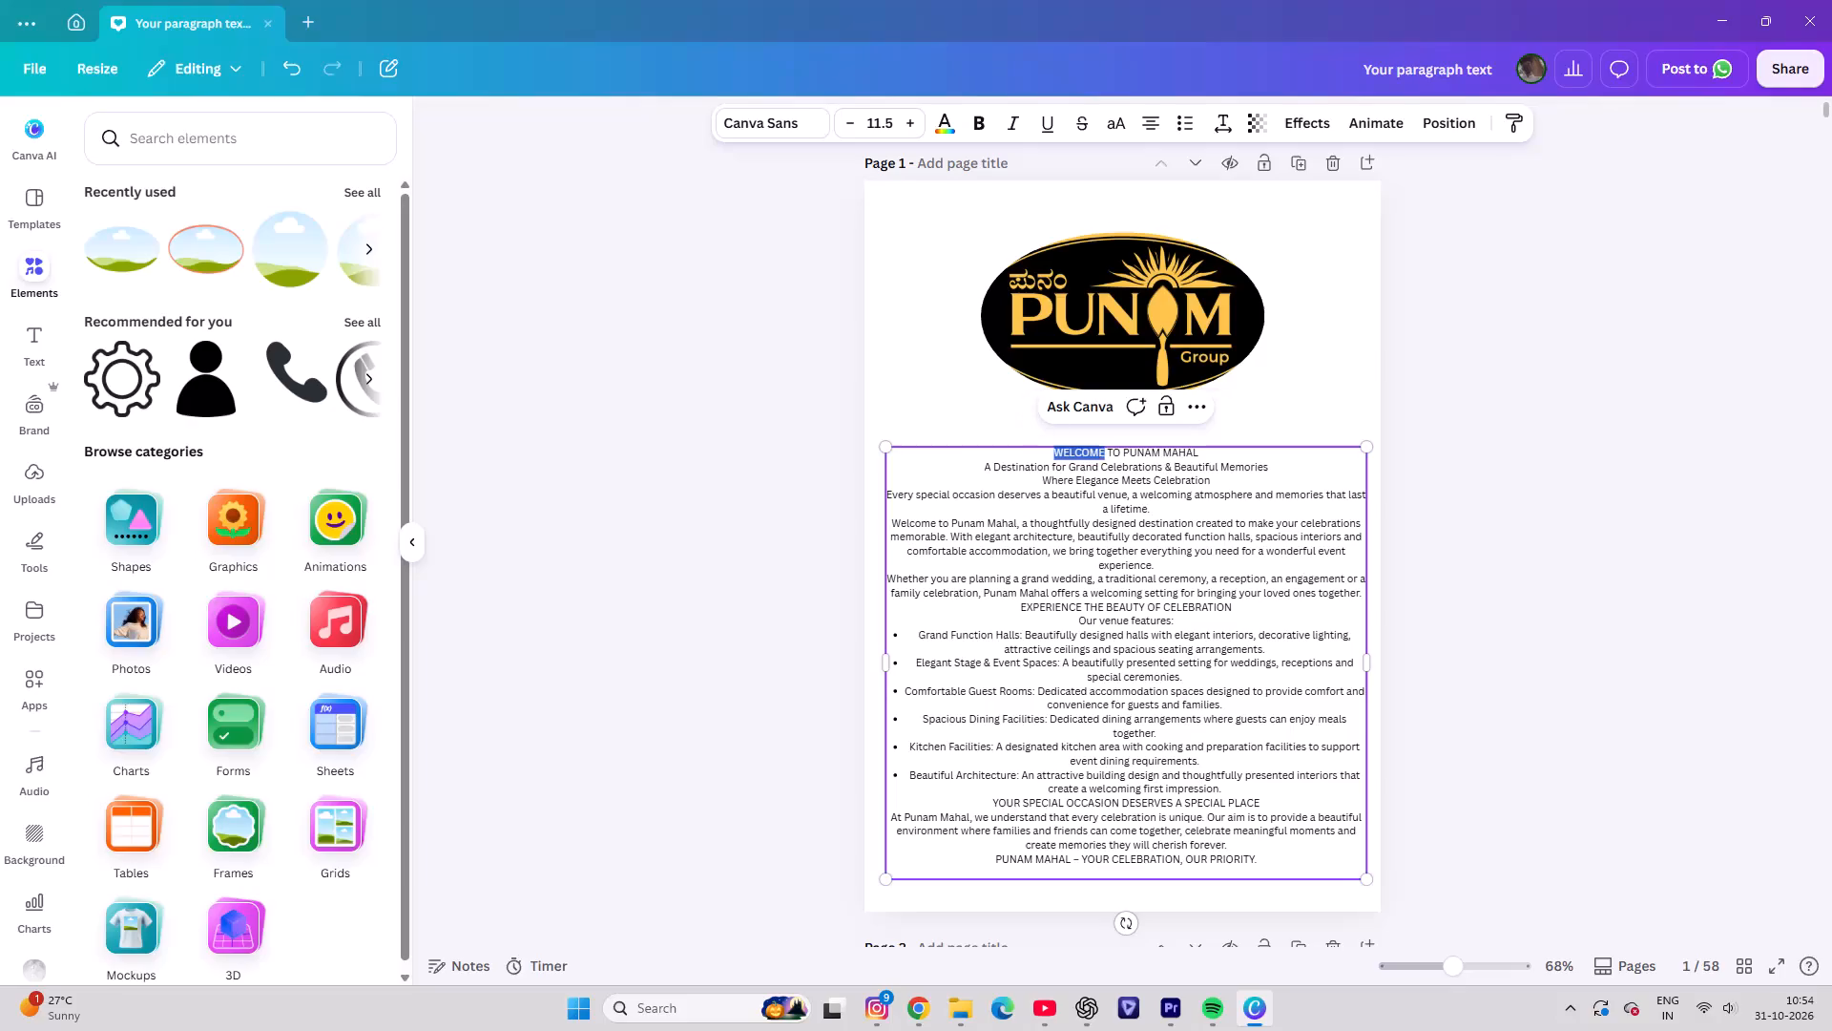
double_click(1059, 454)
key("ctrl+c")
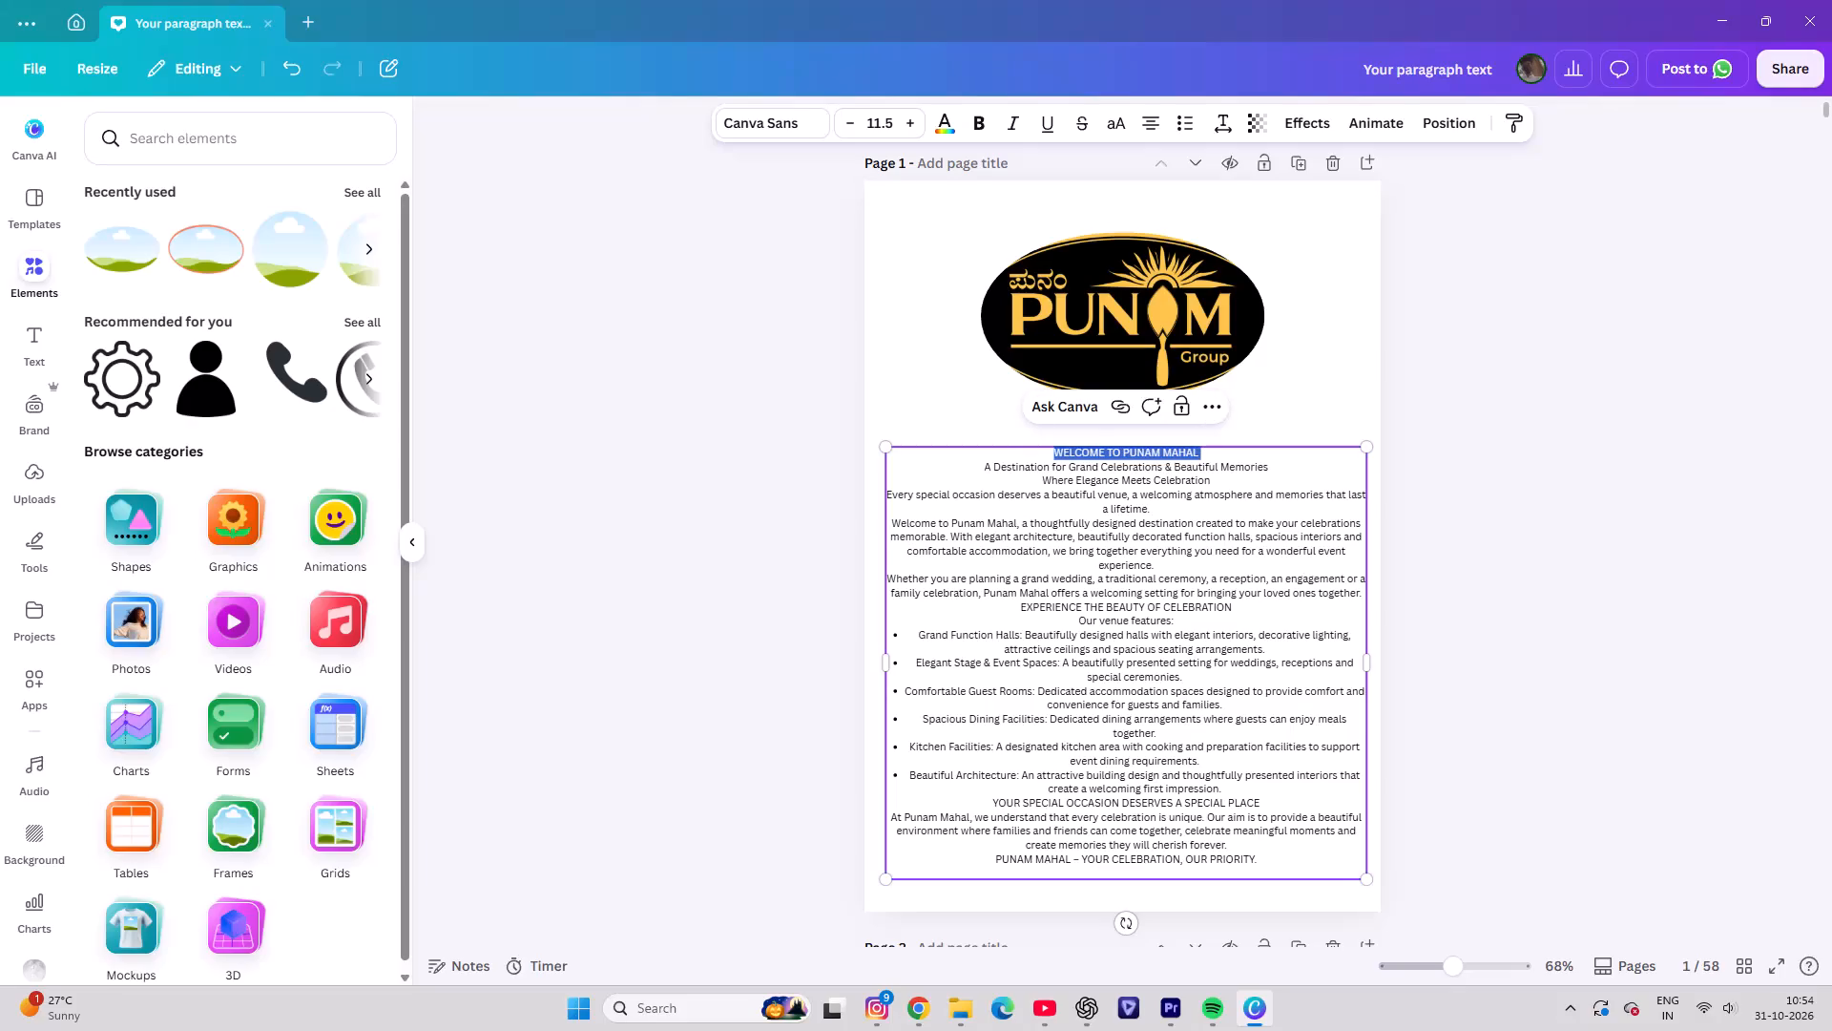
key("BackSpace")
left_click(1498, 445)
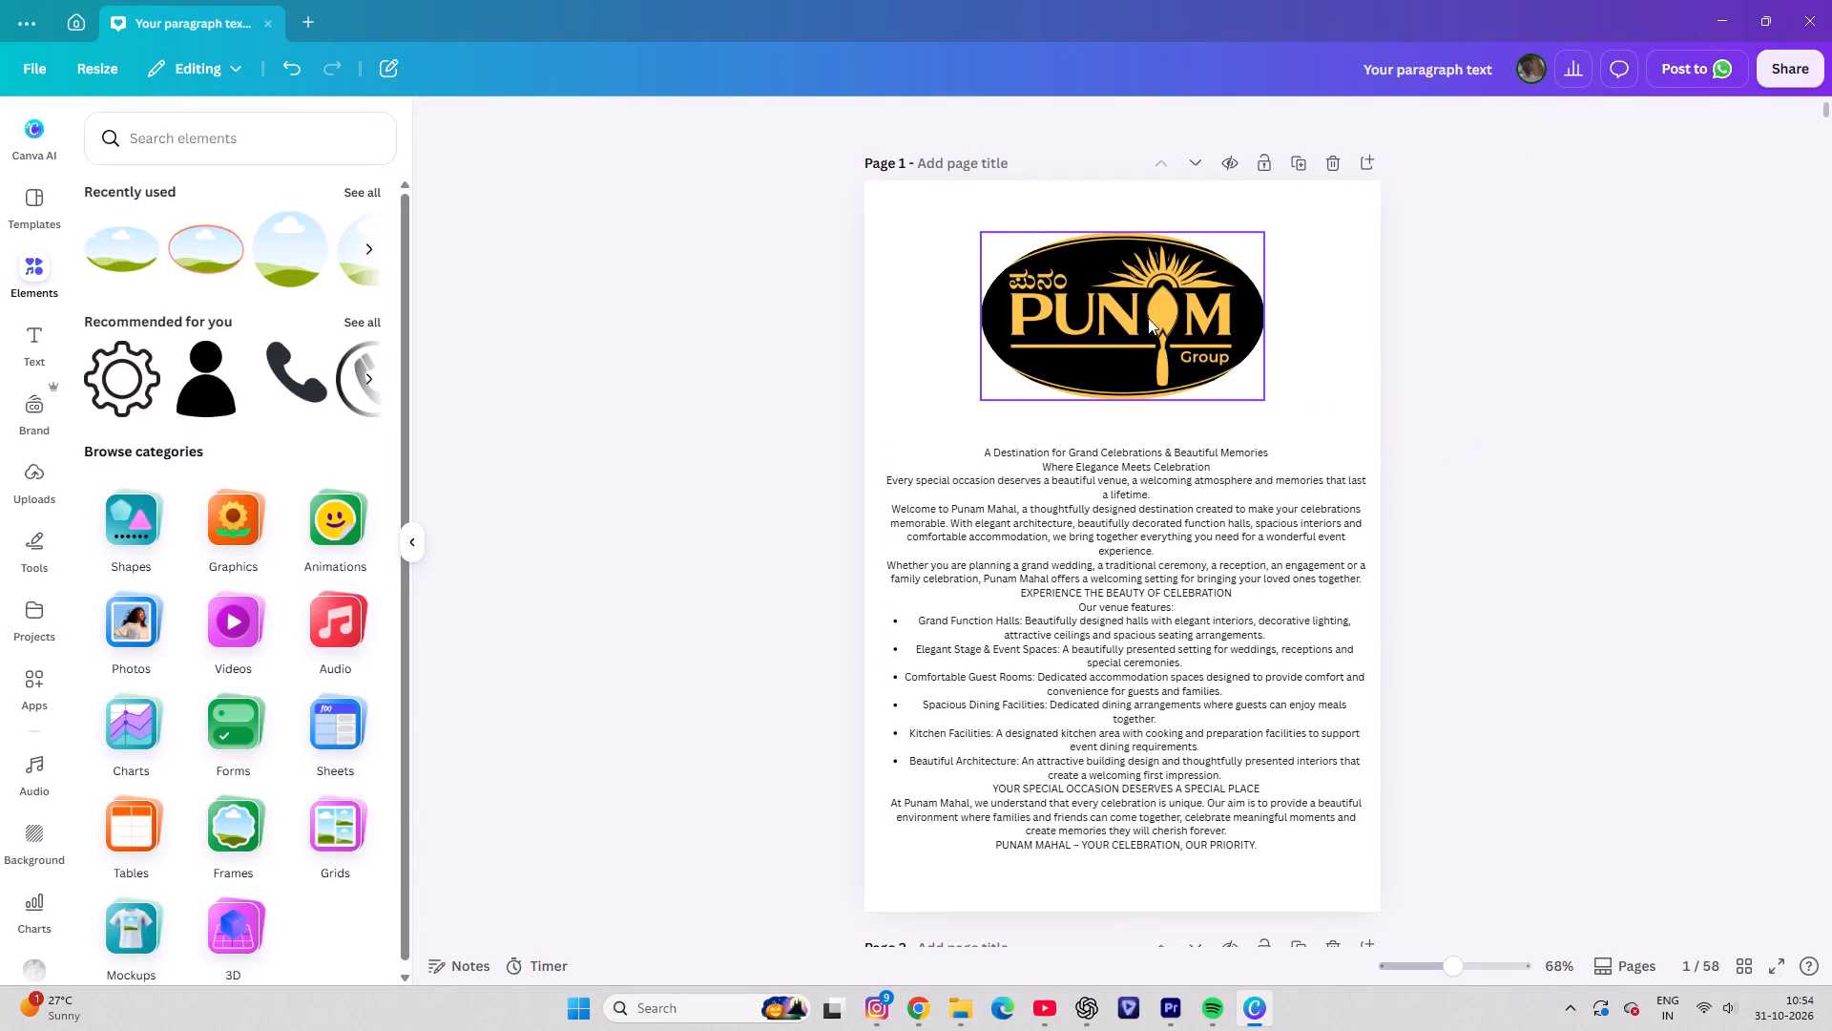
Move the PUNAM Group logo on page 1 down, closer to the introduction text.
left_click_drag(1128, 322, 1117, 351)
left_click(1613, 342)
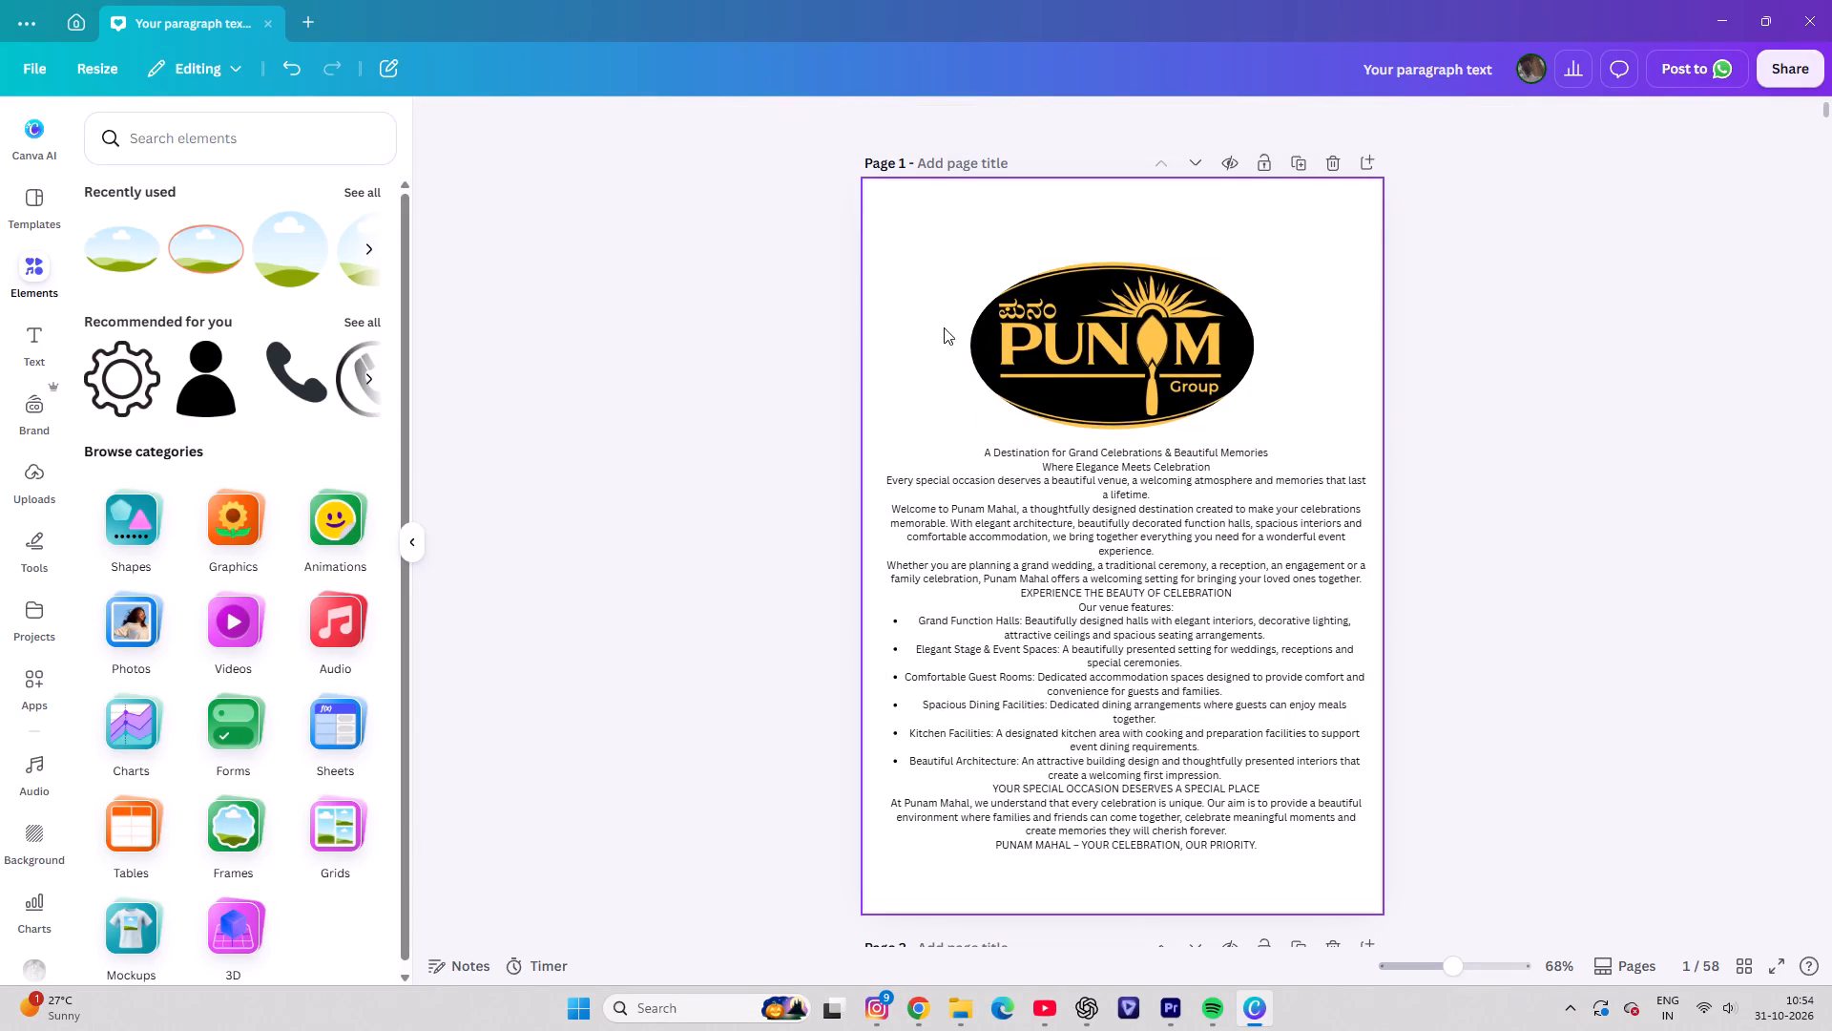
Add a separate text box on page 1 with the copied "WELCOME TO PUNAM MAHAL" heading, make it bold and set it in Yeseva One.
key("t")
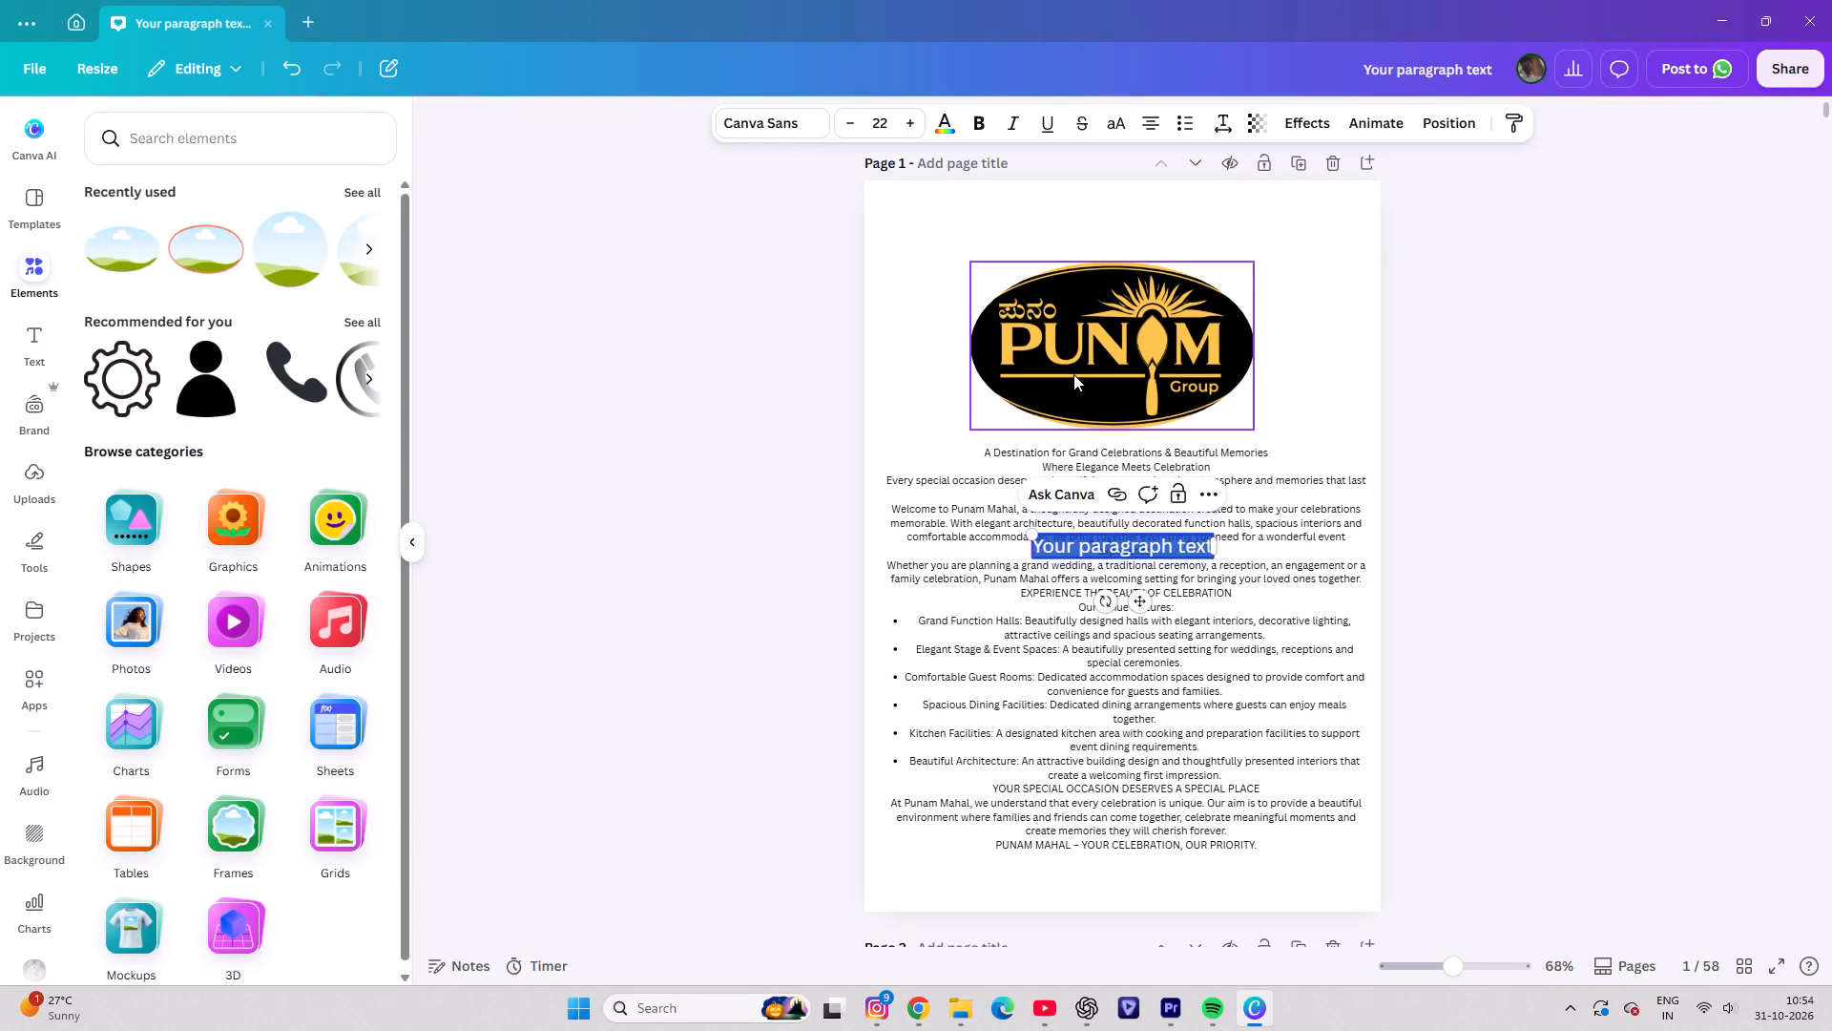
key("ctrl+v")
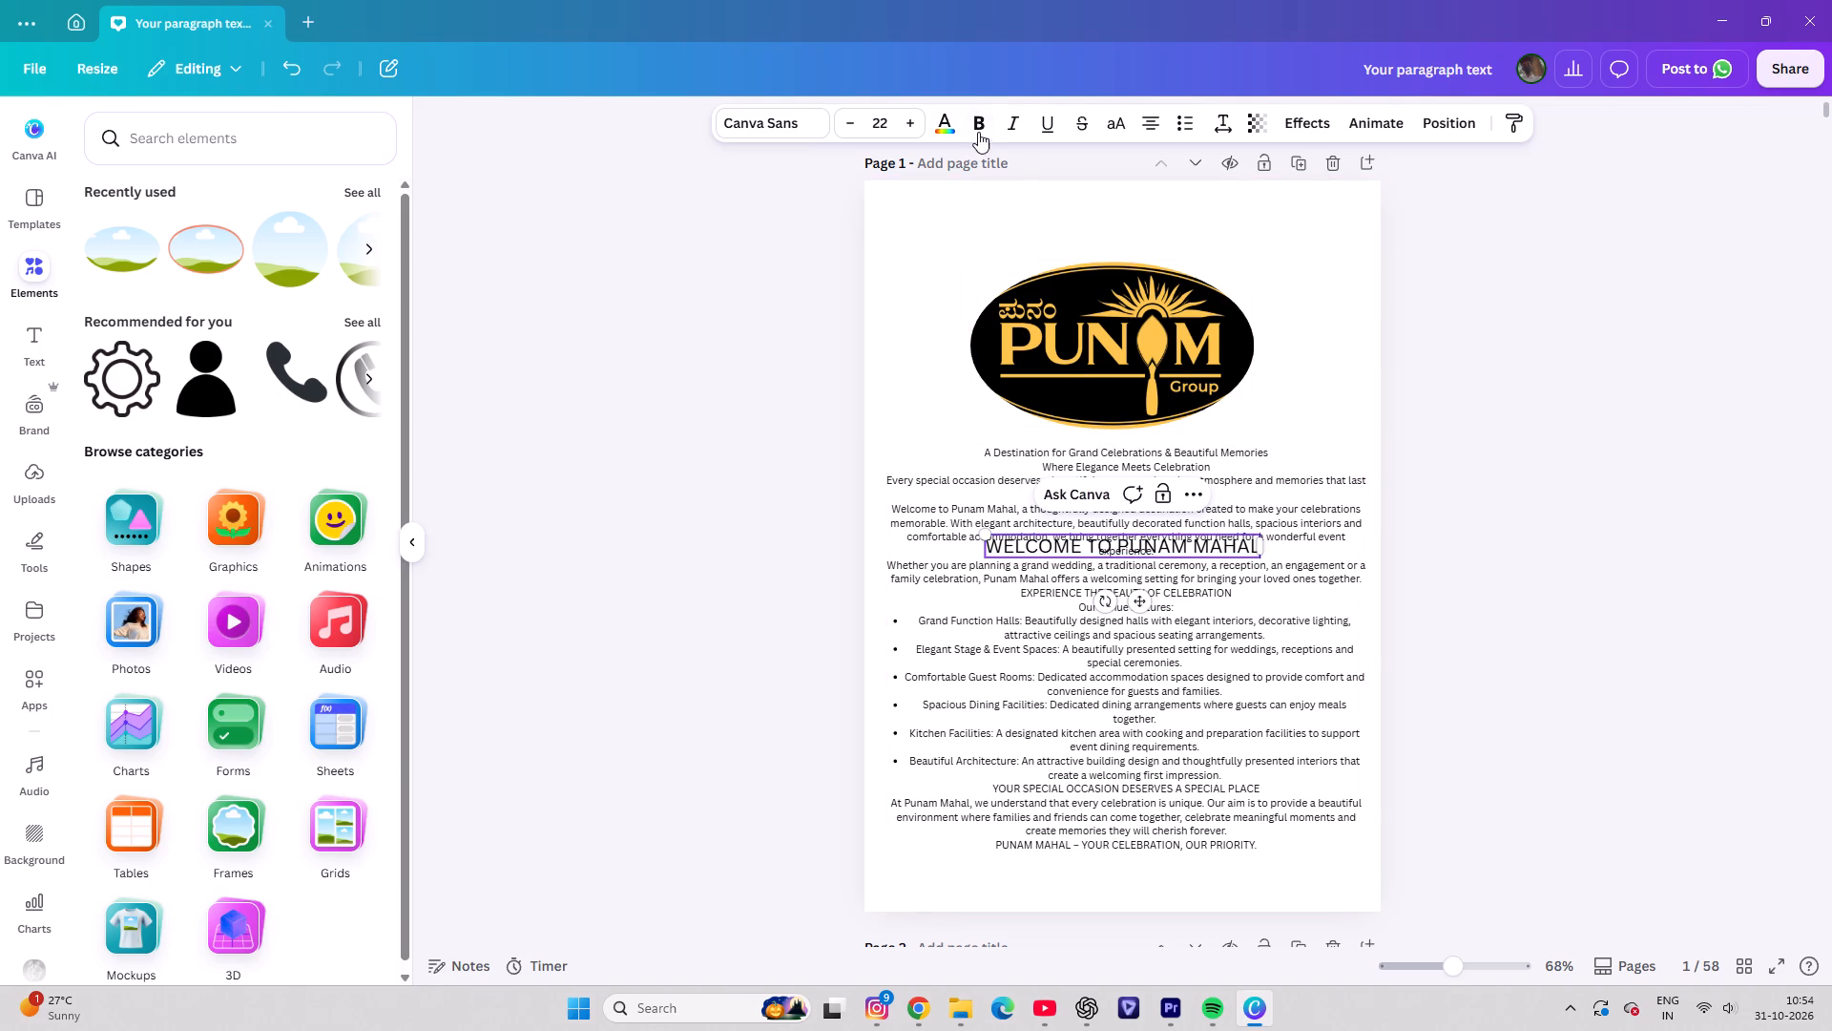
left_click(981, 123)
left_click(783, 127)
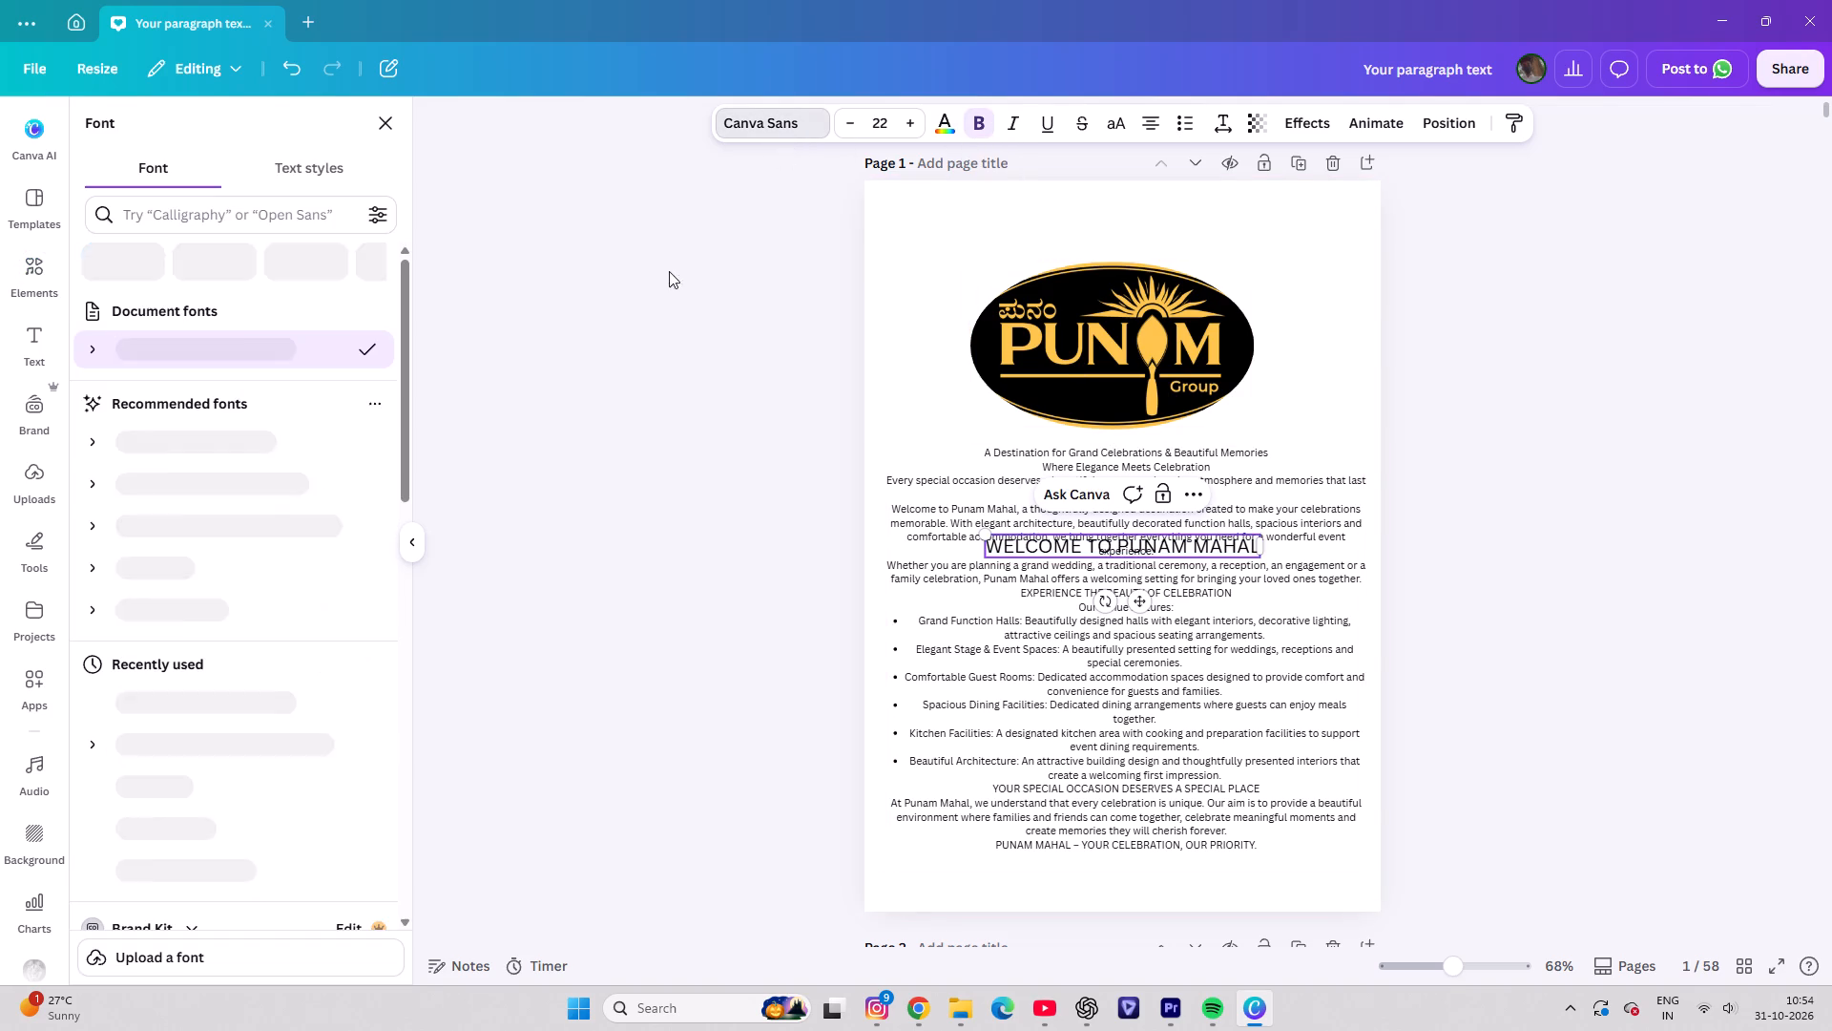
scroll(187, 586, "down", 2)
left_click(183, 590)
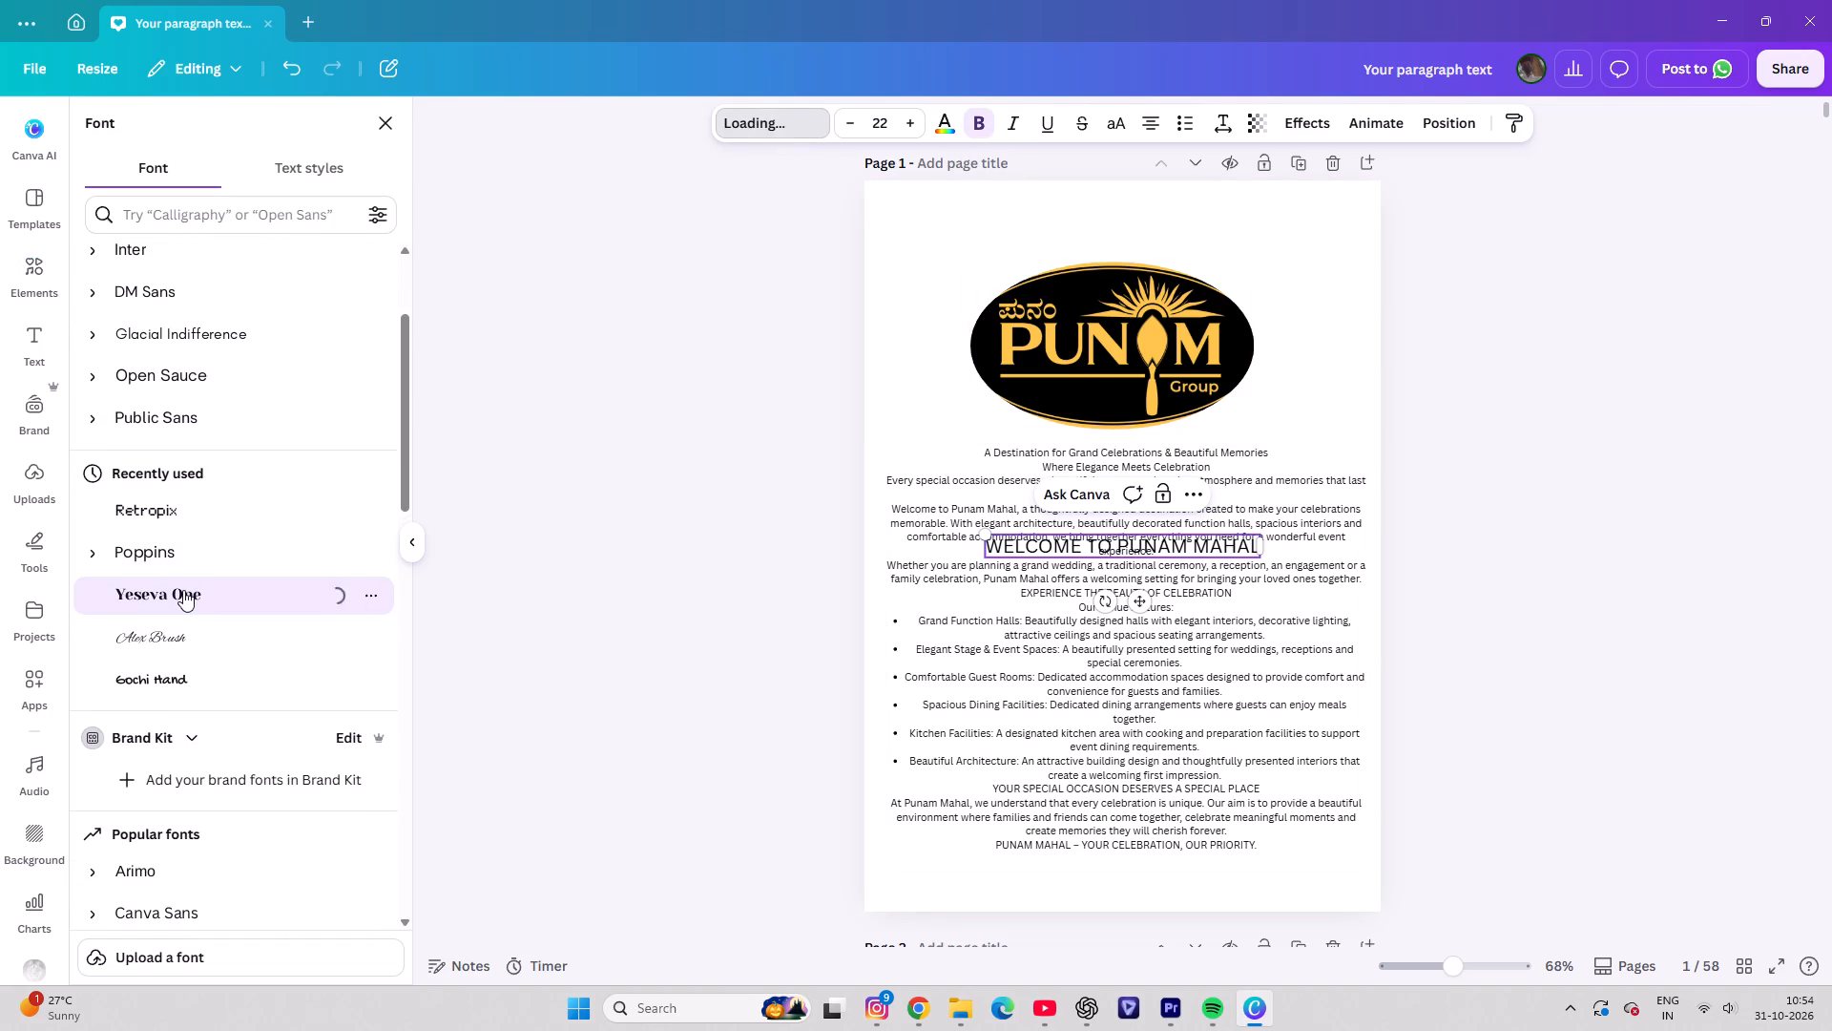
left_click(1153, 544)
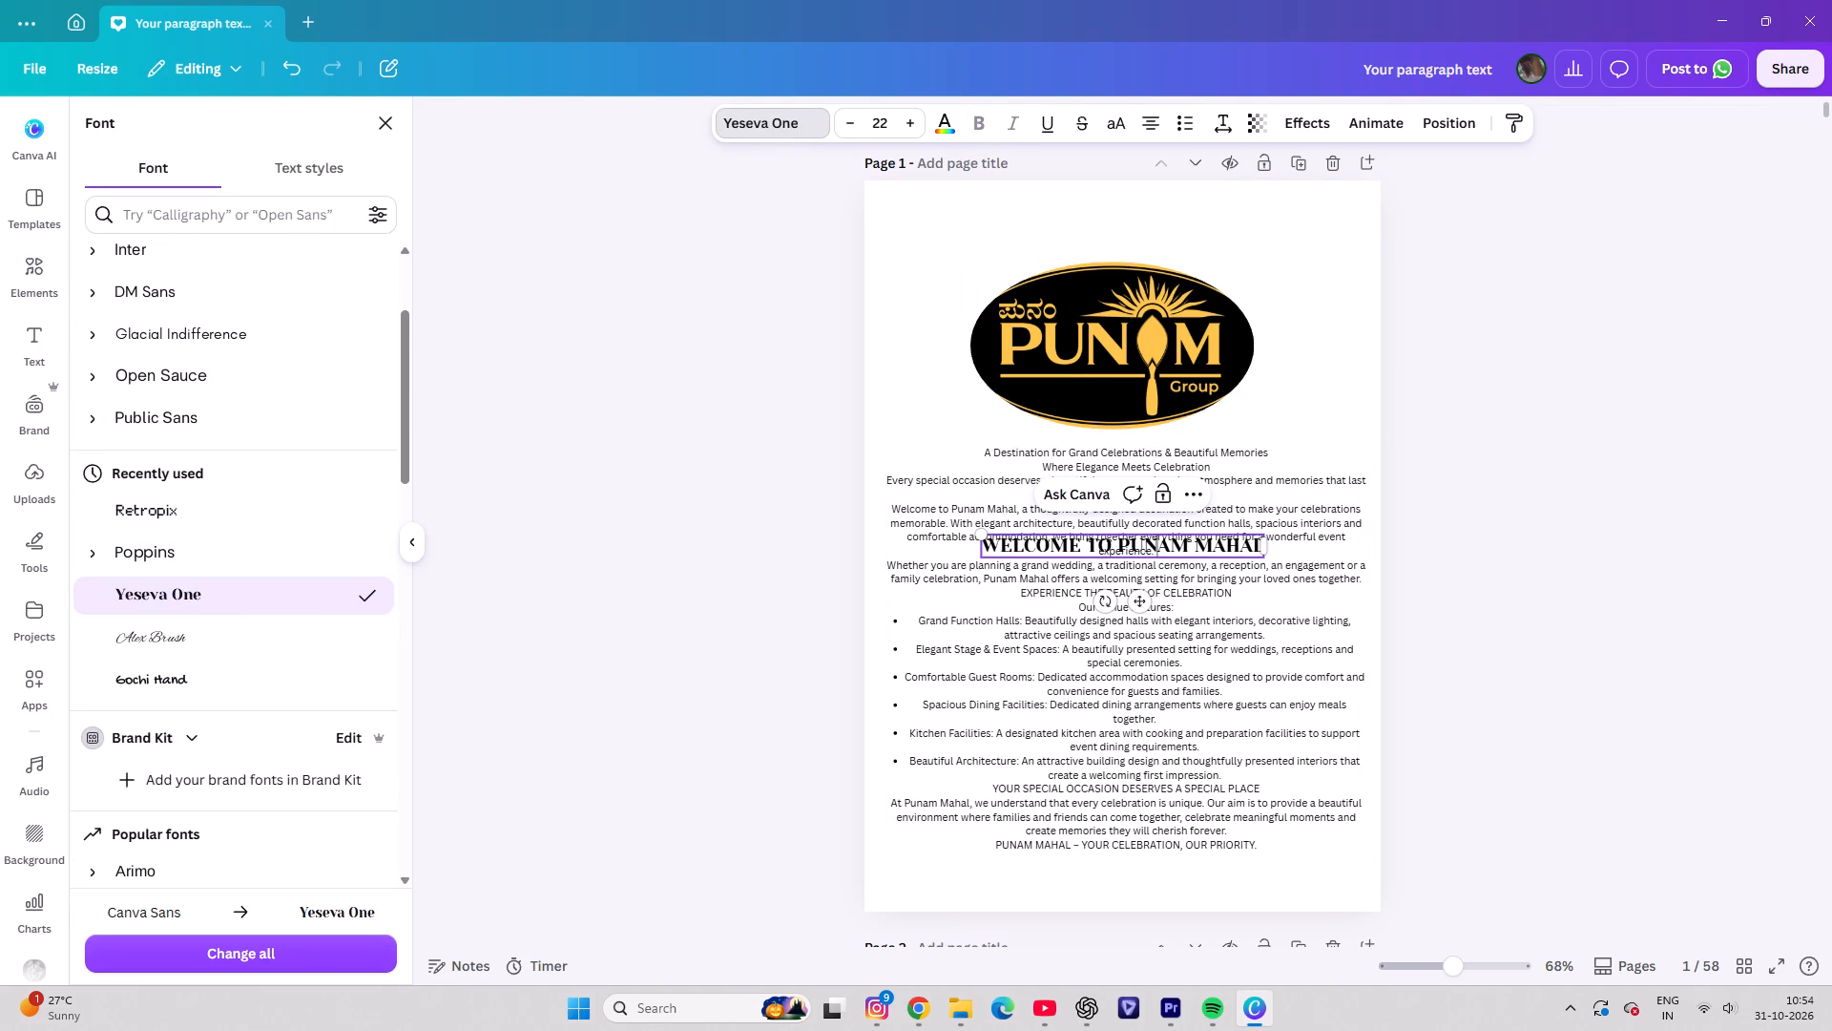
left_click(1558, 537)
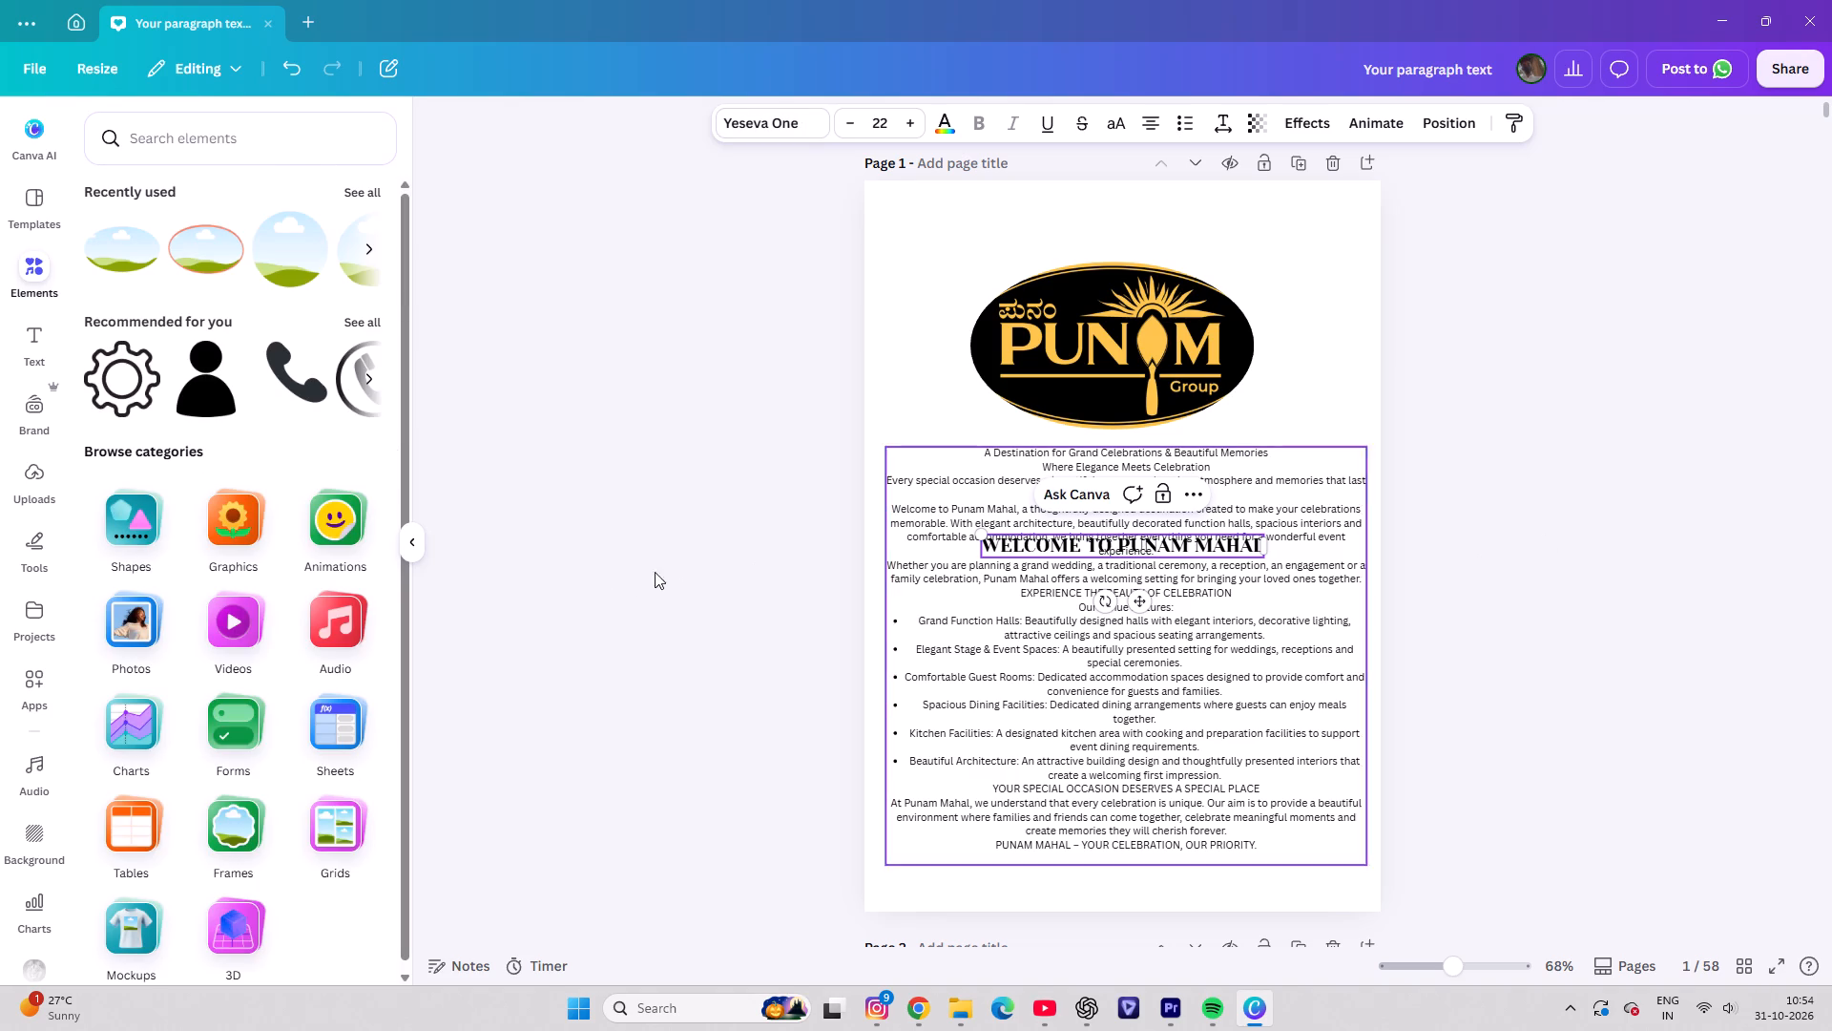
left_click(491, 561)
Place the "WELCOME TO PUNAM MAHAL" heading centred above the logo on page 1.
left_click_drag(1059, 547, 1048, 252)
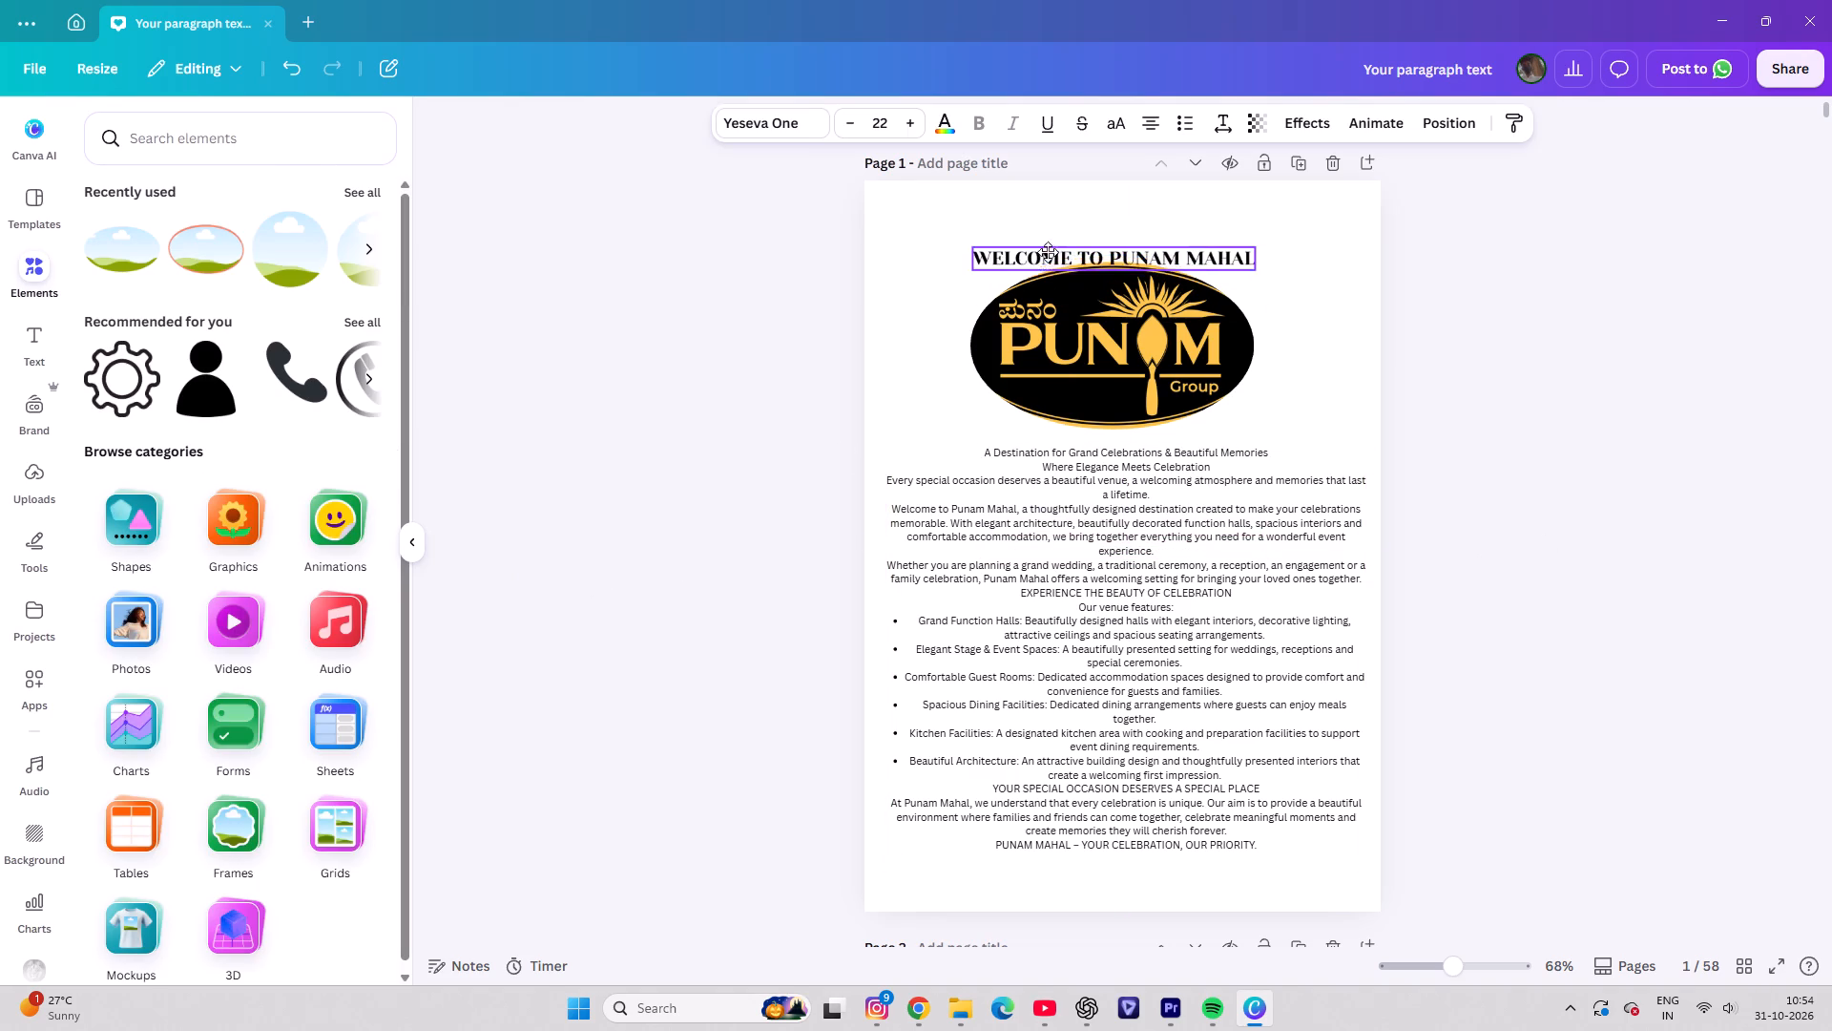
left_click_drag(1048, 252, 1054, 226)
Set all of the introduction text on page 1 to the Poppins font and align it left.
double_click(1097, 542)
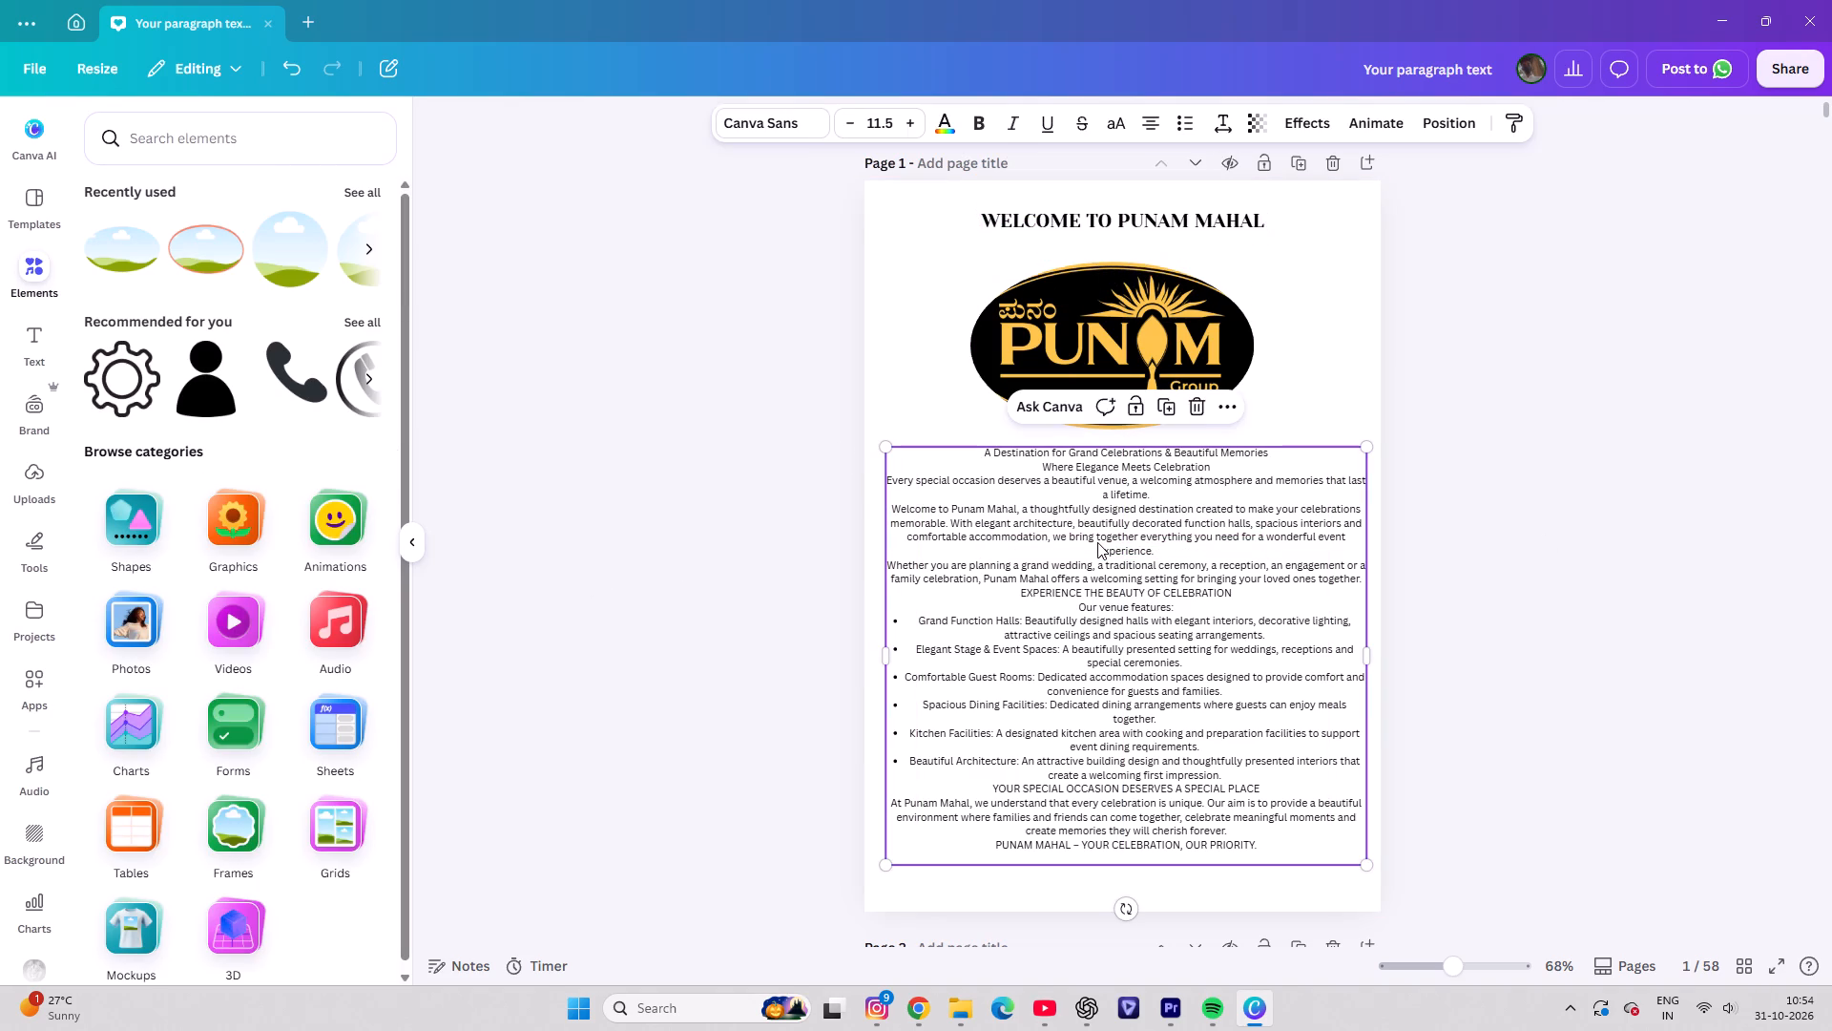
triple_click(1097, 542)
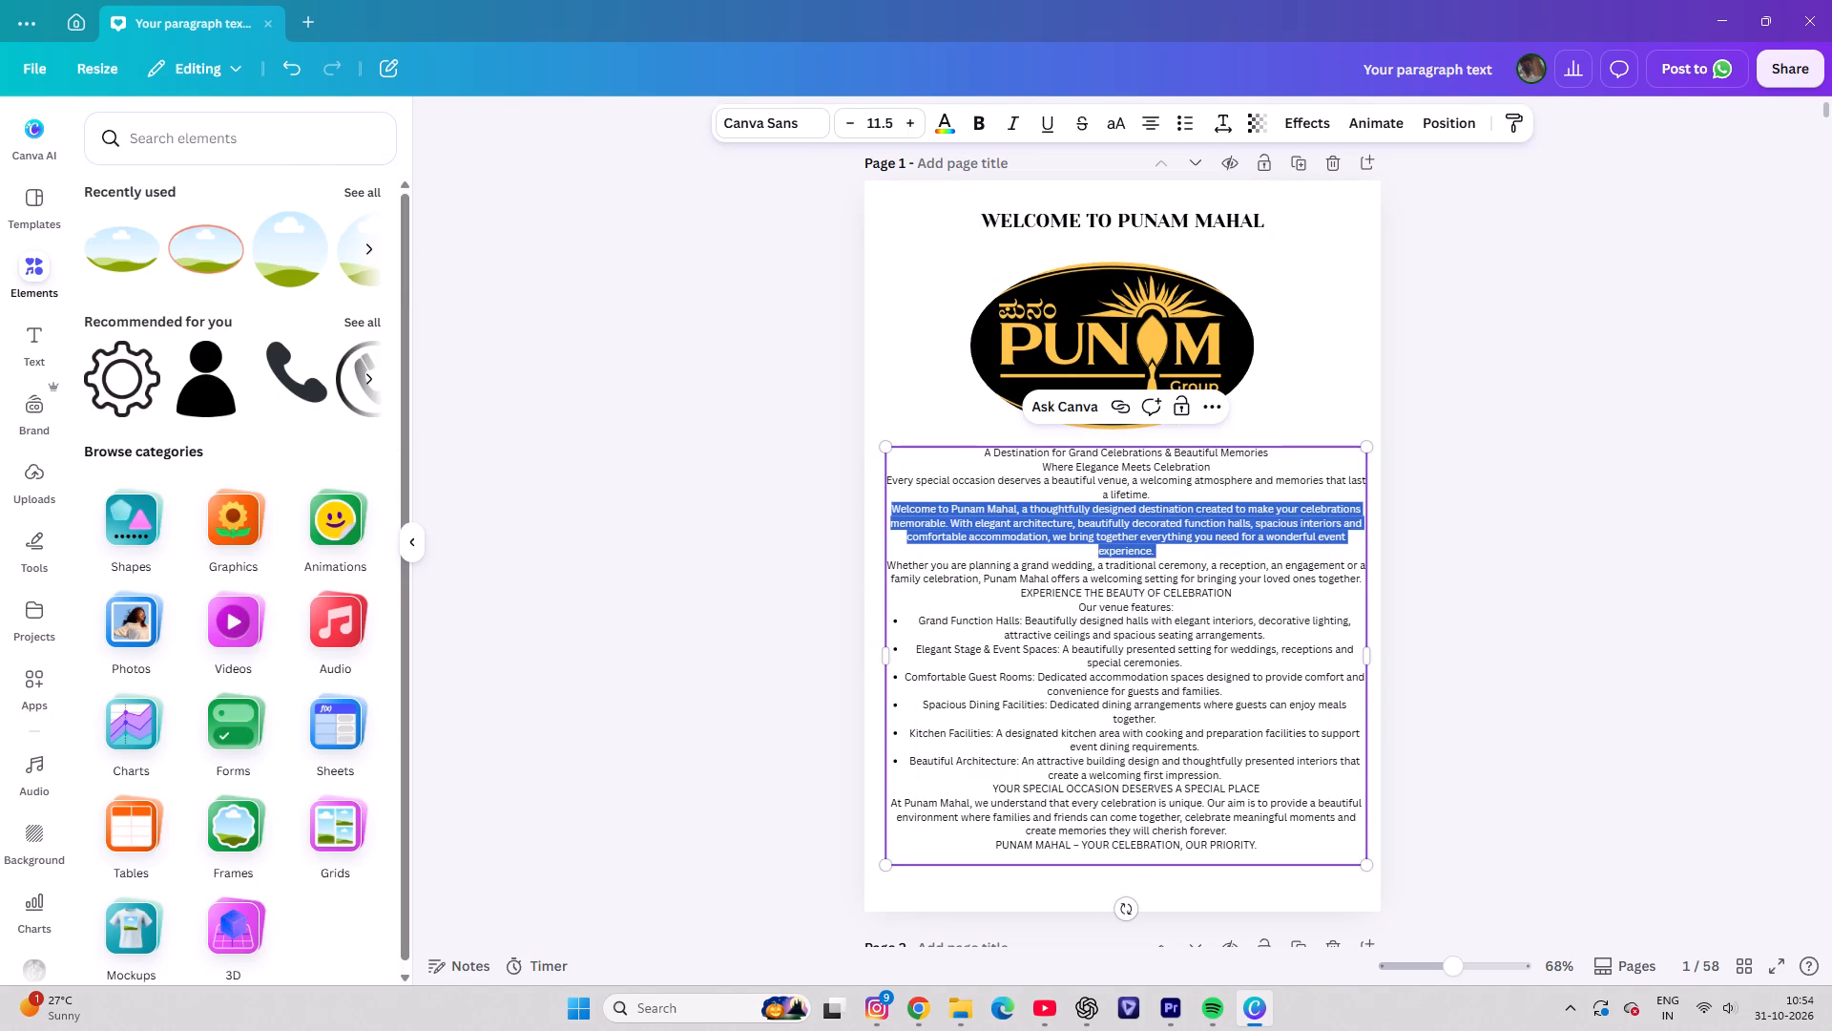
key("ctrl+a")
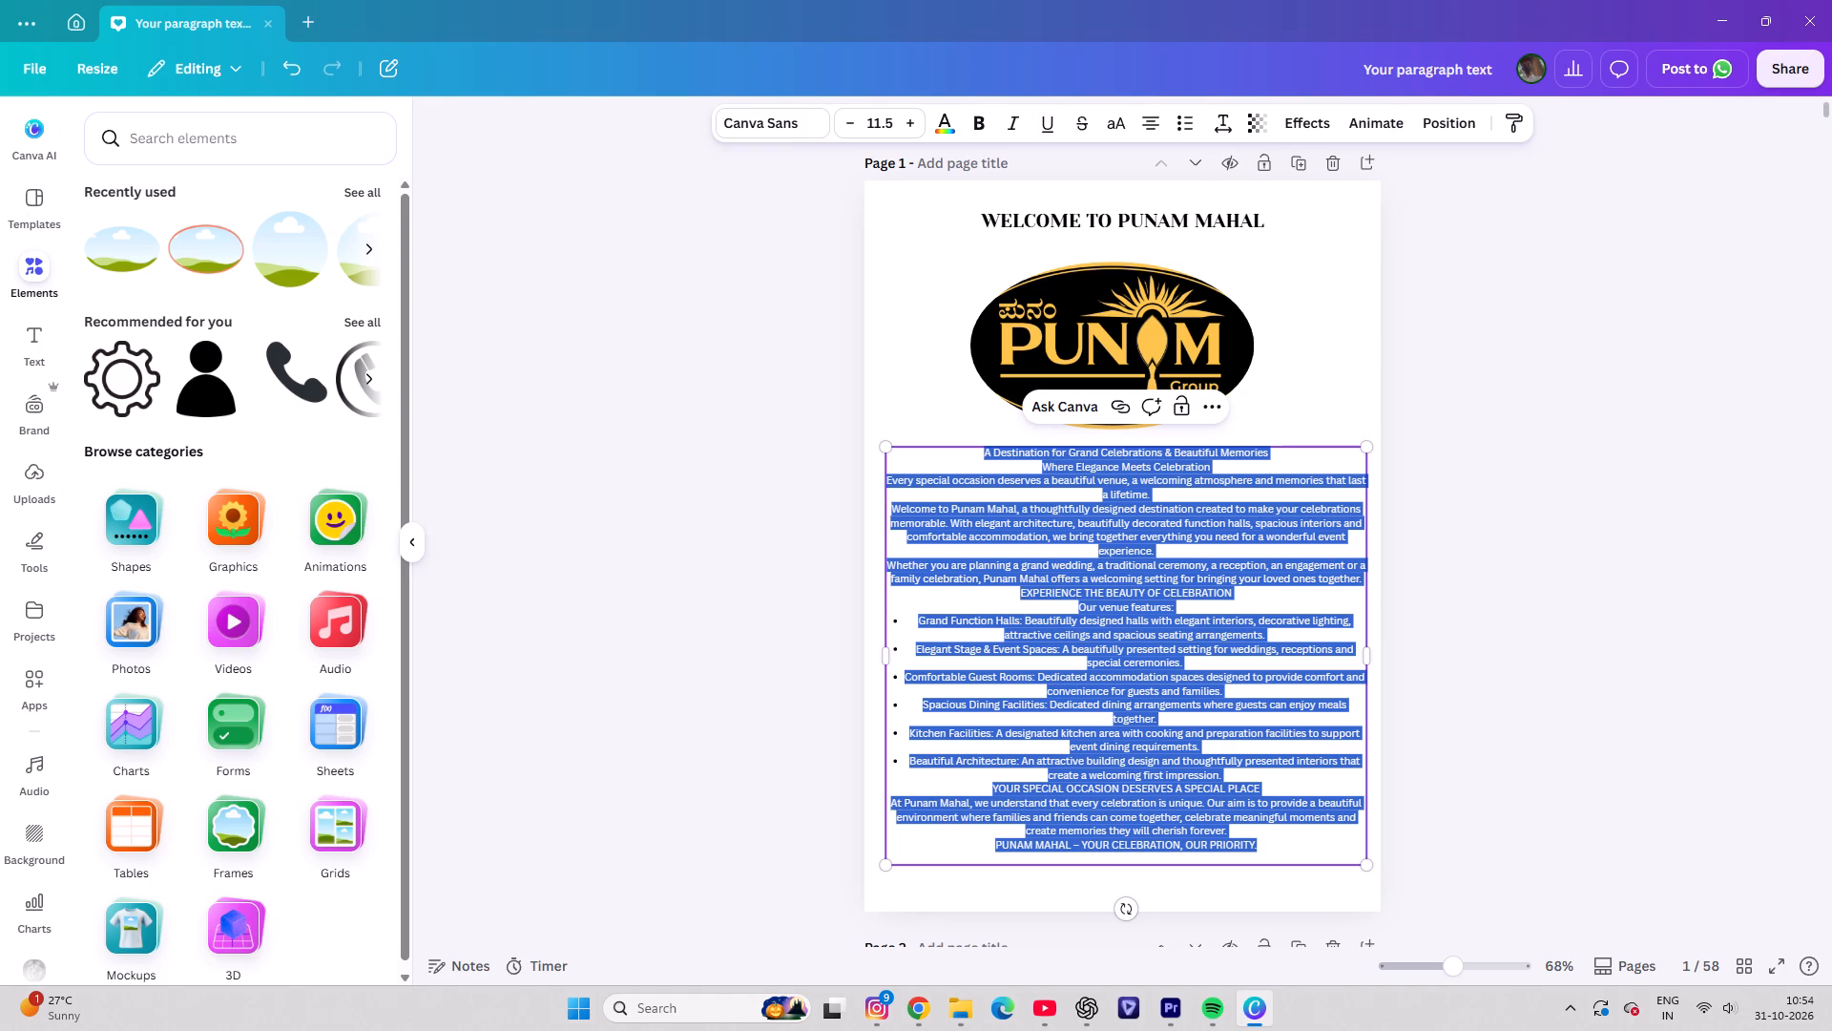
left_click(782, 119)
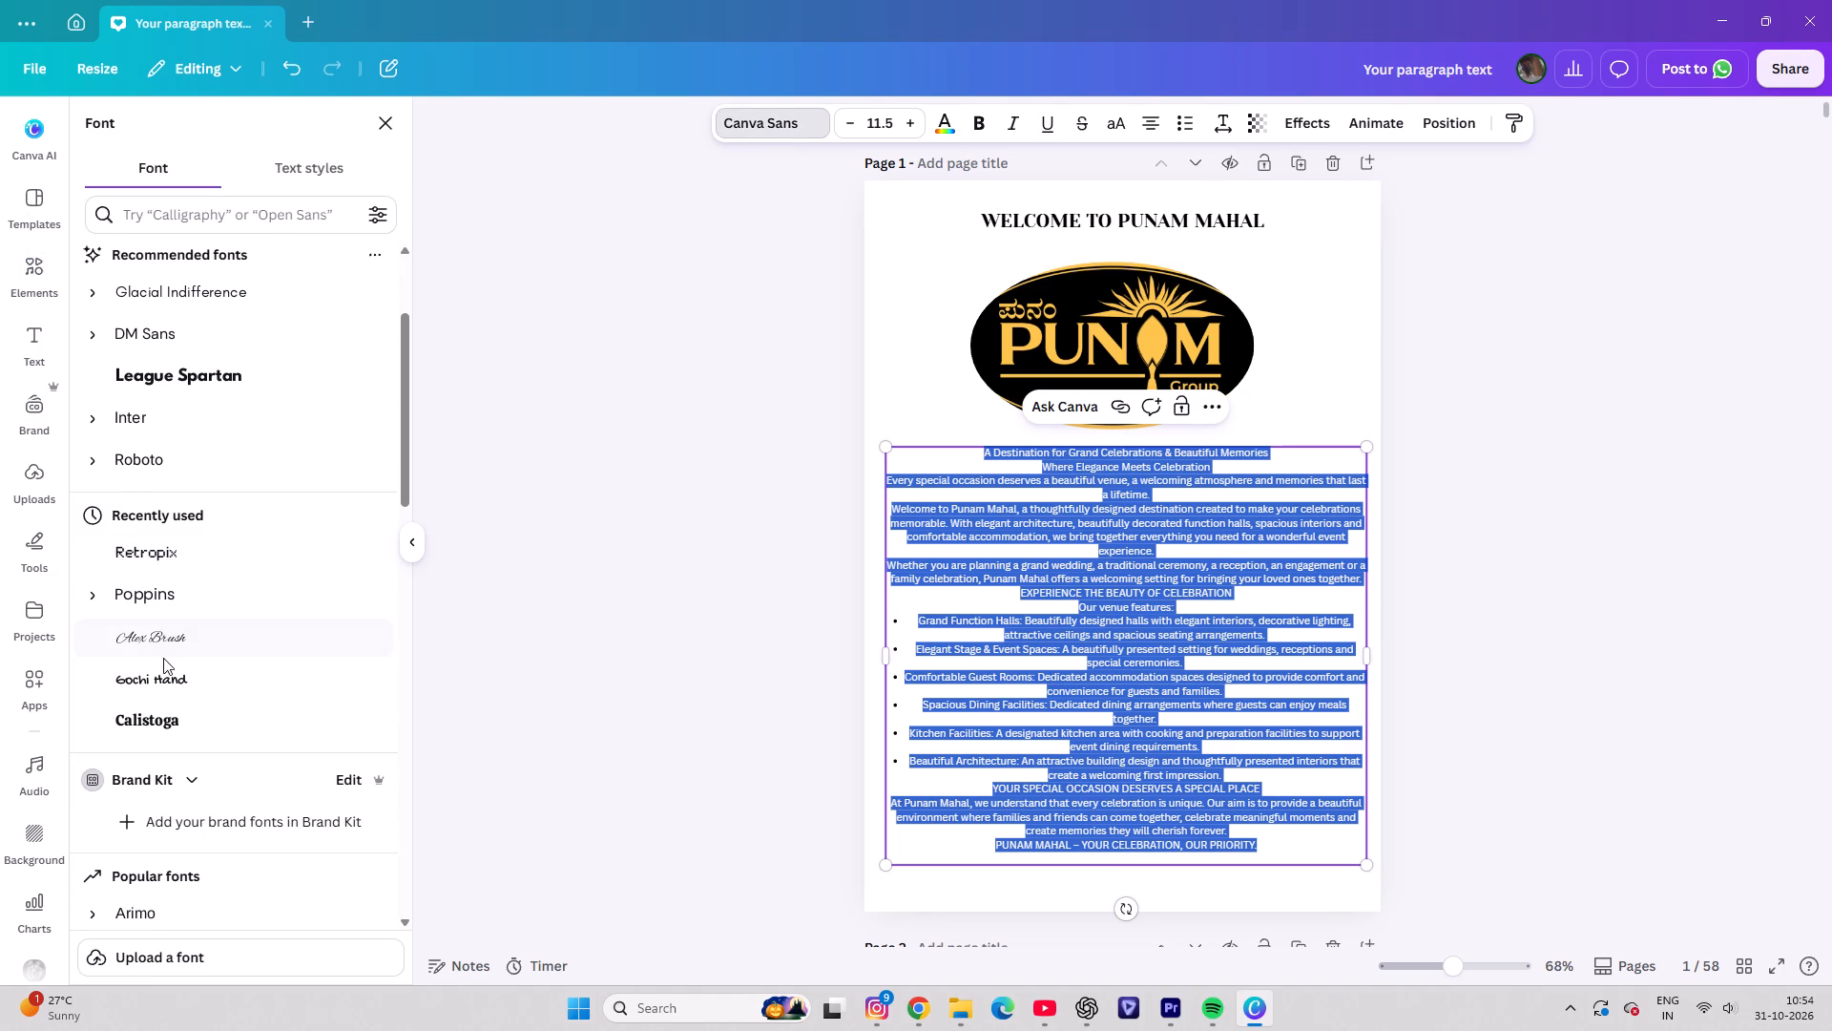
left_click(159, 600)
left_click(1445, 553)
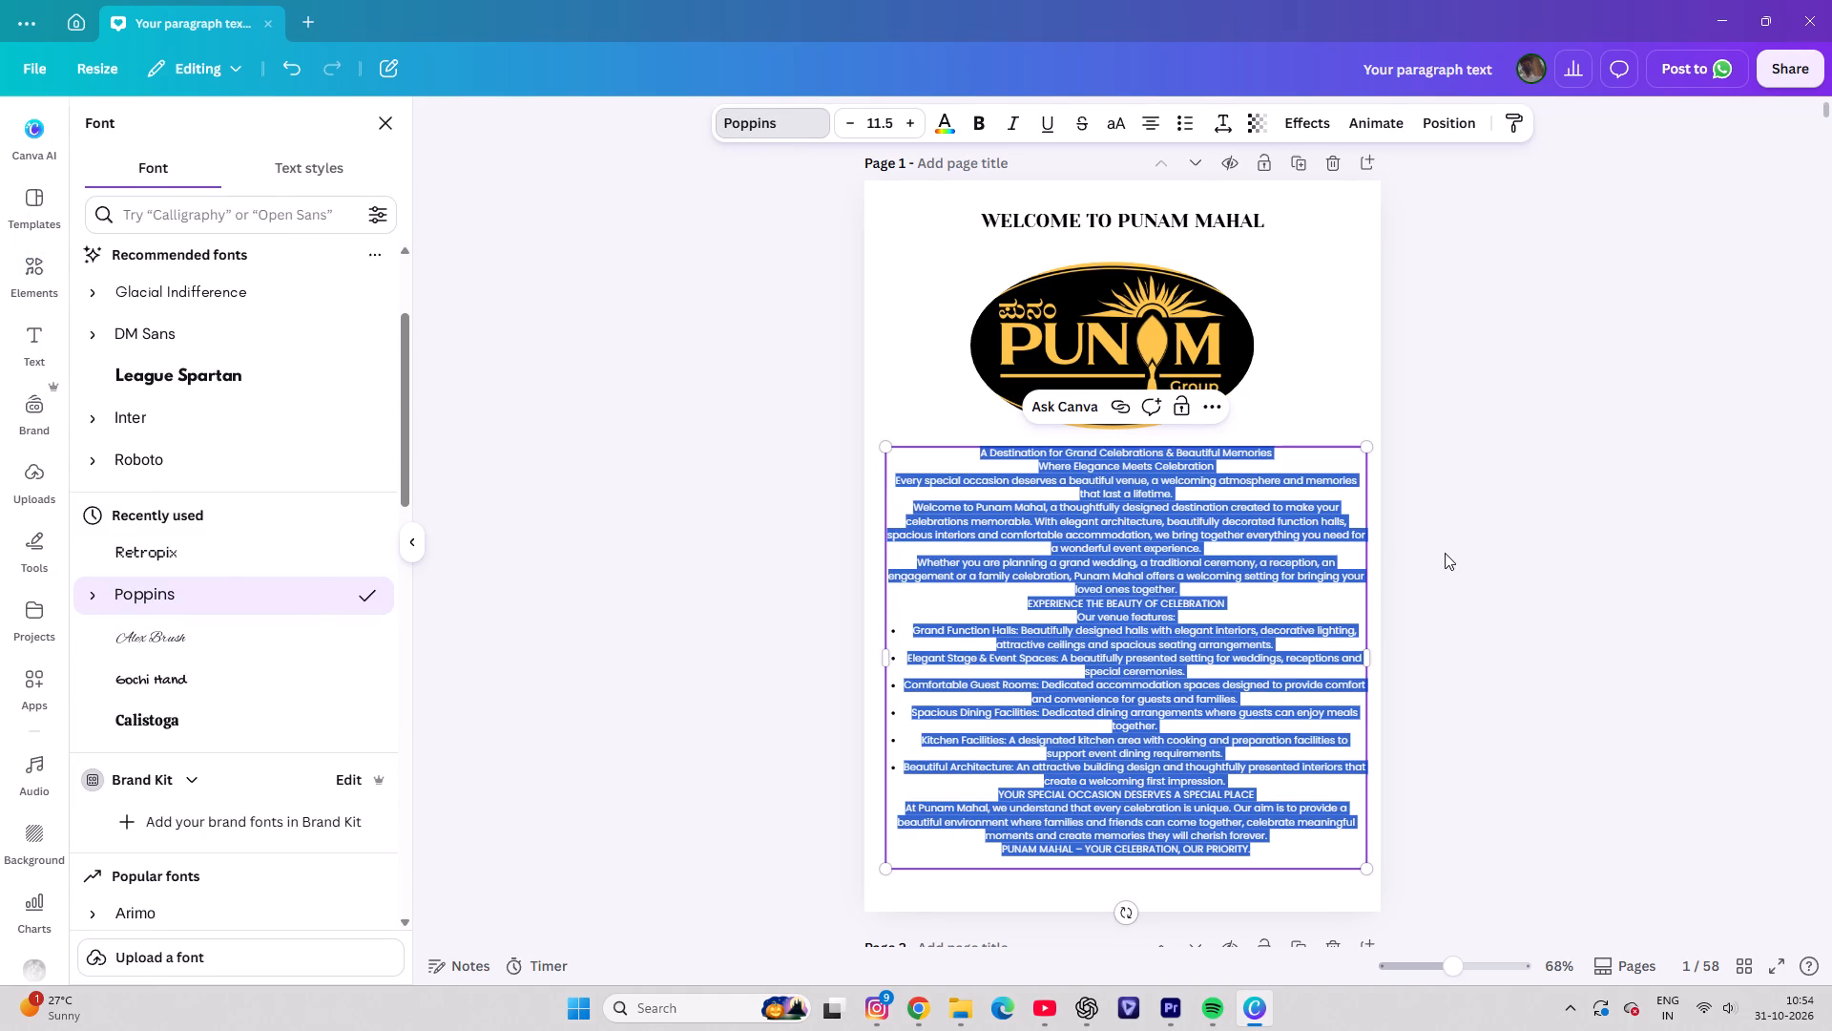
left_click(1155, 118)
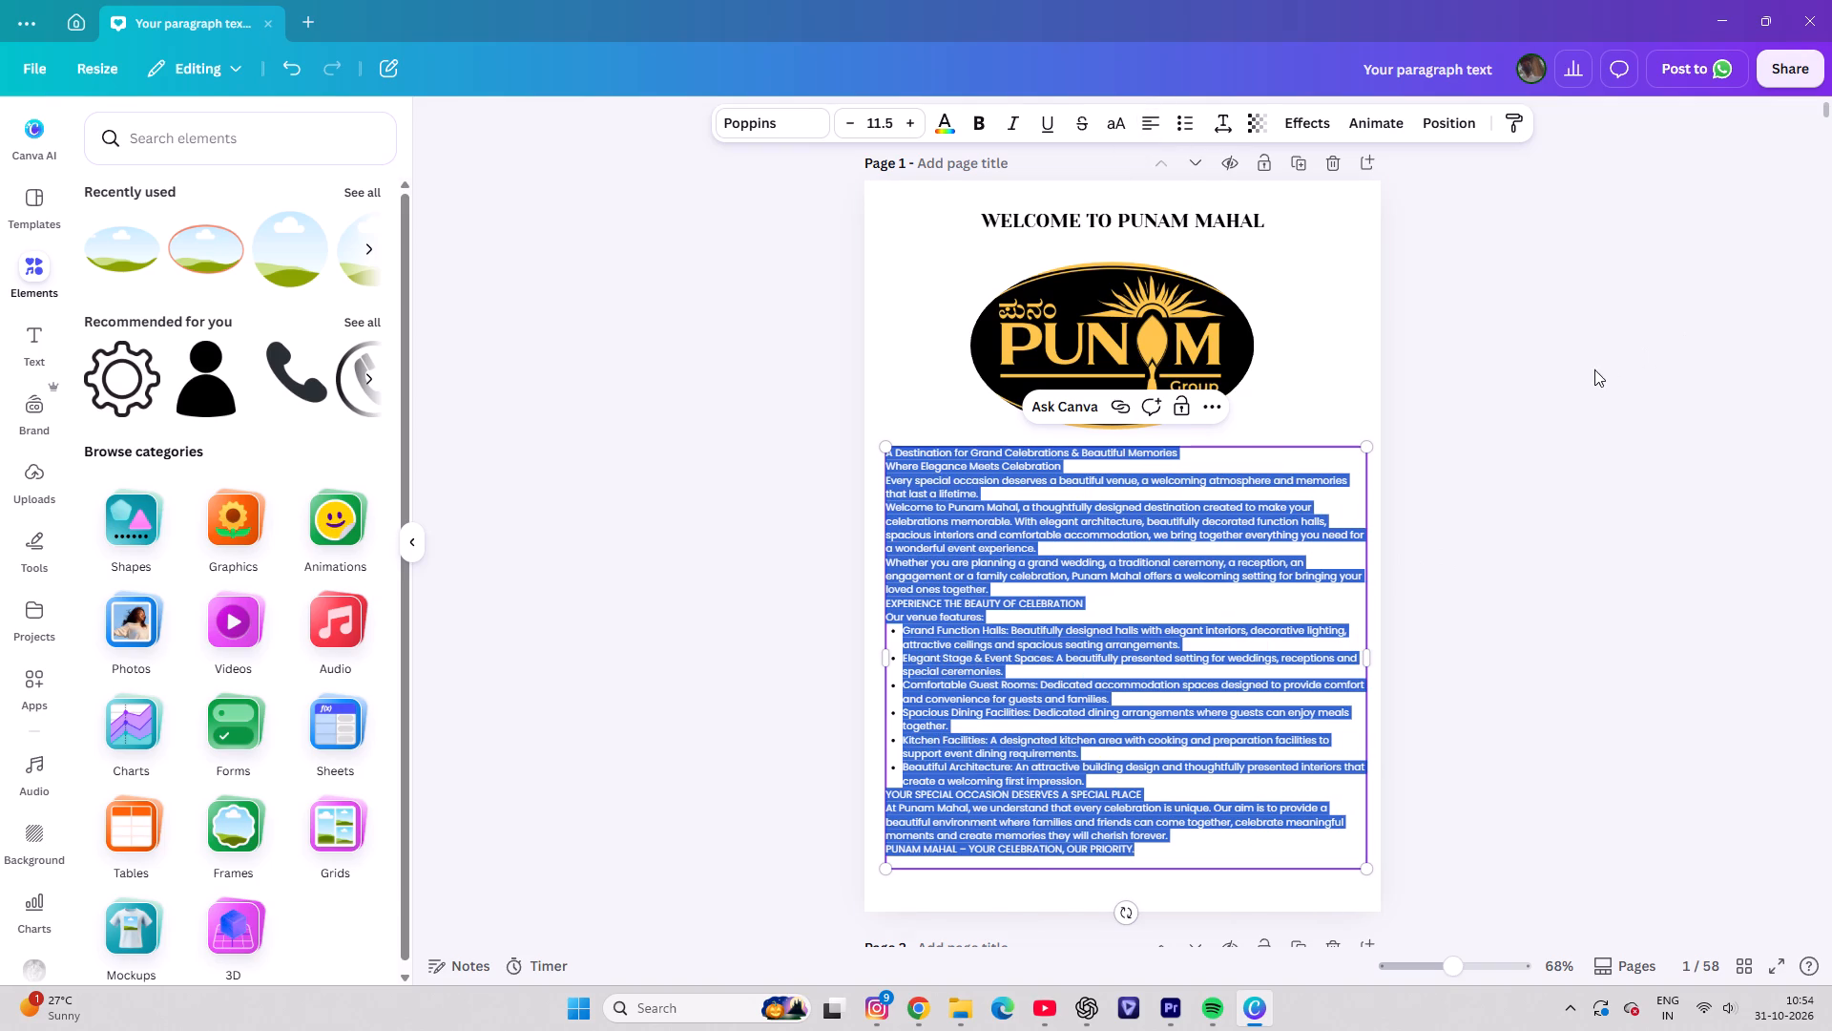
left_click(1594, 369)
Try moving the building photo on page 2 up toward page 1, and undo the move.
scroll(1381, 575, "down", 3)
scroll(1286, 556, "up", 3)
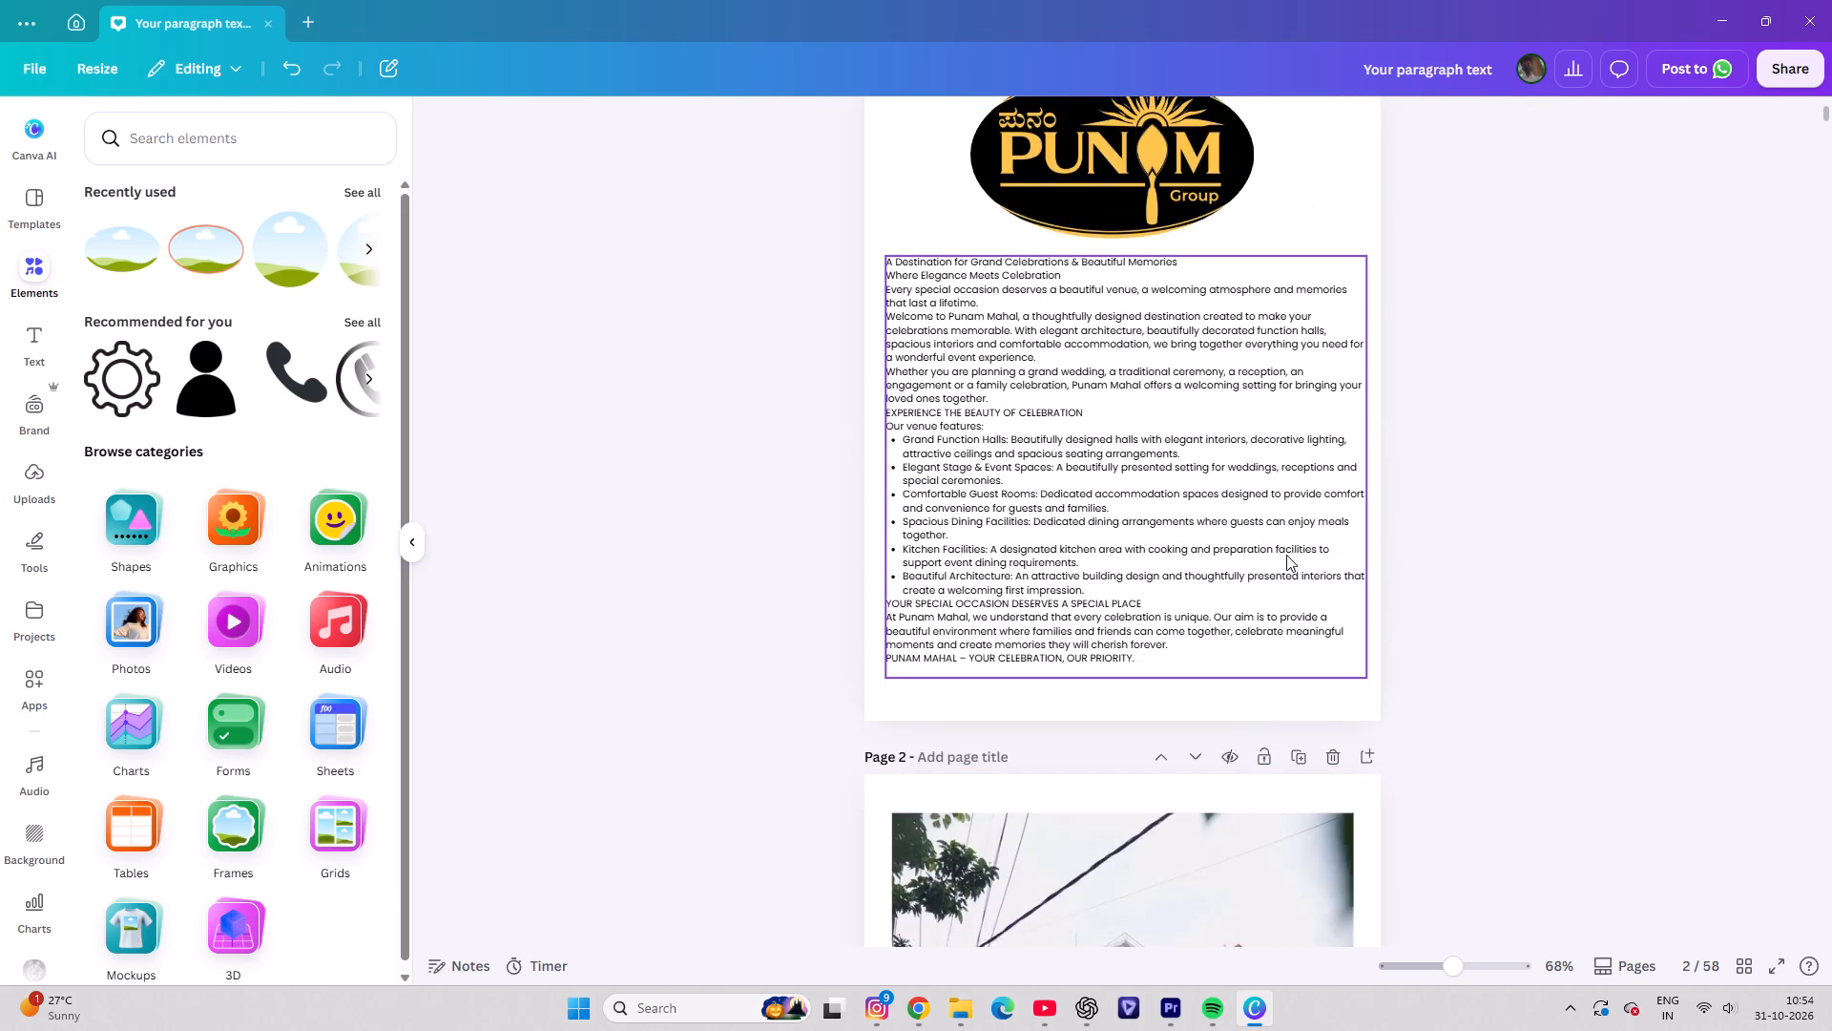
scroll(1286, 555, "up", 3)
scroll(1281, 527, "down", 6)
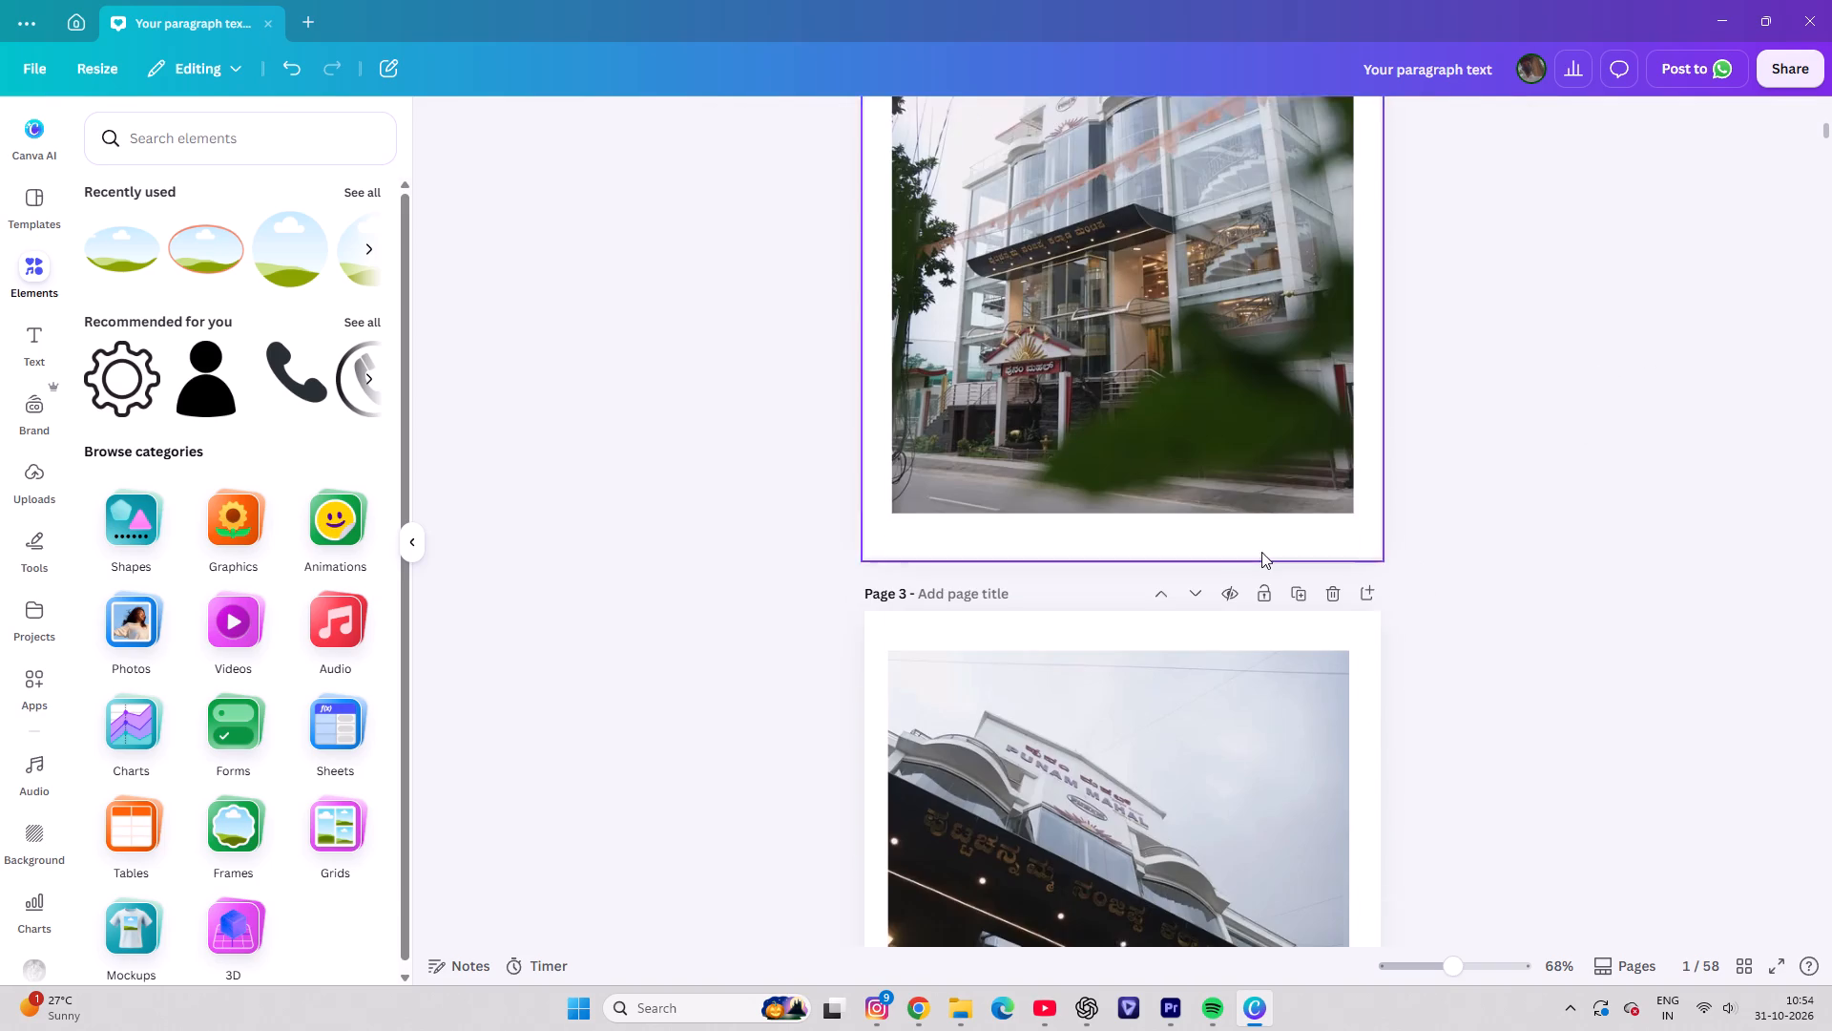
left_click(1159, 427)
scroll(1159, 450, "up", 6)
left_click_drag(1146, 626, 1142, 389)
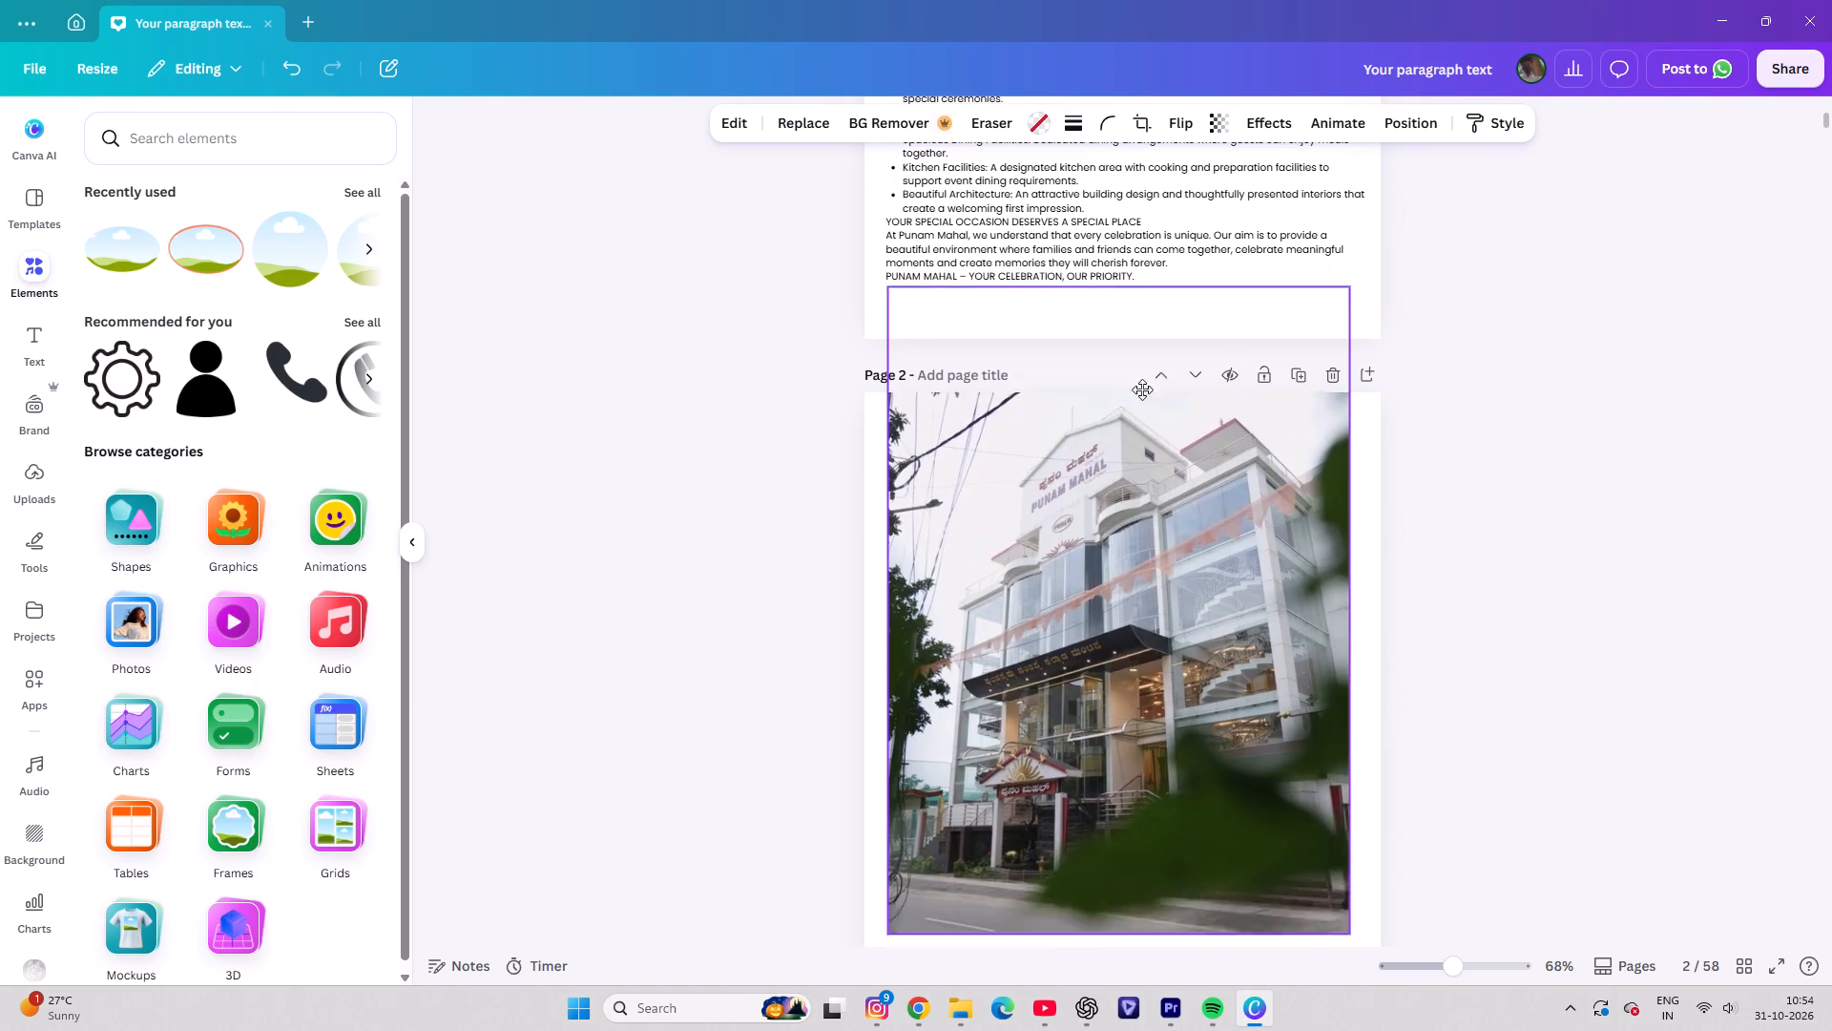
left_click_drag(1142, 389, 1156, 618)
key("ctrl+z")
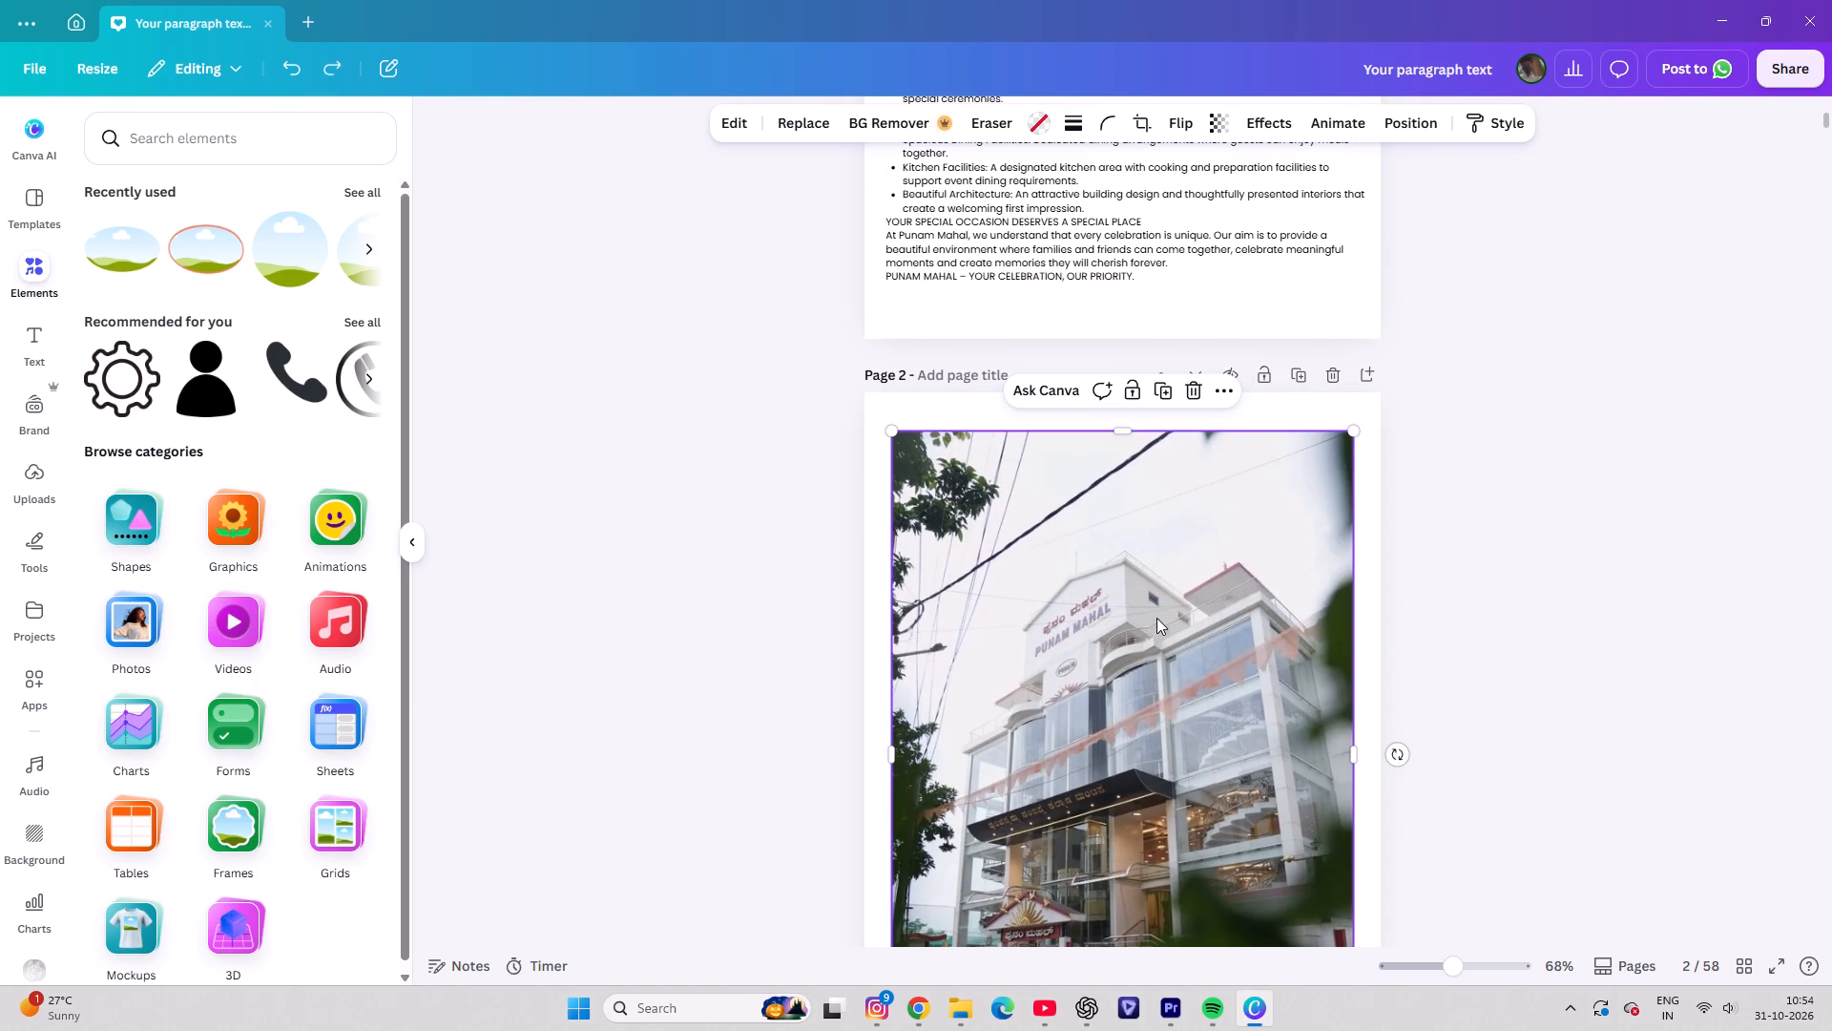
Duplicate the front-view building photo on page 6 and move the copy up to page 4.
scroll(1176, 641, "down", 20)
scroll(1174, 659, "down", 6)
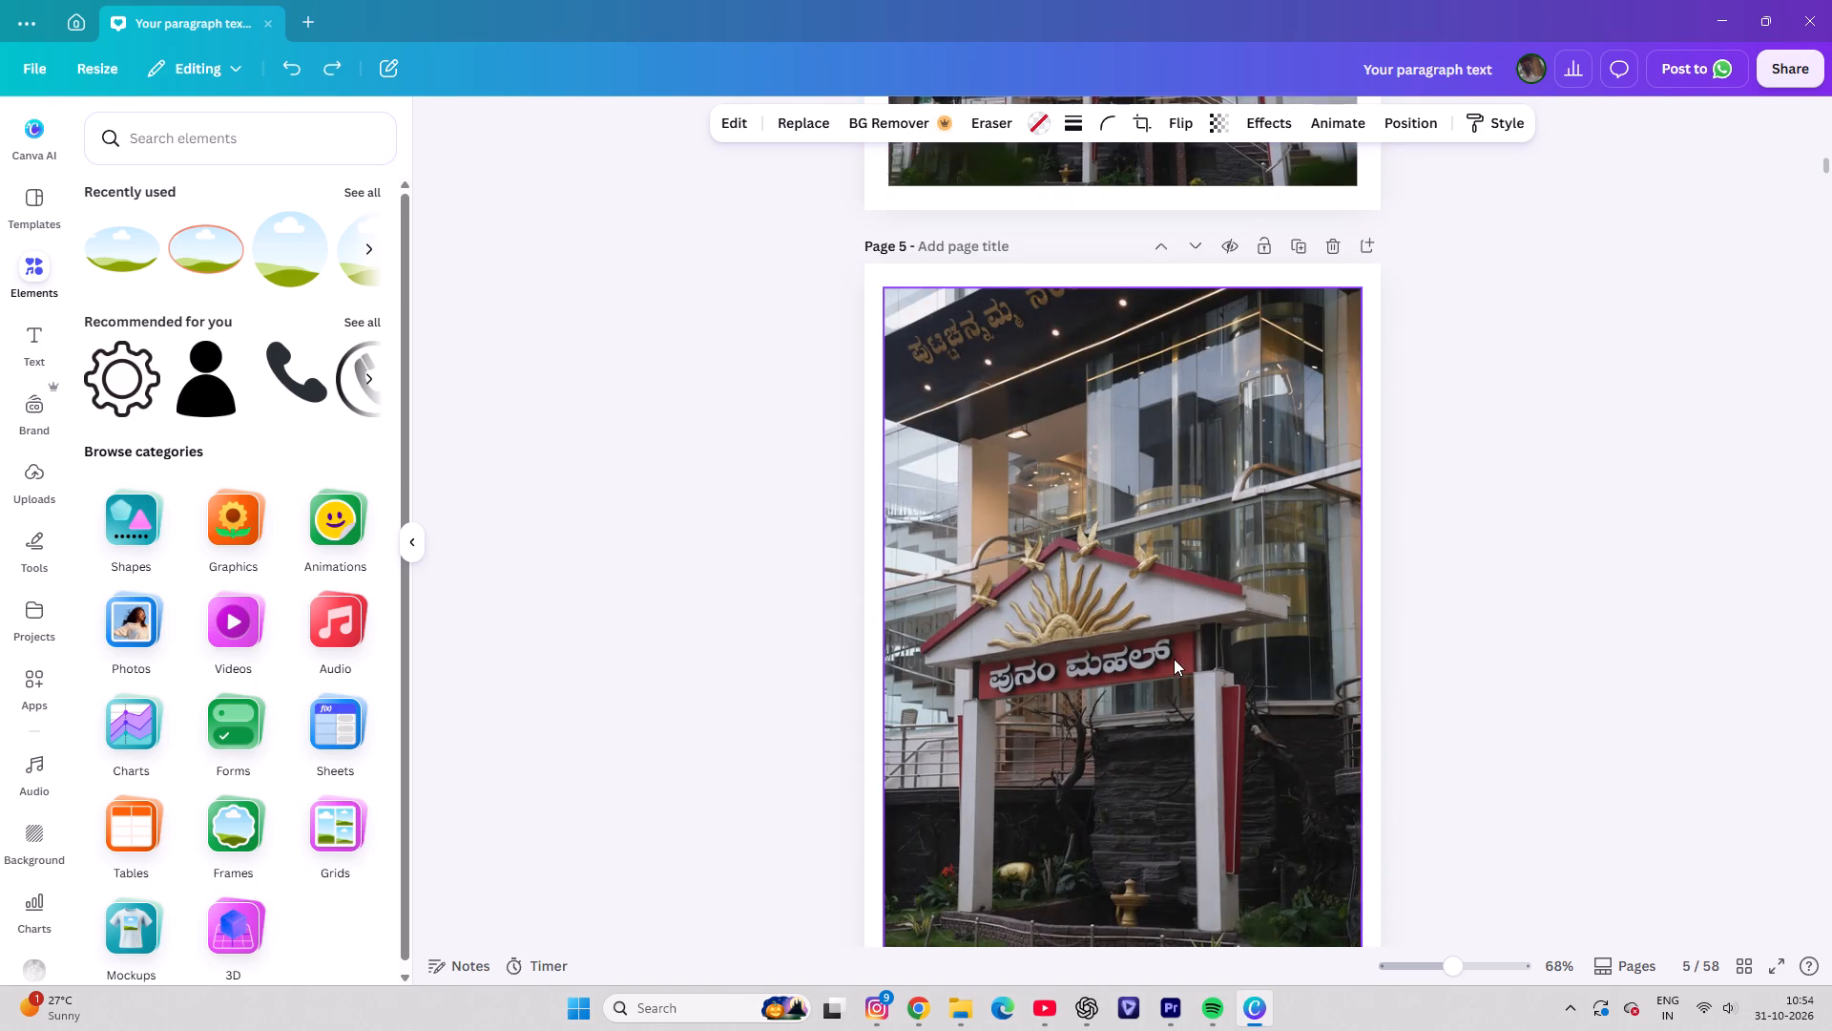
scroll(1174, 659, "down", 10)
left_click(1113, 569)
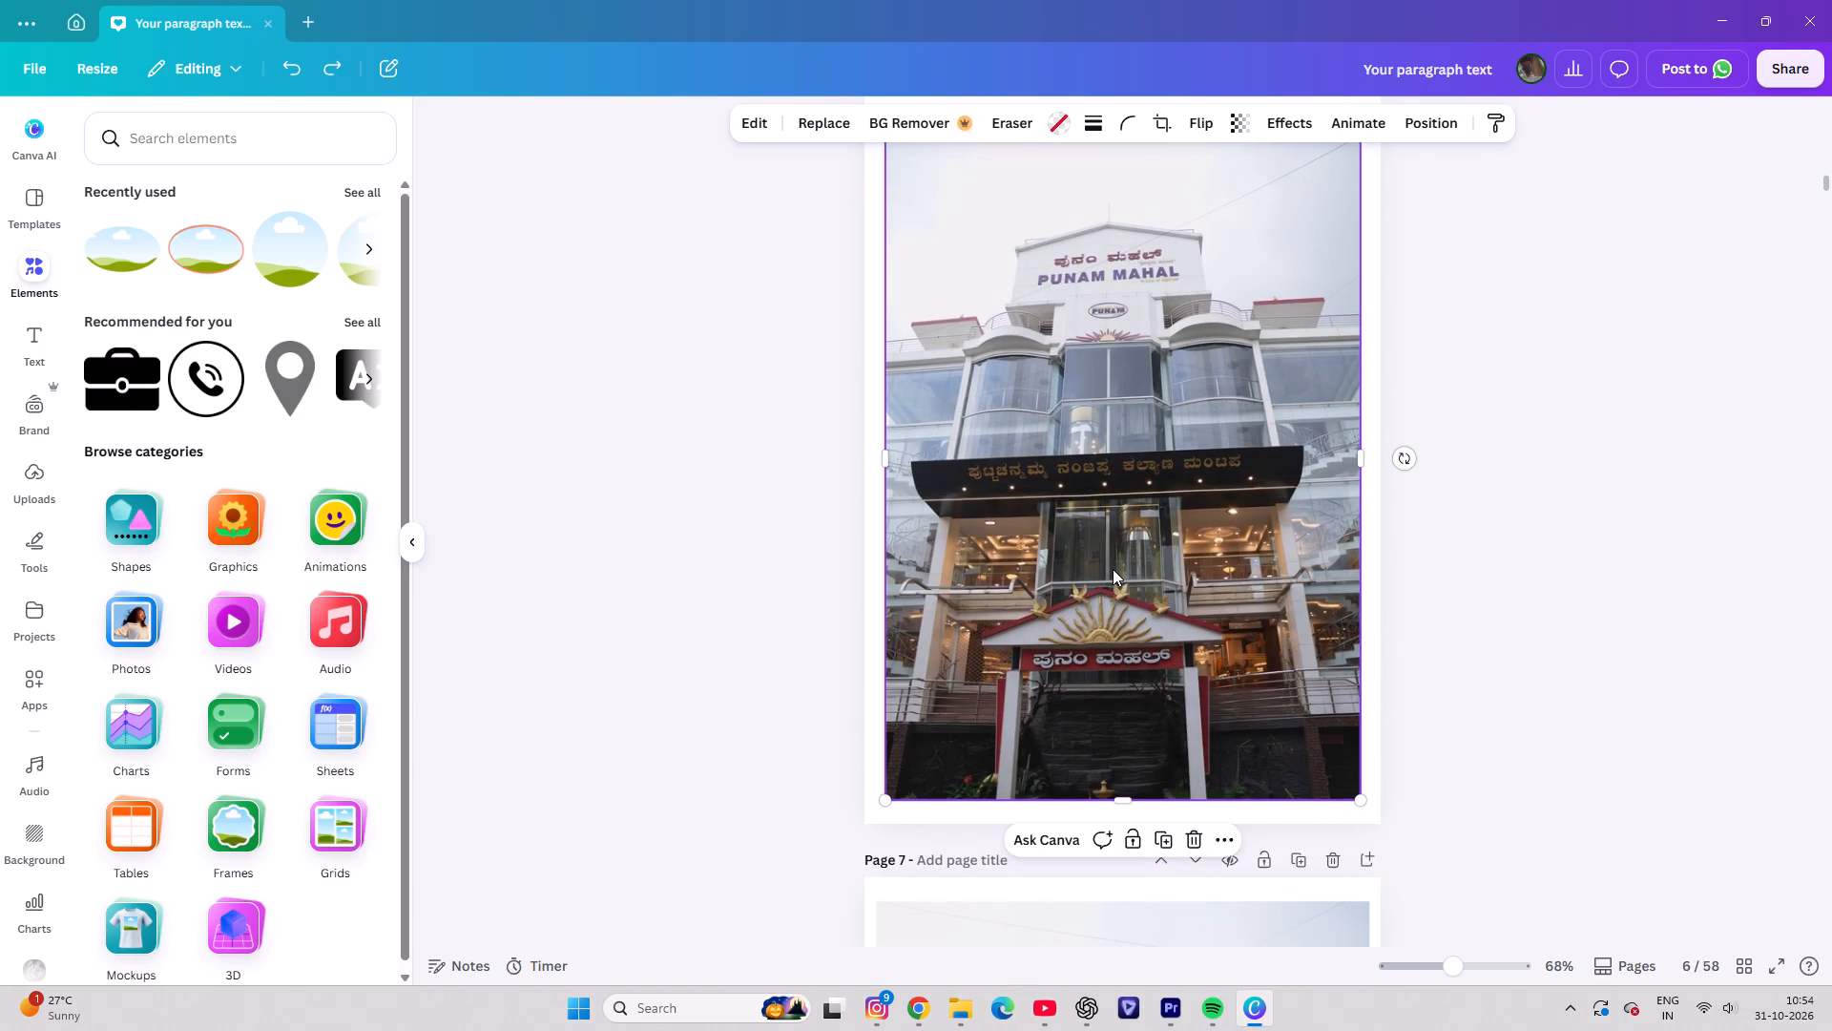
key("ctrl+d")
left_click_drag(1115, 537, 1050, 0)
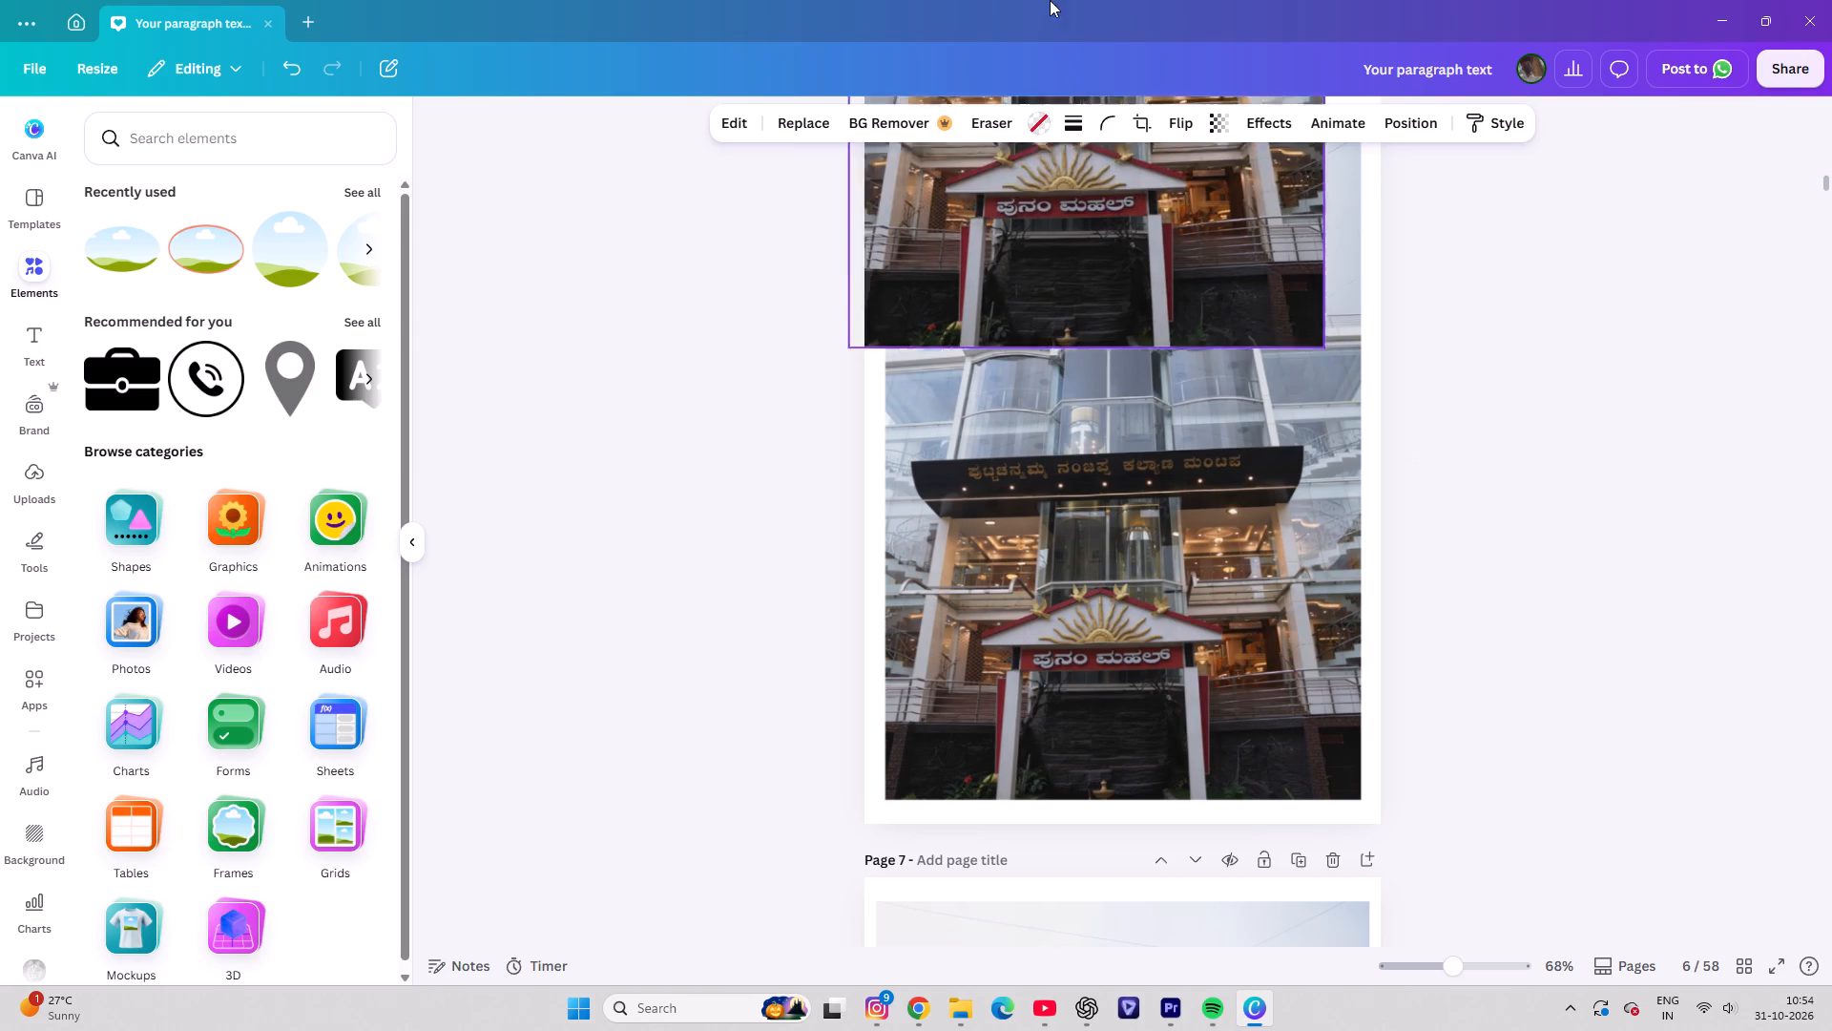
left_click_drag(1050, 0, 1052, 179)
scroll(1121, 438, "up", 5)
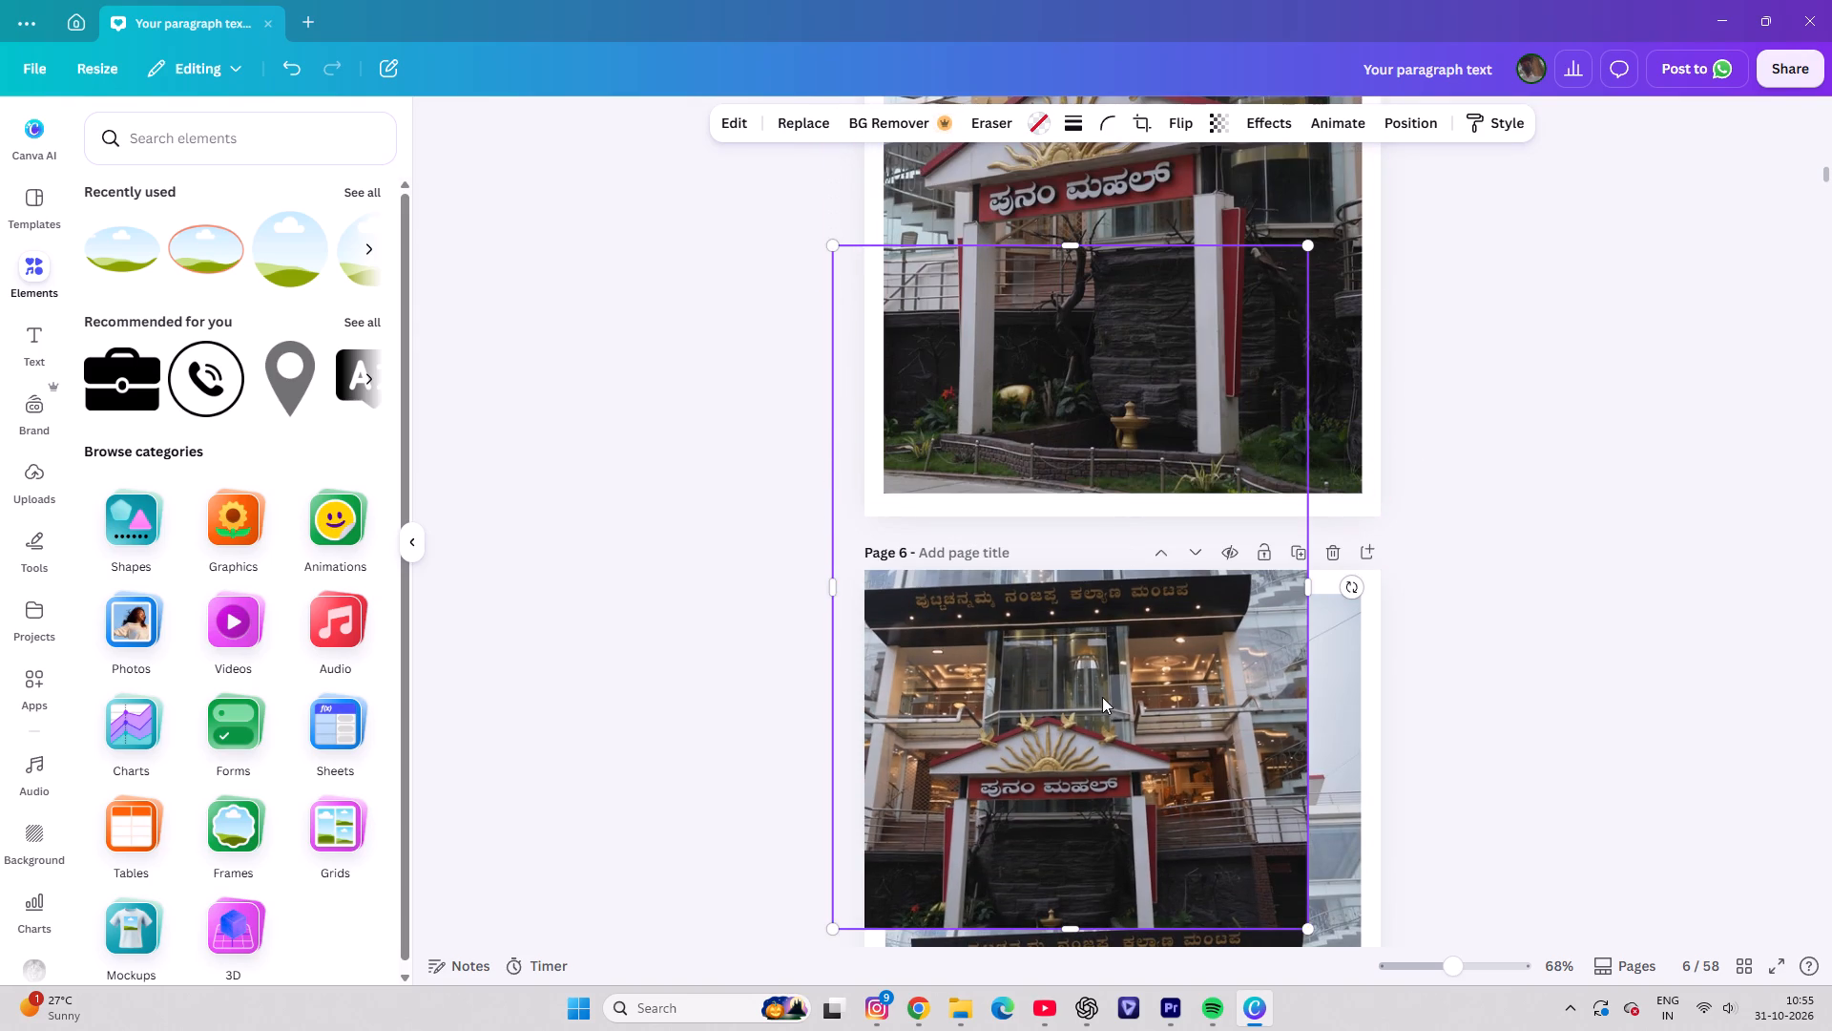
left_click_drag(1102, 697, 1115, 278)
scroll(1159, 444, "up", 7)
left_click_drag(1089, 660, 1099, 0)
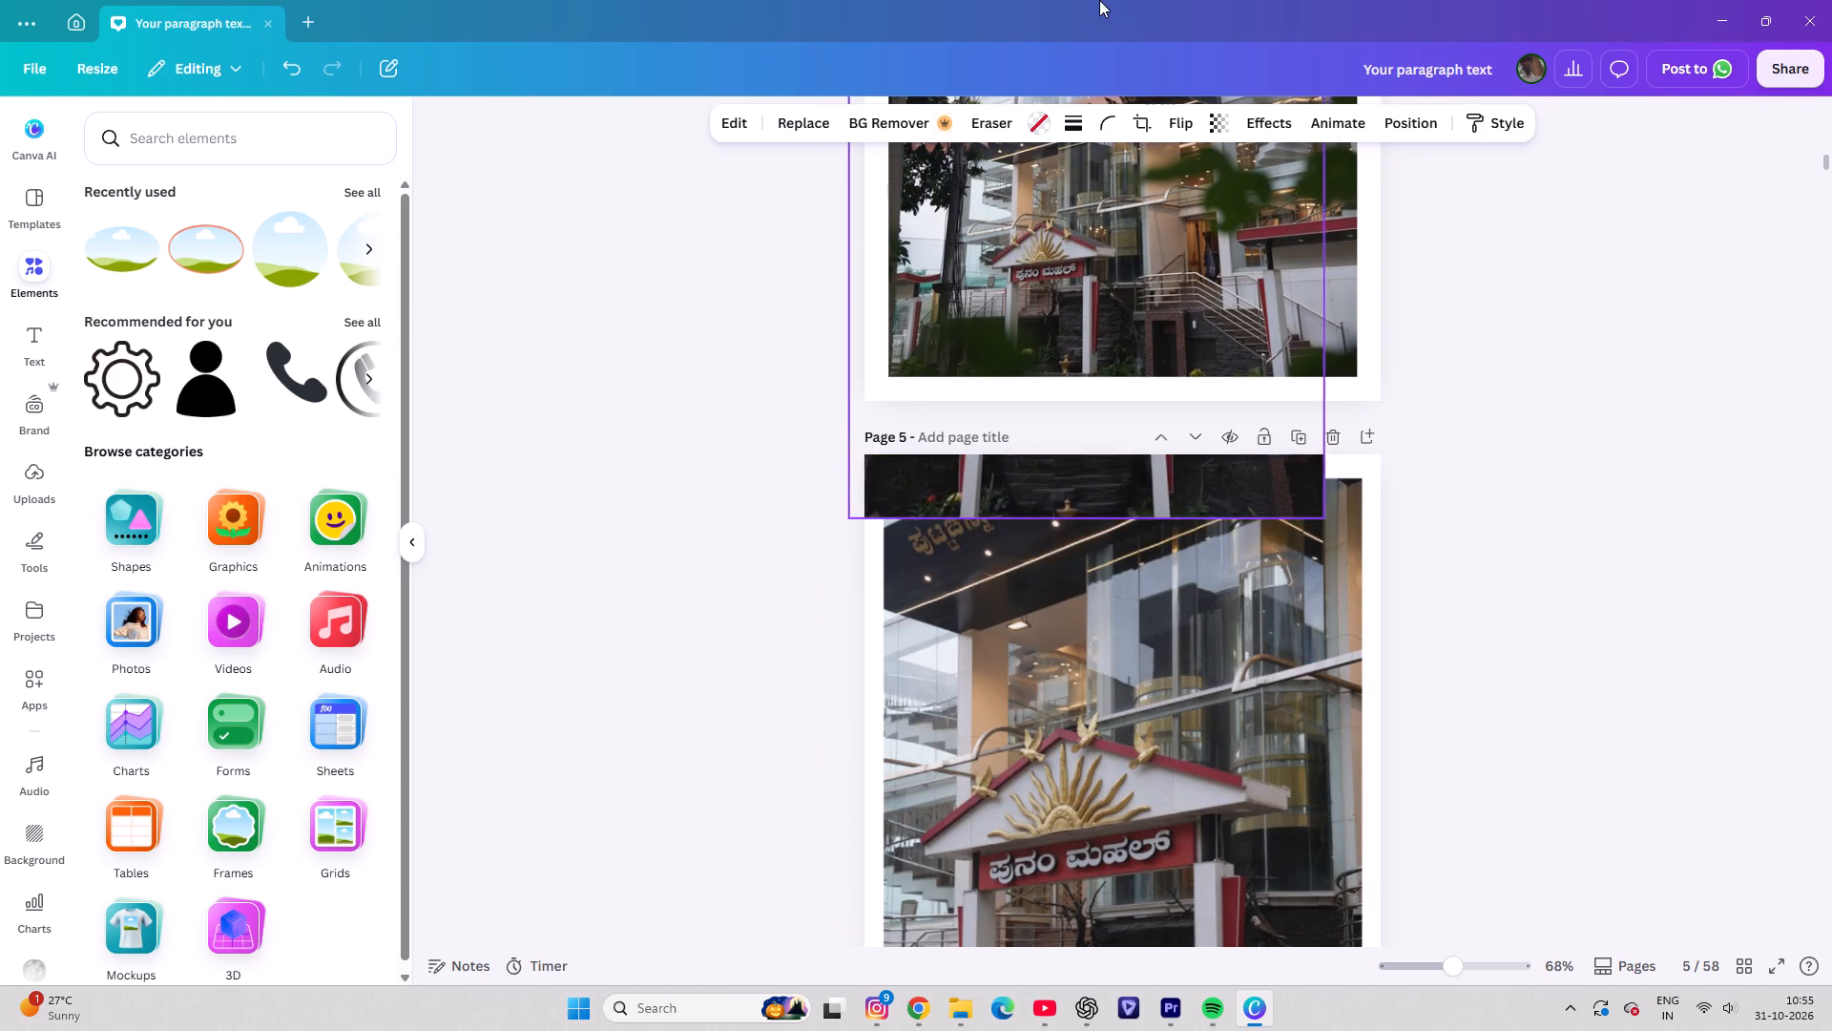
left_click_drag(1099, 0, 1104, 0)
Move the copied front-view photo from page 4 up past page 3 toward page 2.
scroll(1110, 569, "up", 6)
scroll(1131, 700, "down", 5)
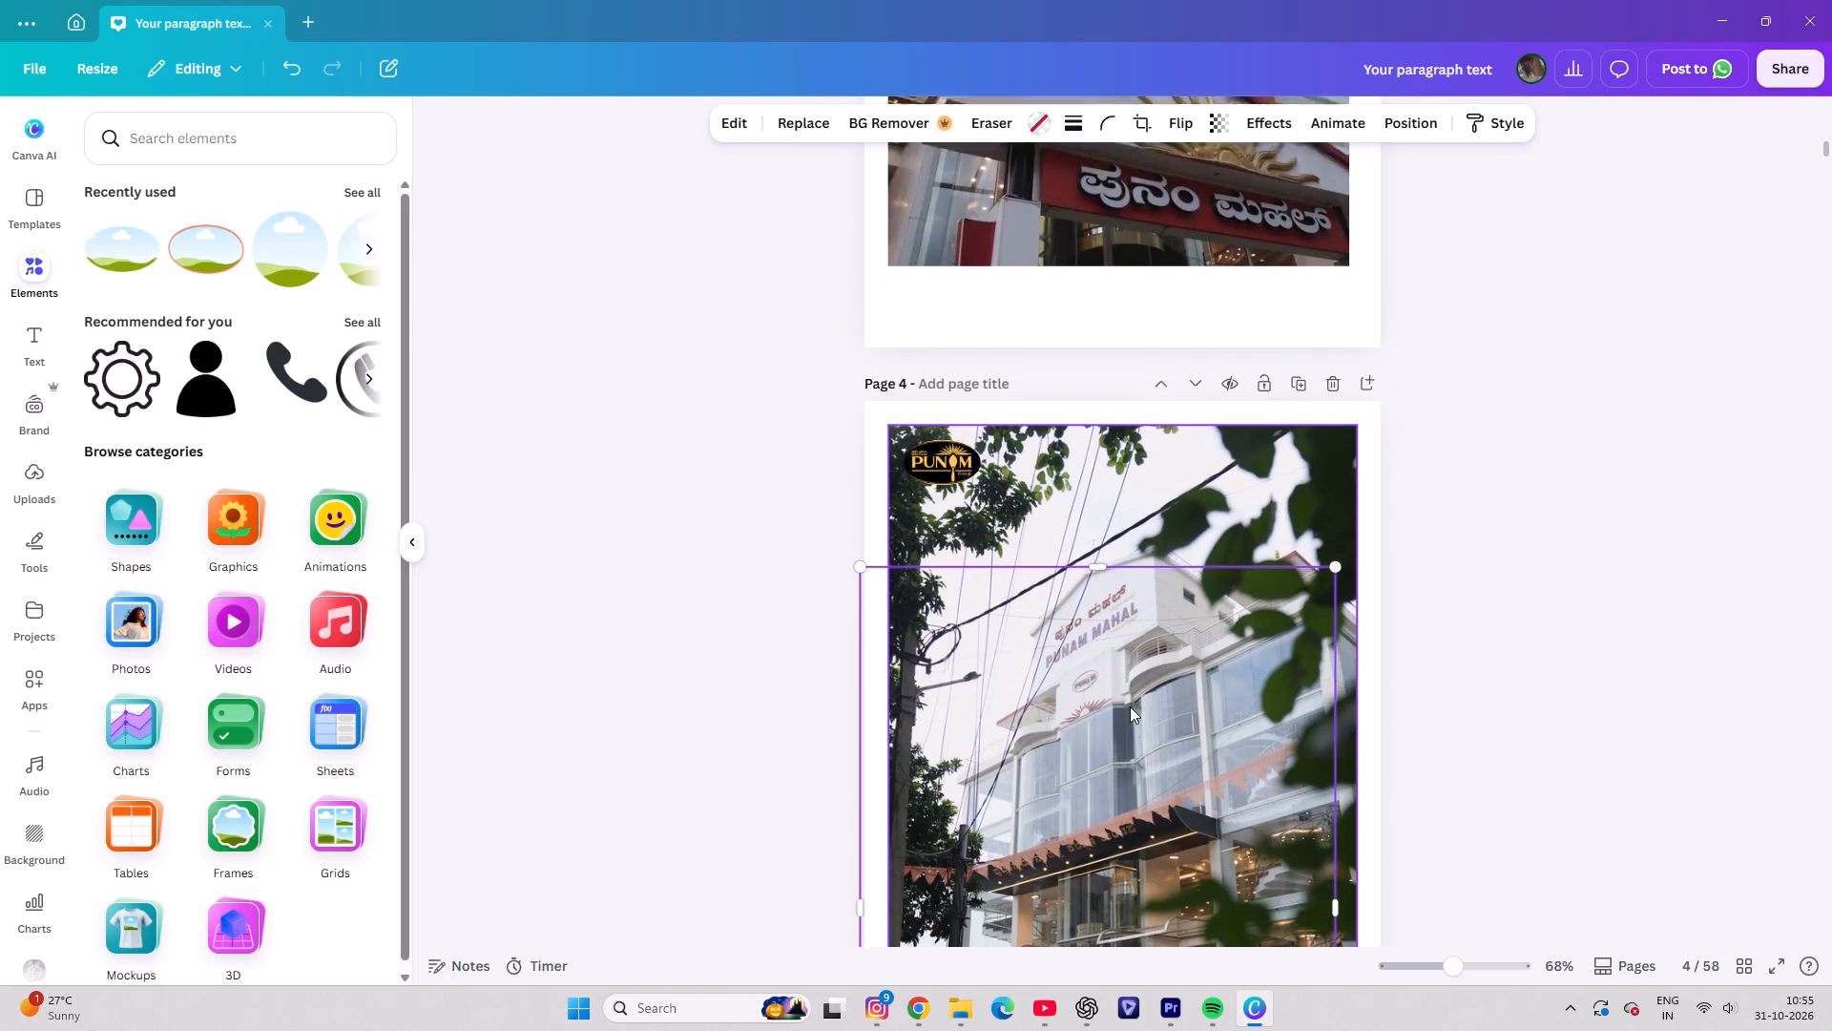
left_click_drag(1099, 622, 1107, 538)
key("ctrl+z")
scroll(1094, 613, "down", 6)
left_click_drag(1067, 569, 1067, 152)
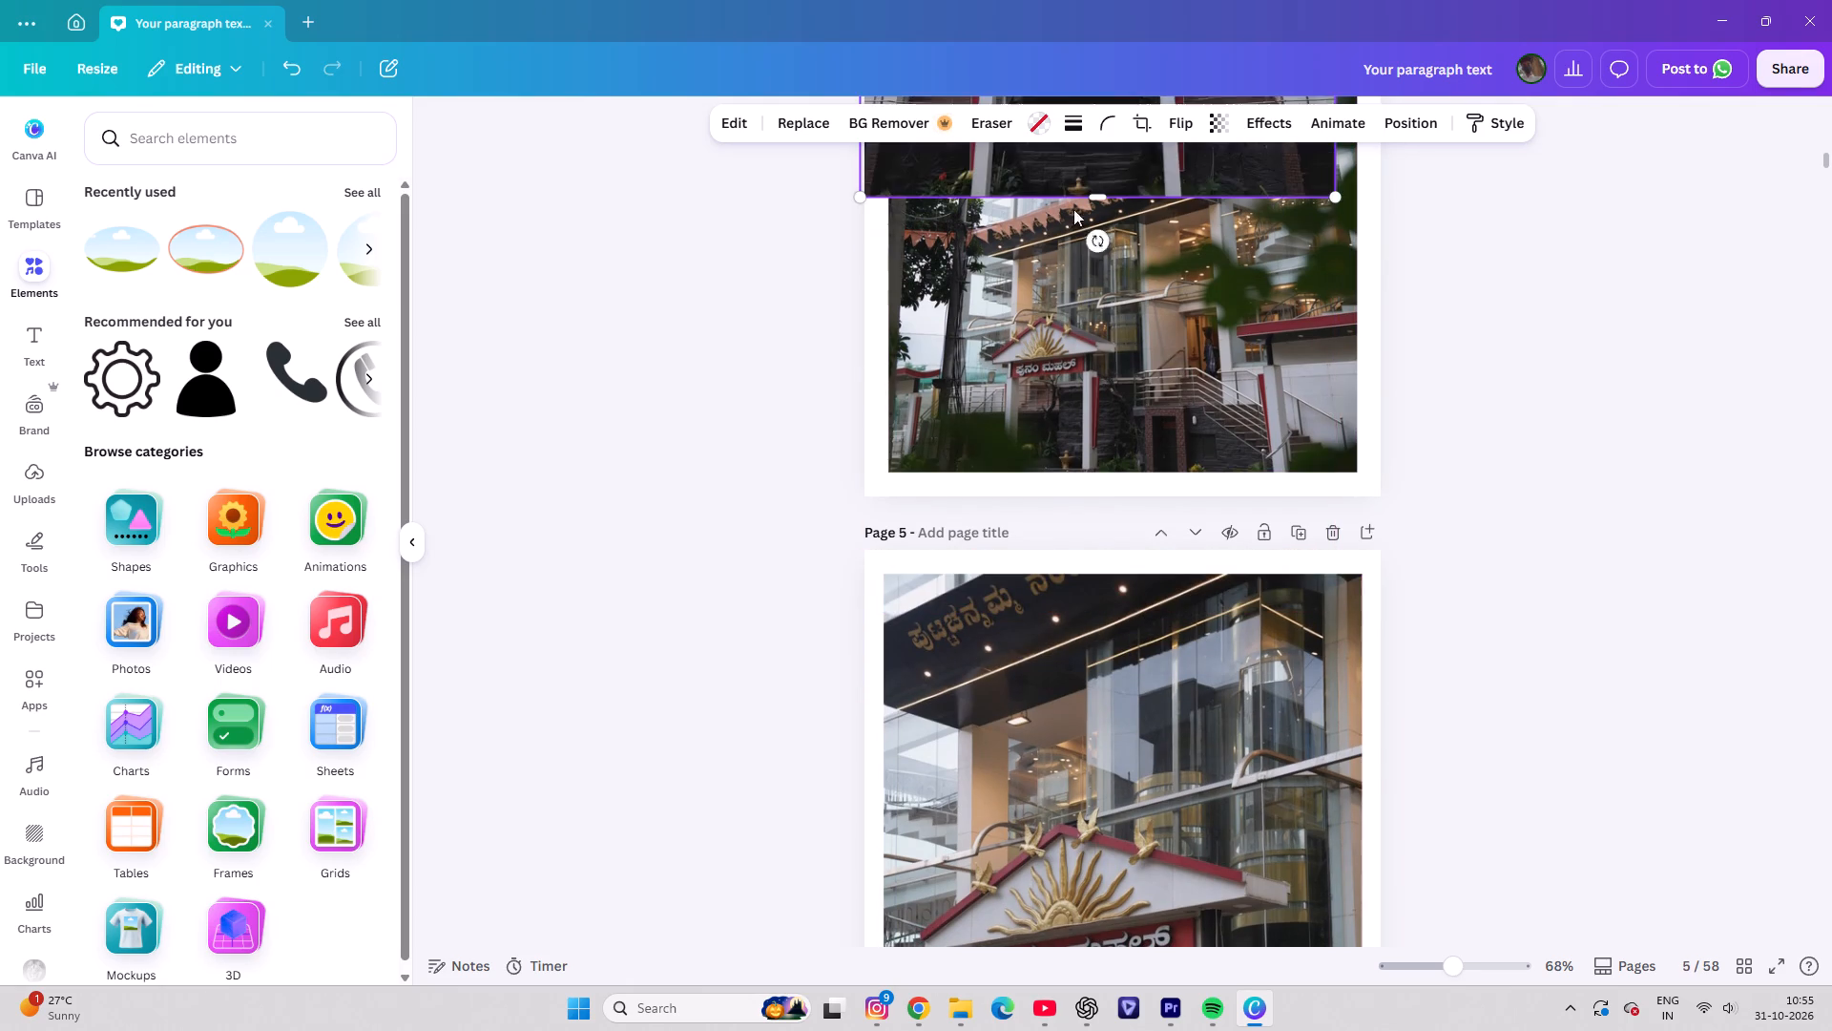
scroll(1078, 341, "up", 6)
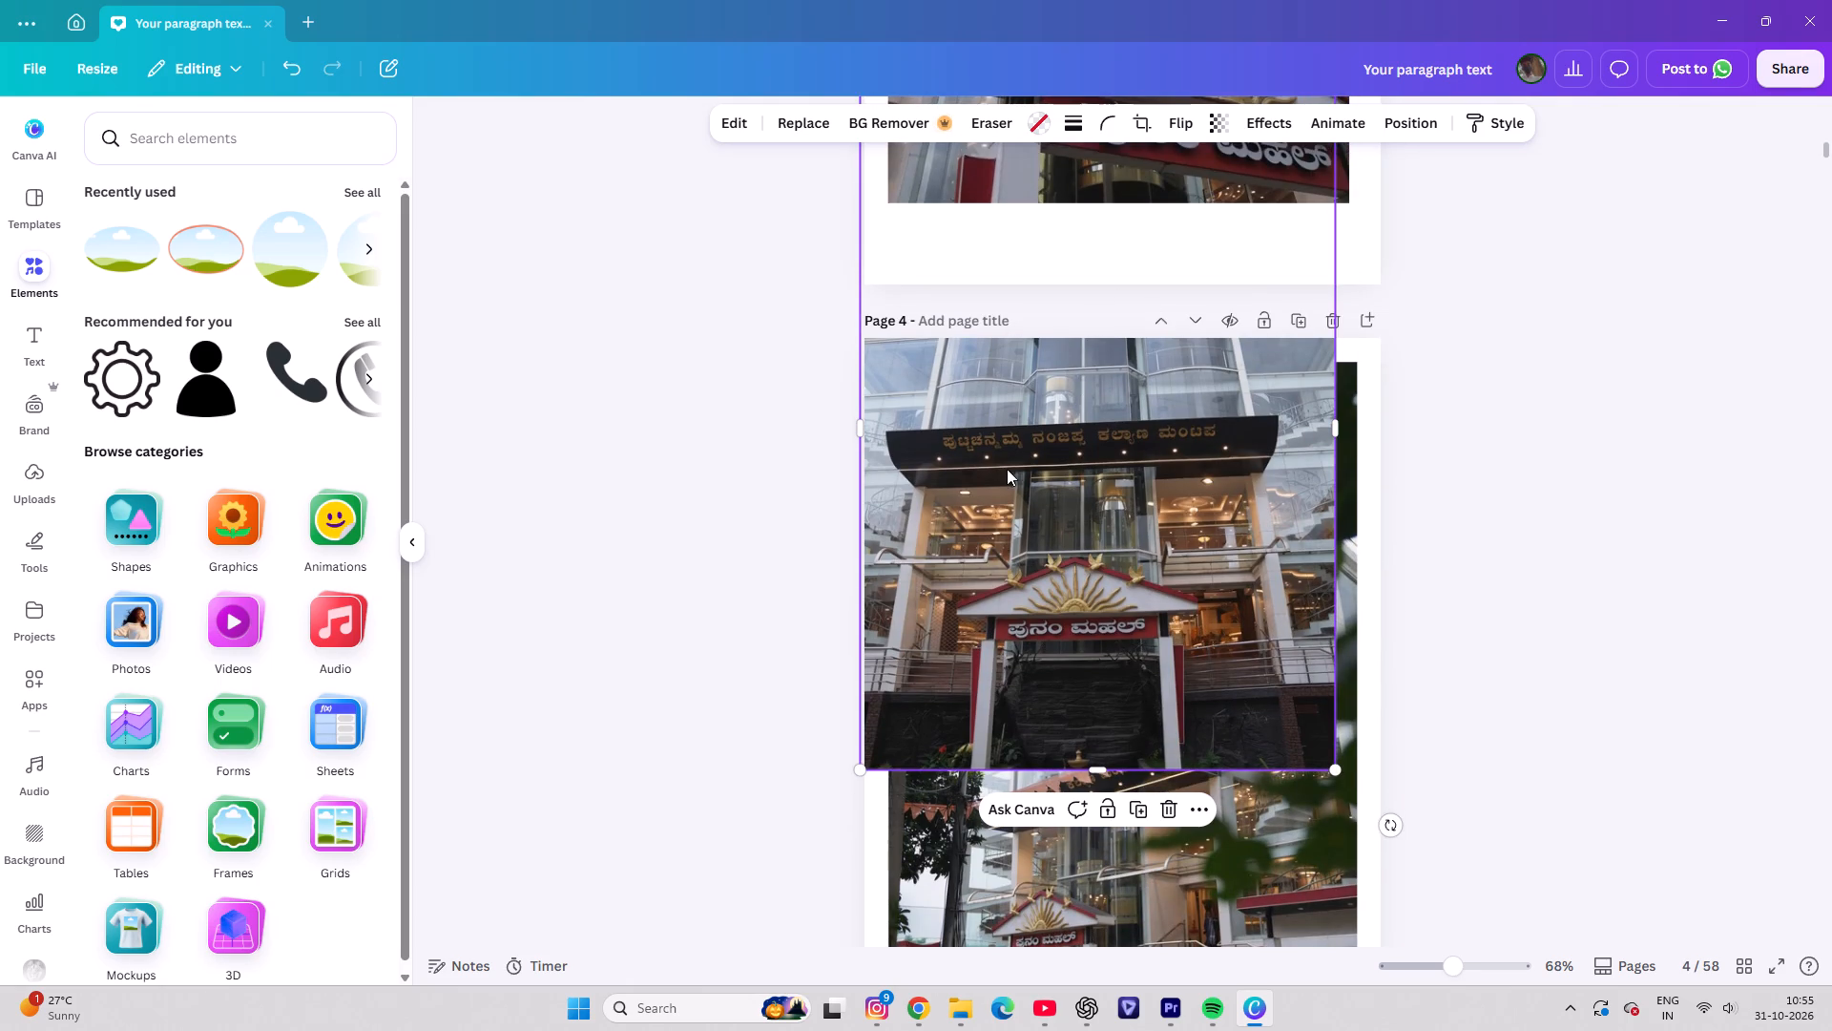
left_click_drag(1007, 469, 1030, 0)
scroll(1051, 456, "up", 6)
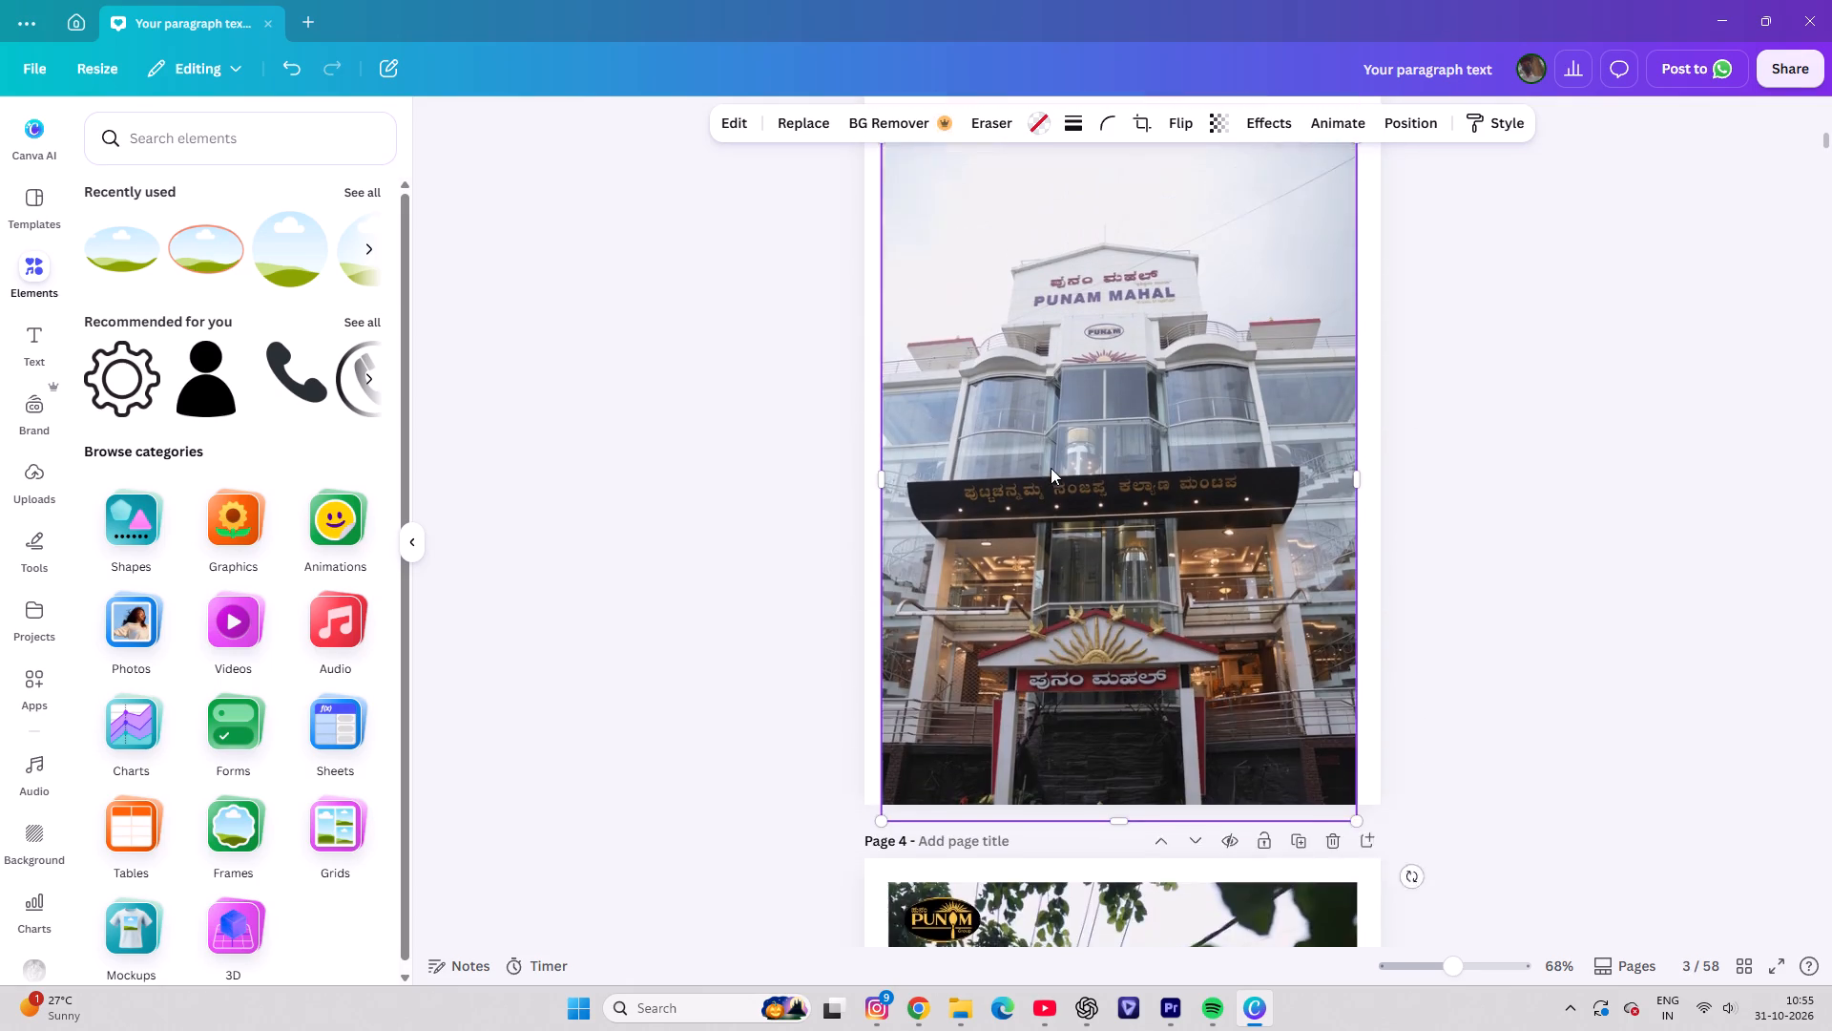
scroll(1058, 539, "up", 3)
left_click_drag(1099, 635, 1099, 62)
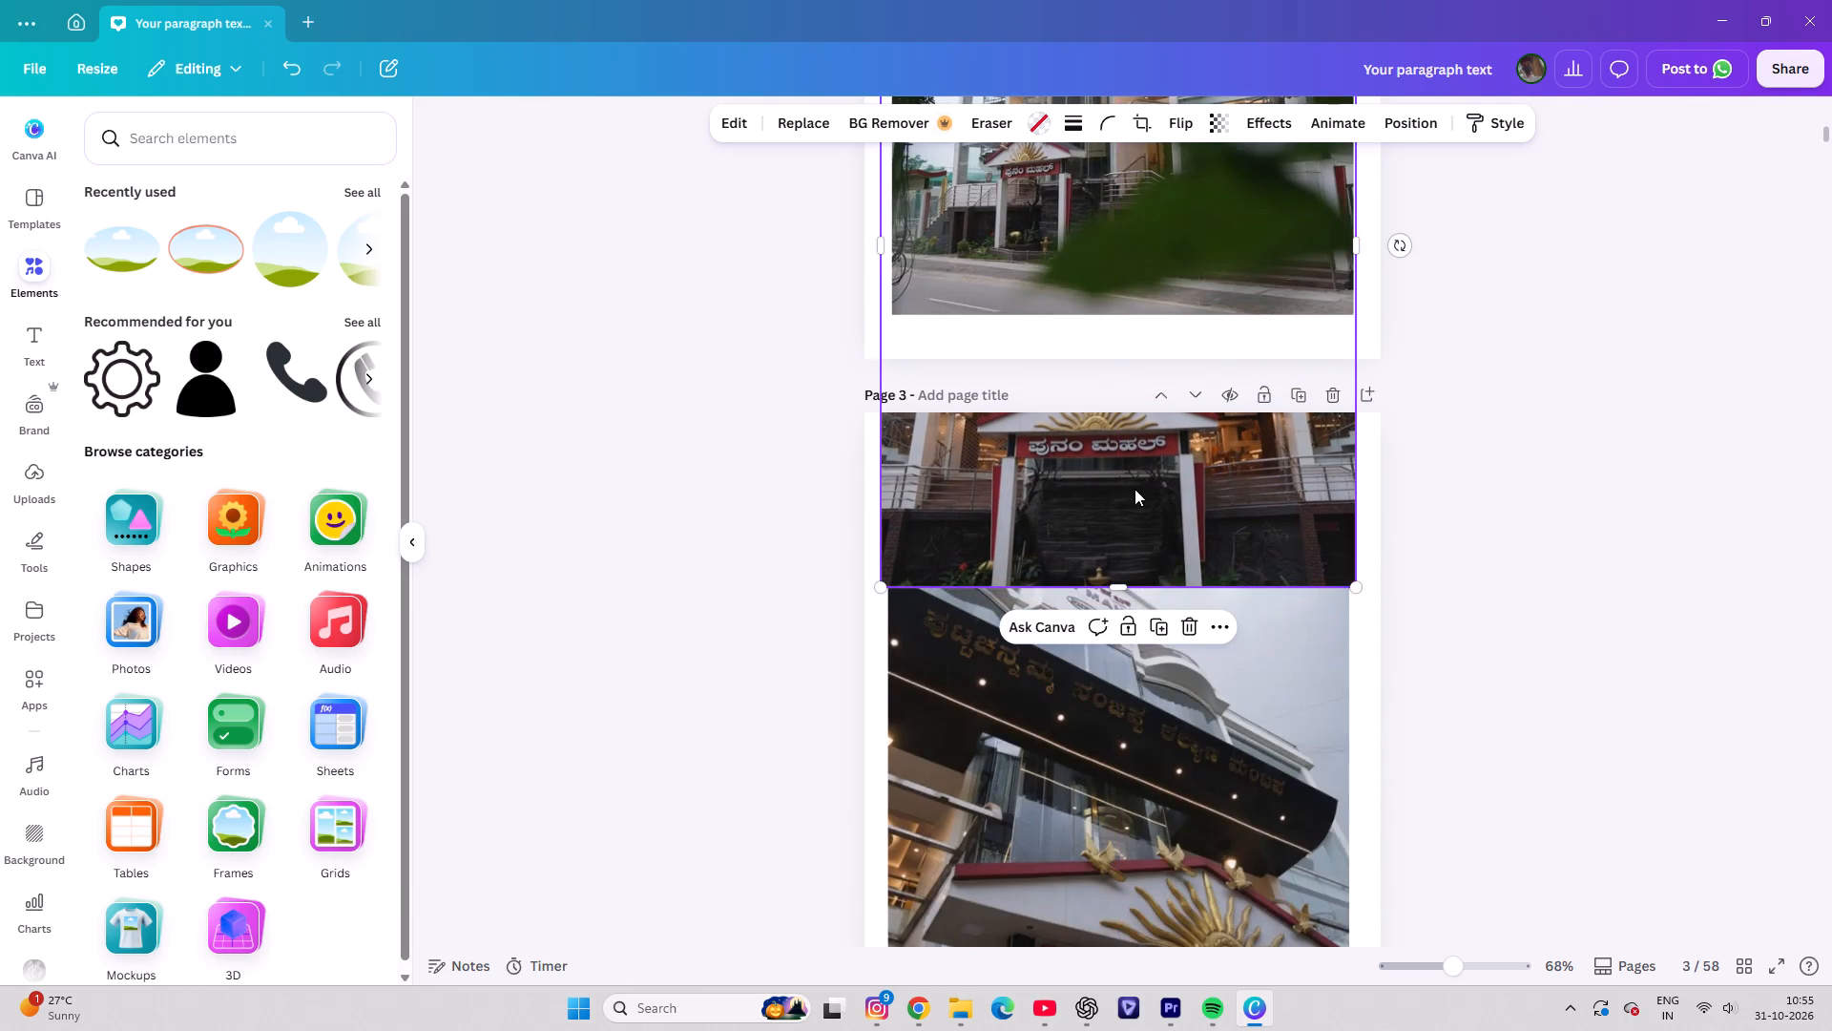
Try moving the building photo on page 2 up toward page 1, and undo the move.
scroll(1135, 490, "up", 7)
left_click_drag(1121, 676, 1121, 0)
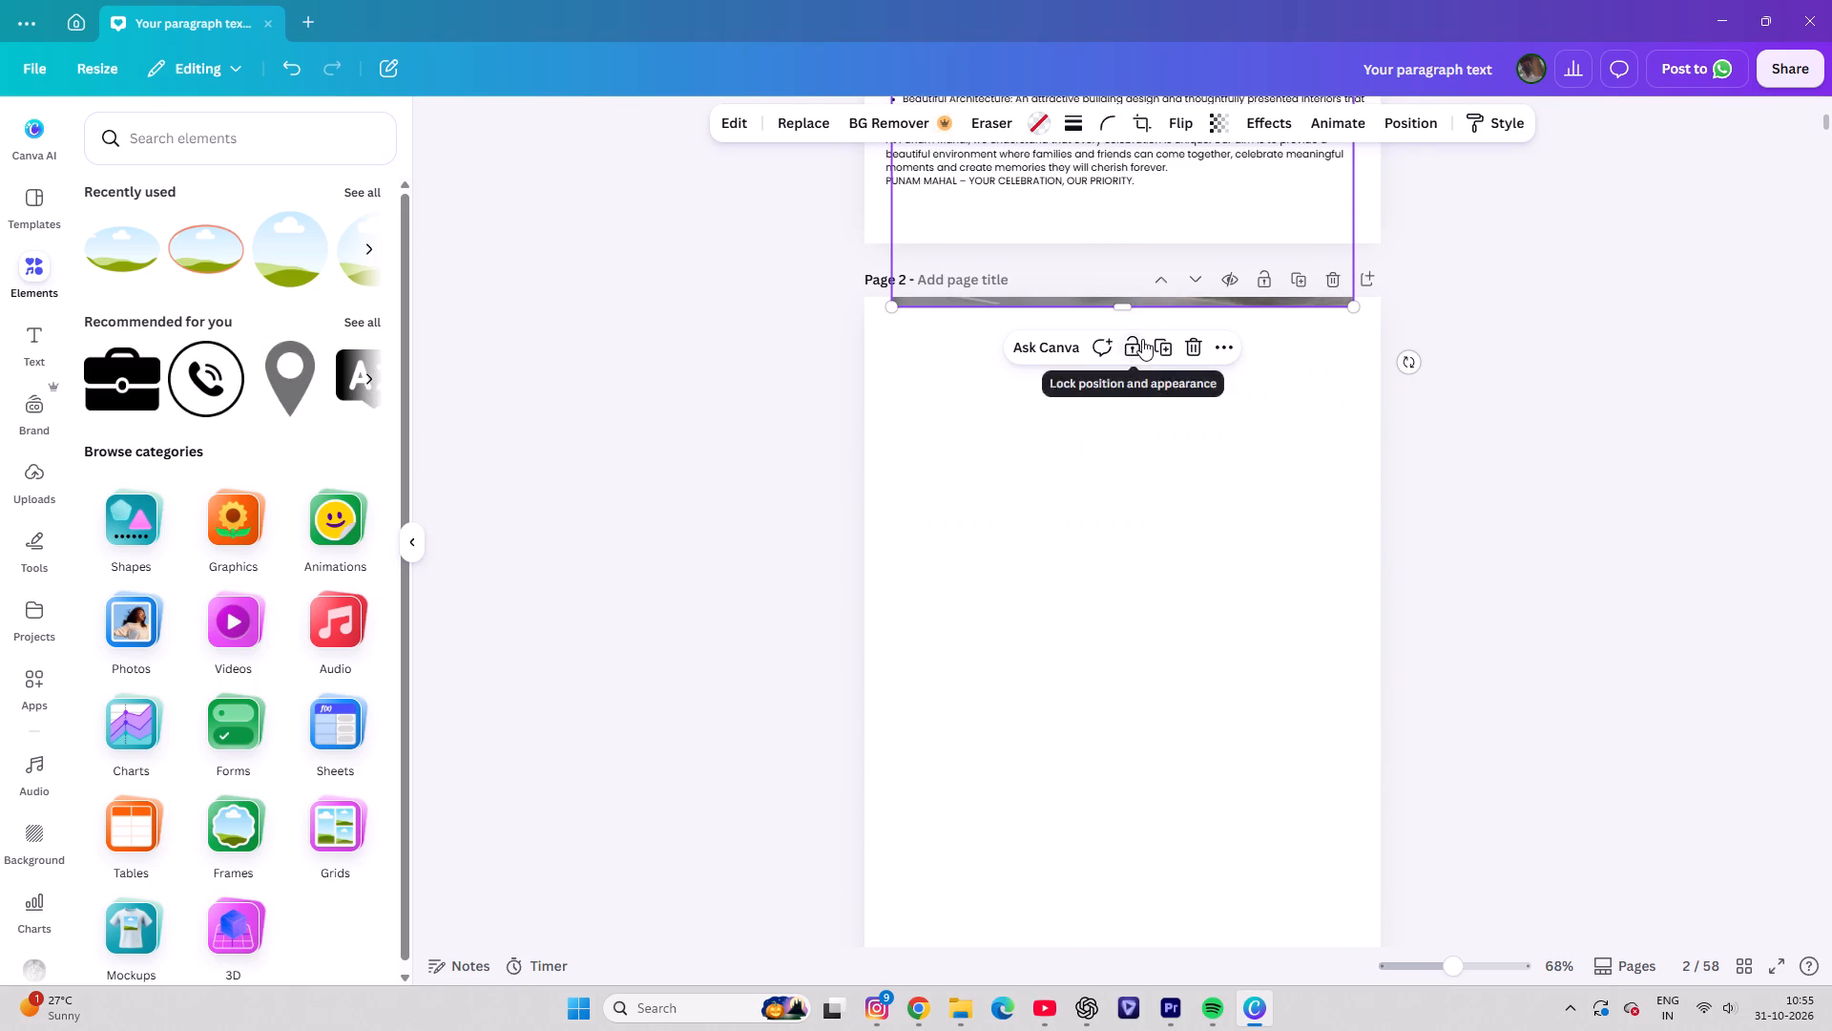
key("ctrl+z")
Move the copied front-view photo up through page 2 and onto page 1.
scroll(1187, 578, "down", 6)
left_click(1128, 569)
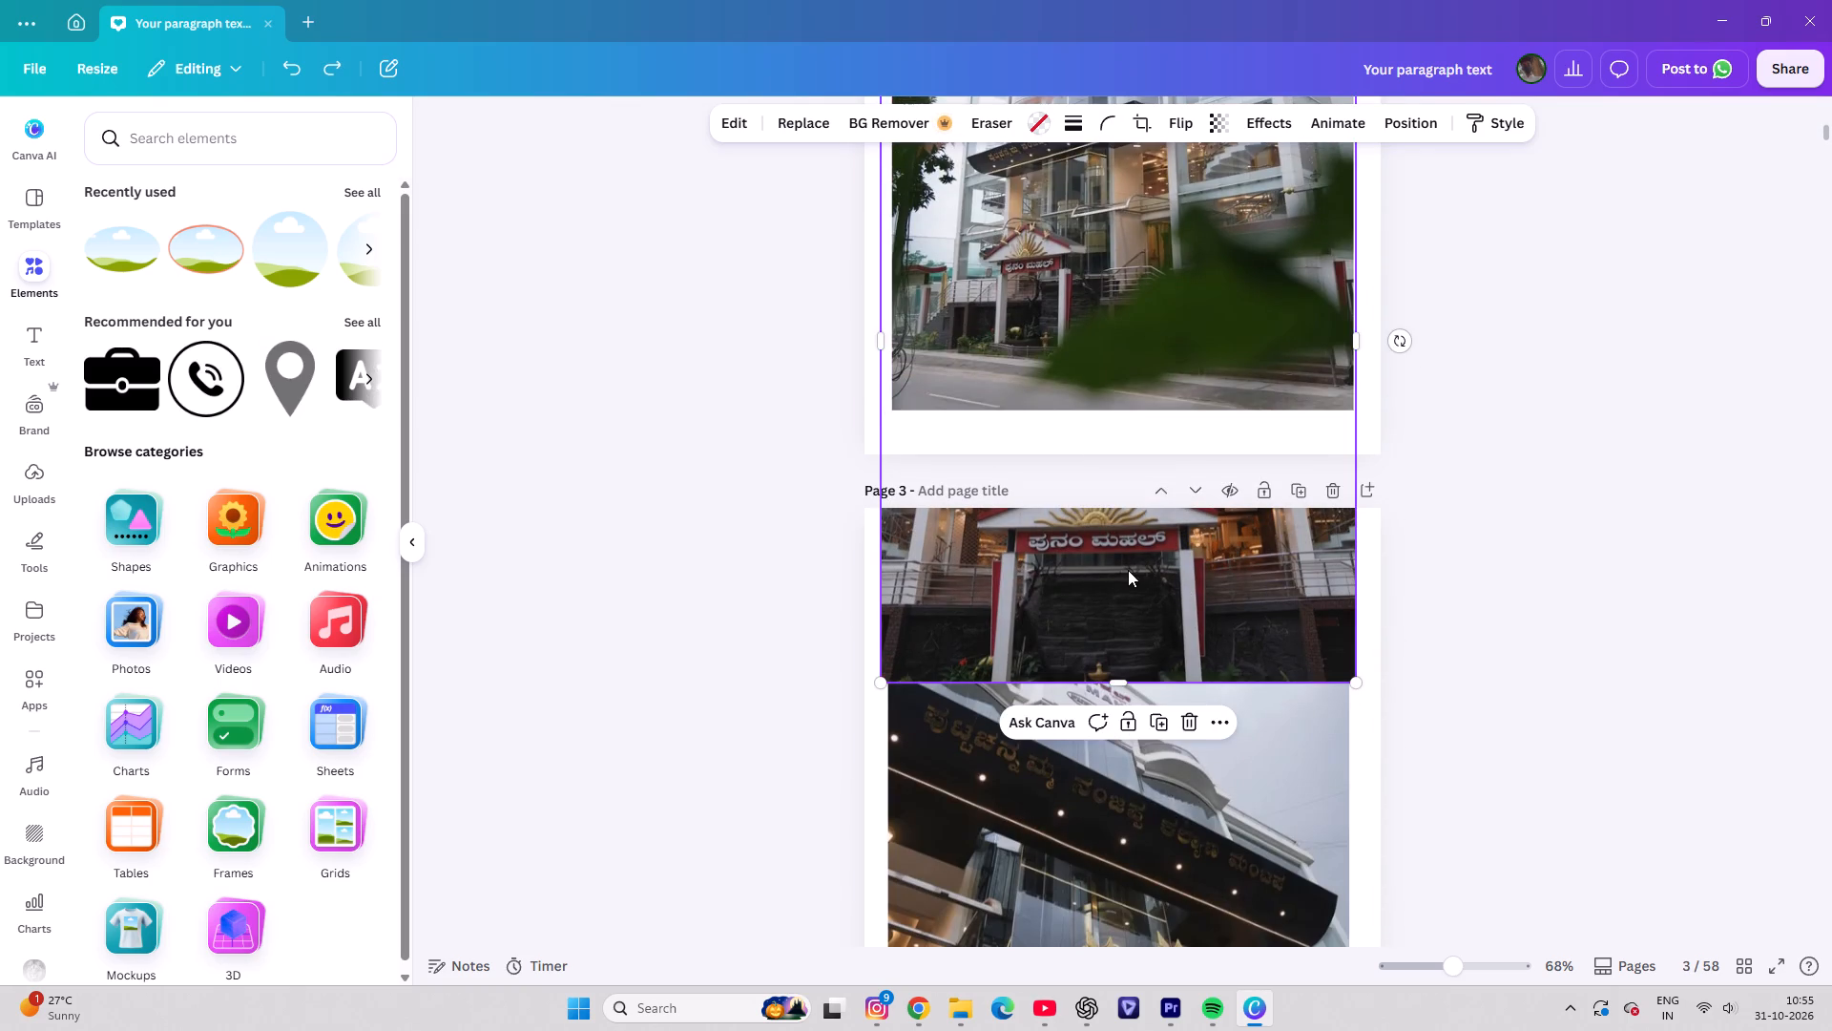
left_click_drag(1128, 570, 1125, 154)
scroll(1186, 347, "up", 8)
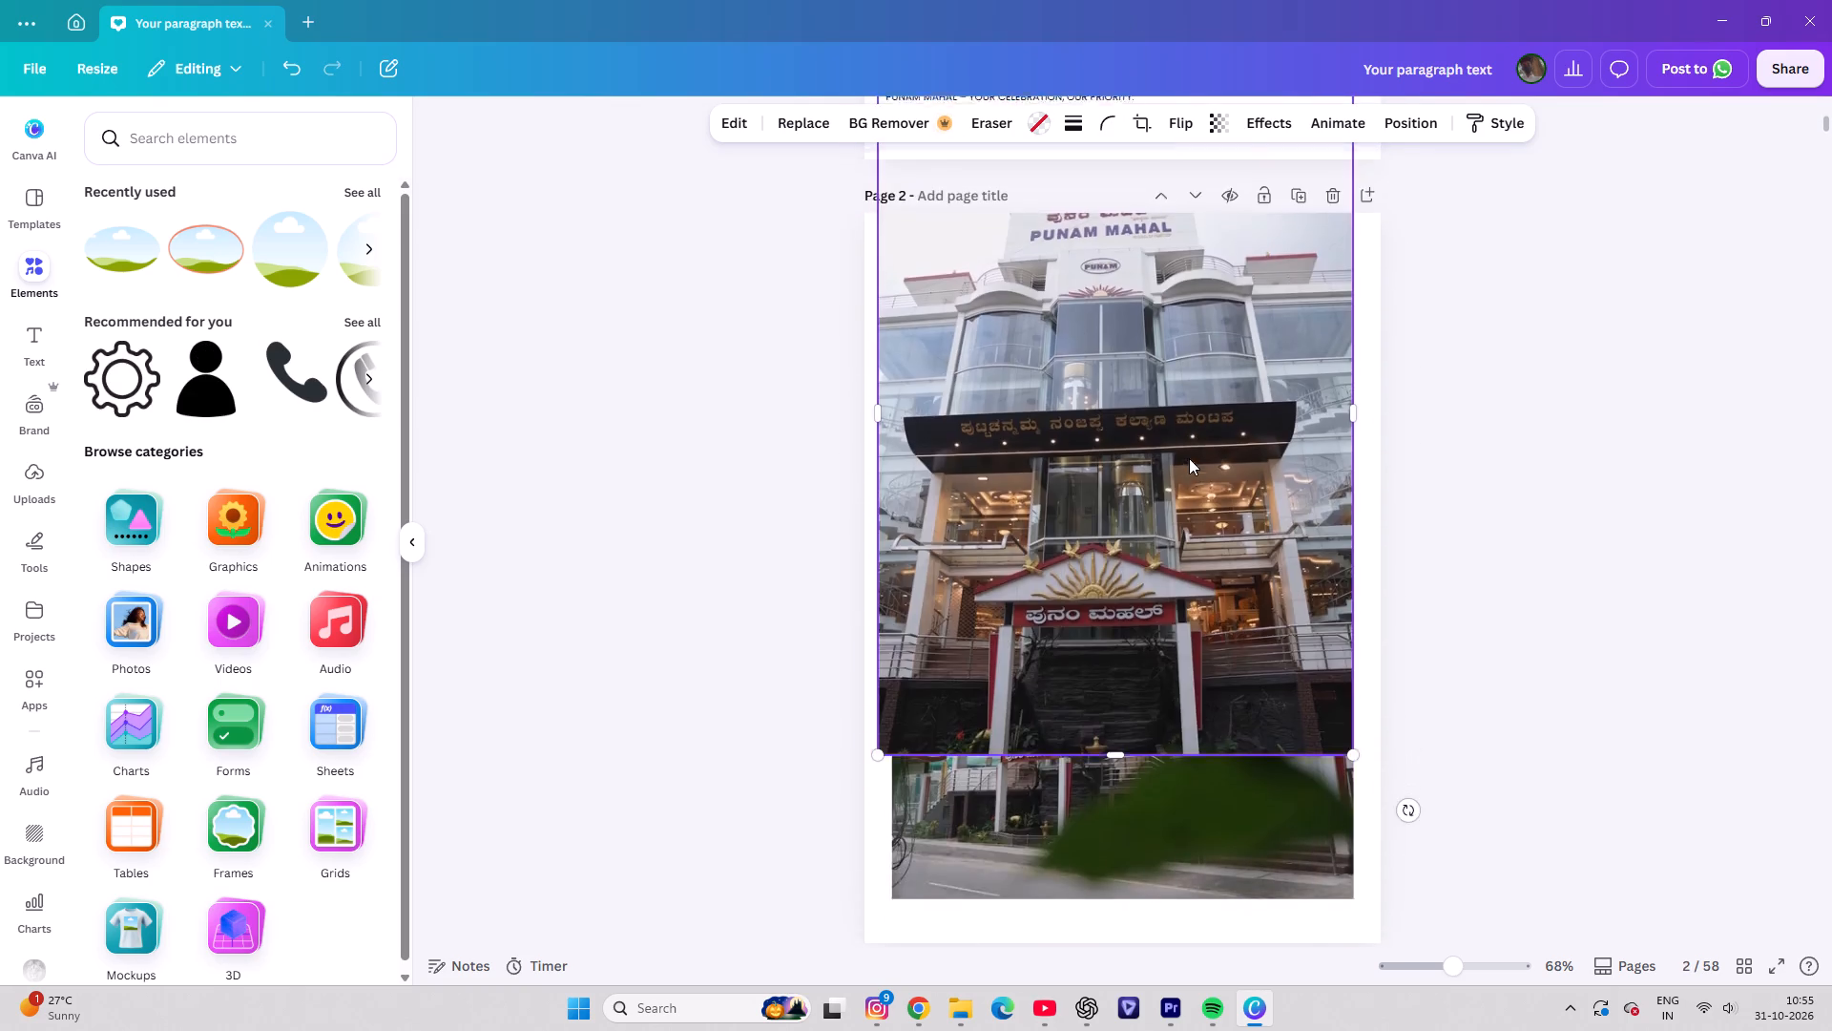
scroll(1189, 458, "up", 2)
left_click_drag(1133, 761, 1135, 131)
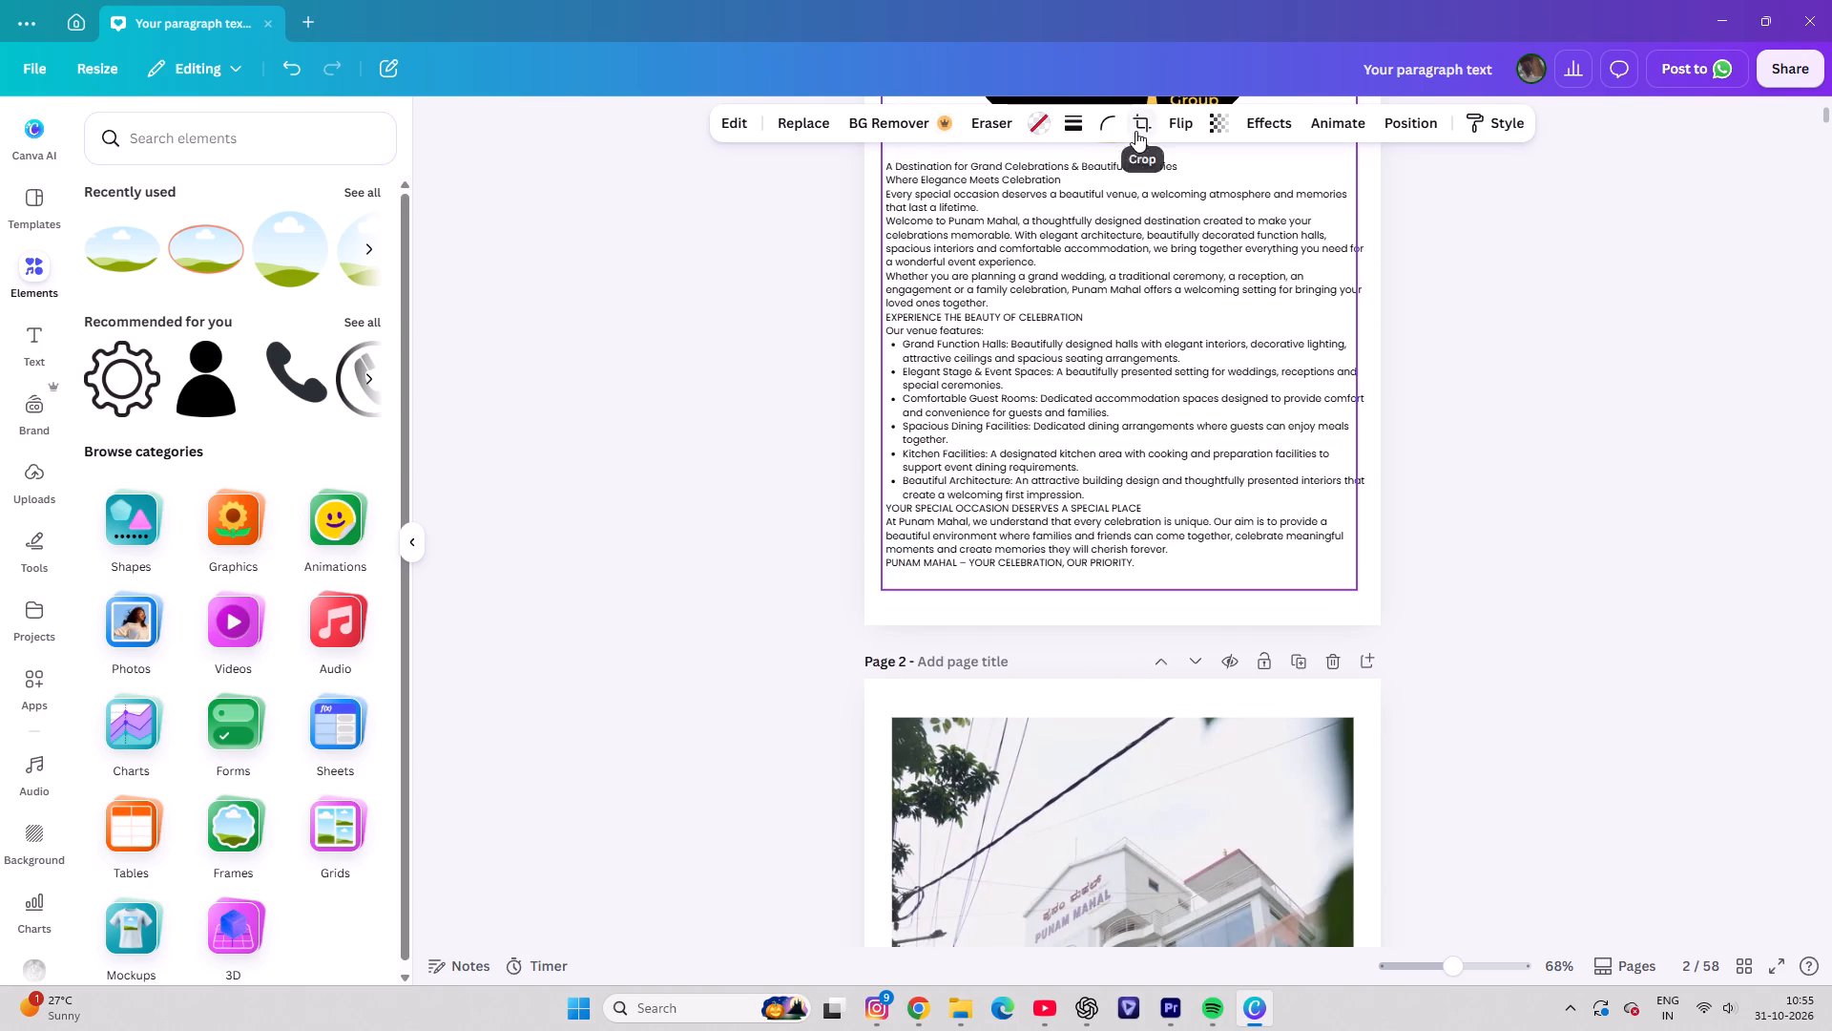
left_click_drag(1135, 131, 1147, 153)
scroll(1196, 376, "up", 7)
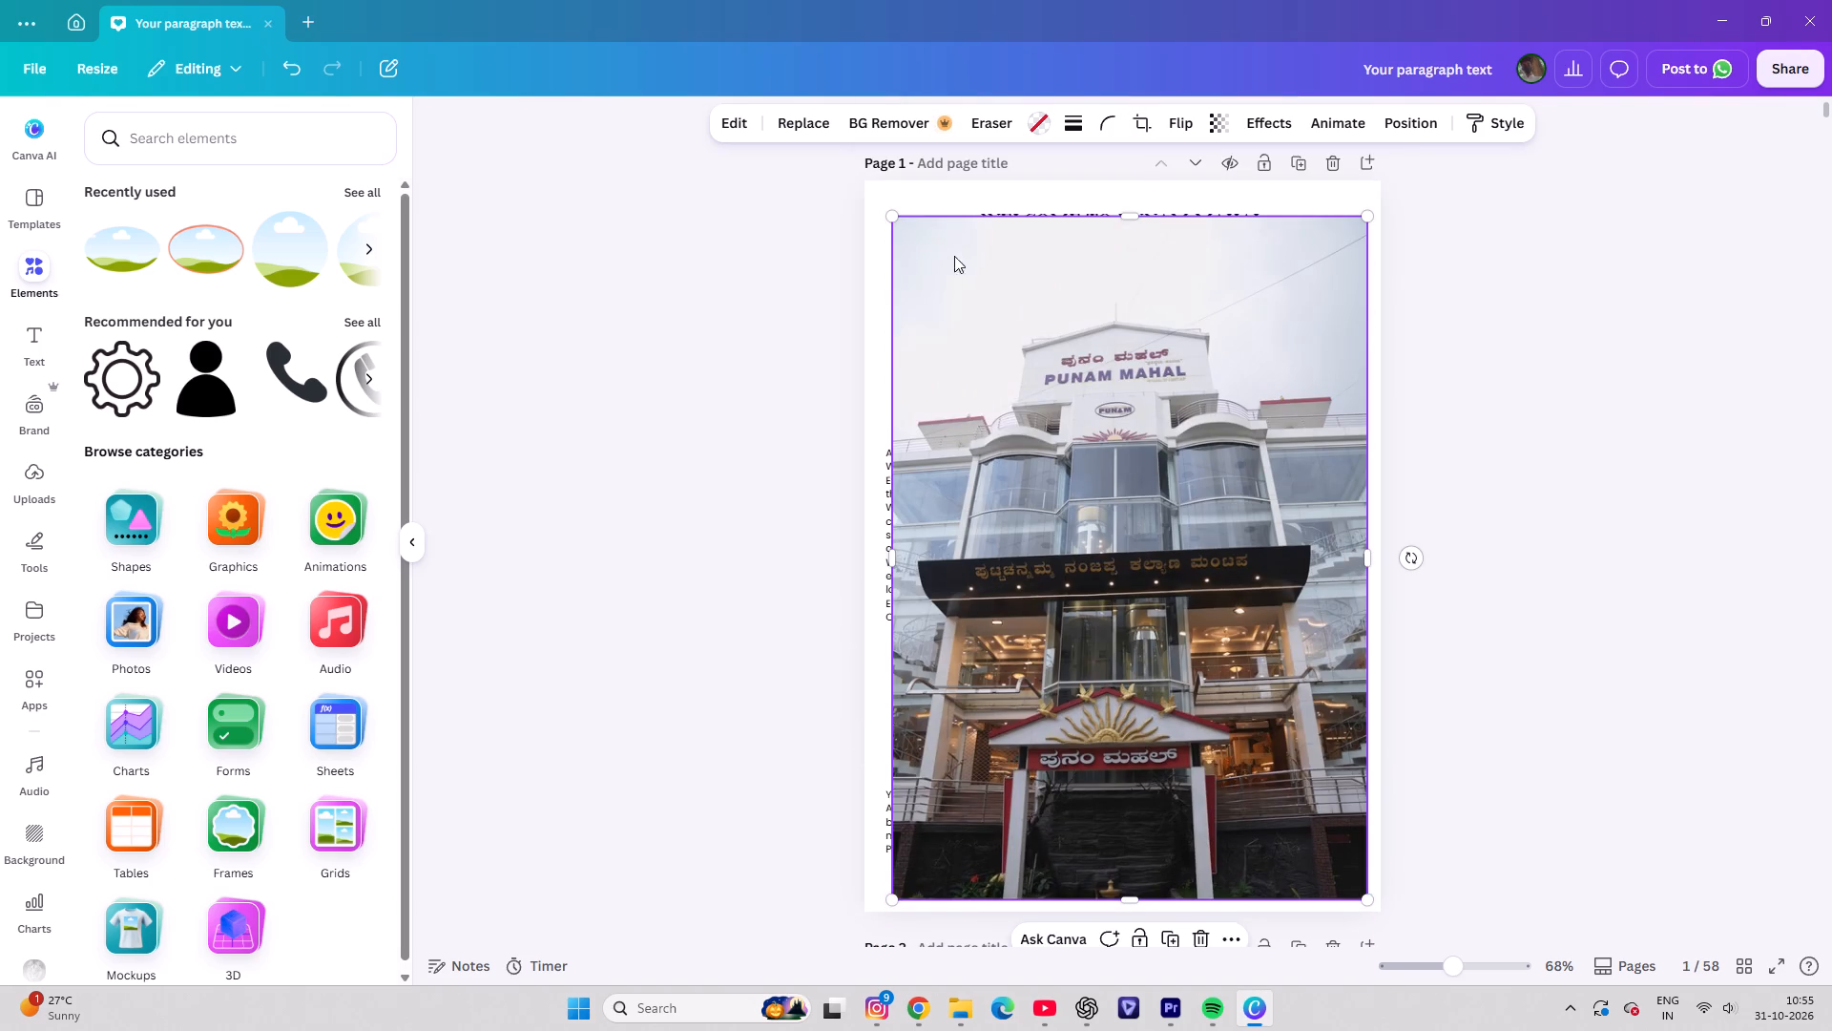
Enlarge the front-view photo from its opposite corners to fill page 1.
left_click_drag(892, 218, 877, 177)
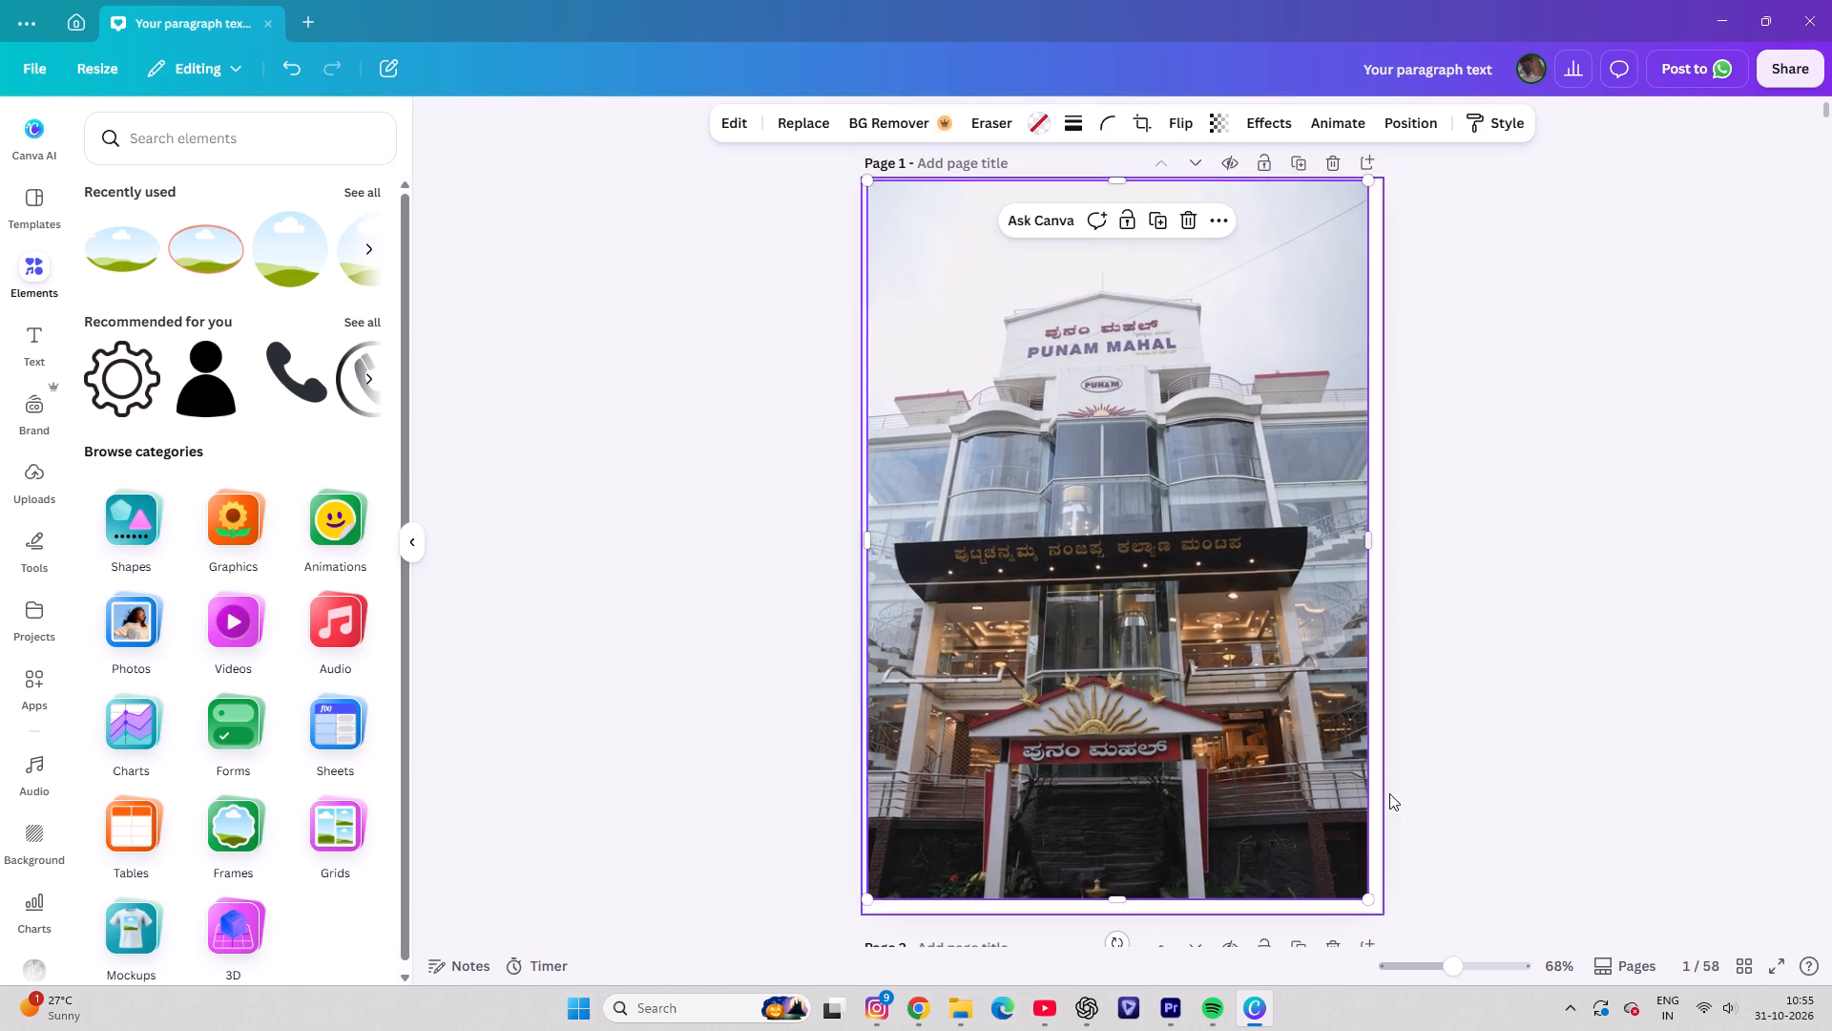
left_click_drag(1367, 897, 1379, 916)
Send the front-view photo behind the heading, logo and introduction text on page 1.
right_click(1214, 504)
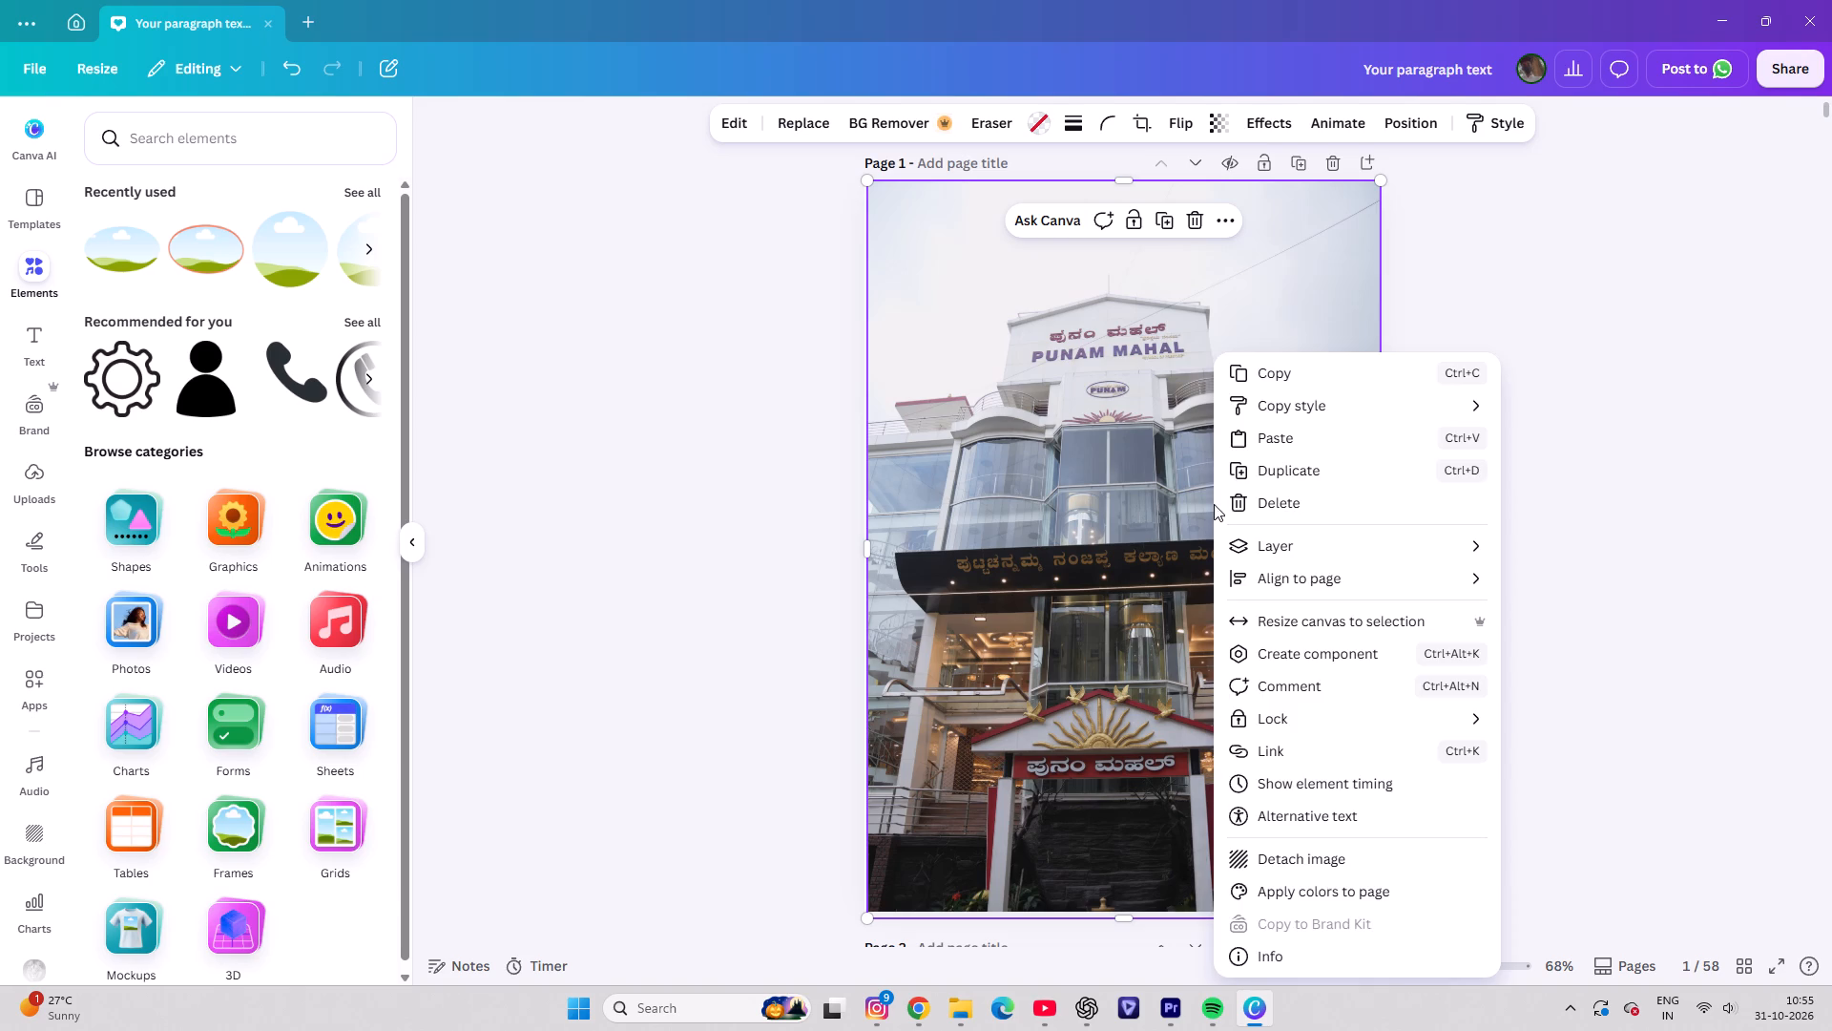
left_click(1290, 537)
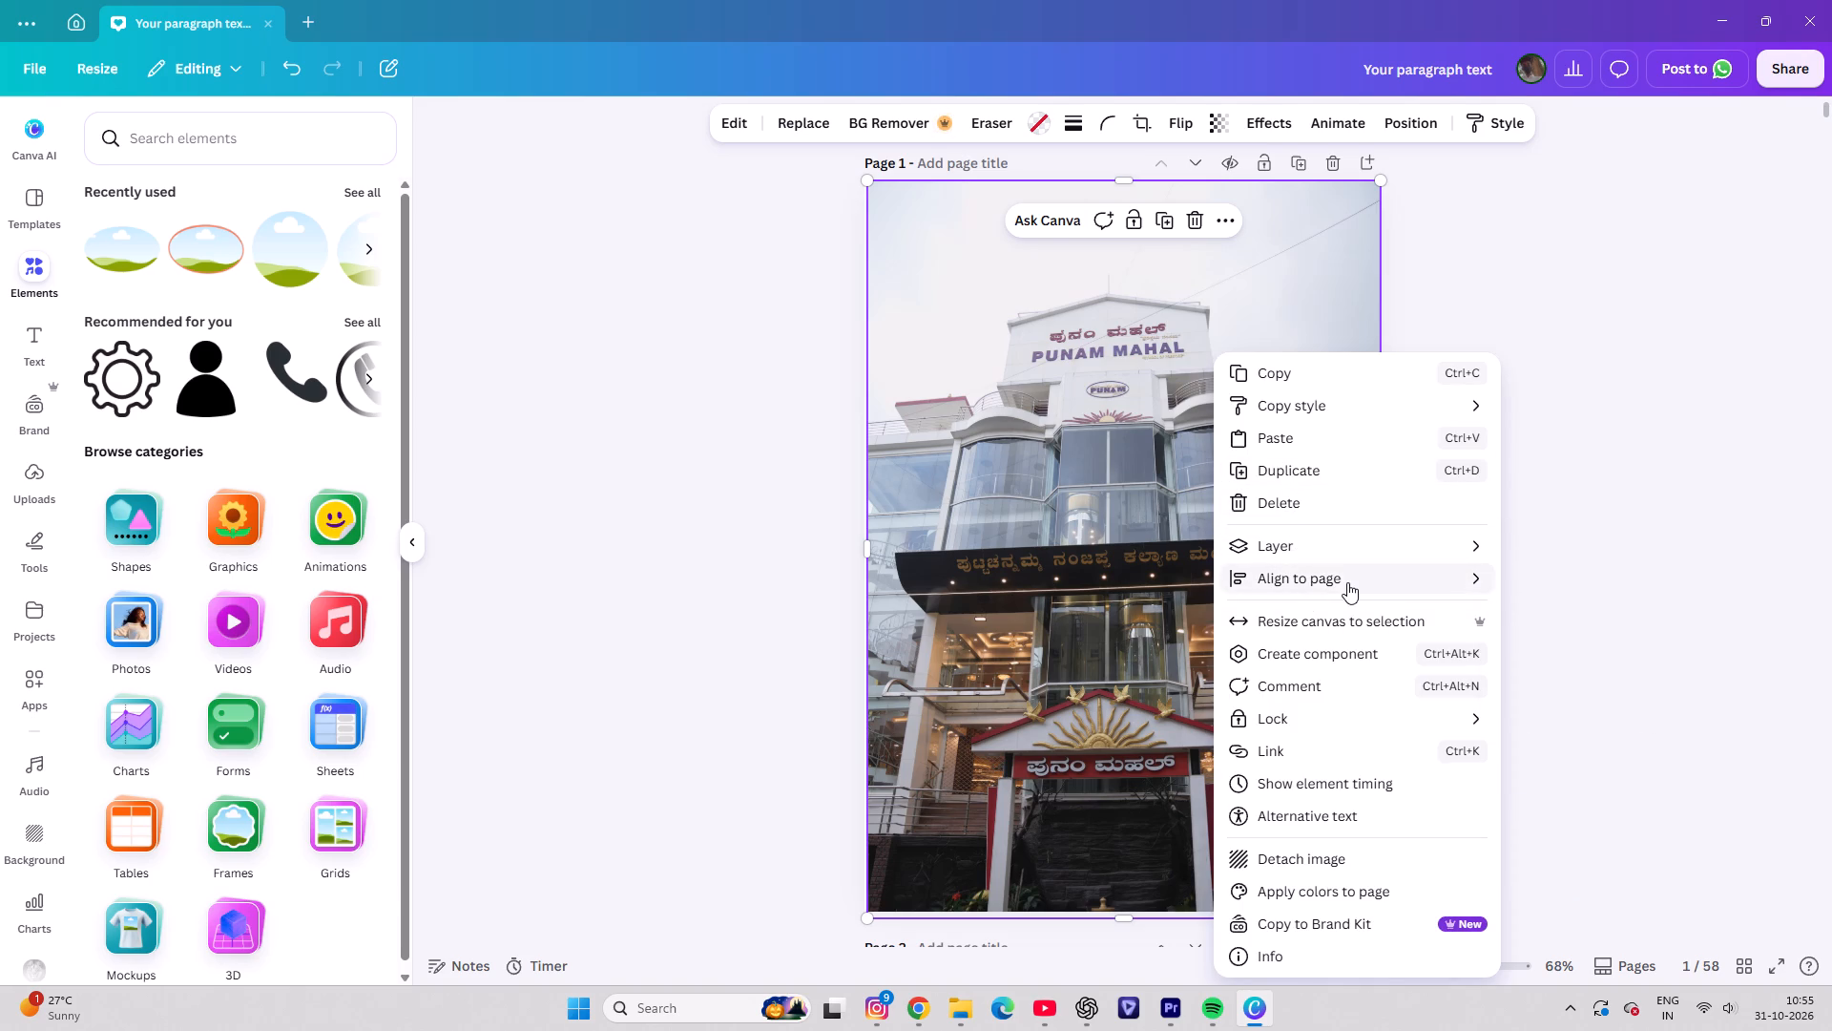
left_click(1347, 582)
left_click(1322, 547)
left_click(1536, 649)
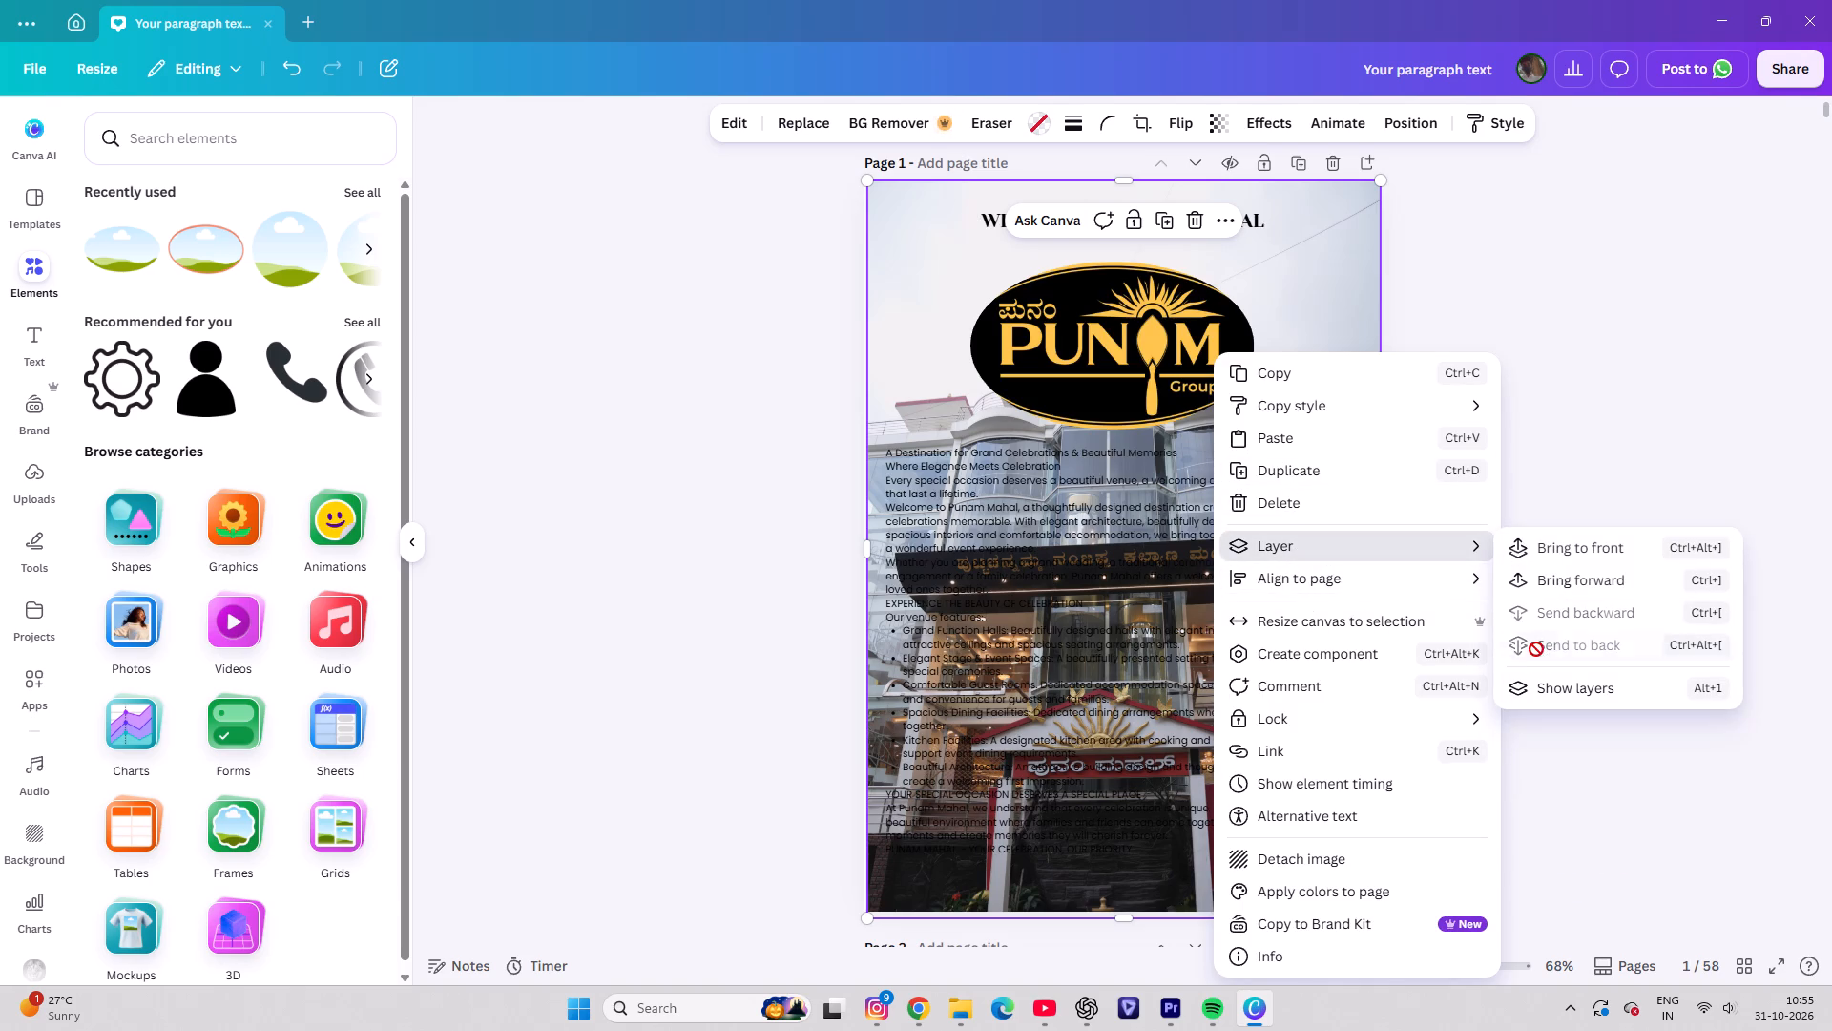
left_click(1111, 621)
Set the background photo's transparency to 44 on page 1.
left_click(1217, 115)
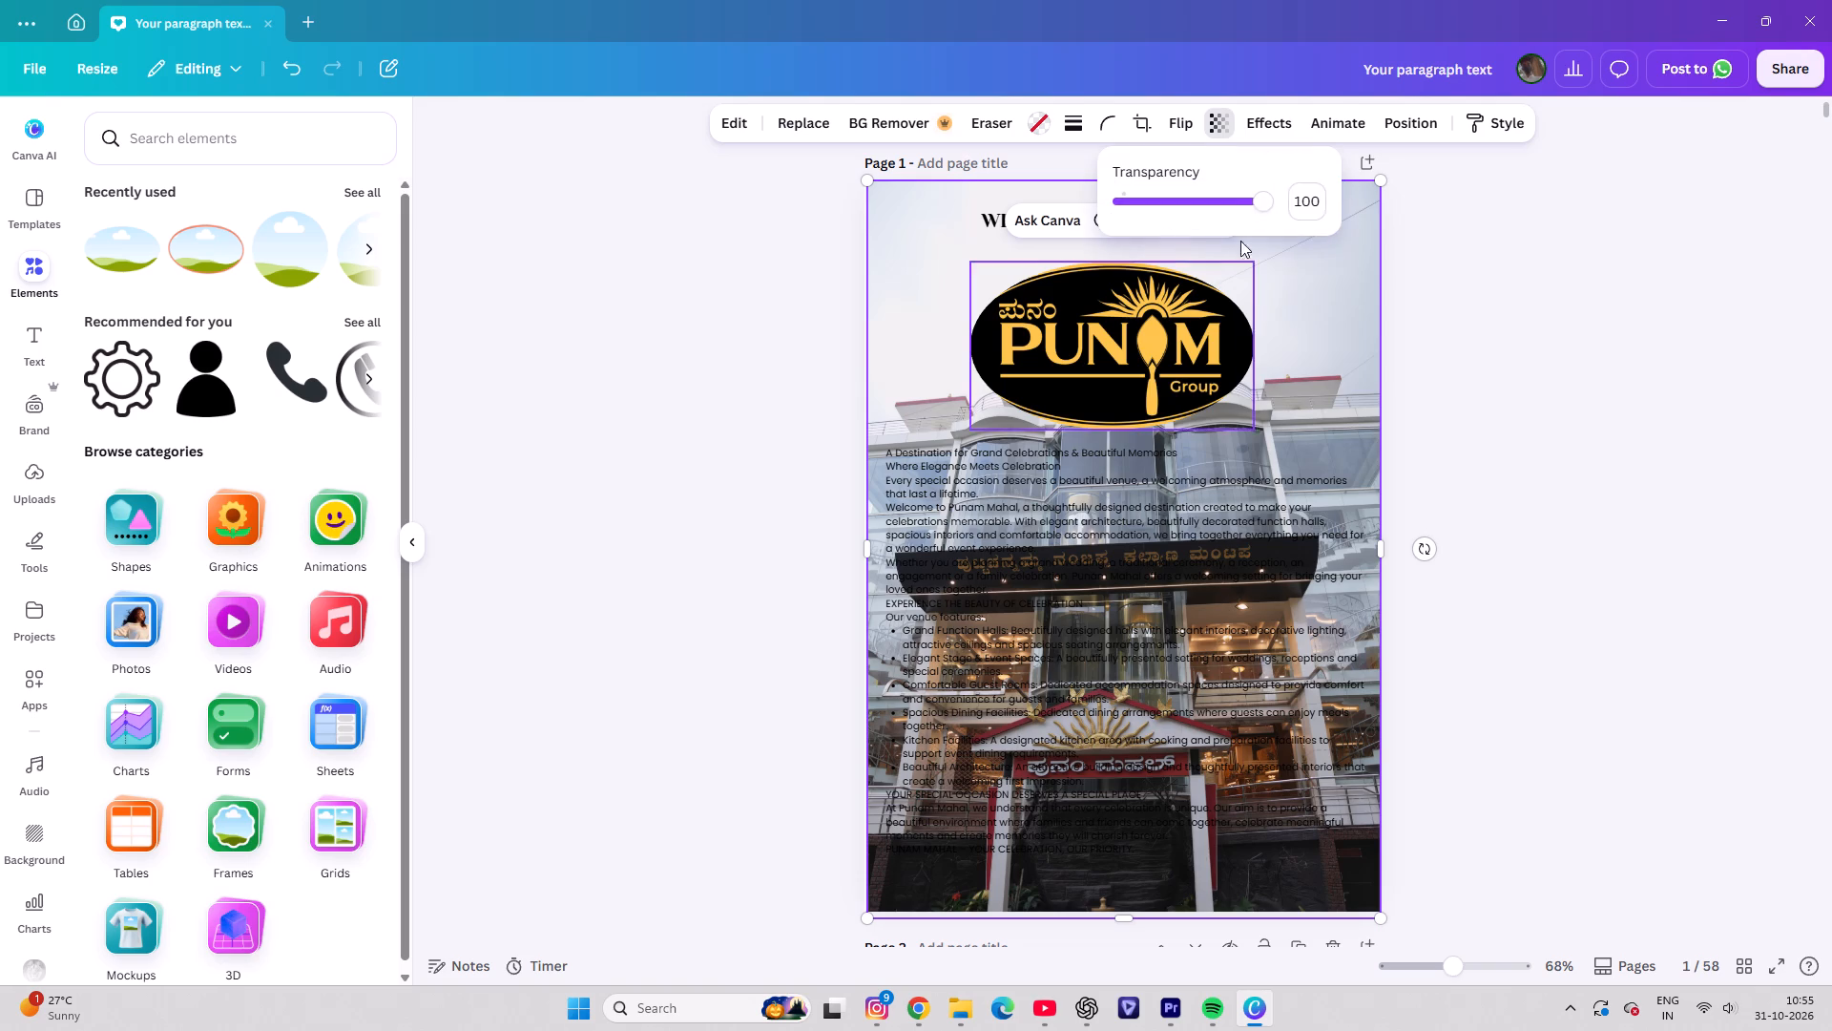
left_click_drag(1245, 194, 1184, 206)
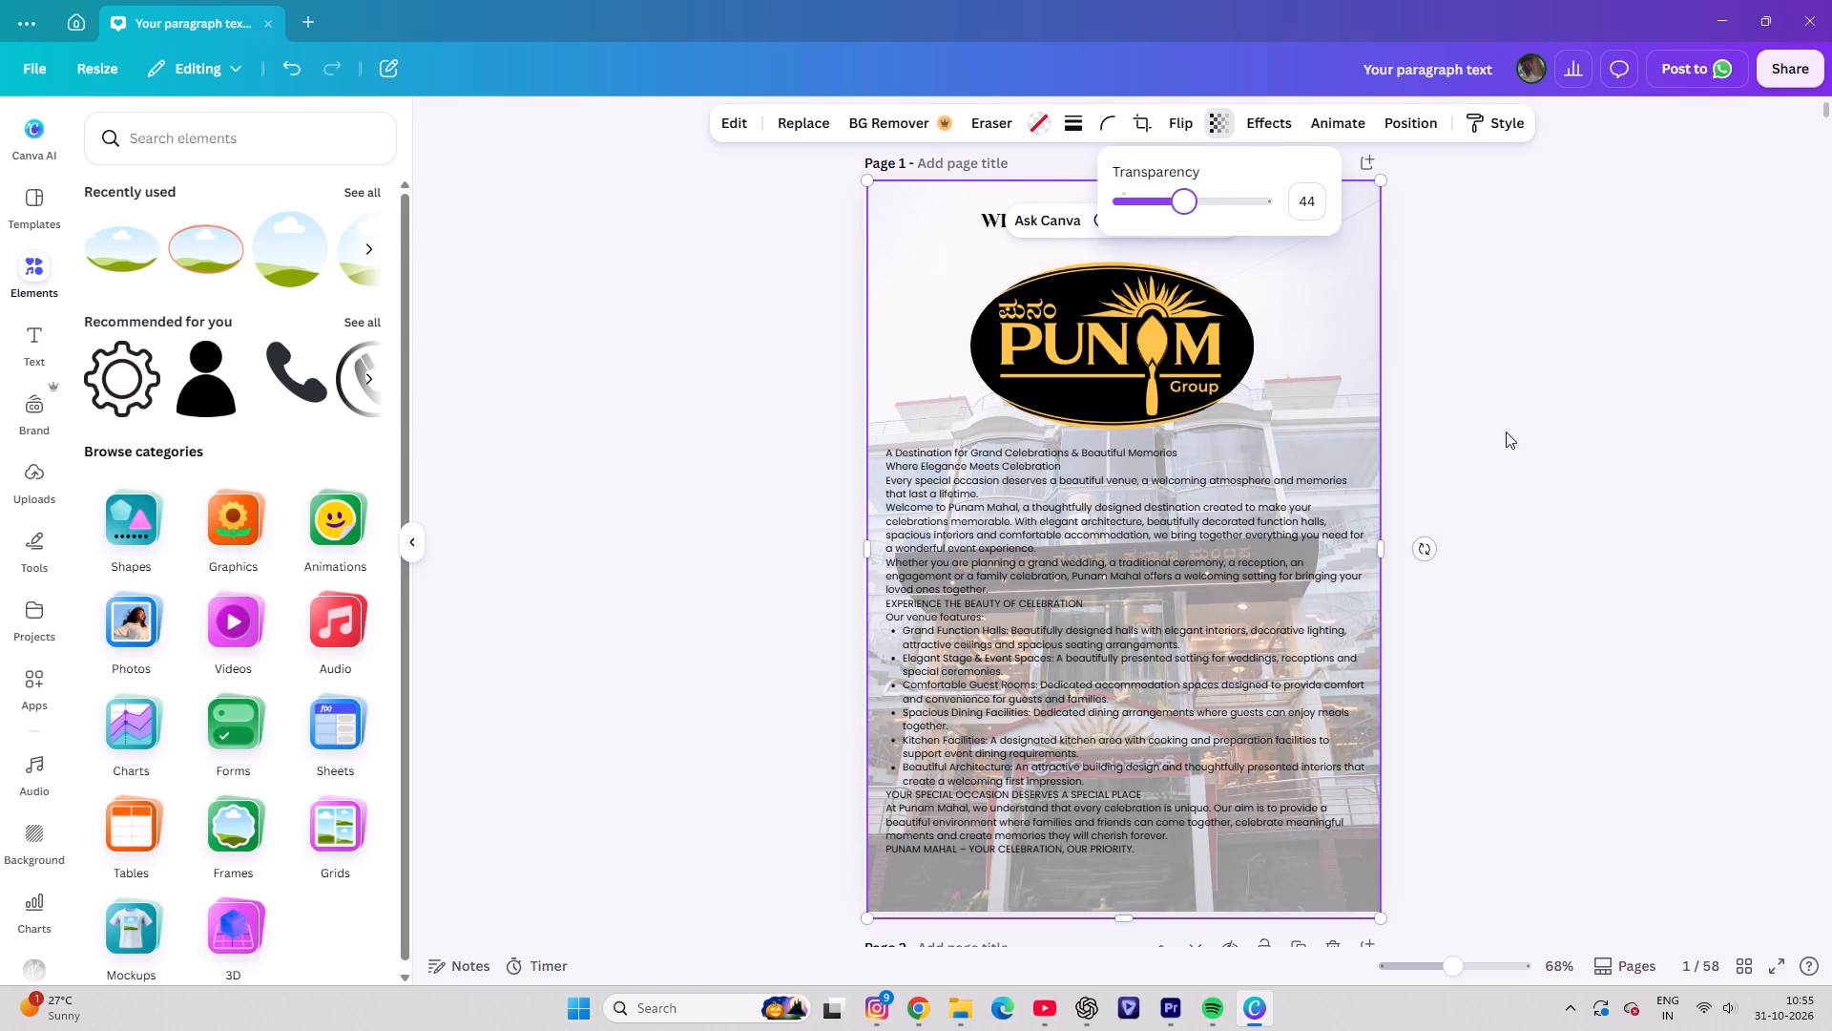
left_click(1508, 443)
left_click(1539, 490)
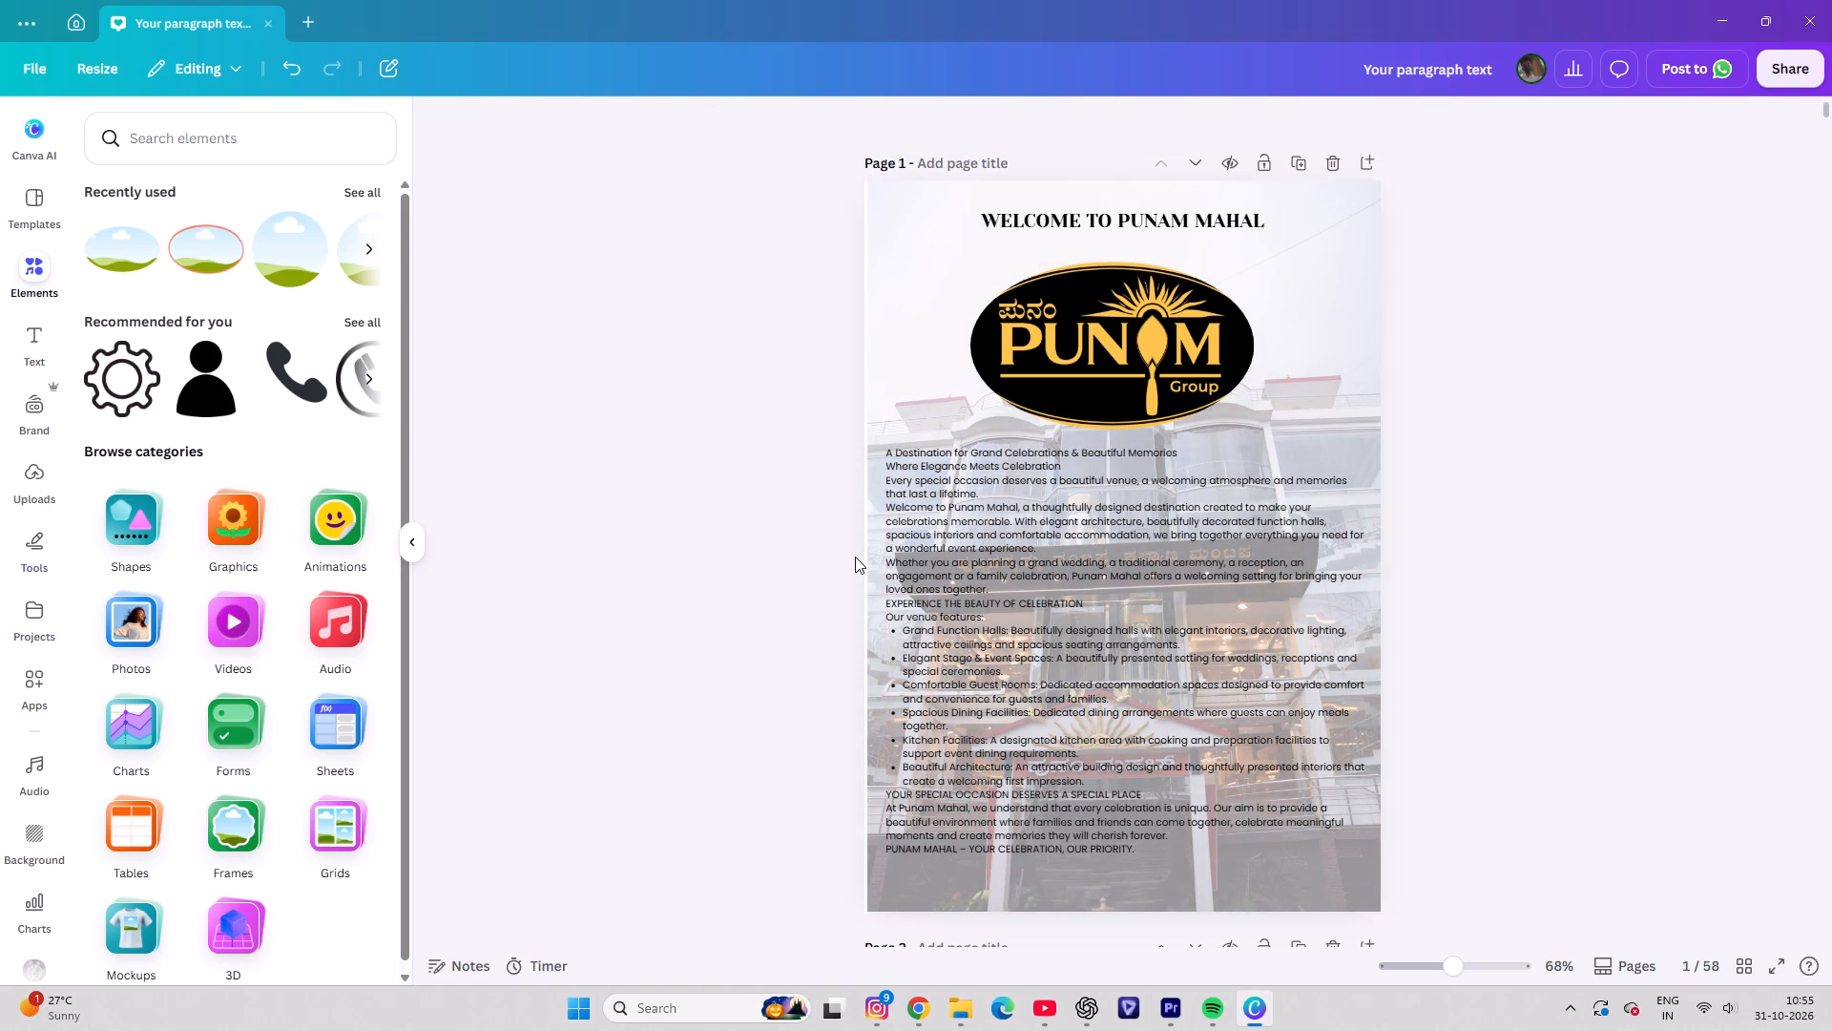
Centre the background photo horizontally and enlarge it slightly so it covers page 1 to its edges.
left_click(949, 351)
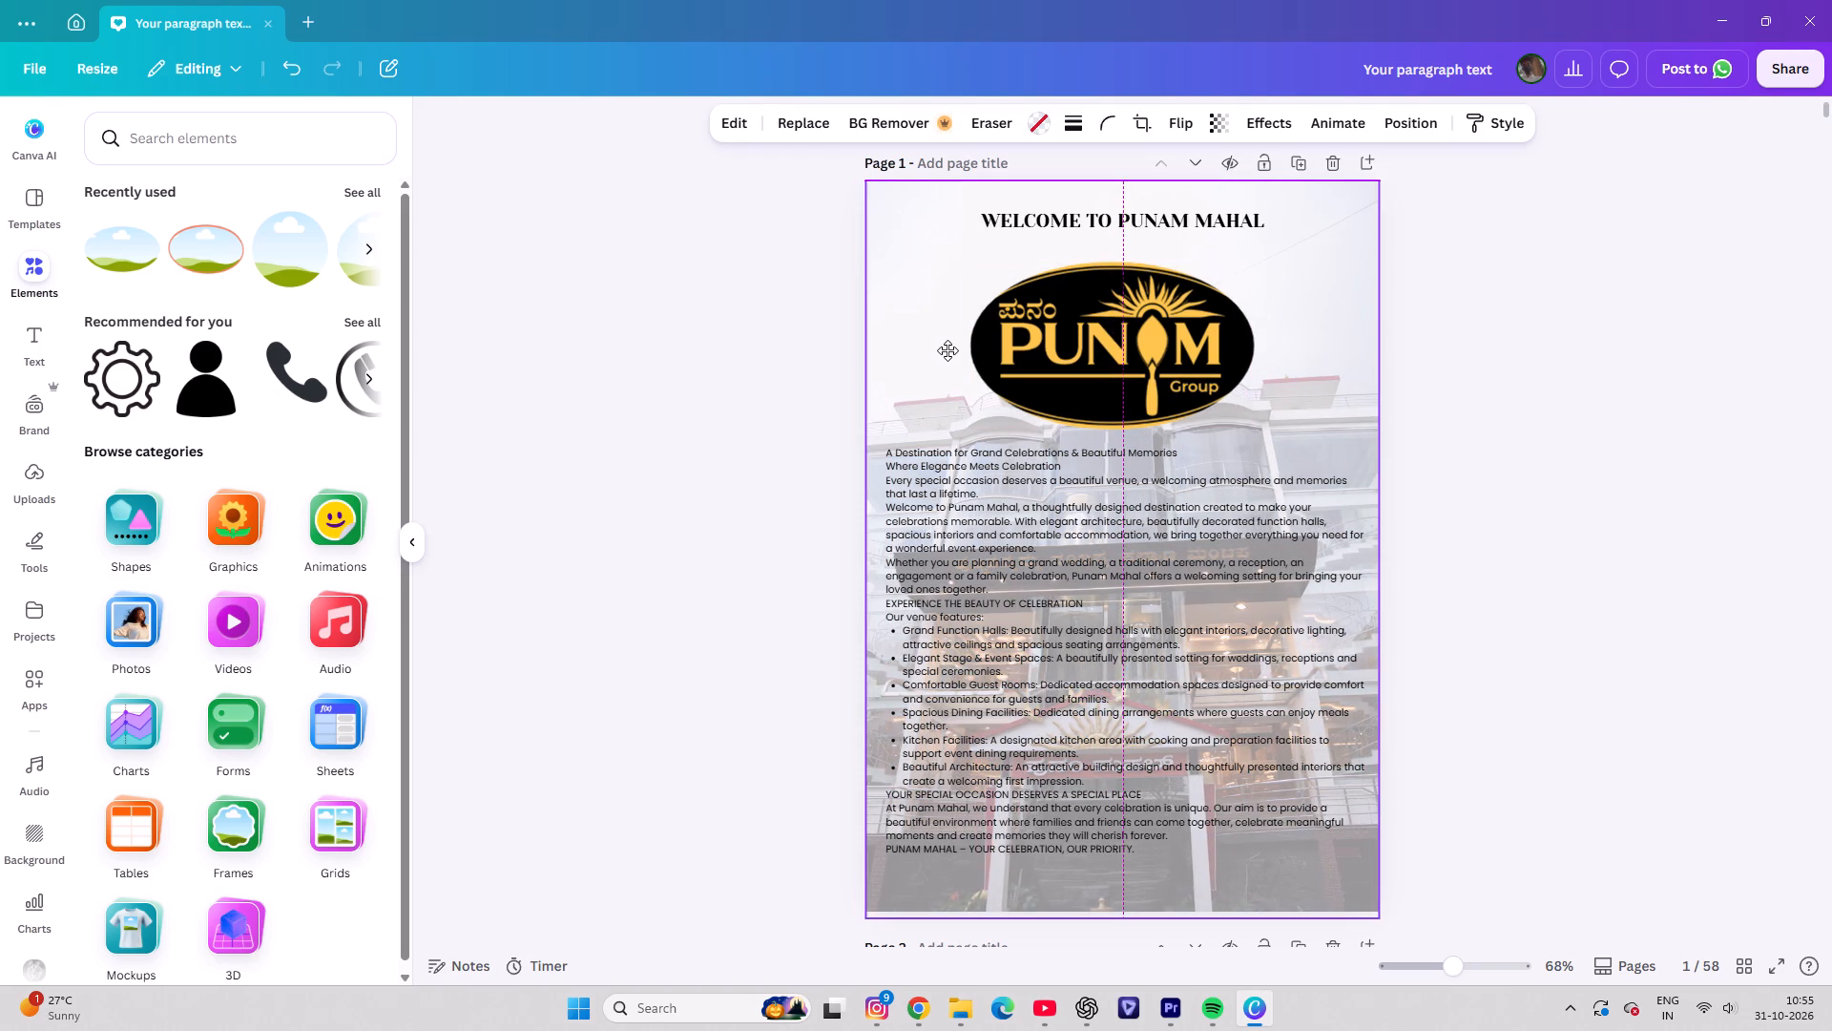
left_click(1659, 485)
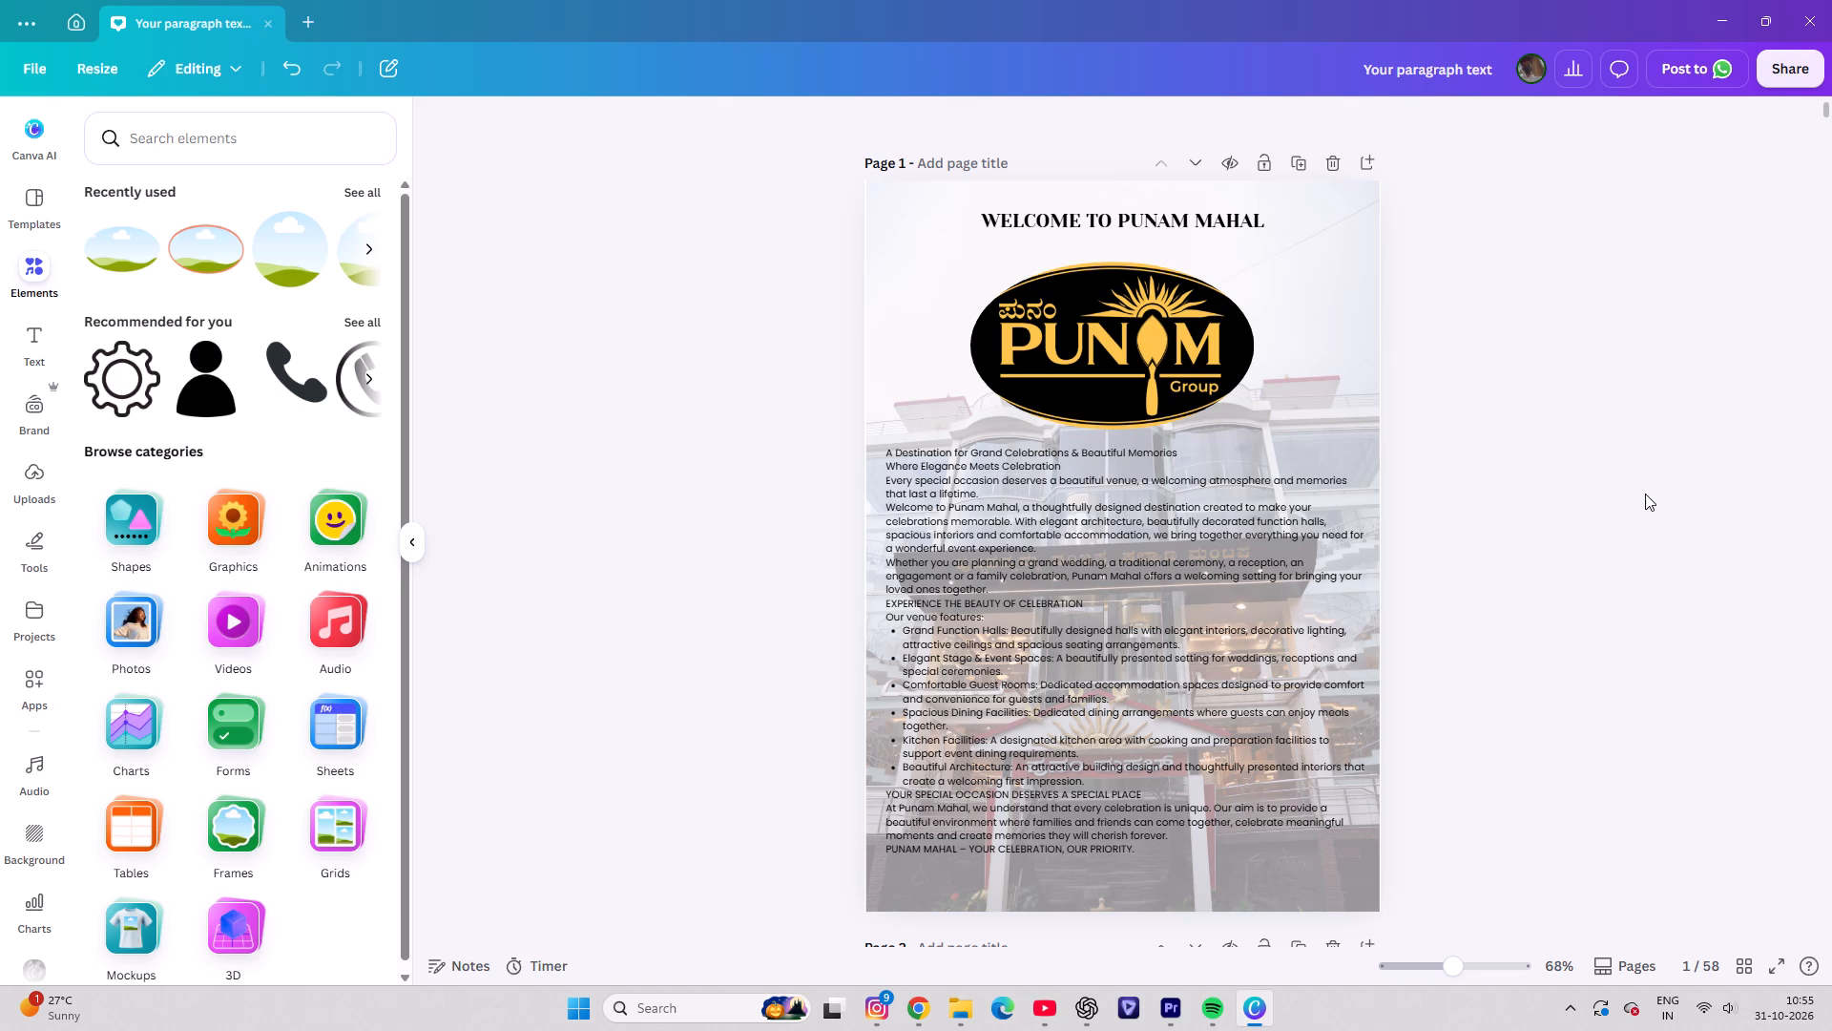
left_click(1337, 357)
left_click_drag(1379, 179, 1389, 162)
left_click(1351, 219)
left_click(1646, 357)
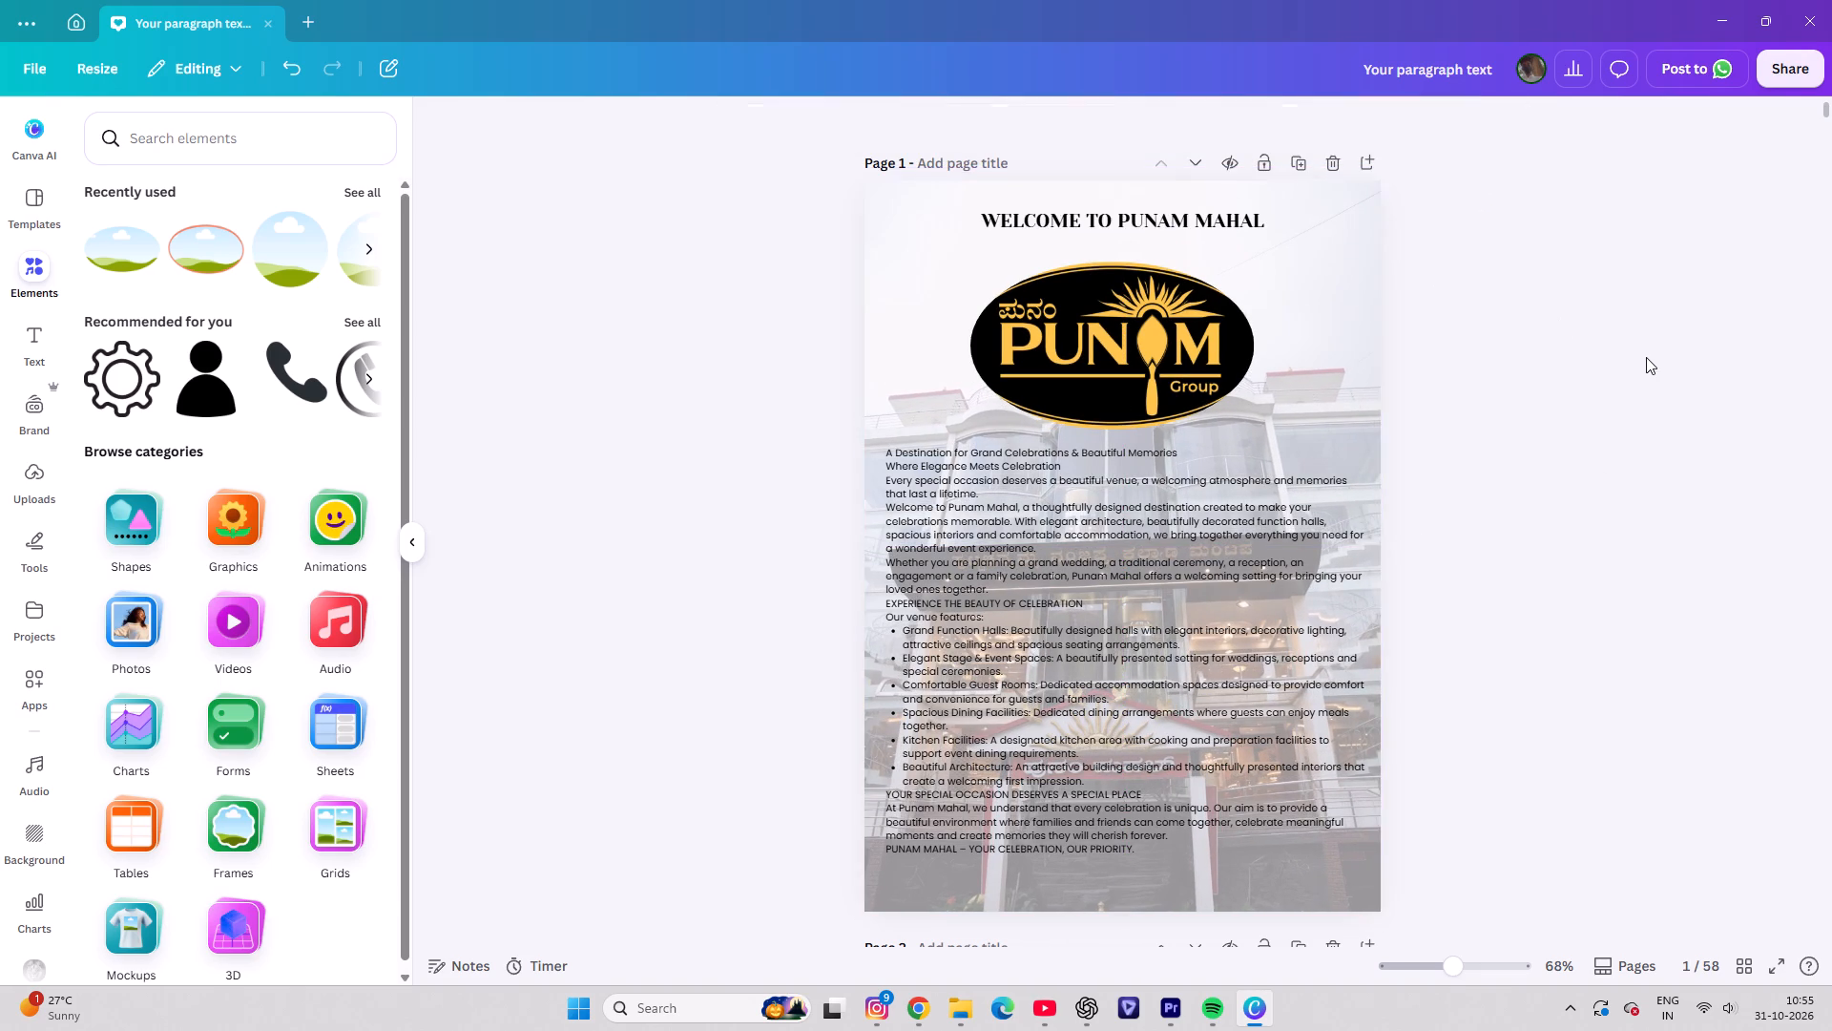
left_click(1714, 607)
Move the "WELCOME TO PUNAM MAHAL" heading slightly down and centre the PUNAM Group logo beneath it on page 1.
left_click_drag(1133, 222, 1130, 232)
left_click(1155, 310)
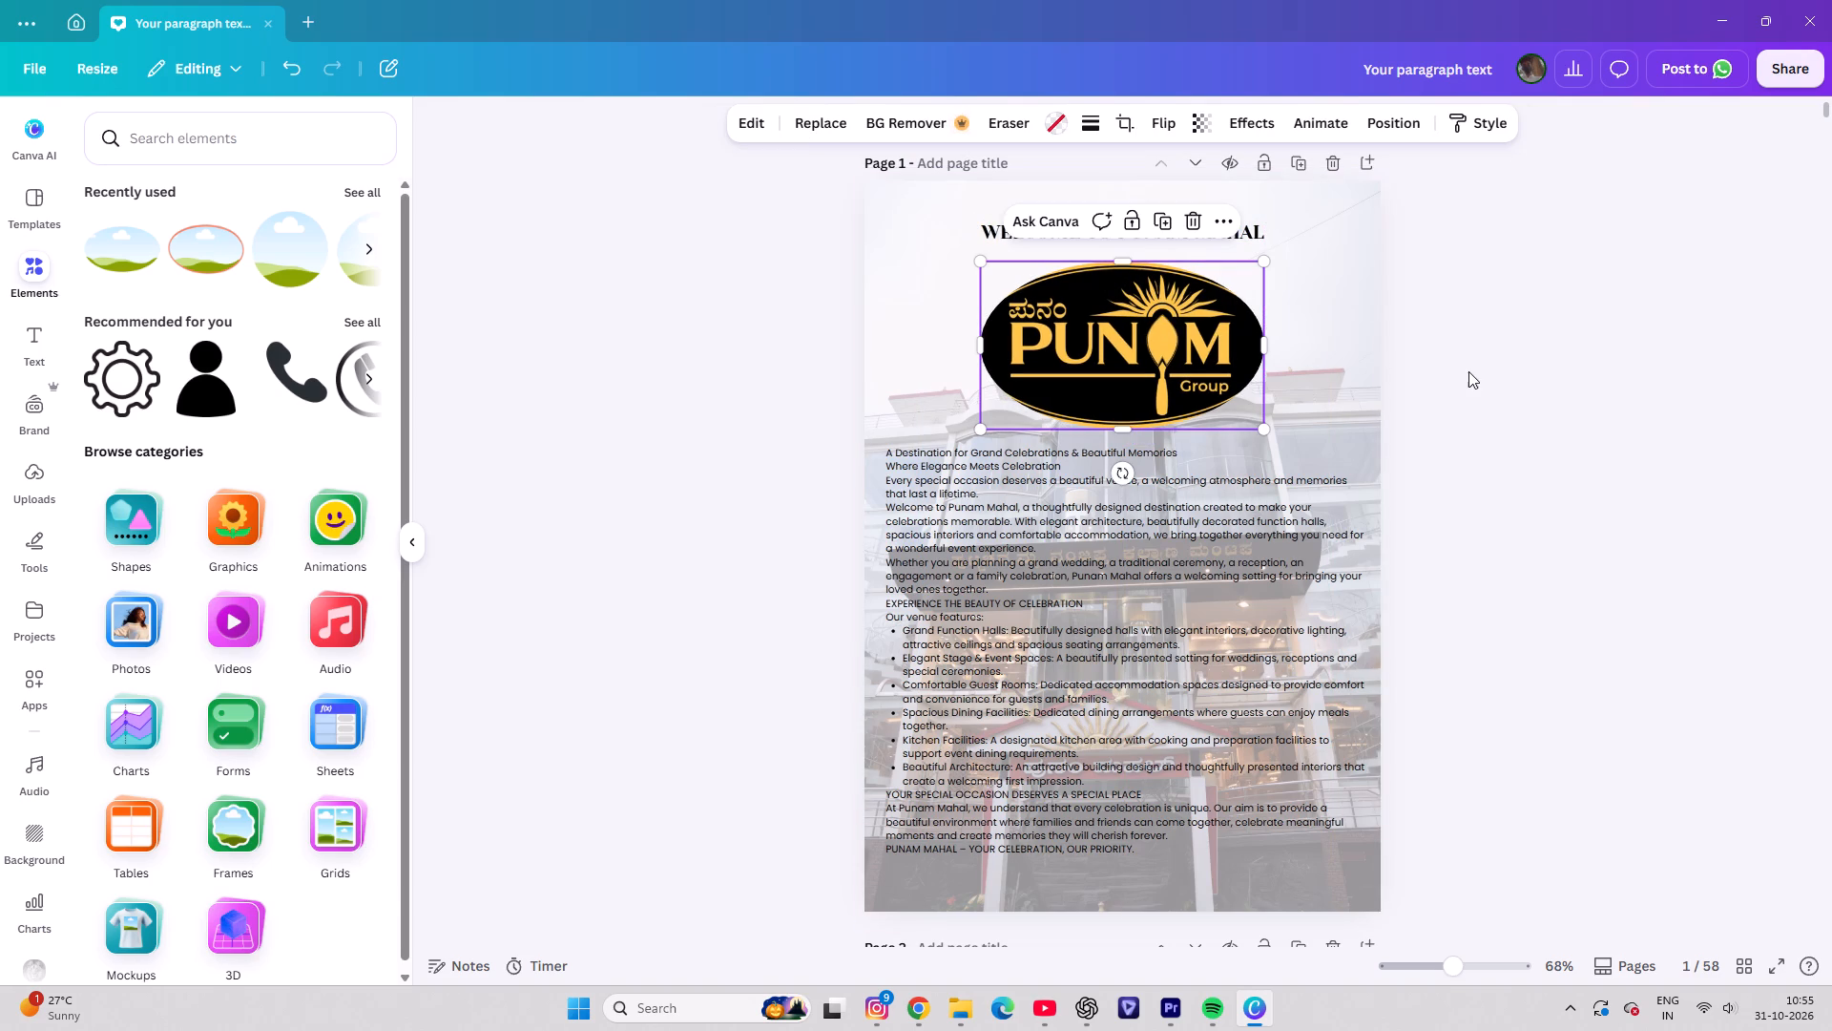
left_click(1468, 371)
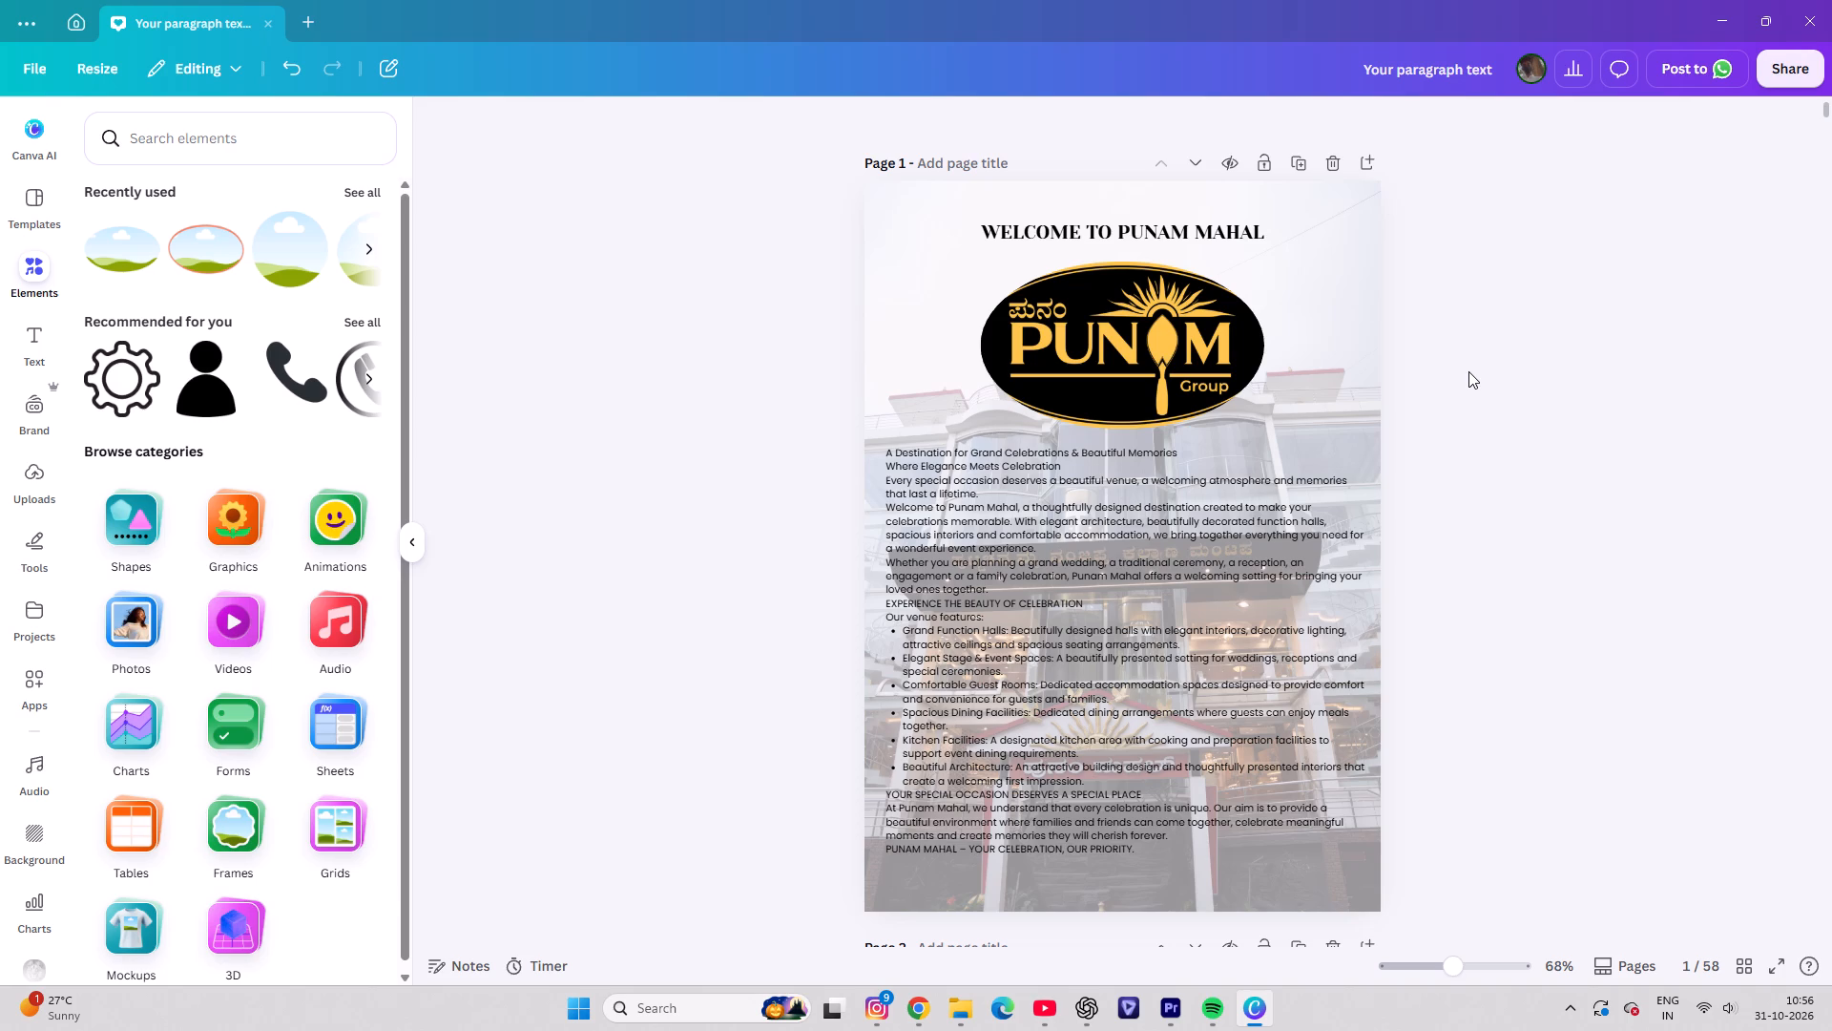
Review the design from page 1 through page 58 and return to page 1.
scroll(1608, 530, "down", 20)
scroll(1608, 530, "down", 6)
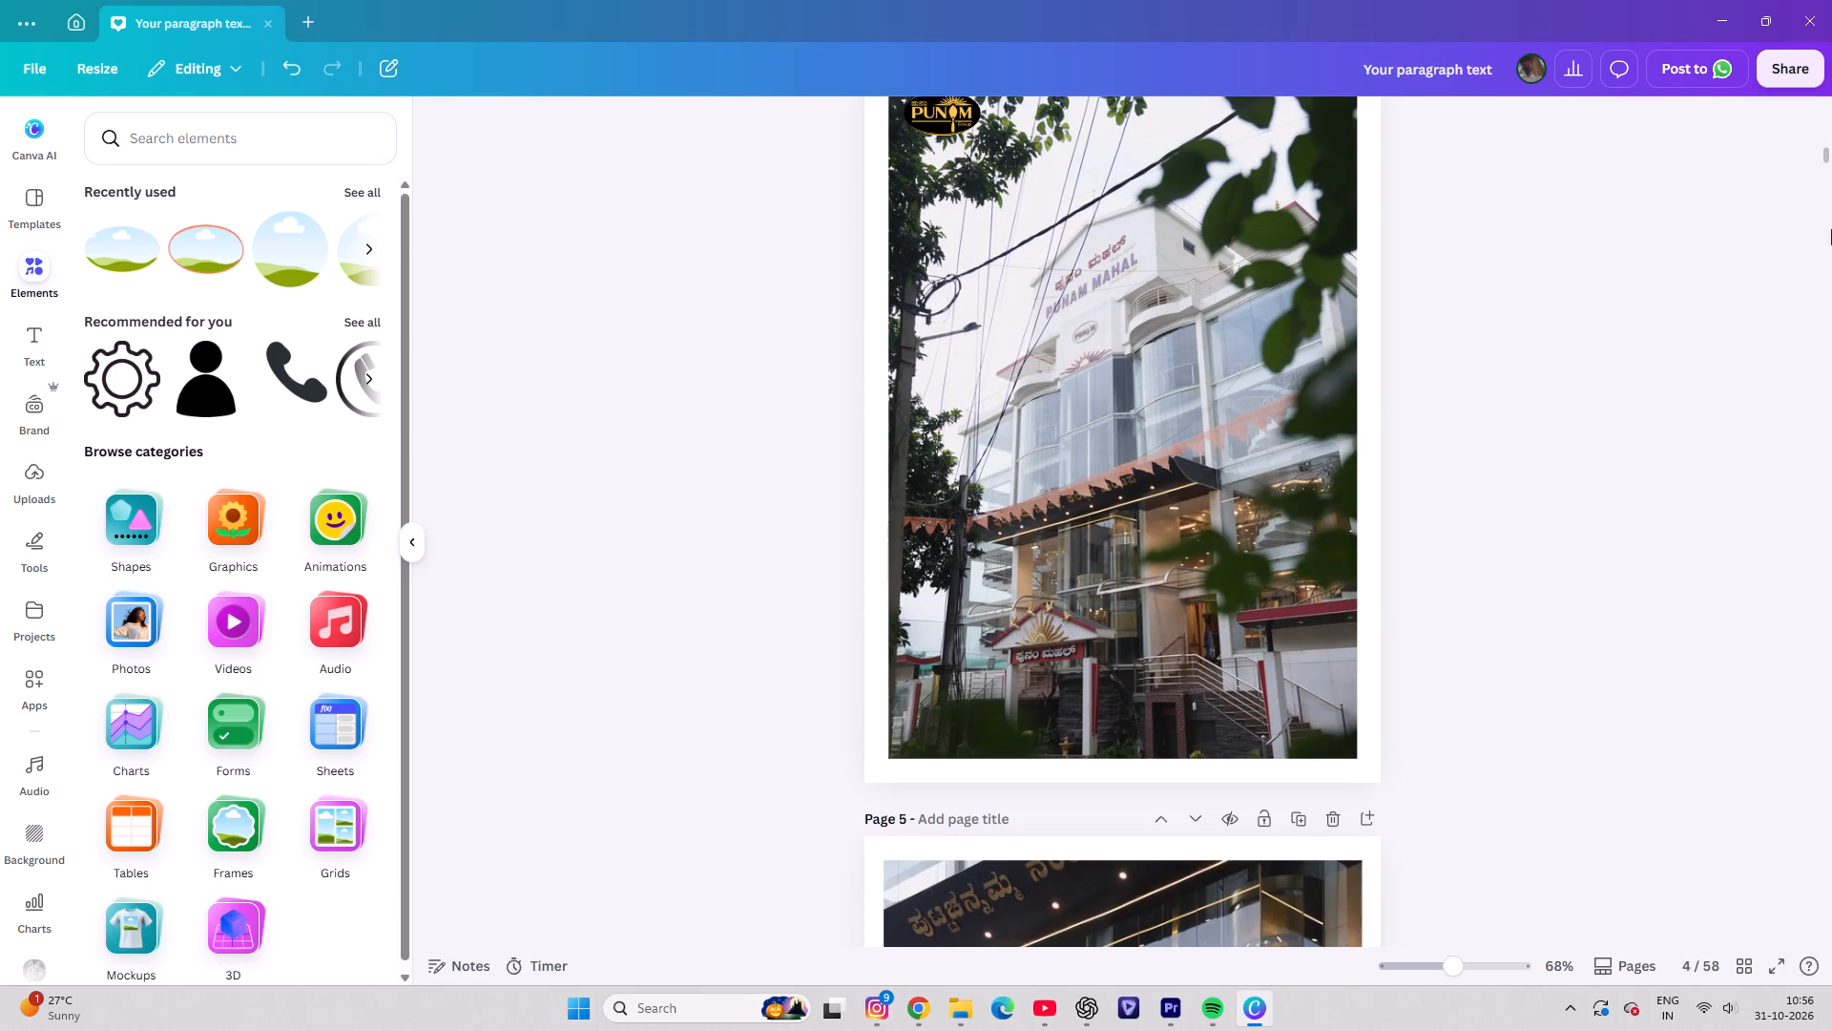
left_click_drag(1825, 155, 1830, 813)
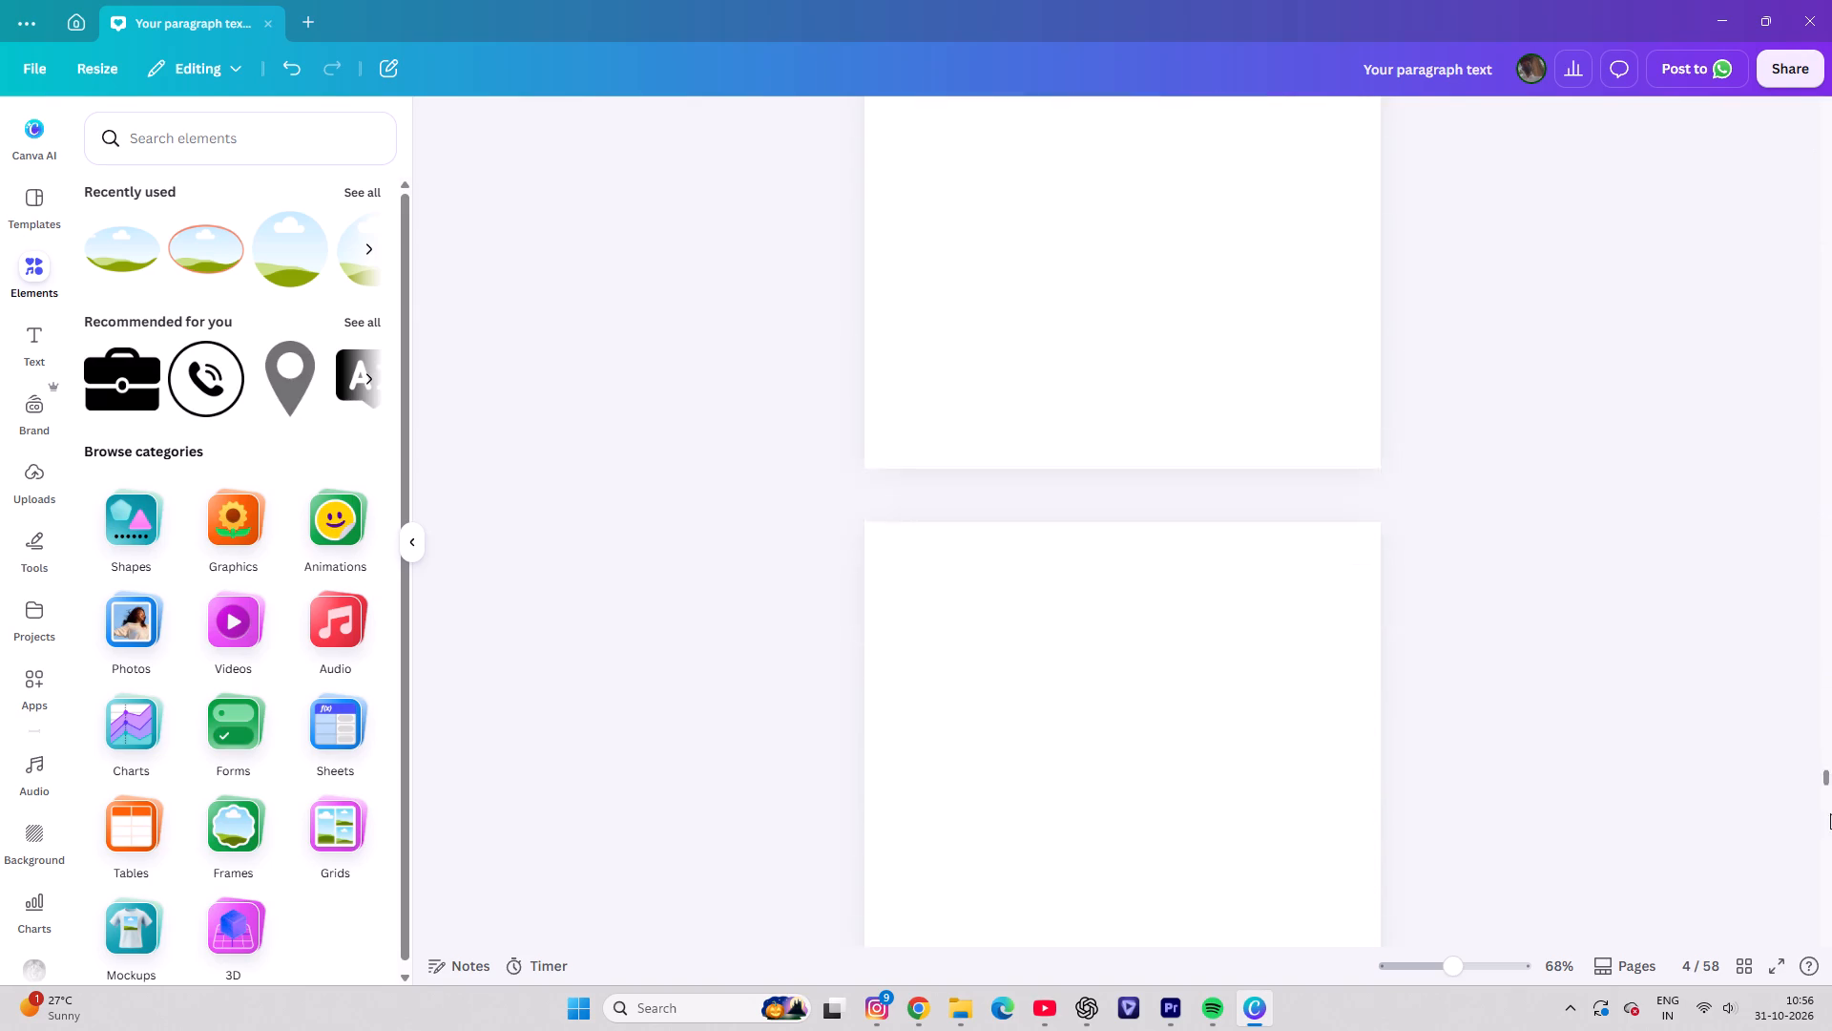
left_click_drag(1830, 813, 1822, 951)
scroll(1009, 449, "down", 4)
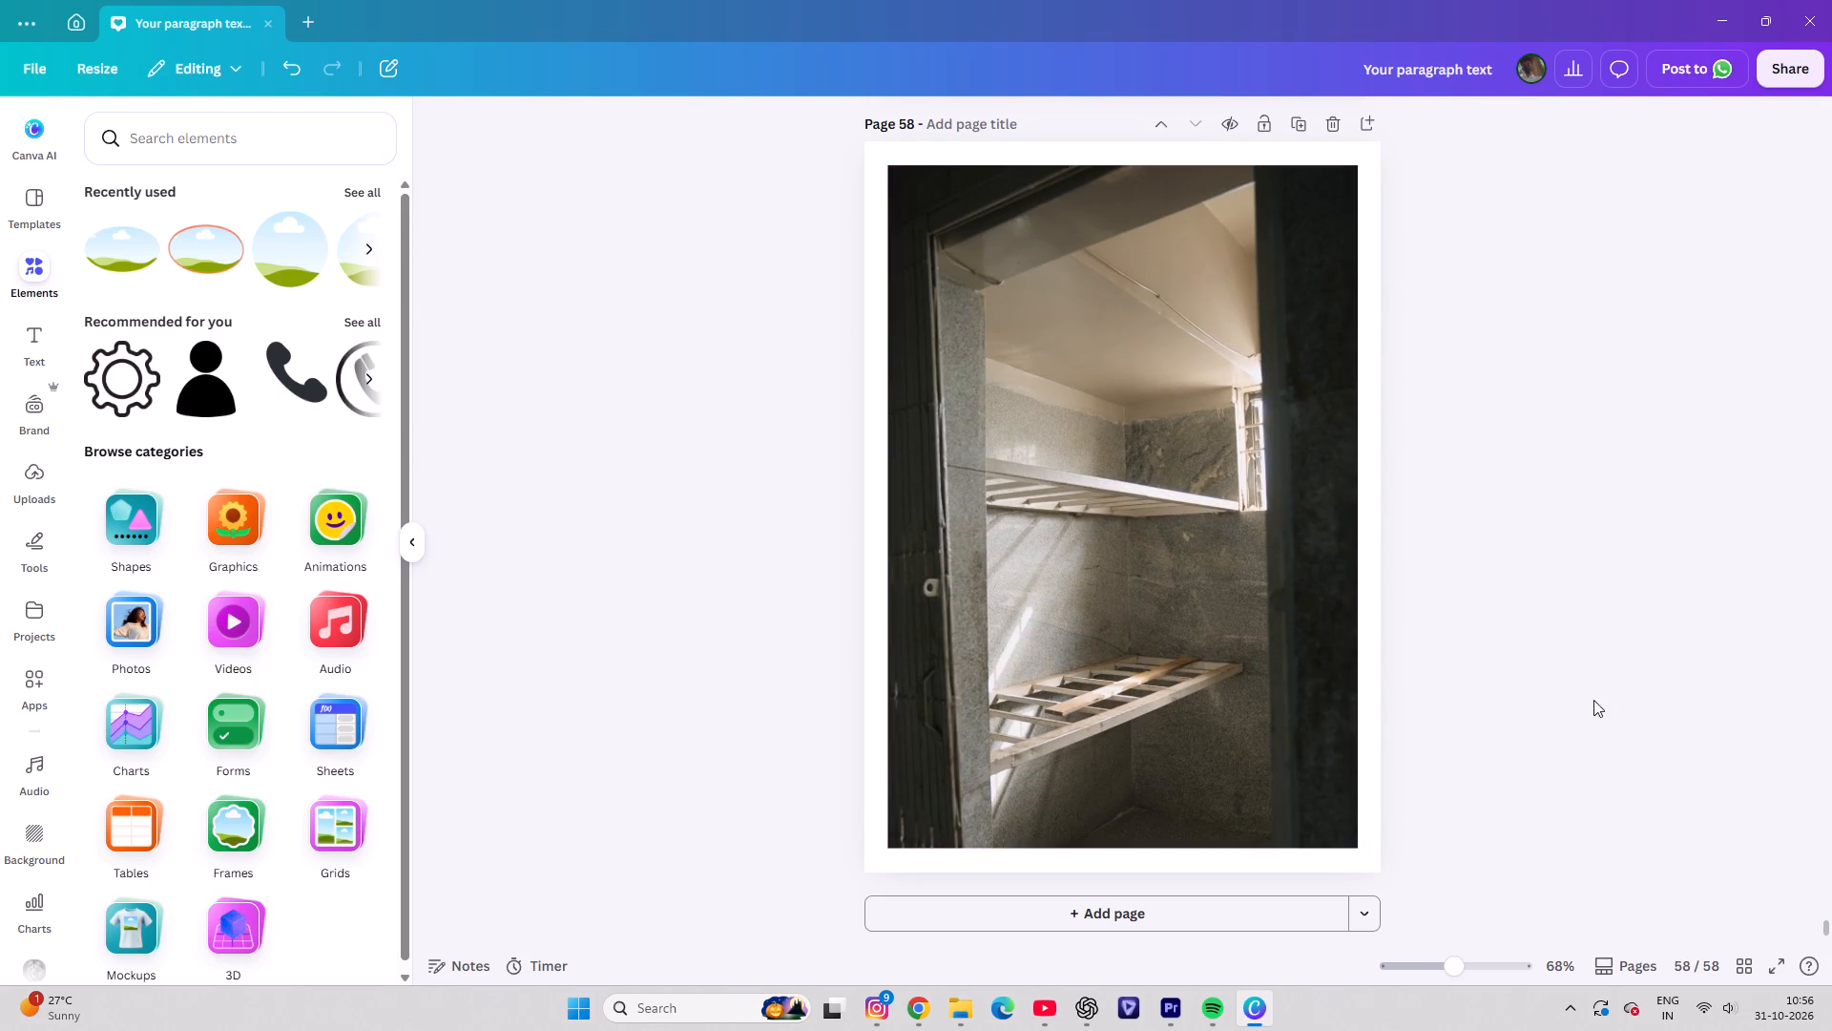
left_click_drag(1825, 924, 1719, 0)
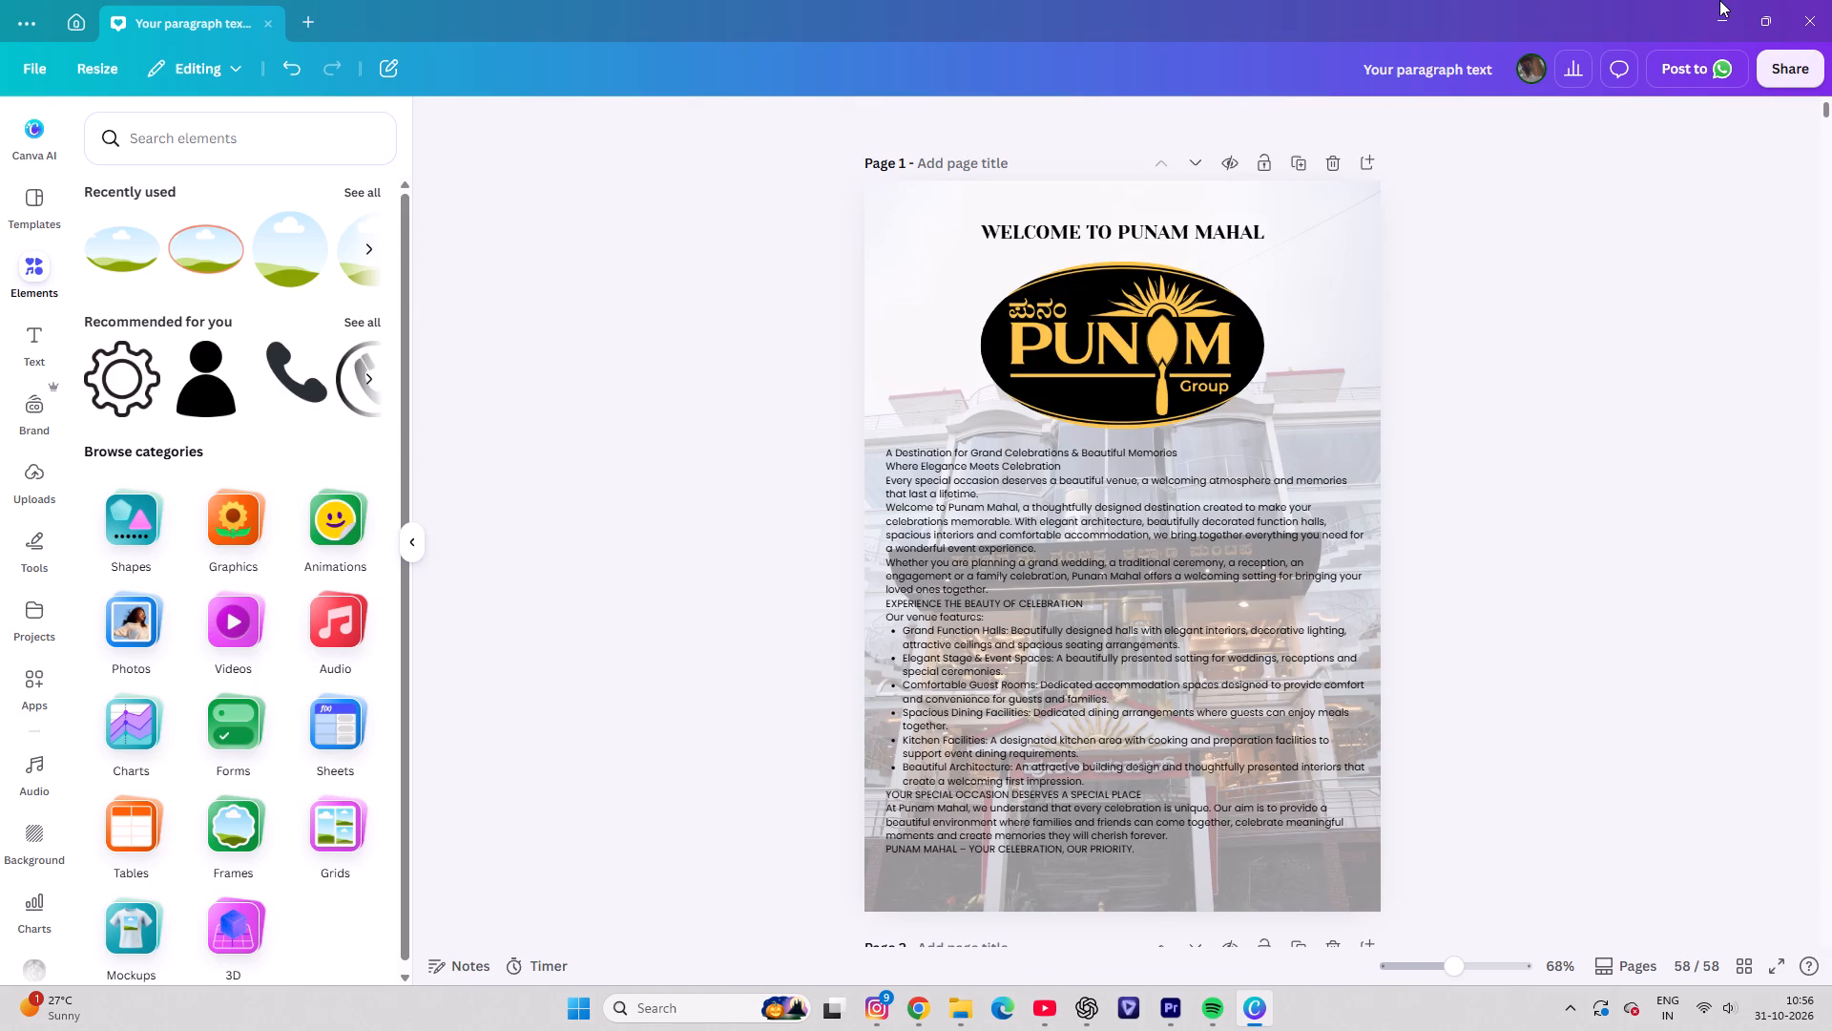
left_click_drag(1719, 0, 1714, 0)
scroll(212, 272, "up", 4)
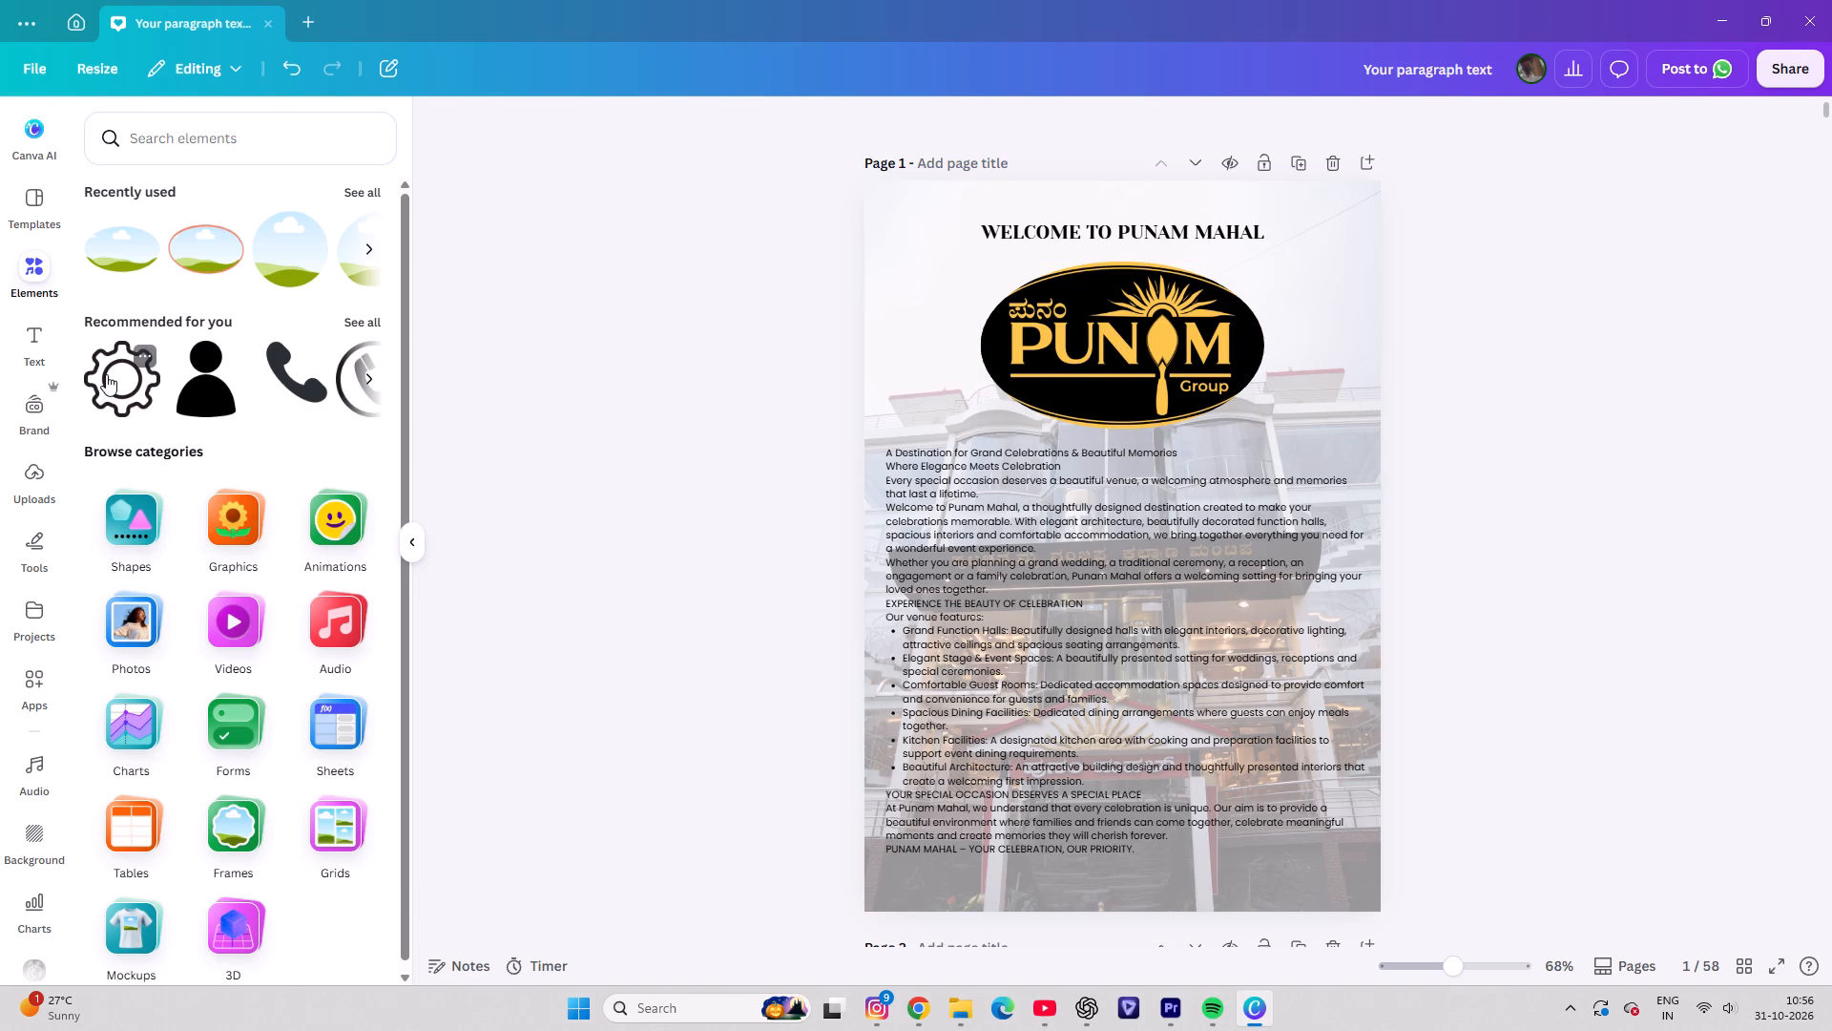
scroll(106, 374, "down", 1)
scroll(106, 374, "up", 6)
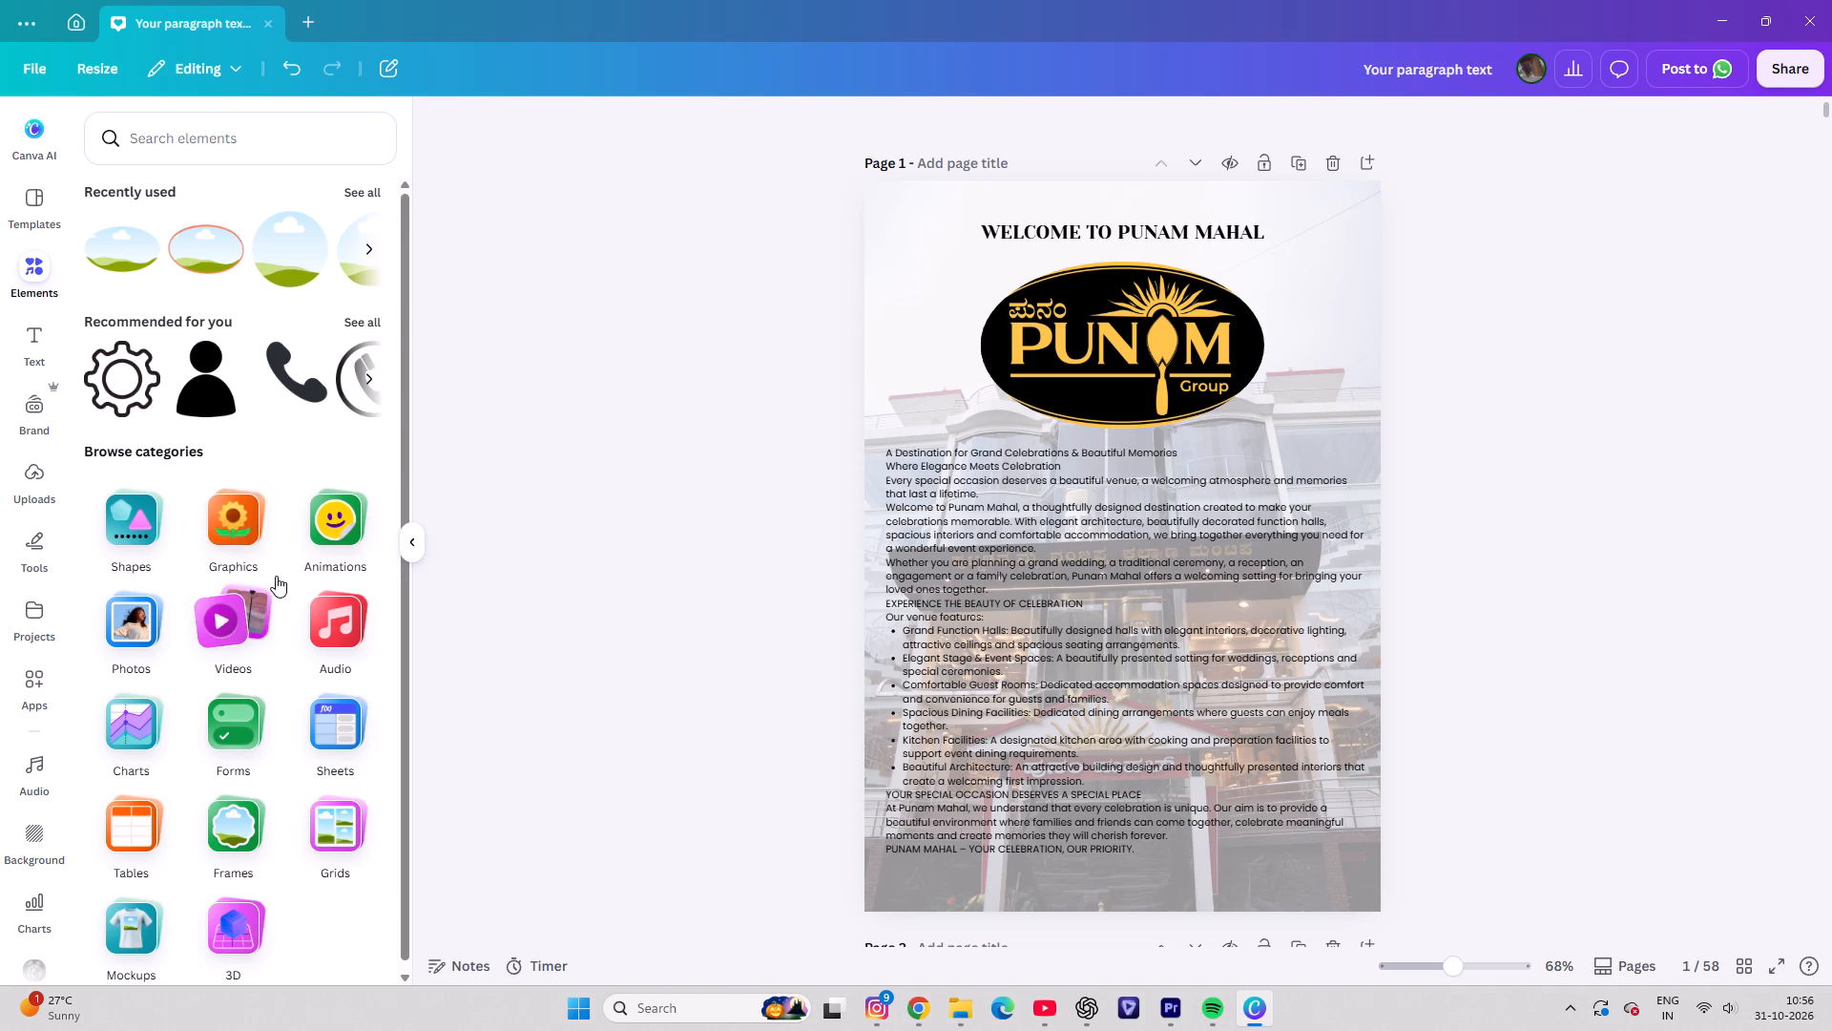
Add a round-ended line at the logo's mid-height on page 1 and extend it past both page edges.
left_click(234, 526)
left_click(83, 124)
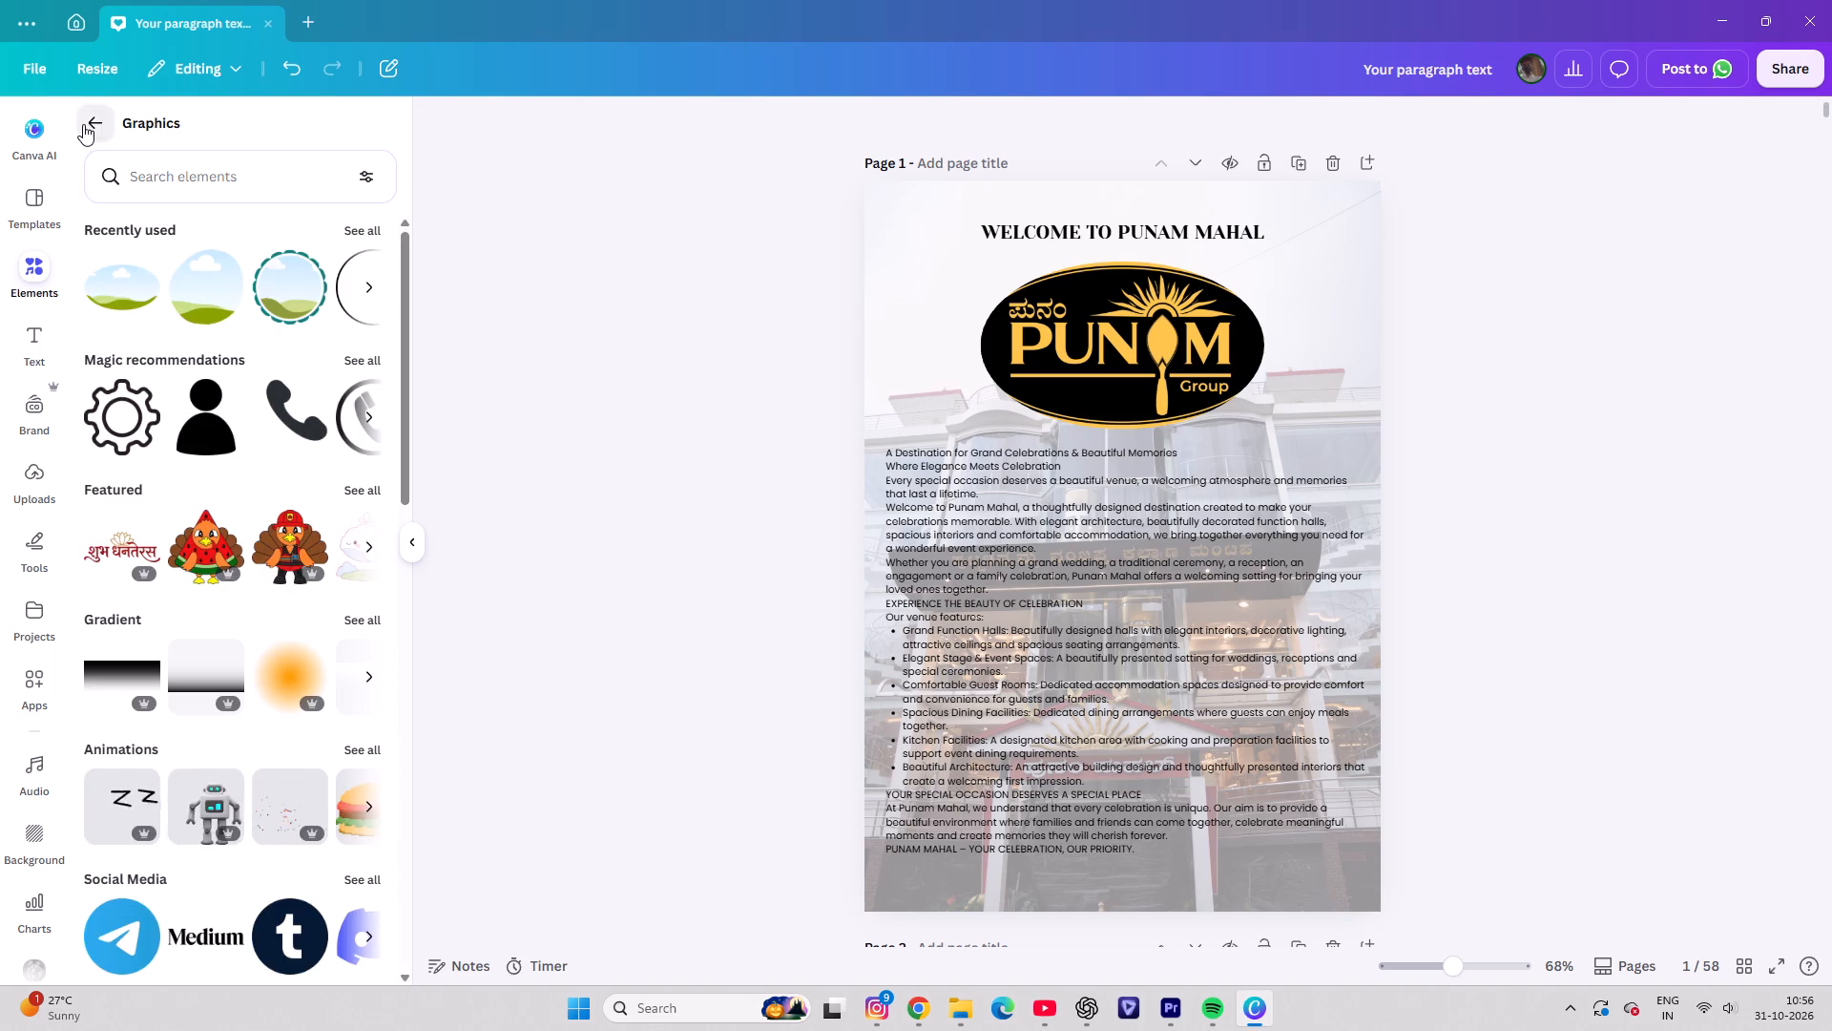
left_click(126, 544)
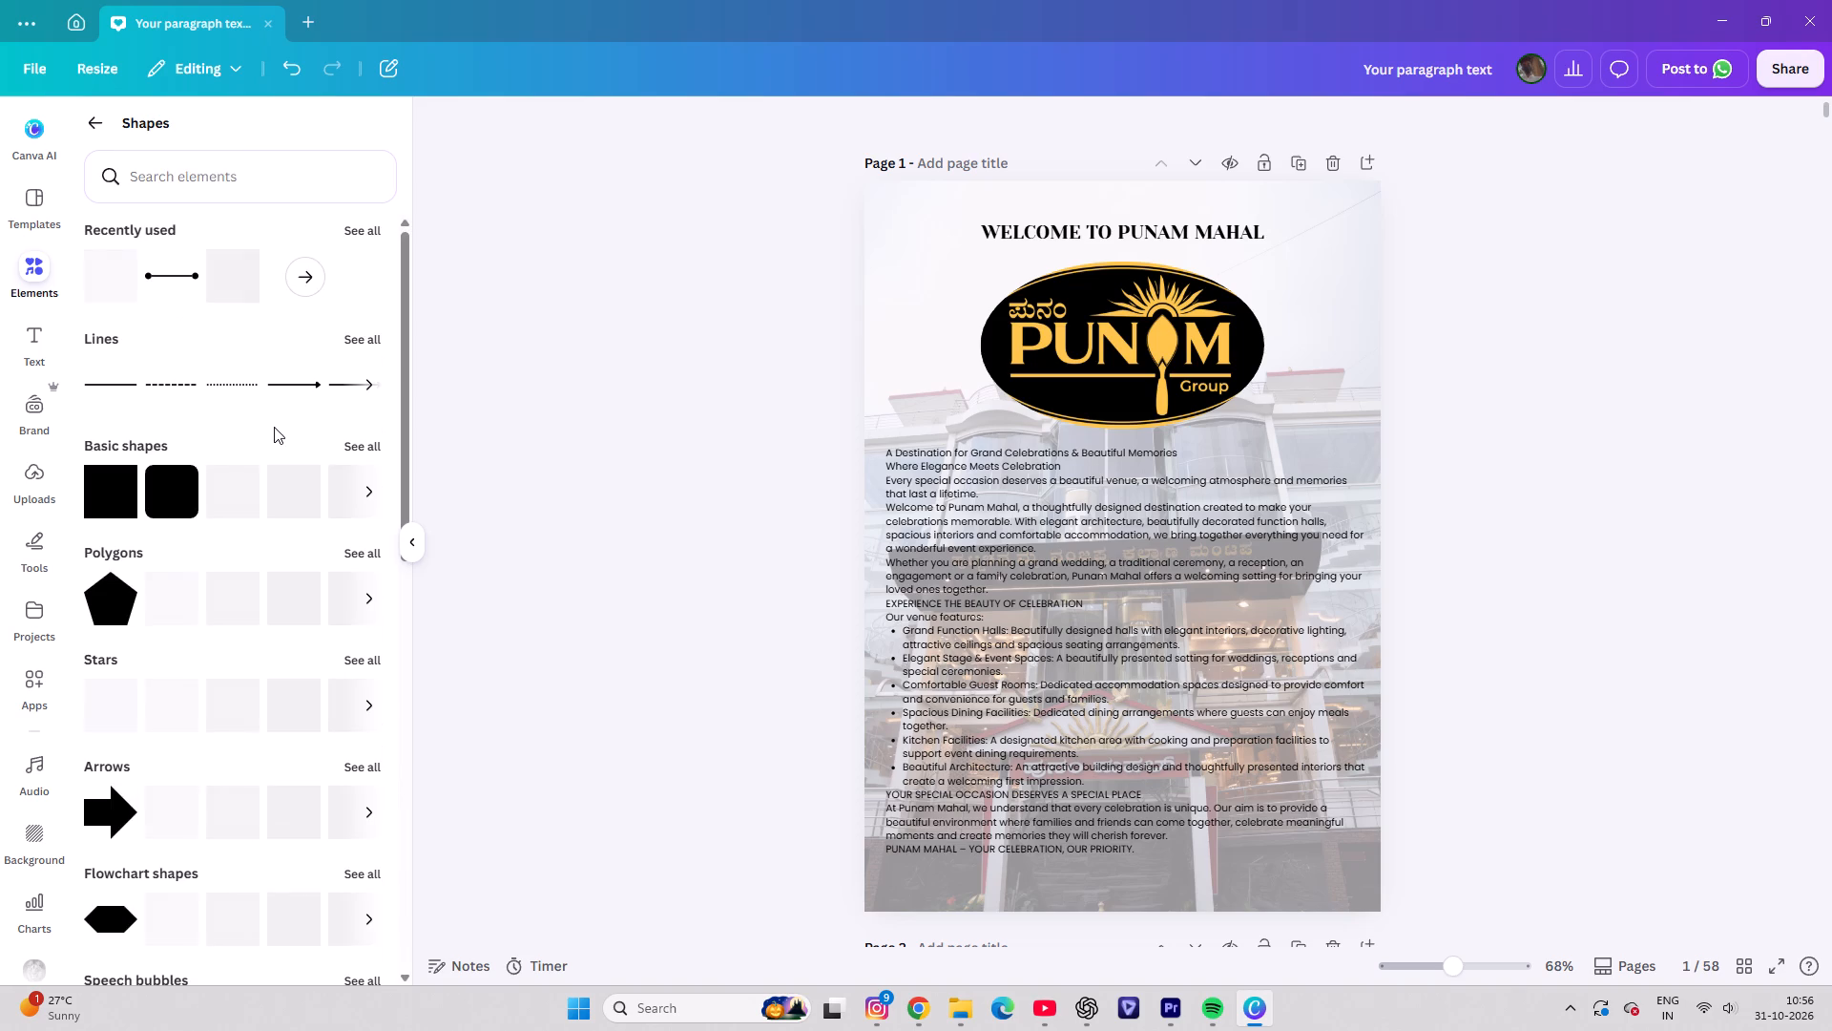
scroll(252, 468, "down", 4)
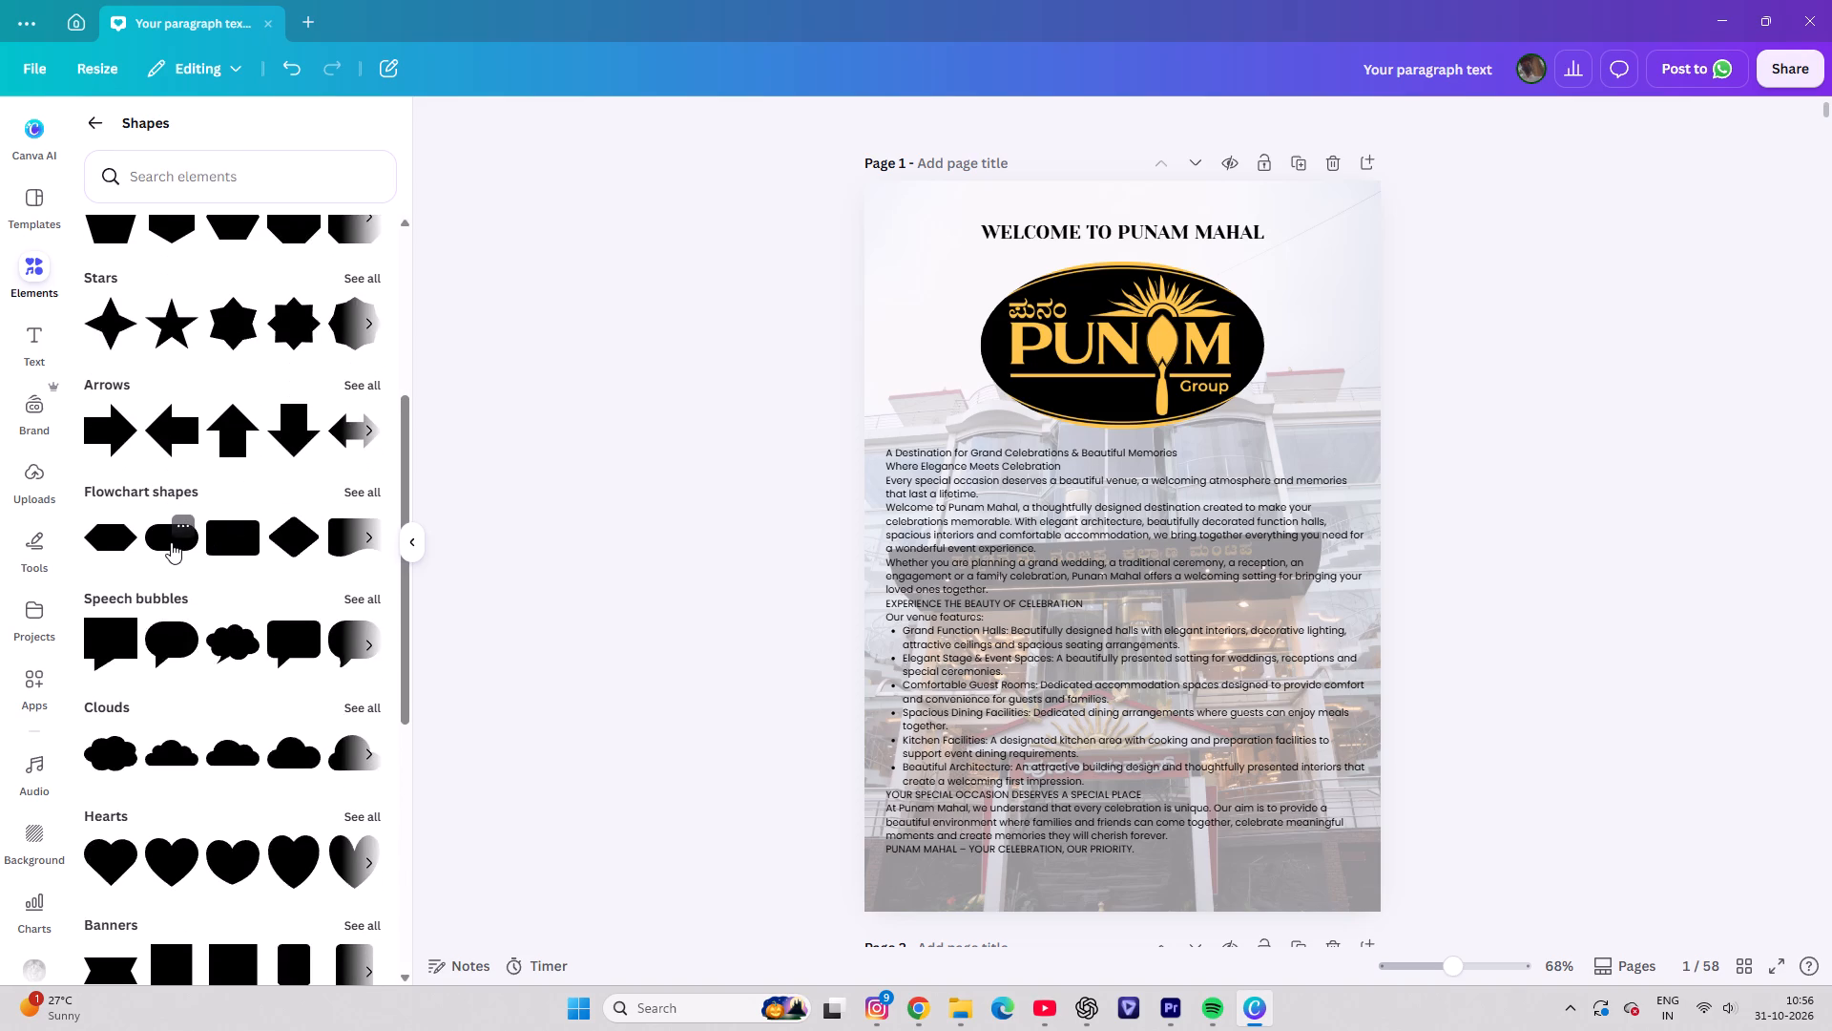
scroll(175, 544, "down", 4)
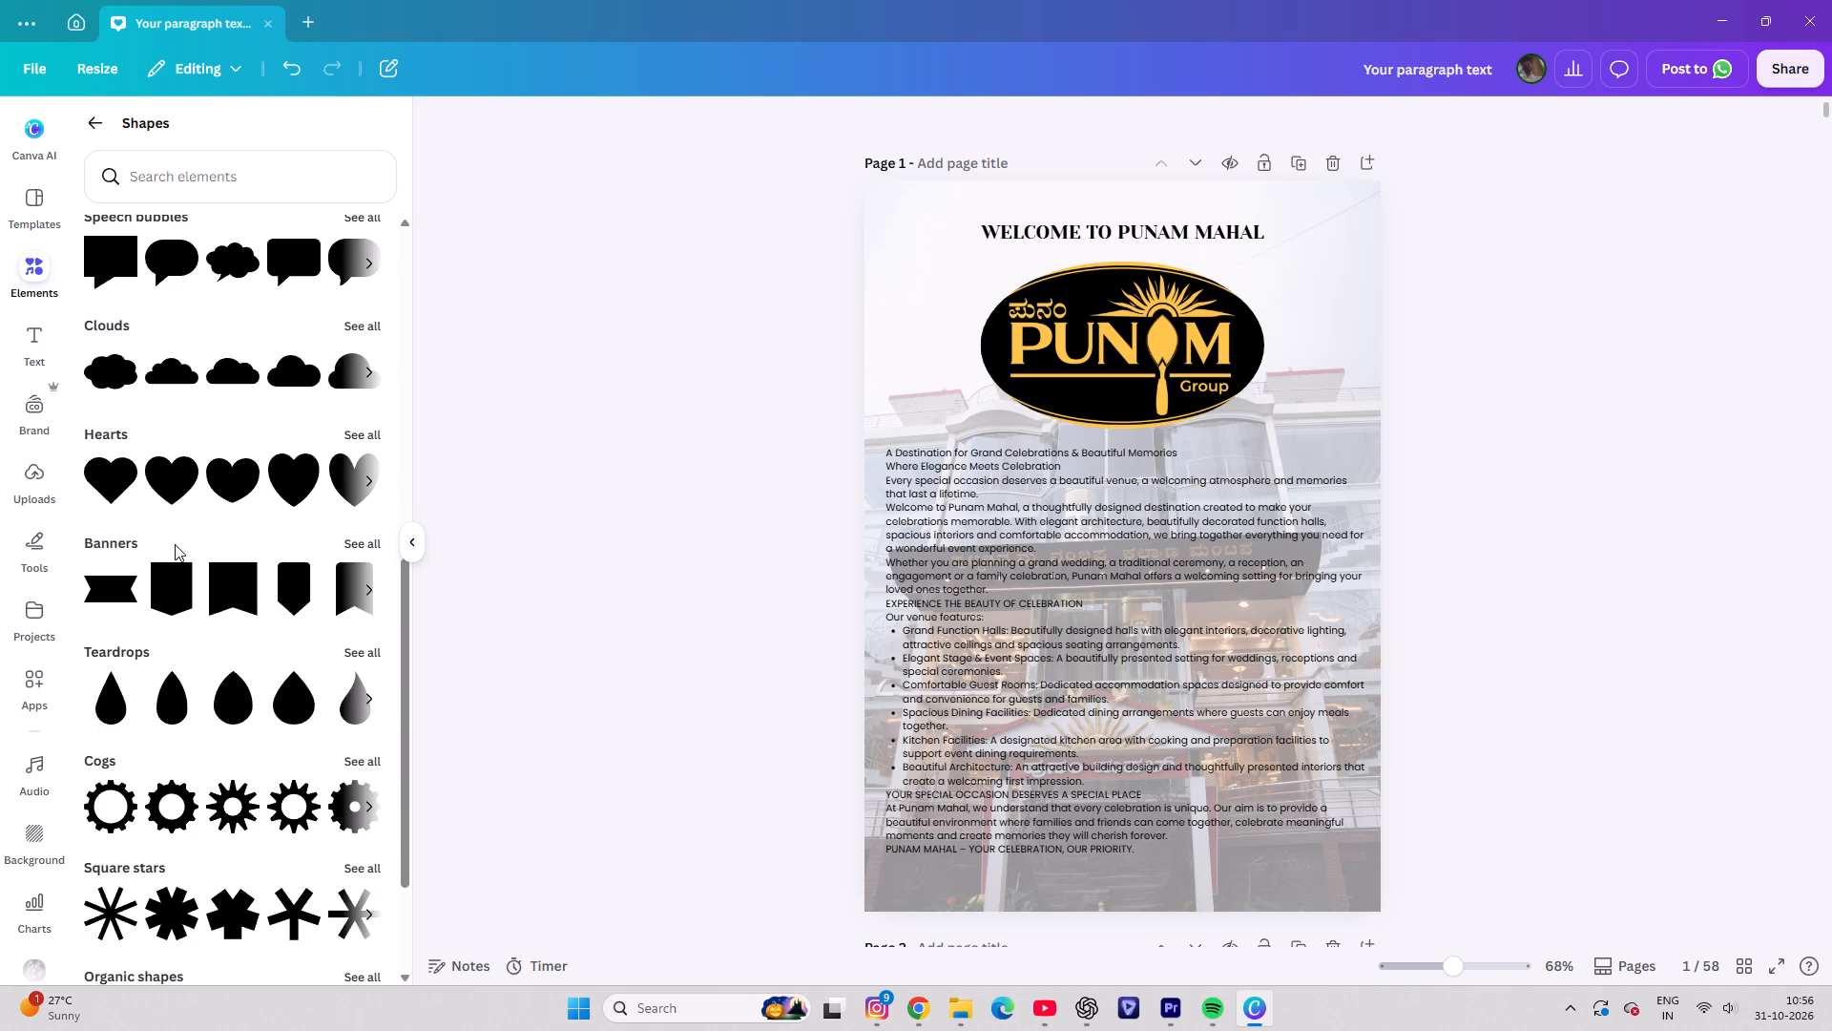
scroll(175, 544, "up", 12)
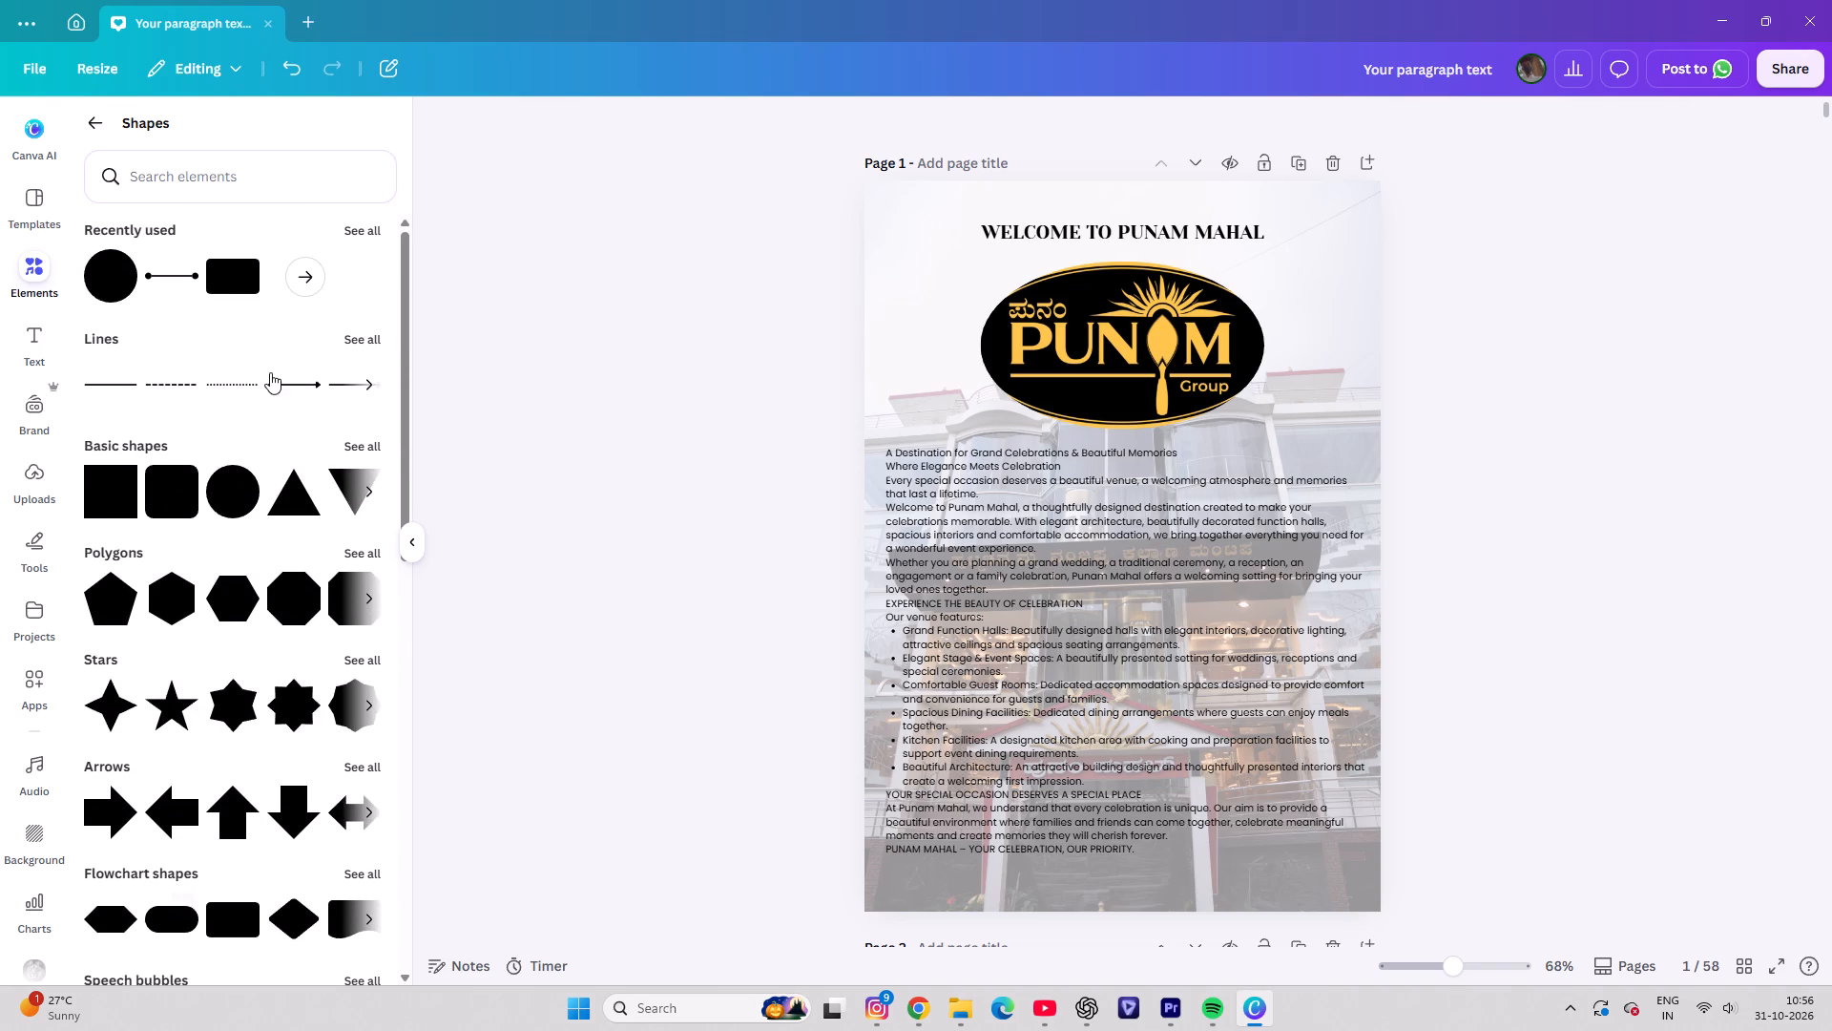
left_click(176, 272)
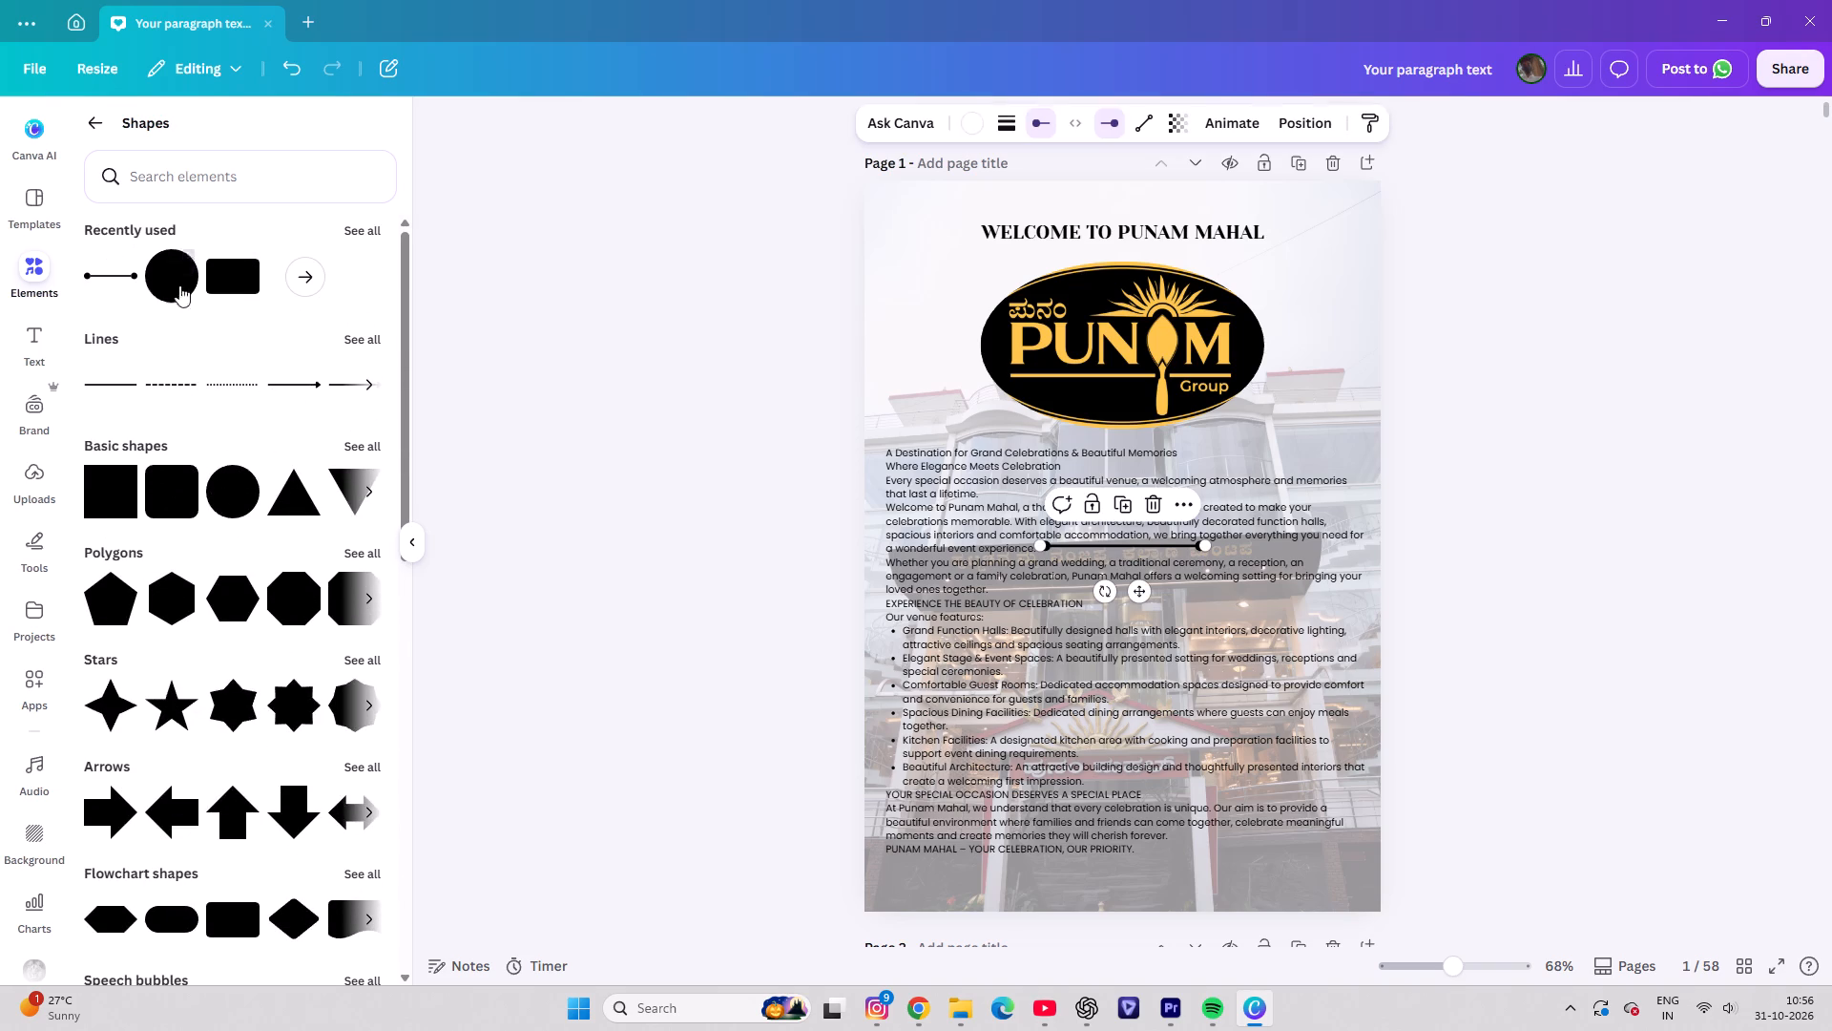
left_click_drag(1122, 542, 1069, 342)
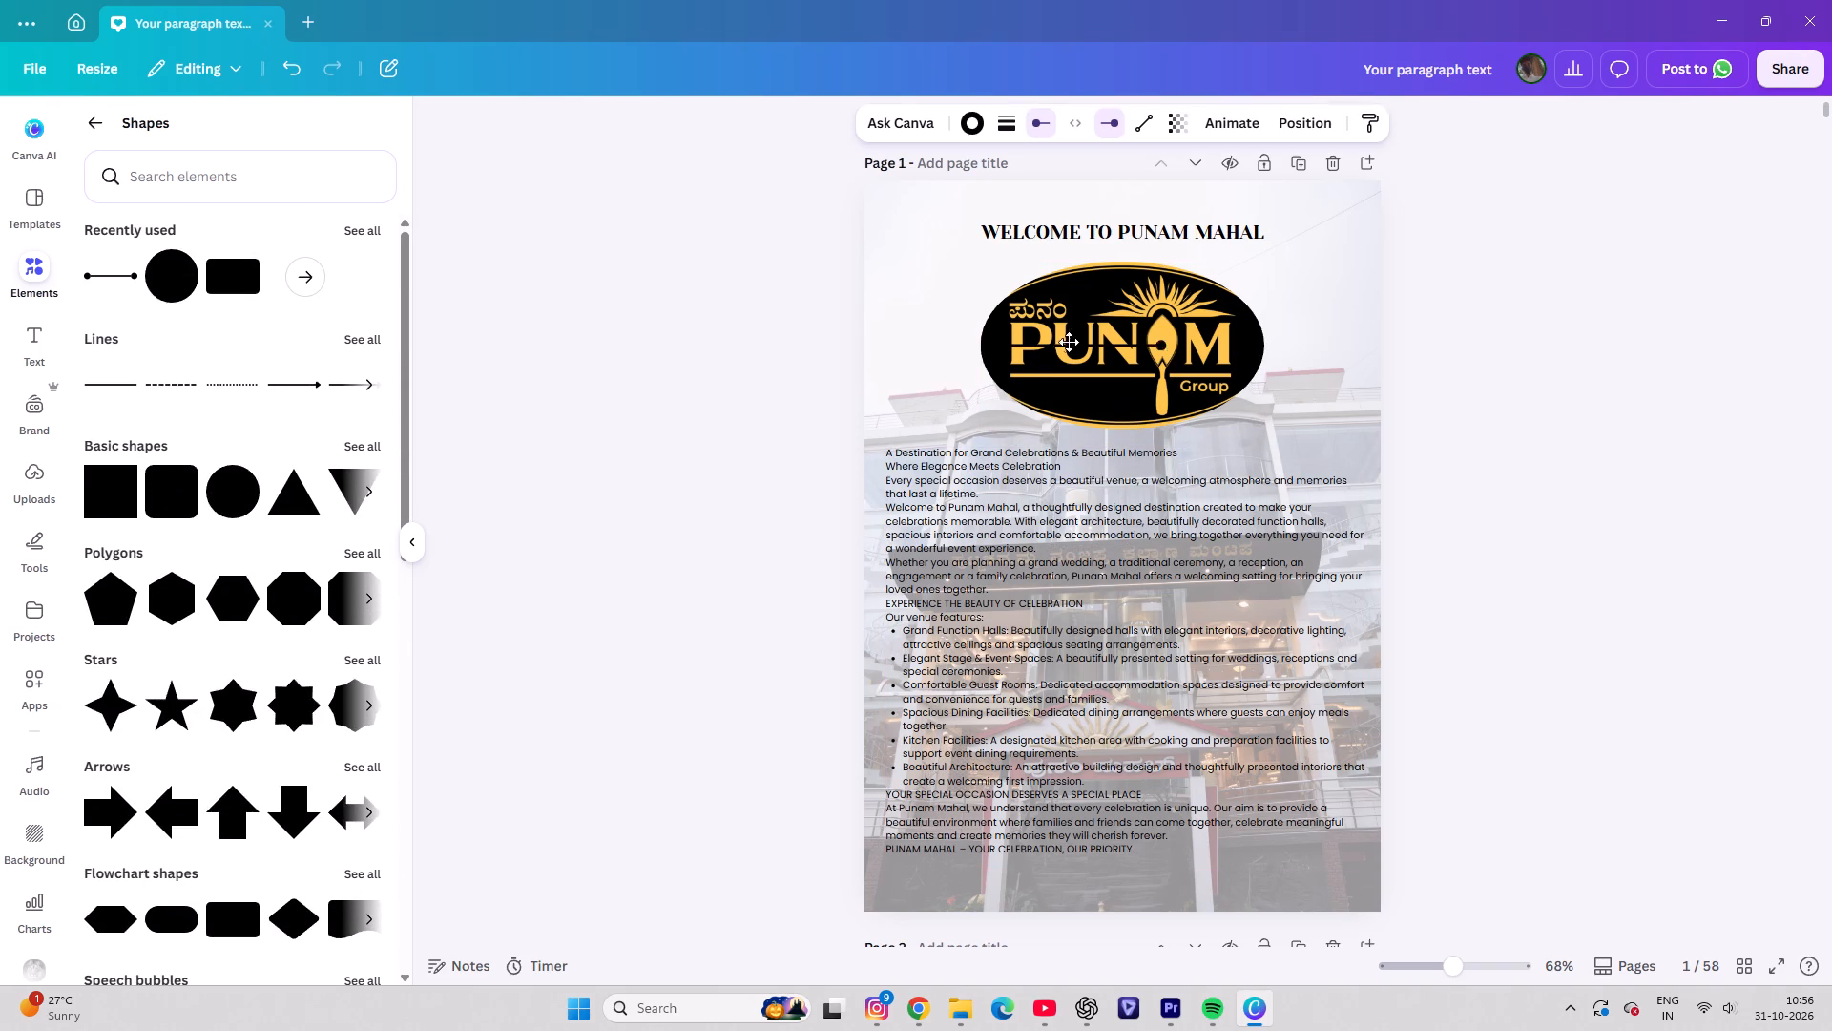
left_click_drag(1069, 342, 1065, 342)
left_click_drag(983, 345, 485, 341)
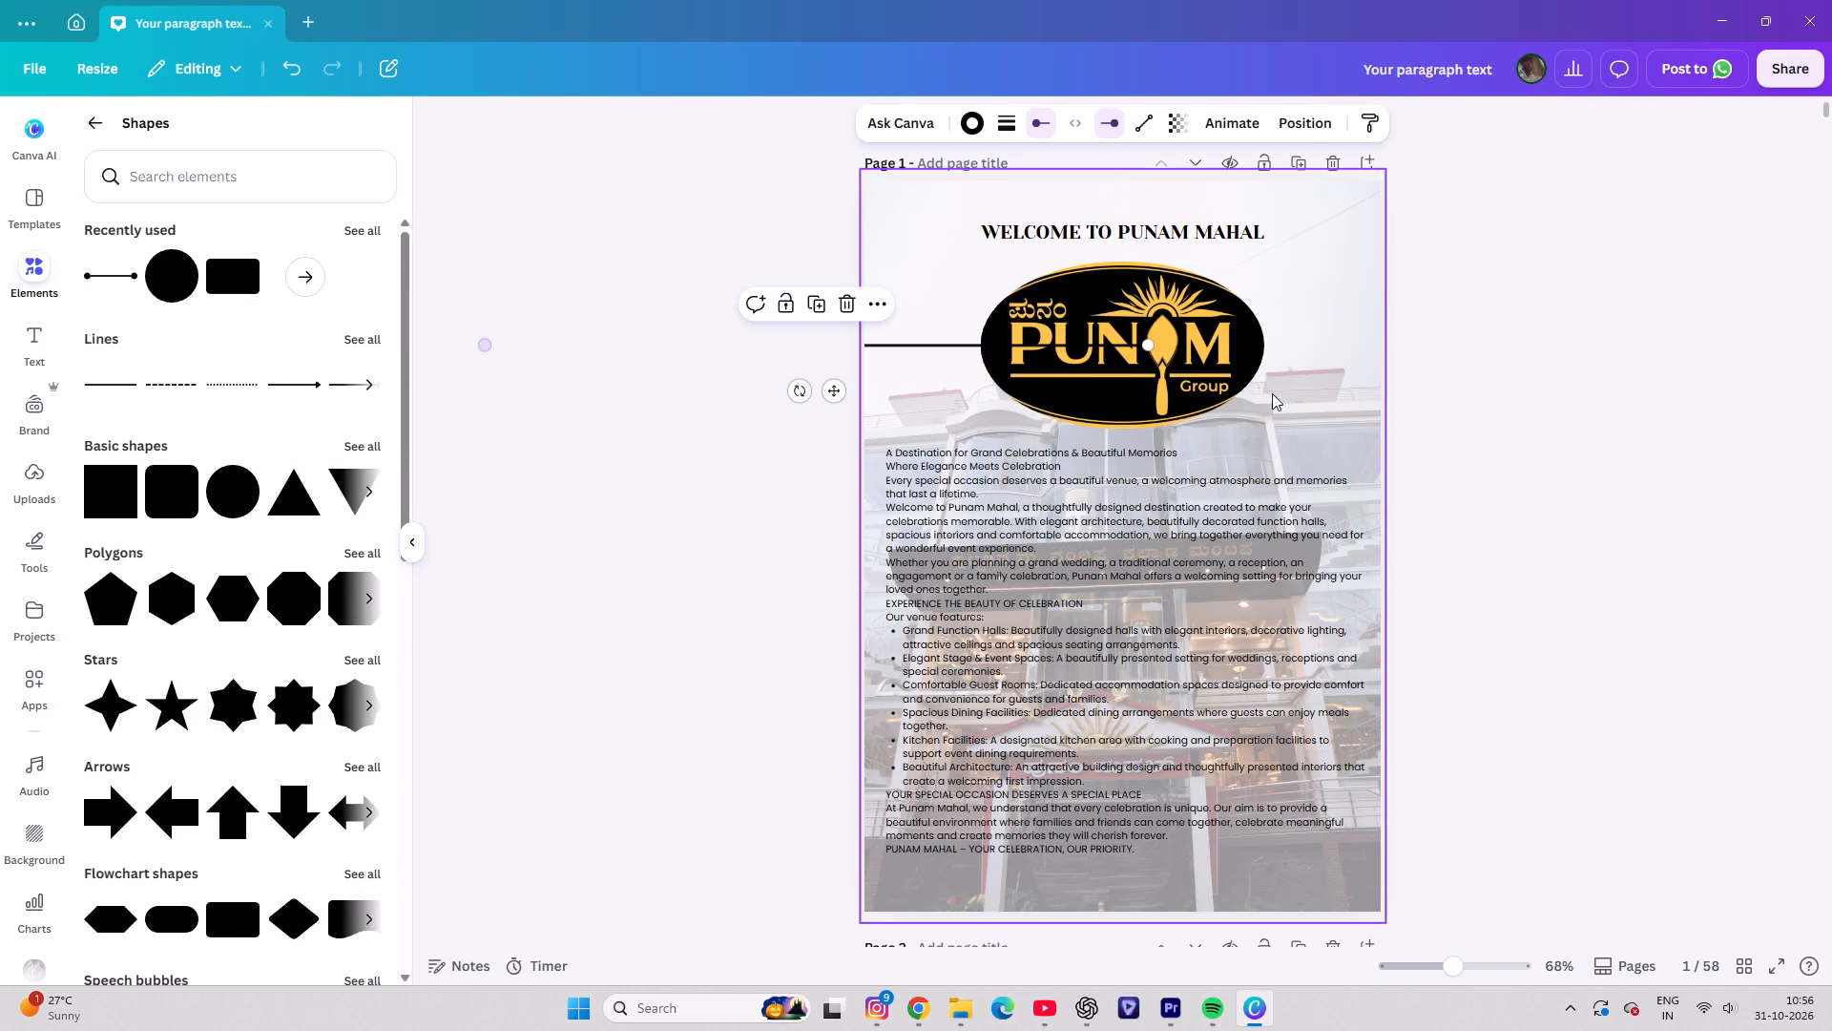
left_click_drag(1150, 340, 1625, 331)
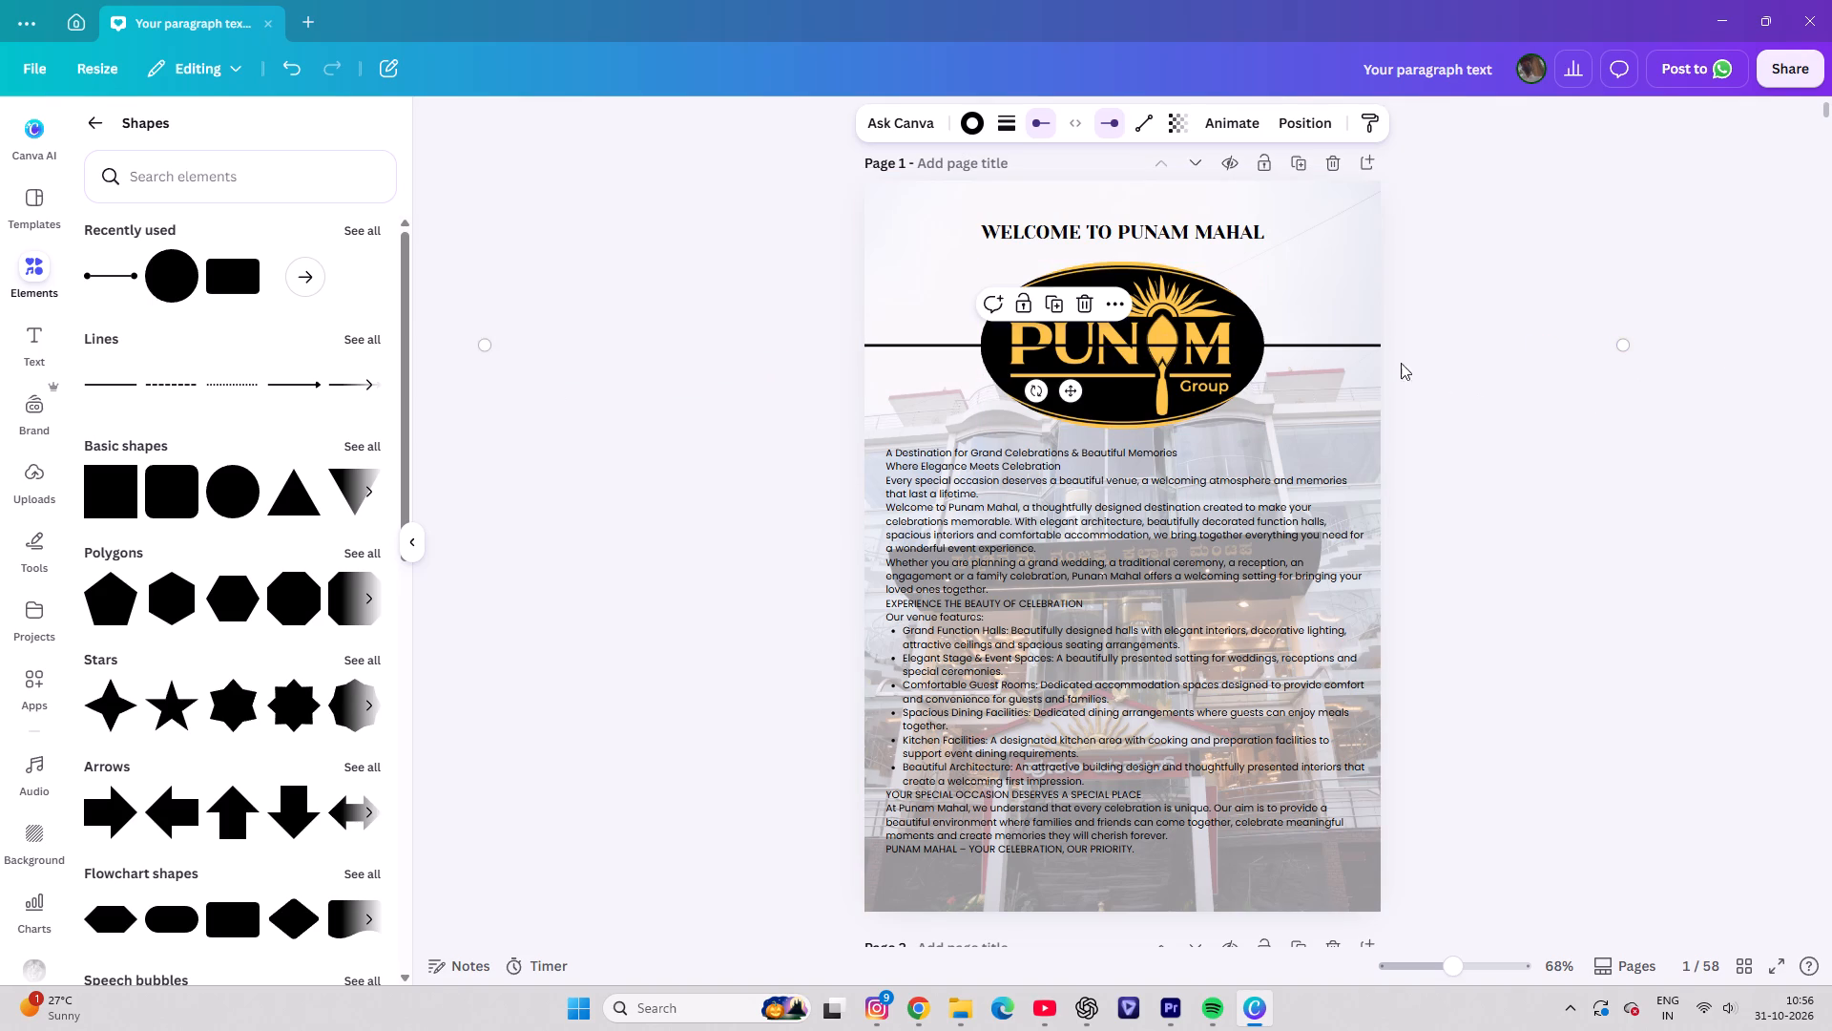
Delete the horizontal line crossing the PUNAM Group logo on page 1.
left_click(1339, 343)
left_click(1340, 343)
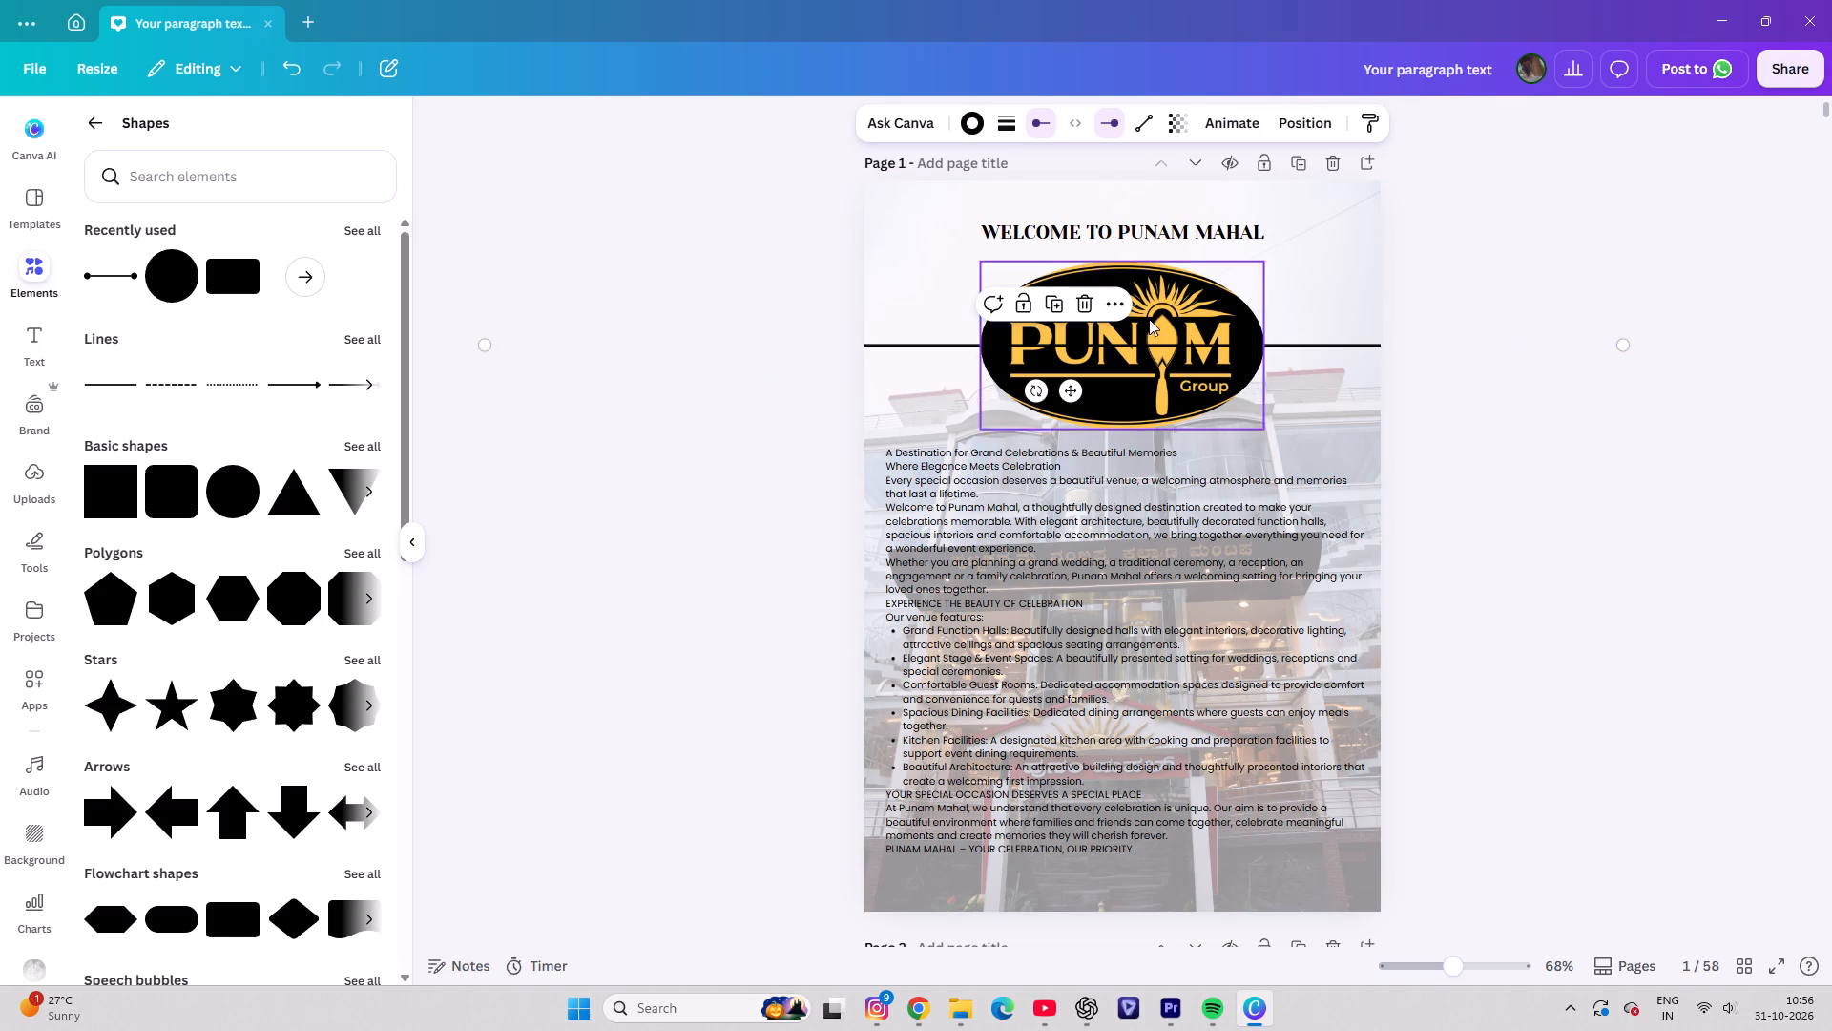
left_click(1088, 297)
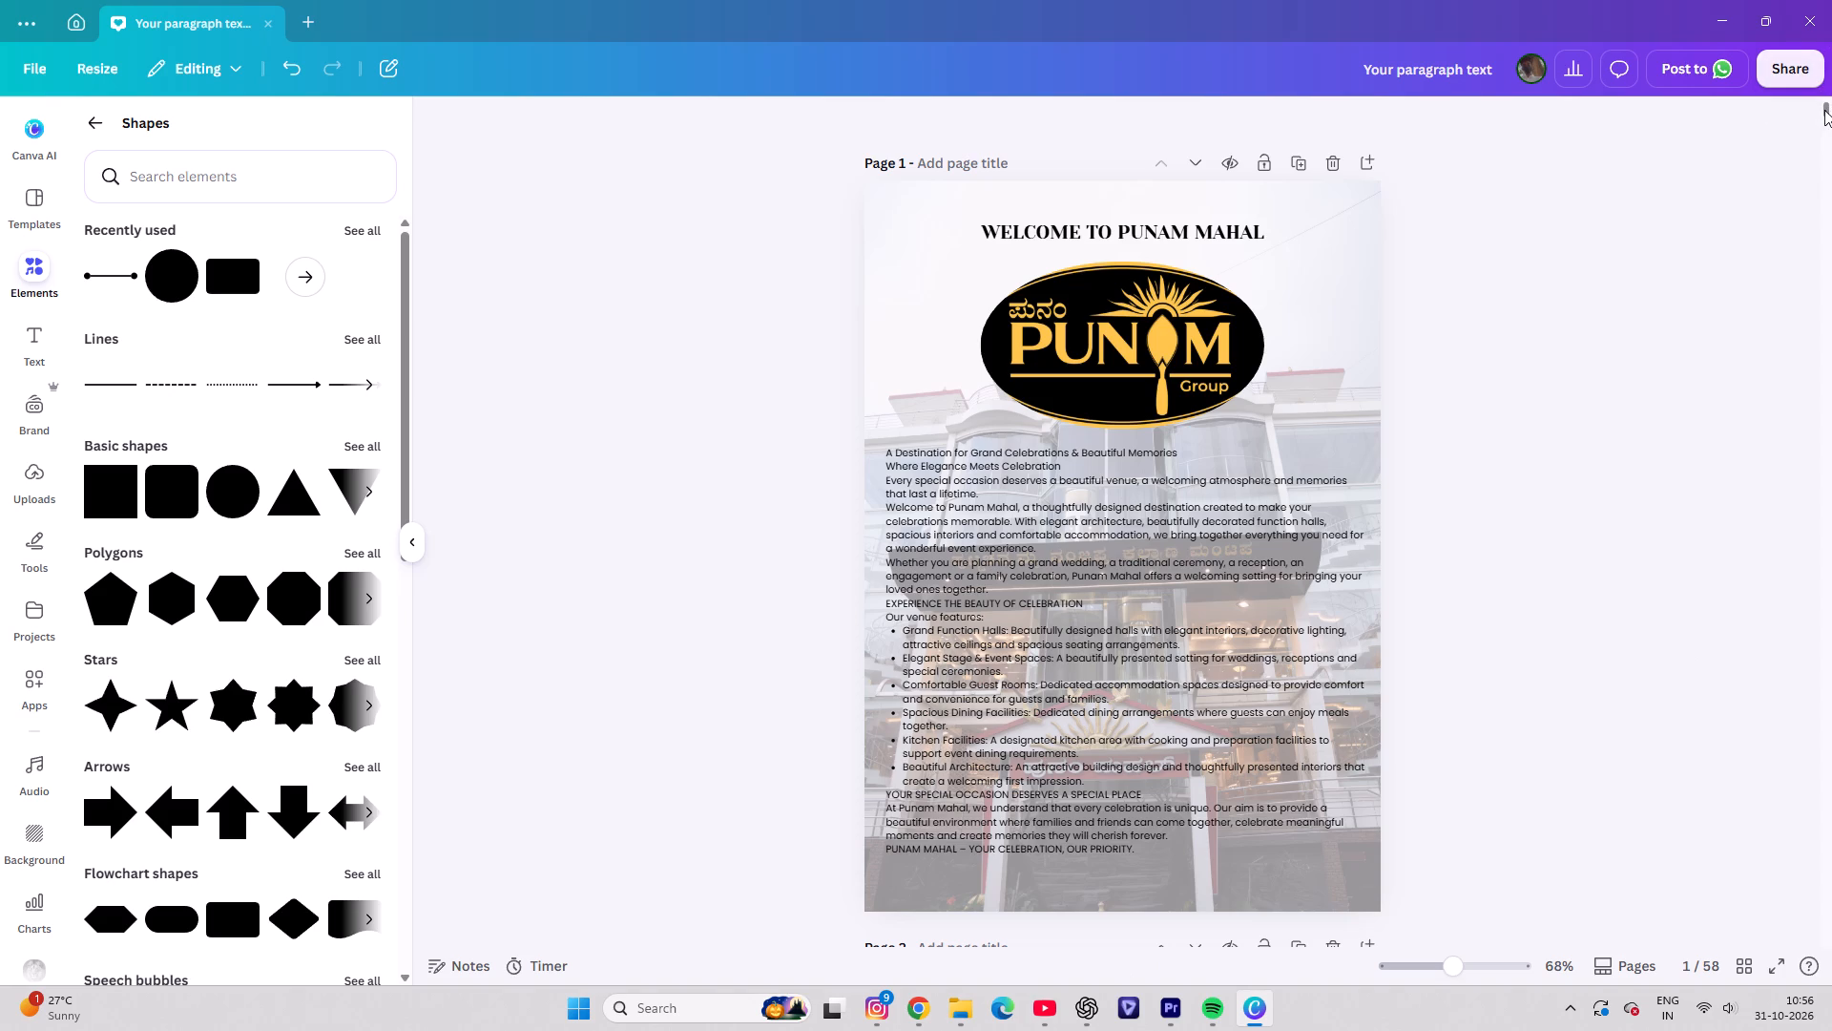
Add a blank page after page 58 at the end of the design.
left_click_drag(1826, 111, 1811, 956)
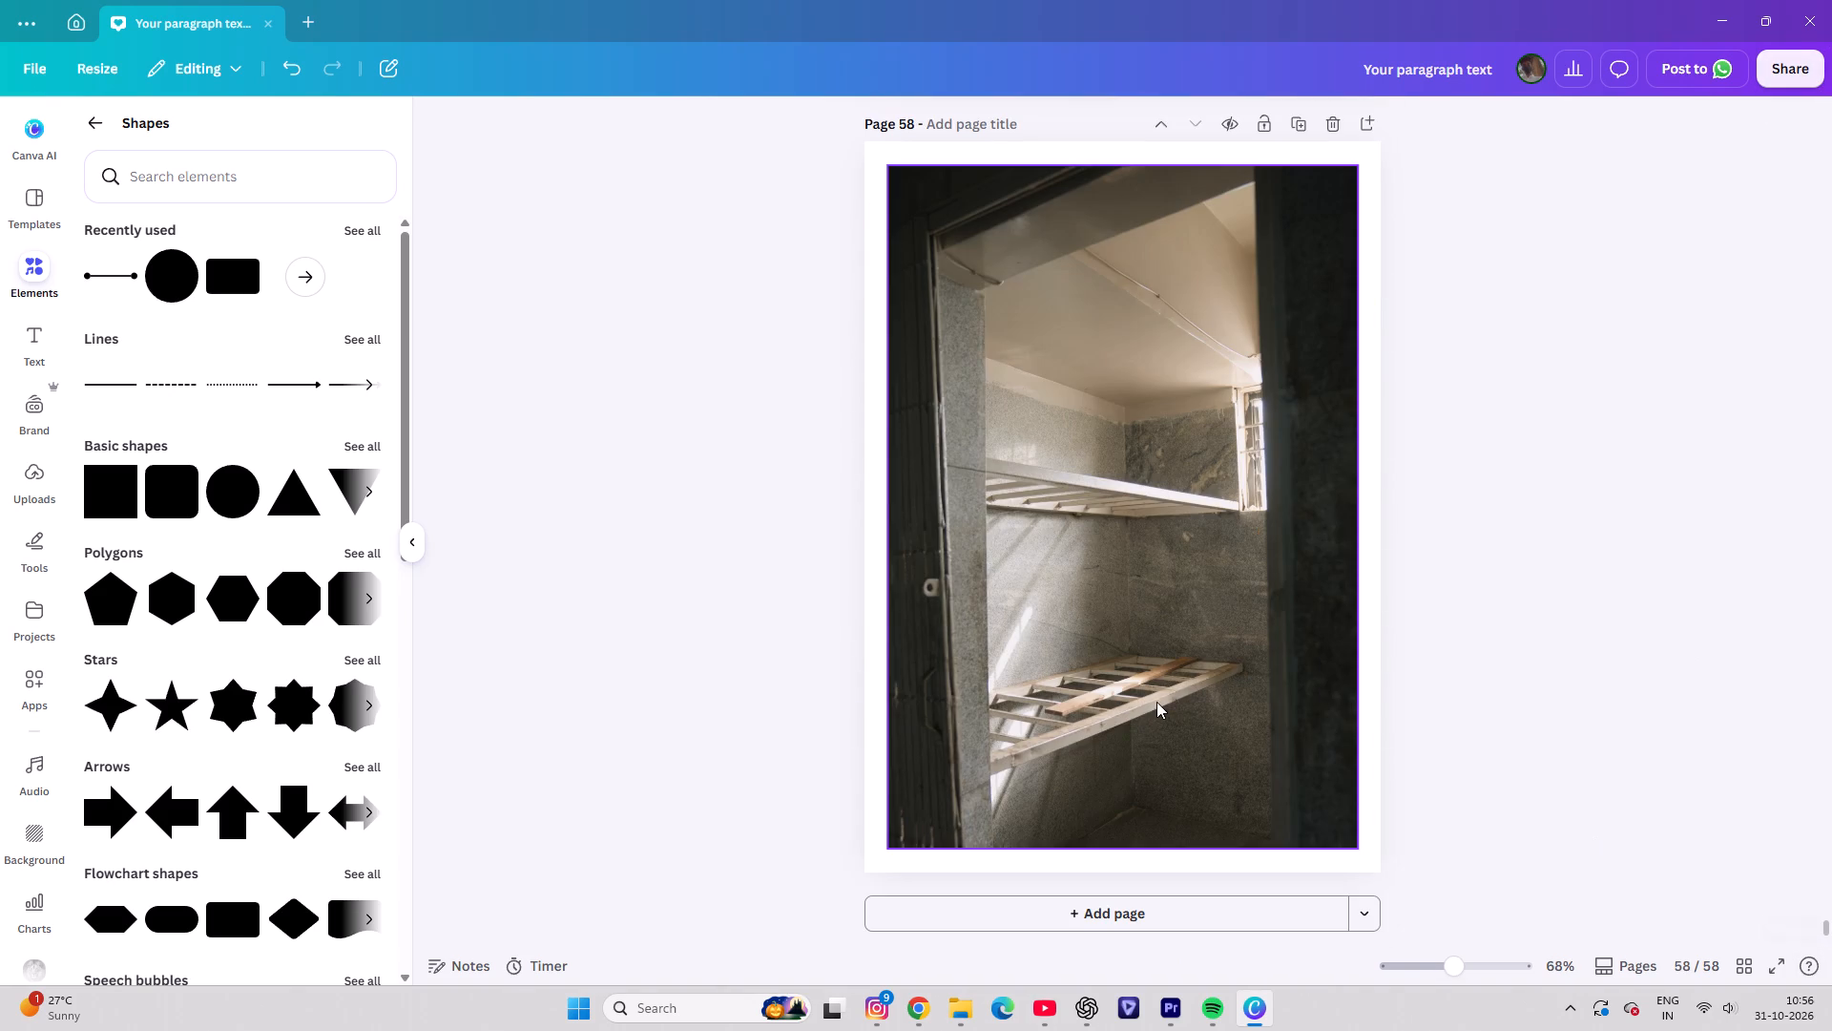
scroll(1155, 704, "down", 4)
scroll(1177, 836, "up", 5)
scroll(1178, 840, "down", 7)
scroll(1178, 851, "up", 7)
scroll(1178, 852, "down", 7)
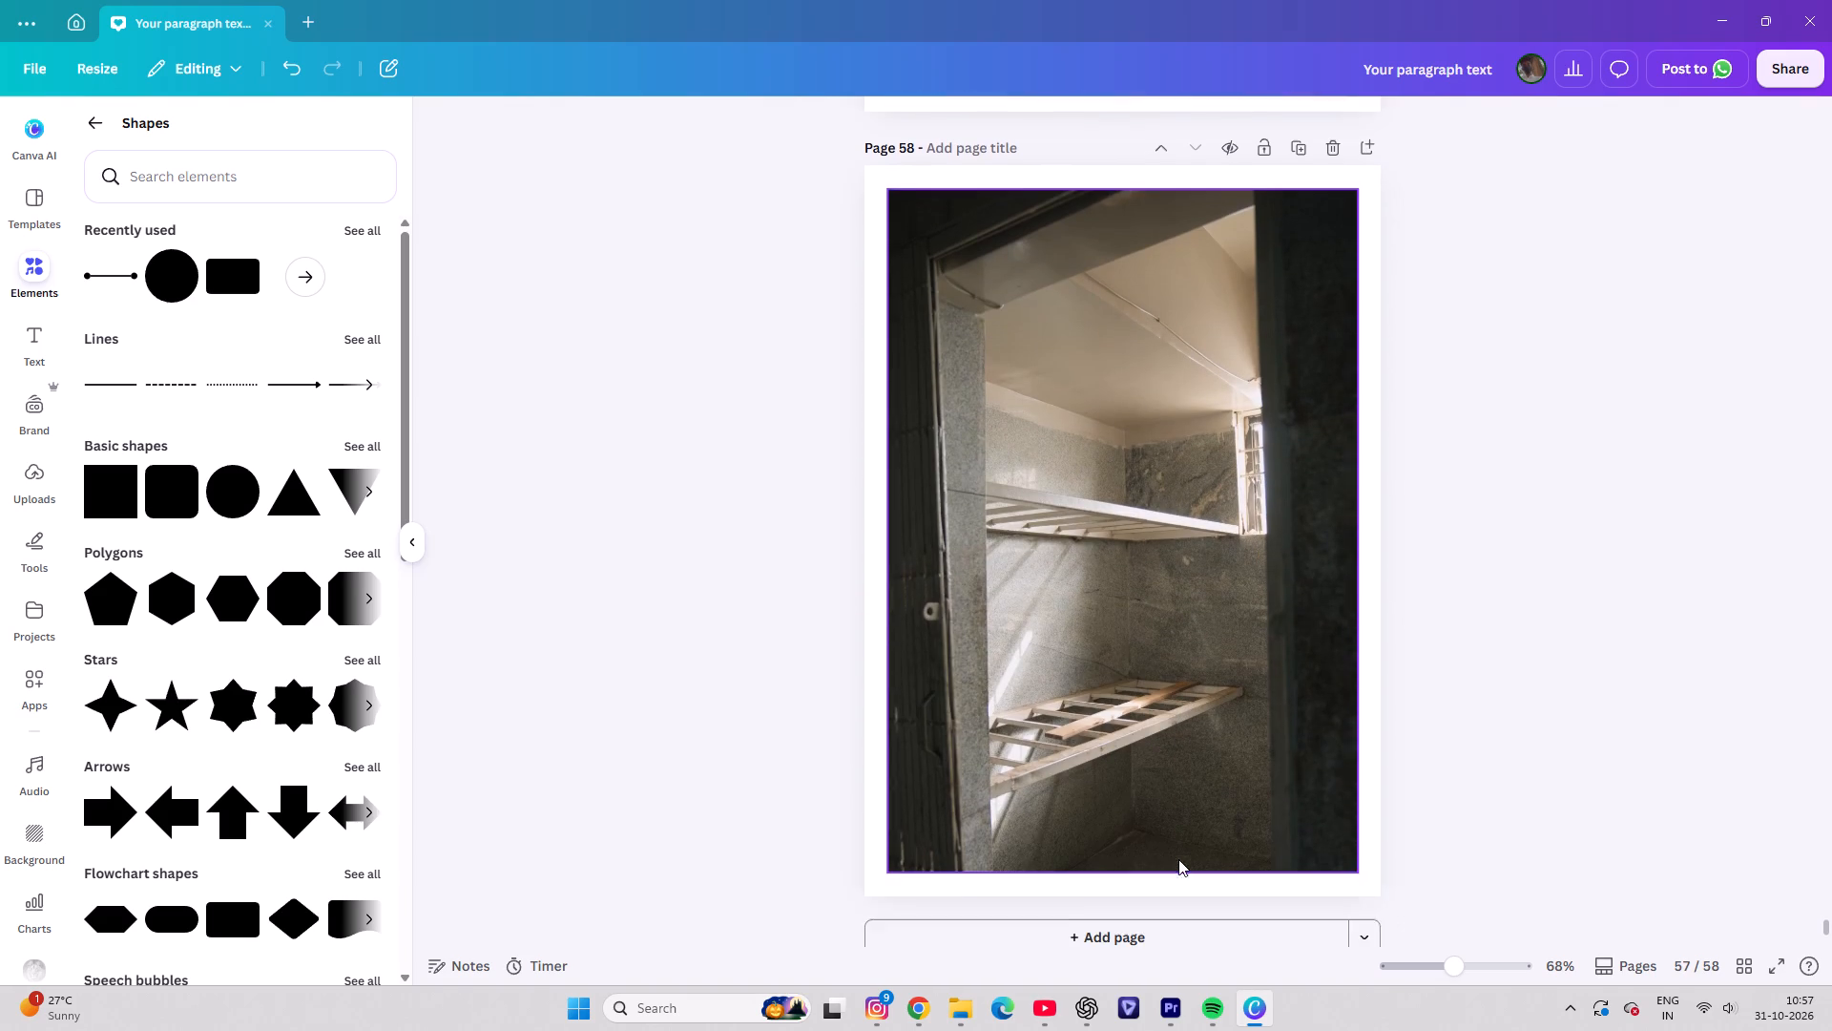
scroll(1178, 859, "down", 7)
left_click(1105, 911)
scroll(1157, 812, "down", 1)
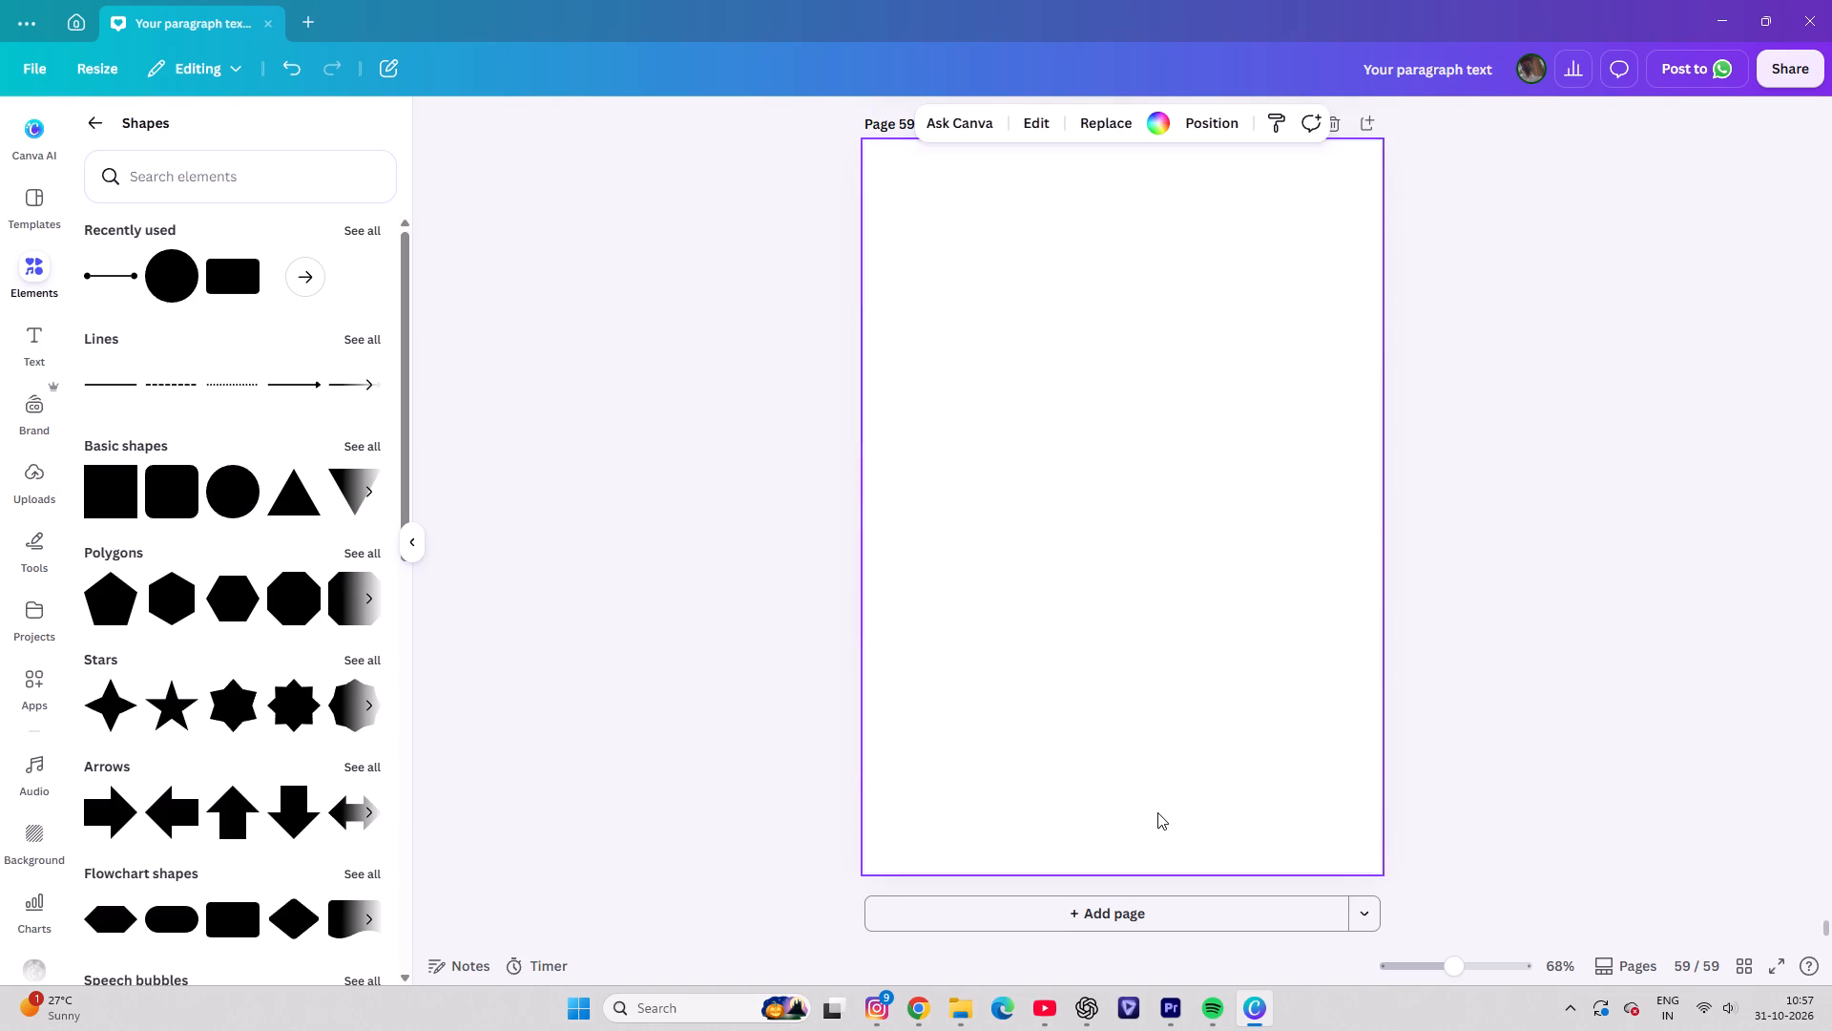
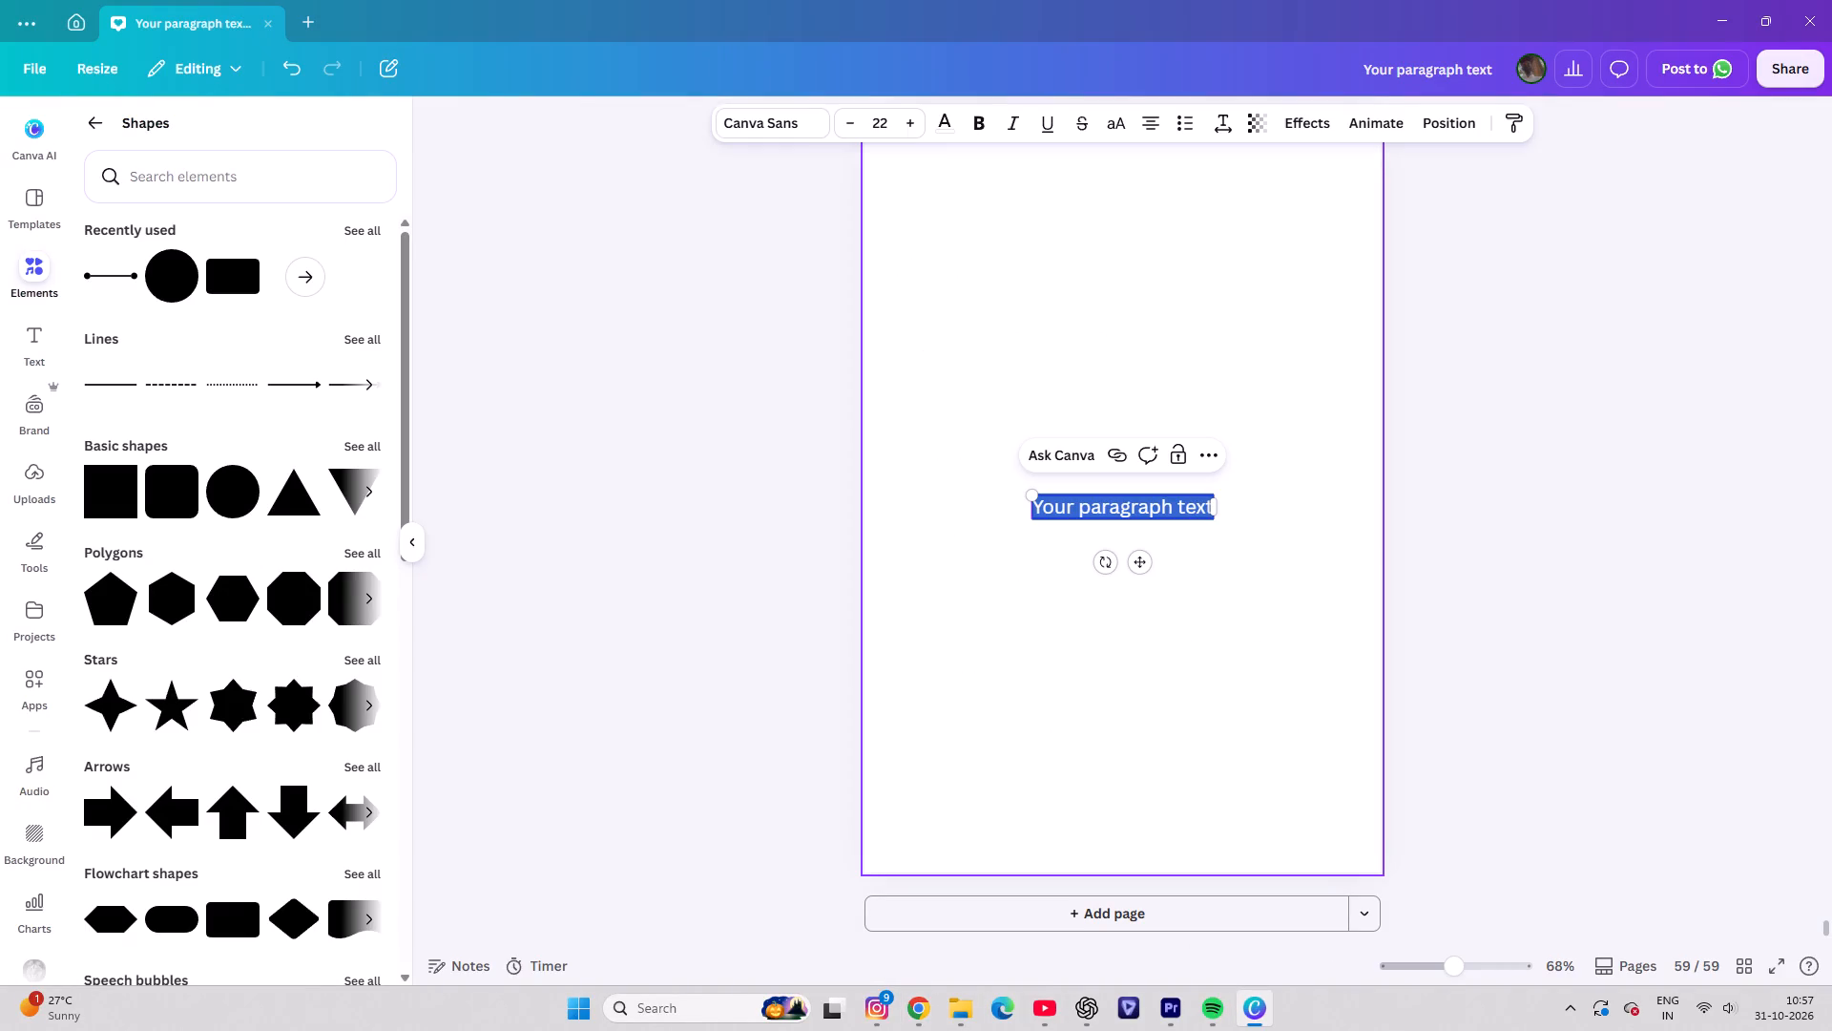
Paste the copied "Why Choose Punam Mahal?" text into the placeholder text box on page 59.
key("ctrl+v")
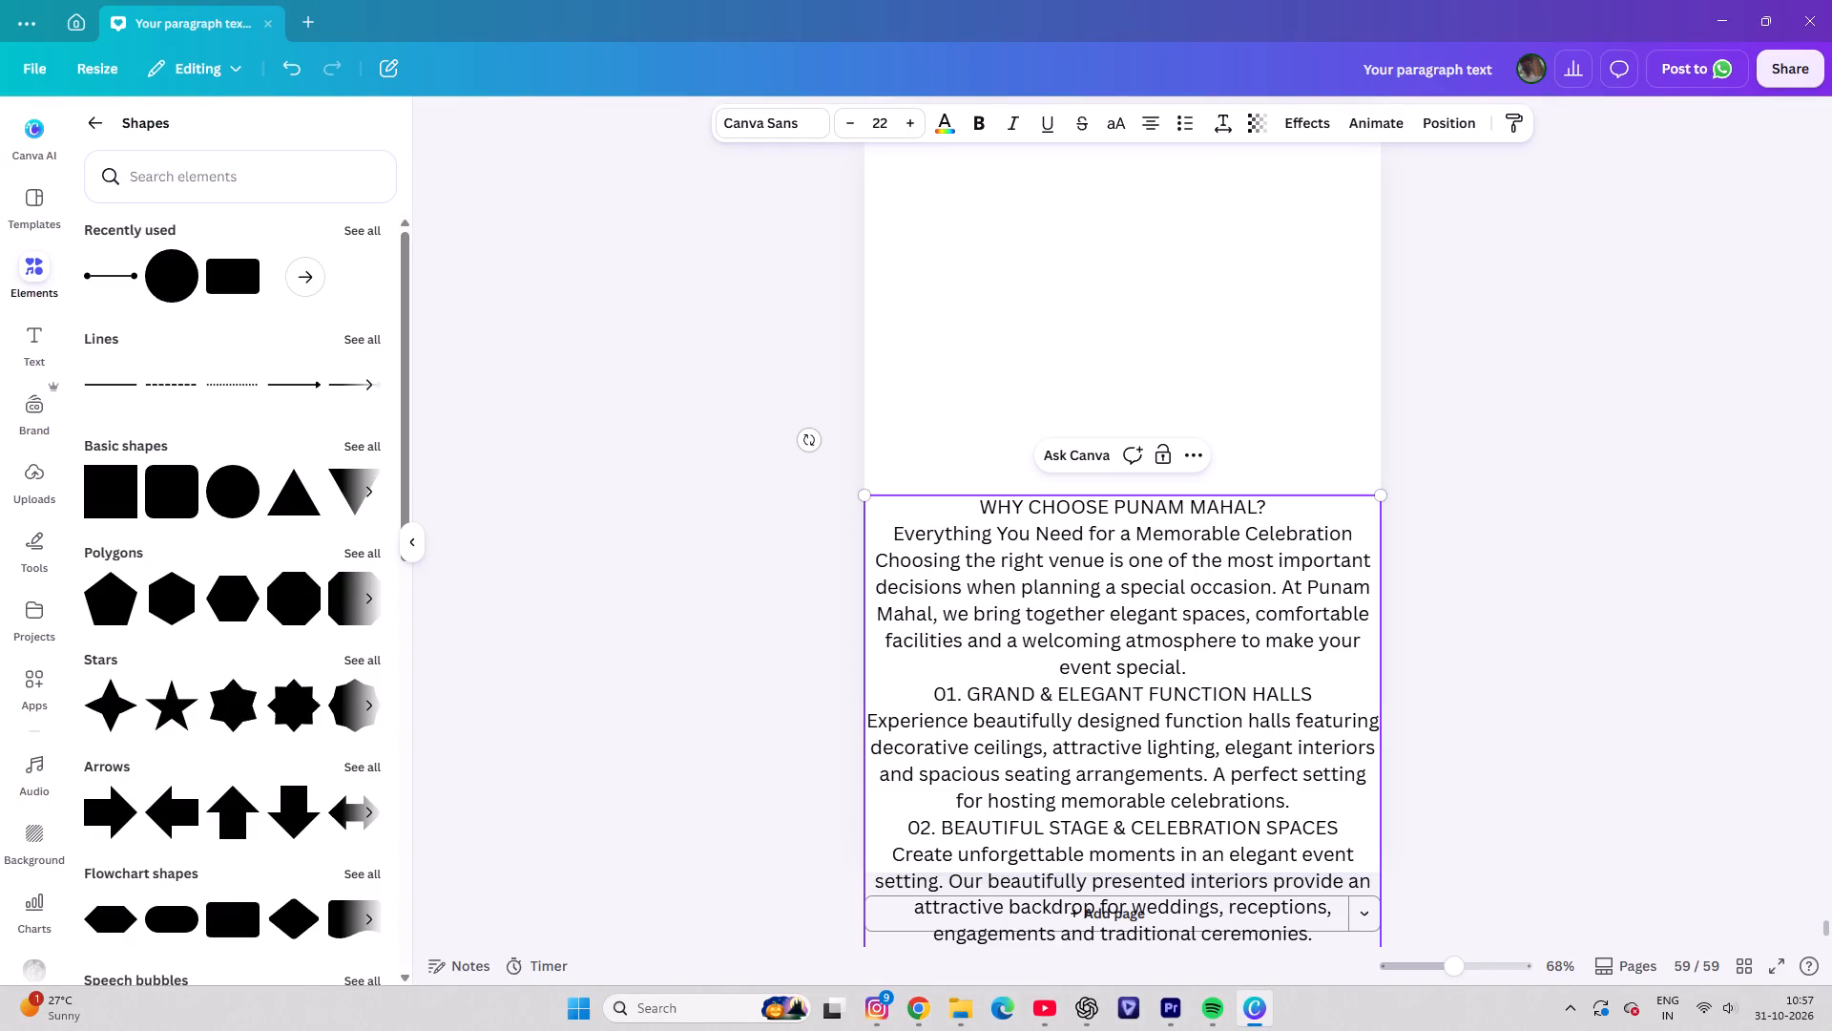
scroll(1122, 567, "down", 18)
scroll(1115, 598, "up", 19)
scroll(1065, 766, "down", 6)
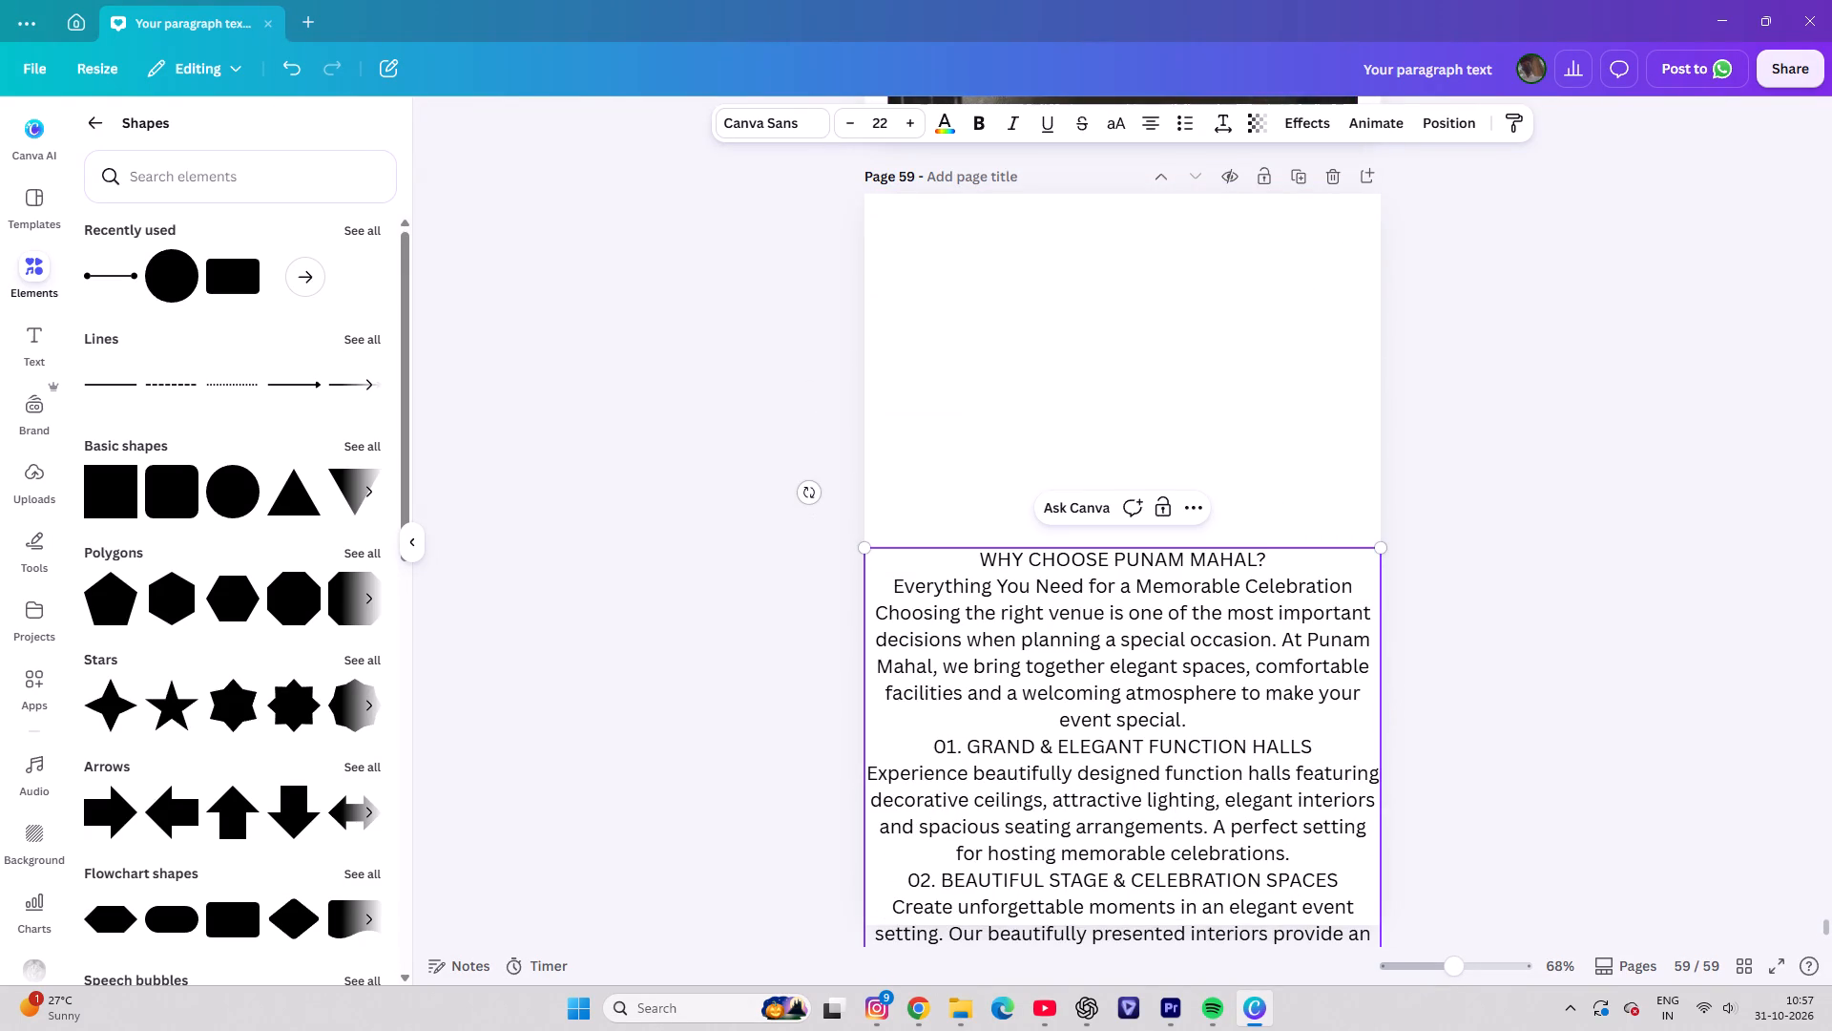
Scale the pasted text block to size 21, move it up the page and widen it far beyond the page edge.
left_click_drag(867, 549, 983, 594)
left_click_drag(1105, 735, 1070, 364)
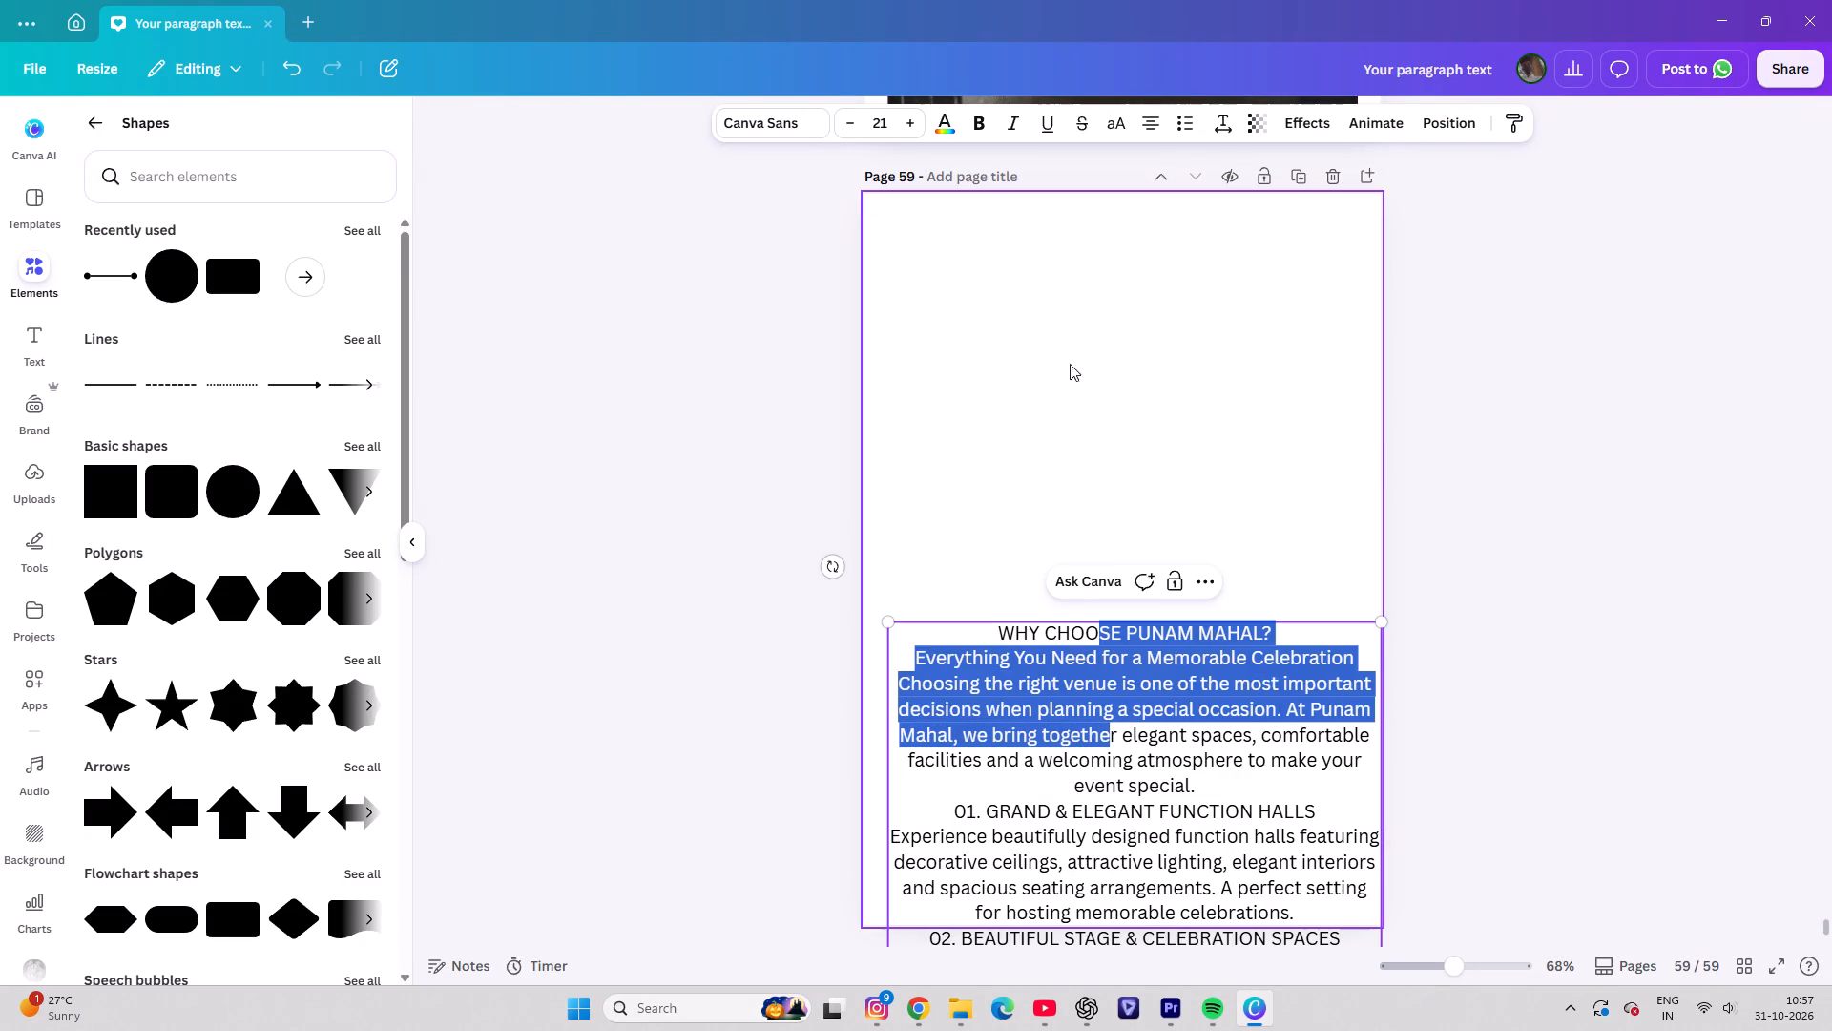
left_click_drag(1070, 364, 1064, 339)
left_click(1570, 678)
left_click_drag(1193, 760, 1162, 209)
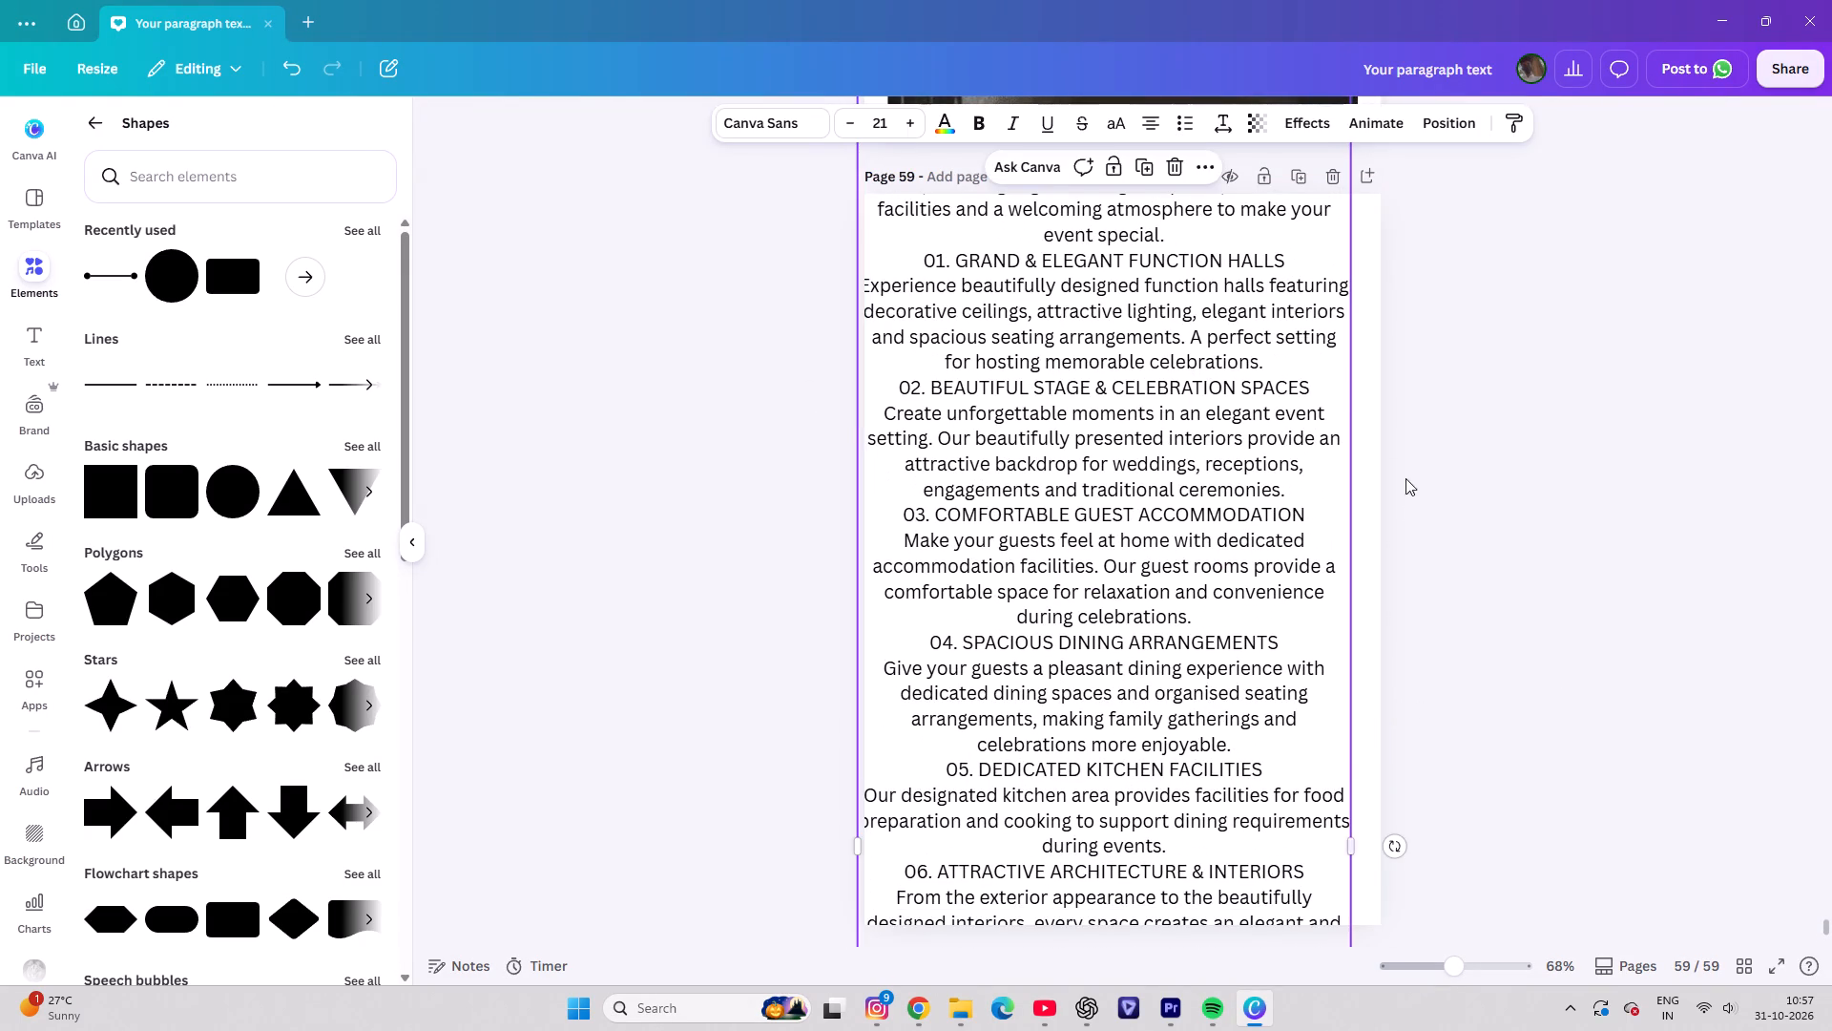
scroll(1256, 681, "up", 5)
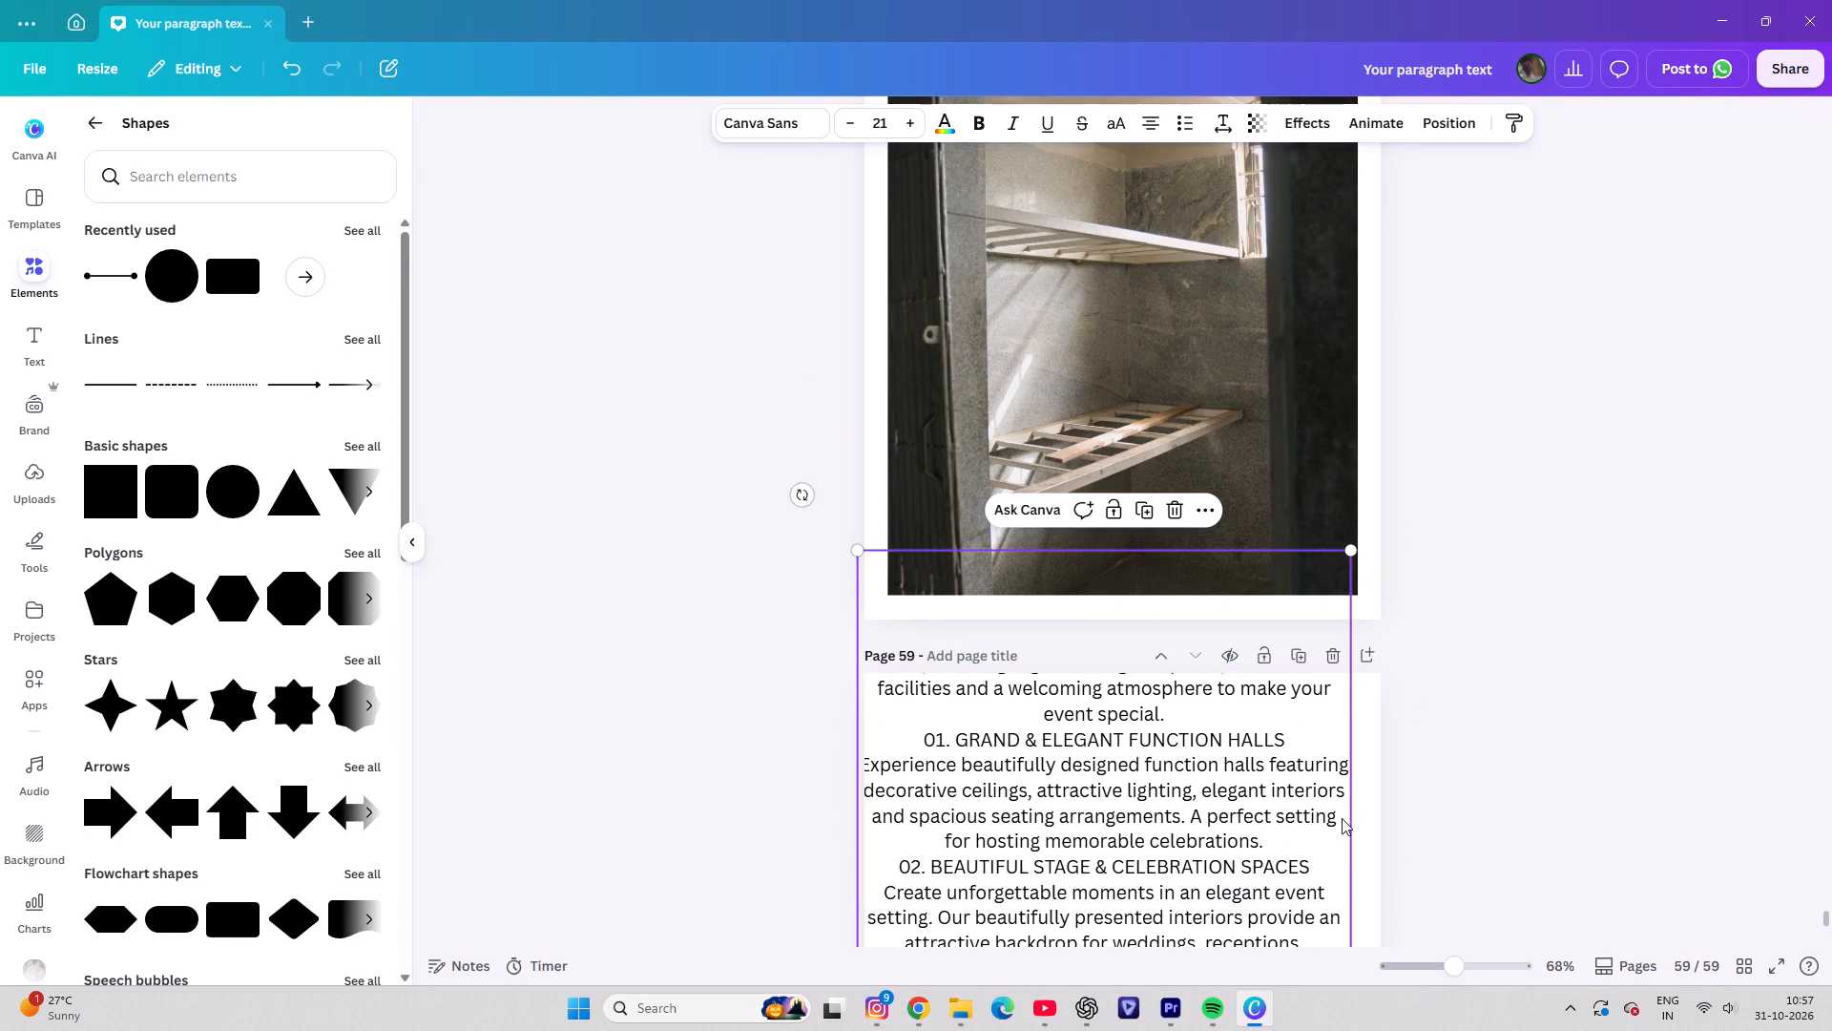
left_click_drag(1355, 795, 1801, 763)
Scale the text block down to font size 11.5 and position it so it spans the width of page 59.
scroll(1530, 726, "down", 5)
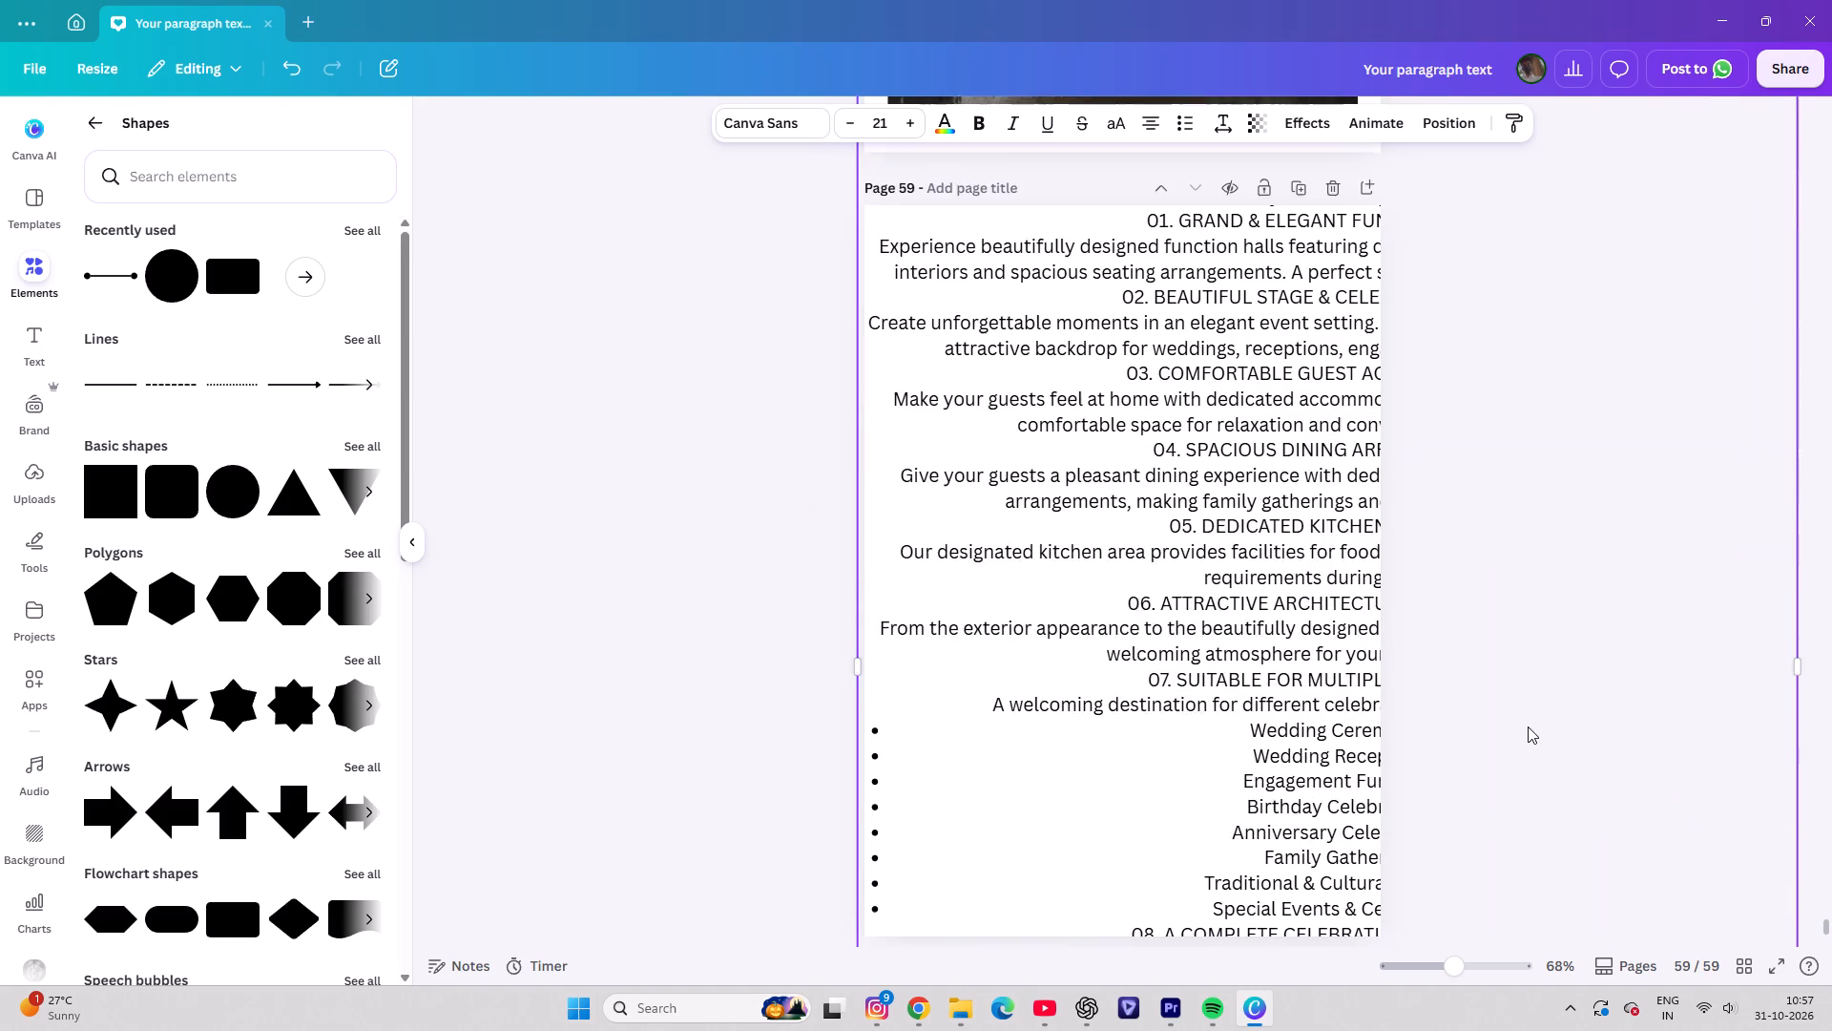
scroll(1470, 700, "down", 1)
scroll(1470, 700, "up", 6)
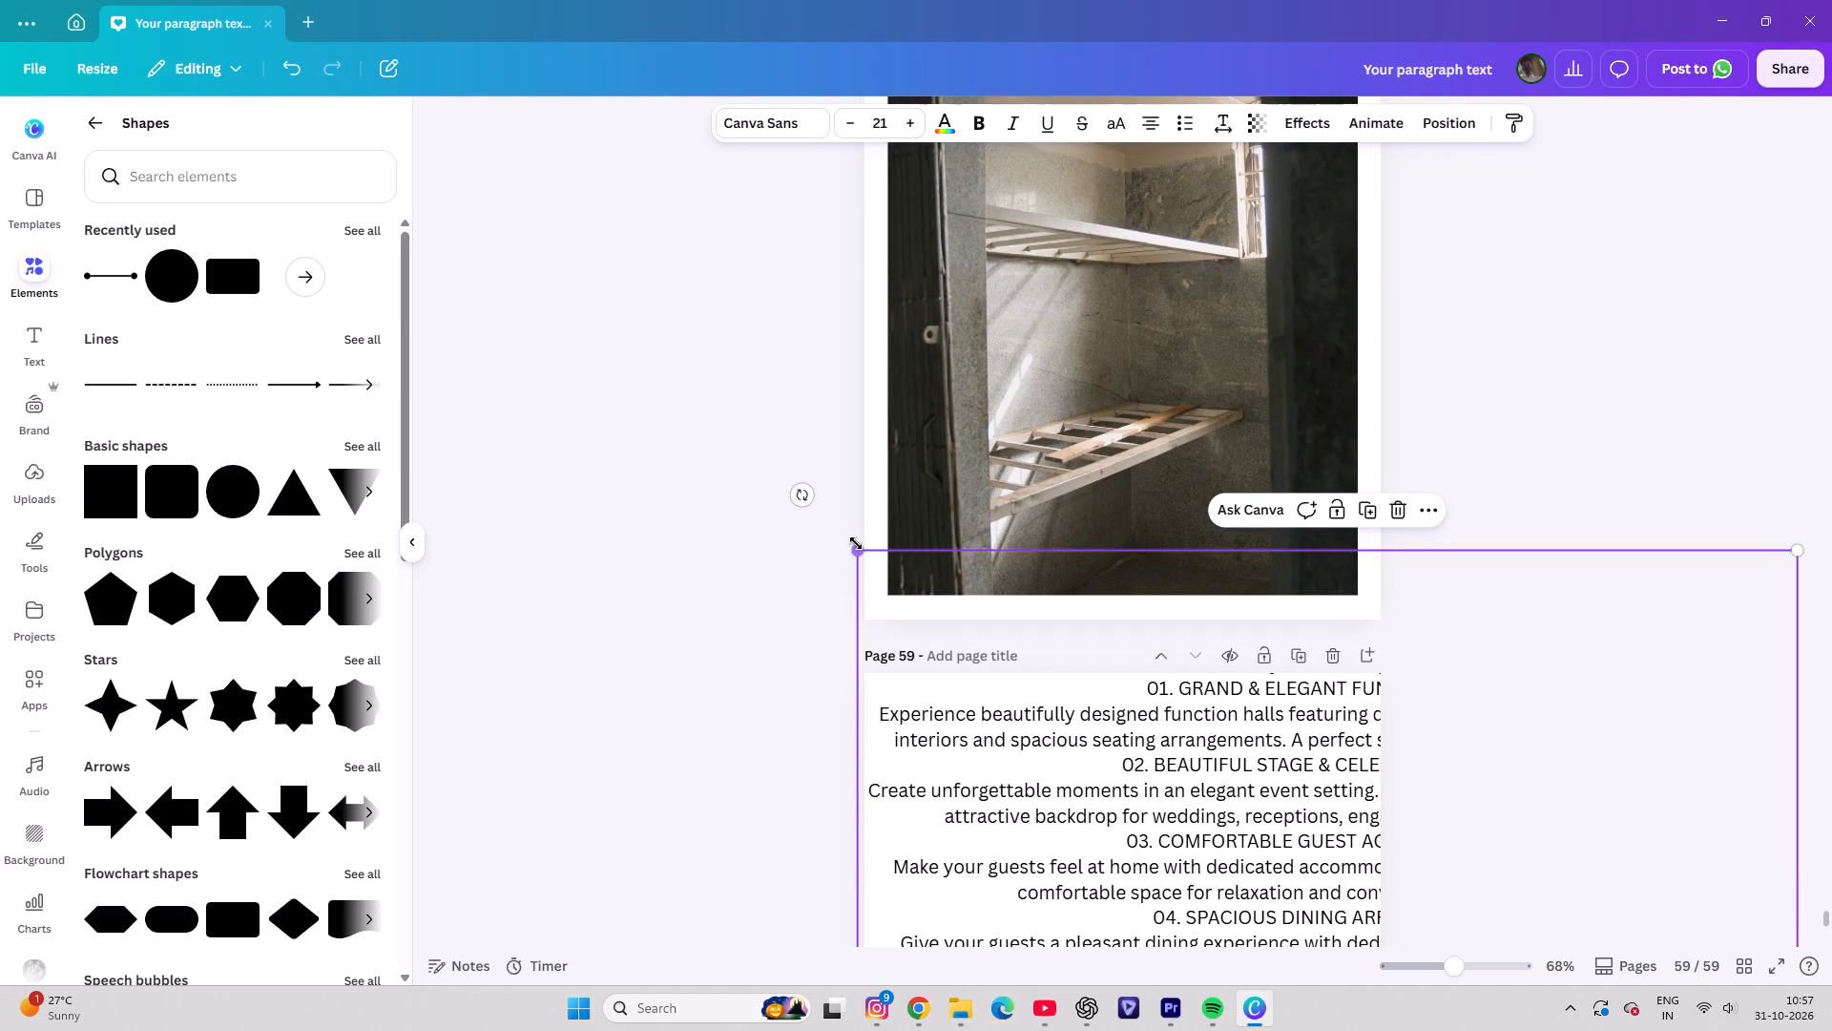
left_click_drag(856, 544, 1306, 878)
scroll(1292, 802, "down", 6)
left_click_drag(1271, 702, 932, 382)
scroll(1102, 508, "up", 3)
scroll(1107, 516, "down", 1)
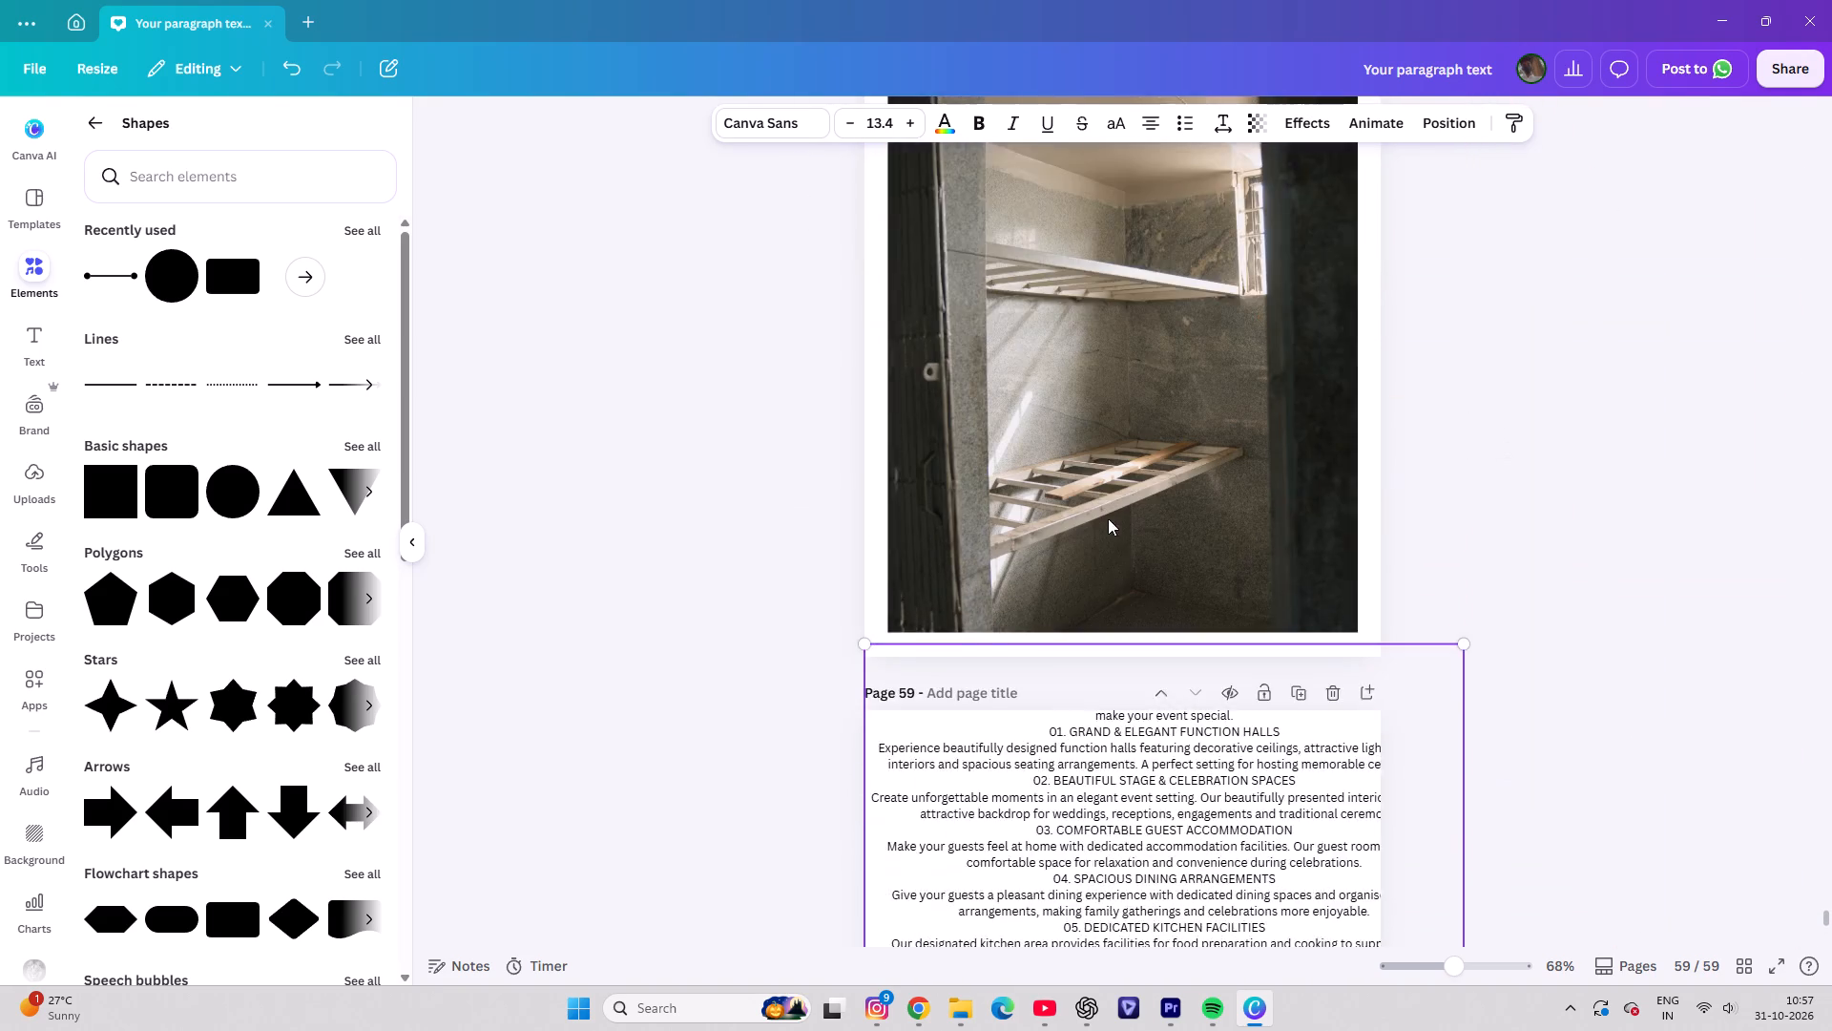
scroll(1108, 518, "down", 1)
left_click_drag(1461, 457, 1358, 550)
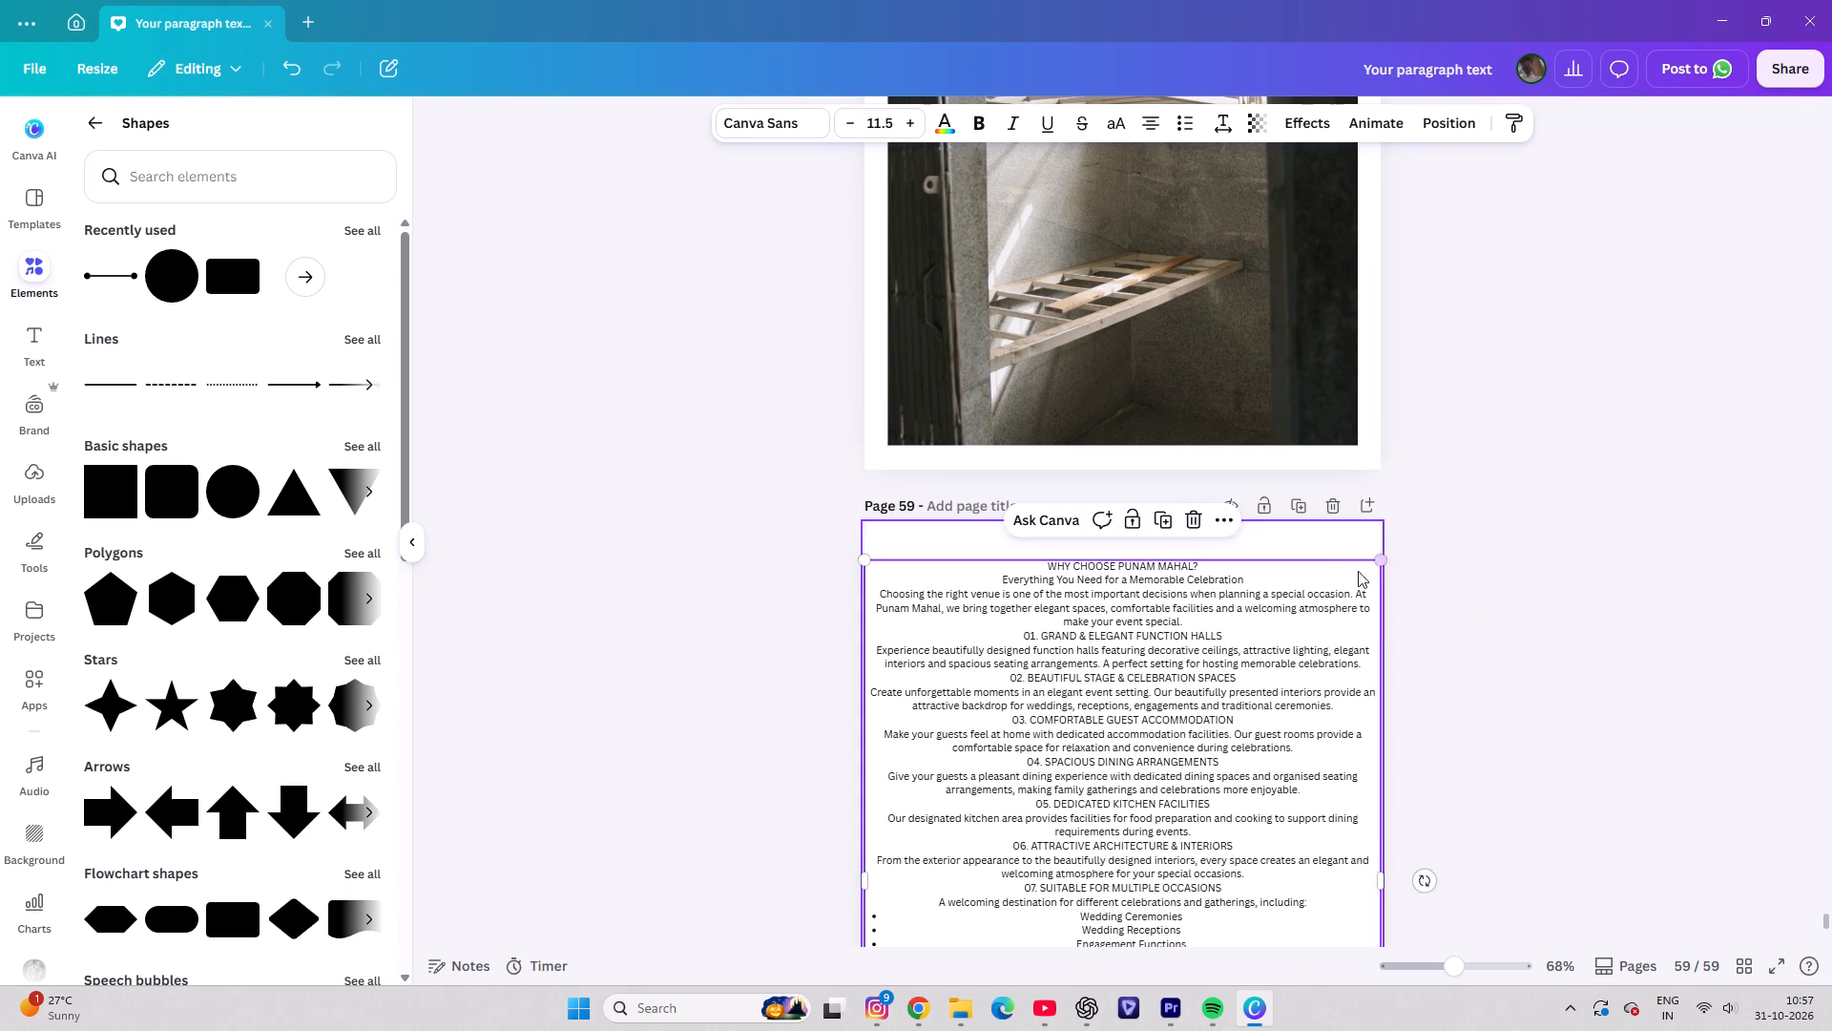
Shrink the text block to font size 9.5, narrow it inside the page edges and place it near the page's top.
scroll(1388, 653, "down", 4)
left_click_drag(1384, 498, 1386, 496)
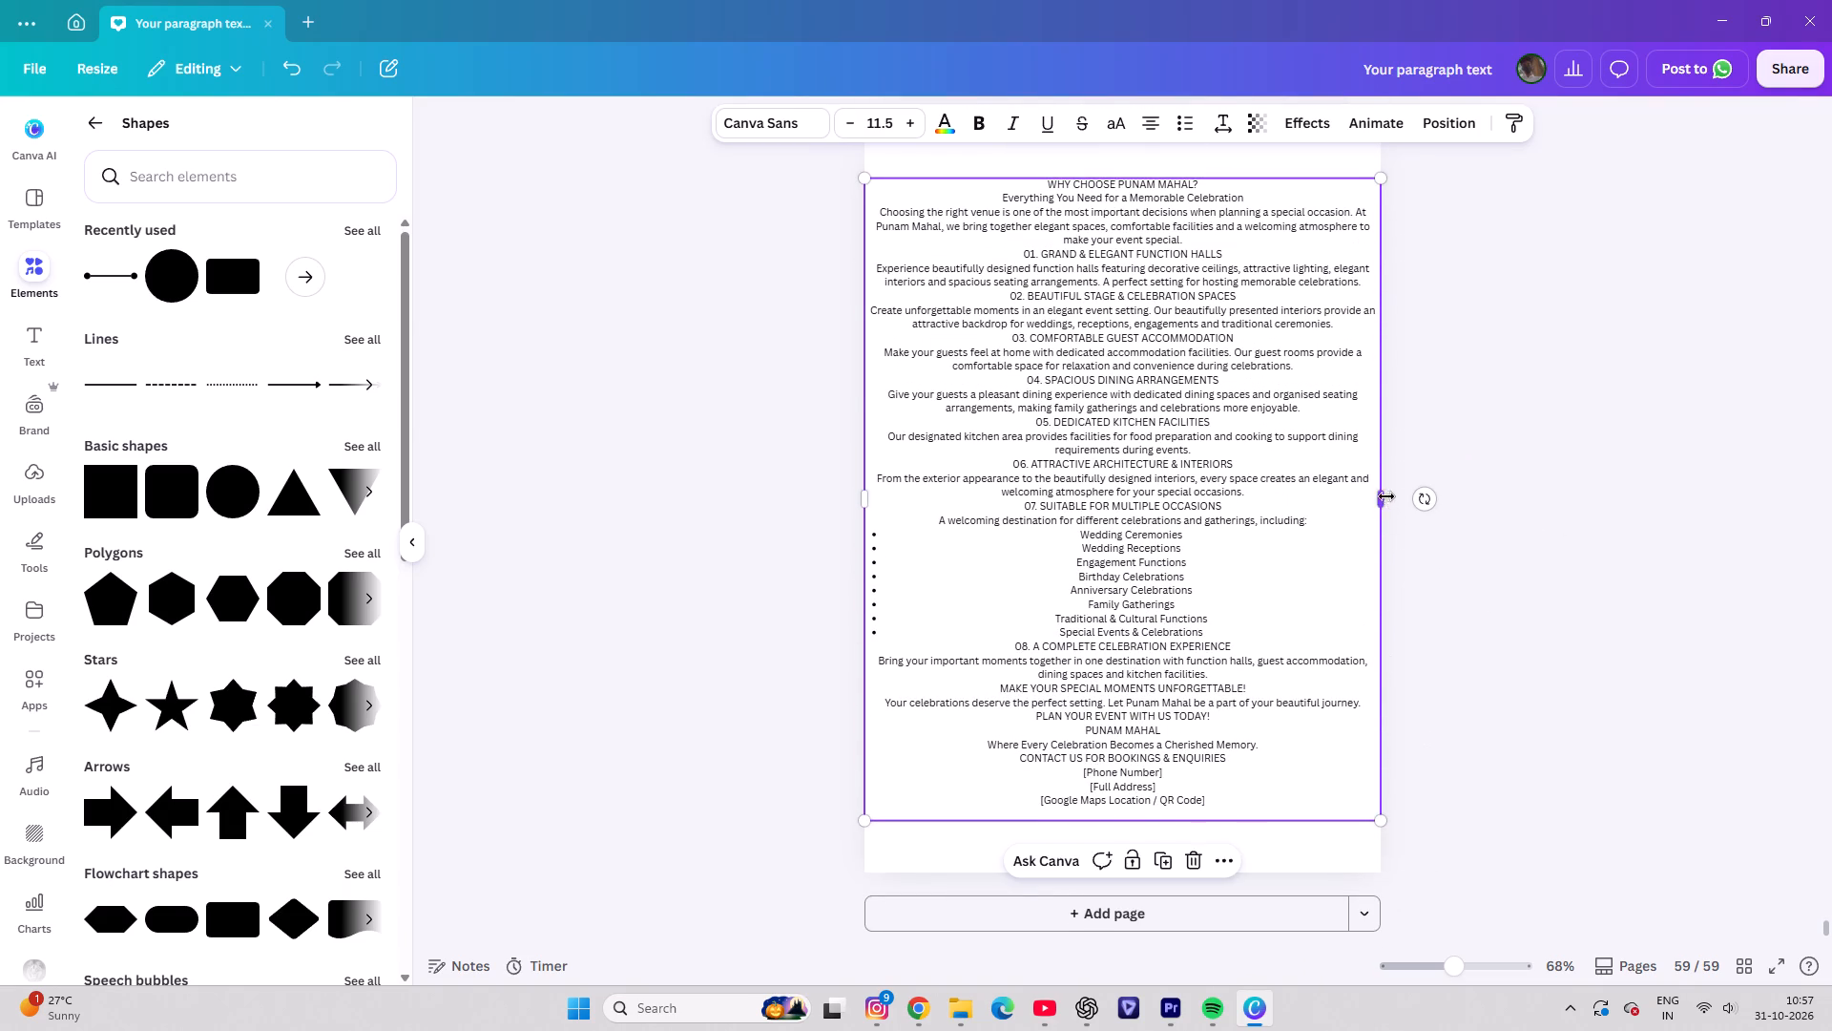
left_click_drag(1386, 496, 1497, 497)
left_click_drag(1492, 175, 1350, 250)
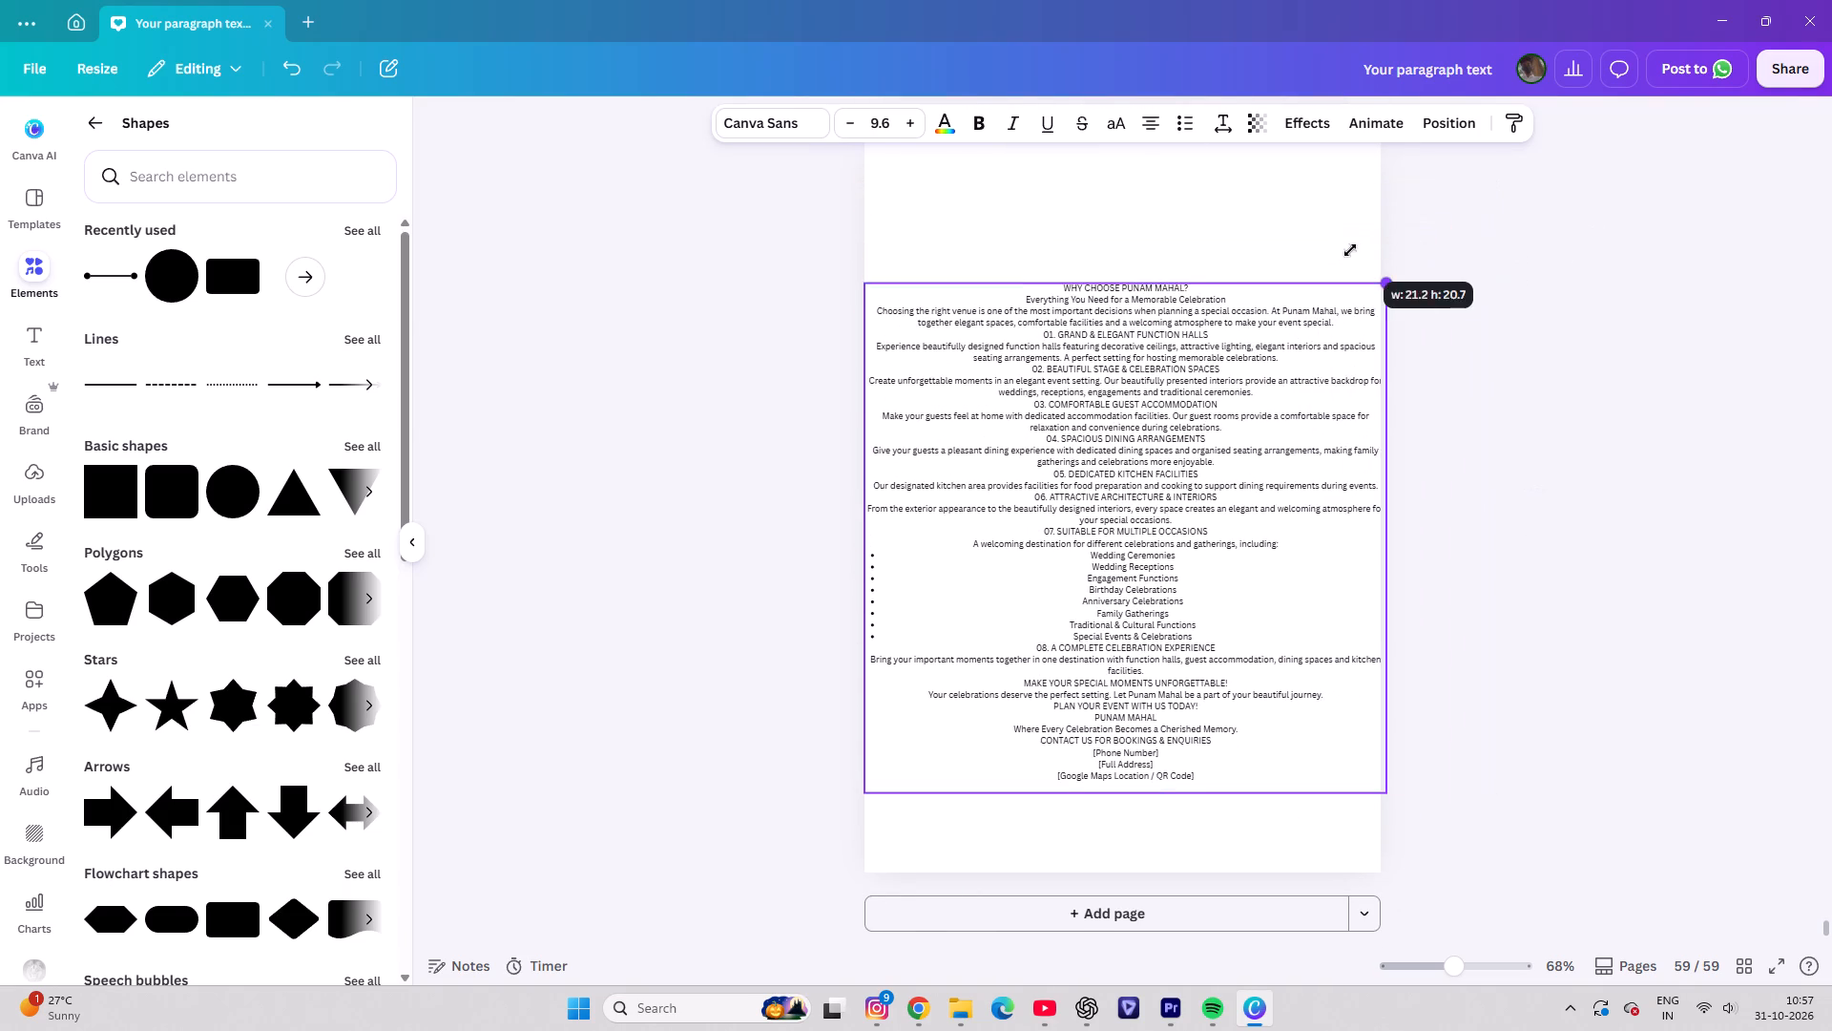
left_click_drag(1350, 250, 1344, 256)
left_click_drag(1390, 542, 1313, 542)
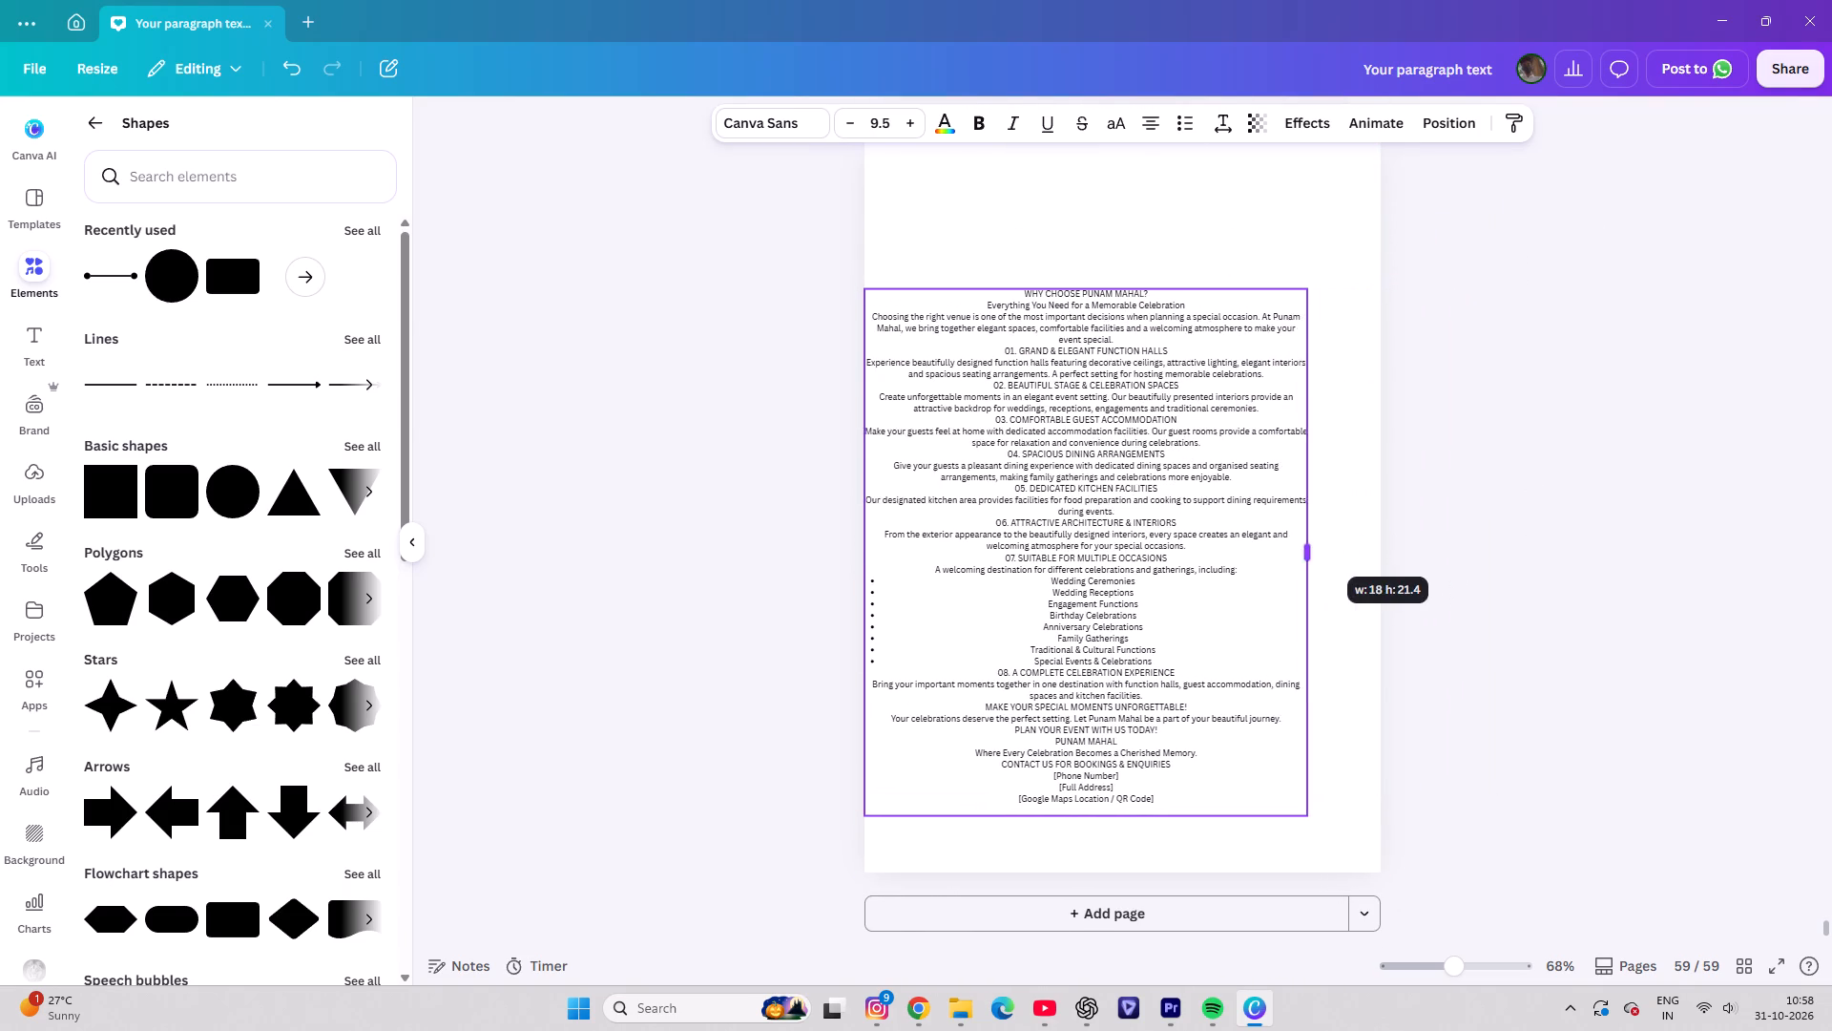
left_click_drag(1313, 542, 1288, 542)
left_click_drag(1124, 540, 1158, 420)
Left-align the text block on page 59.
scroll(1155, 466, "up", 3)
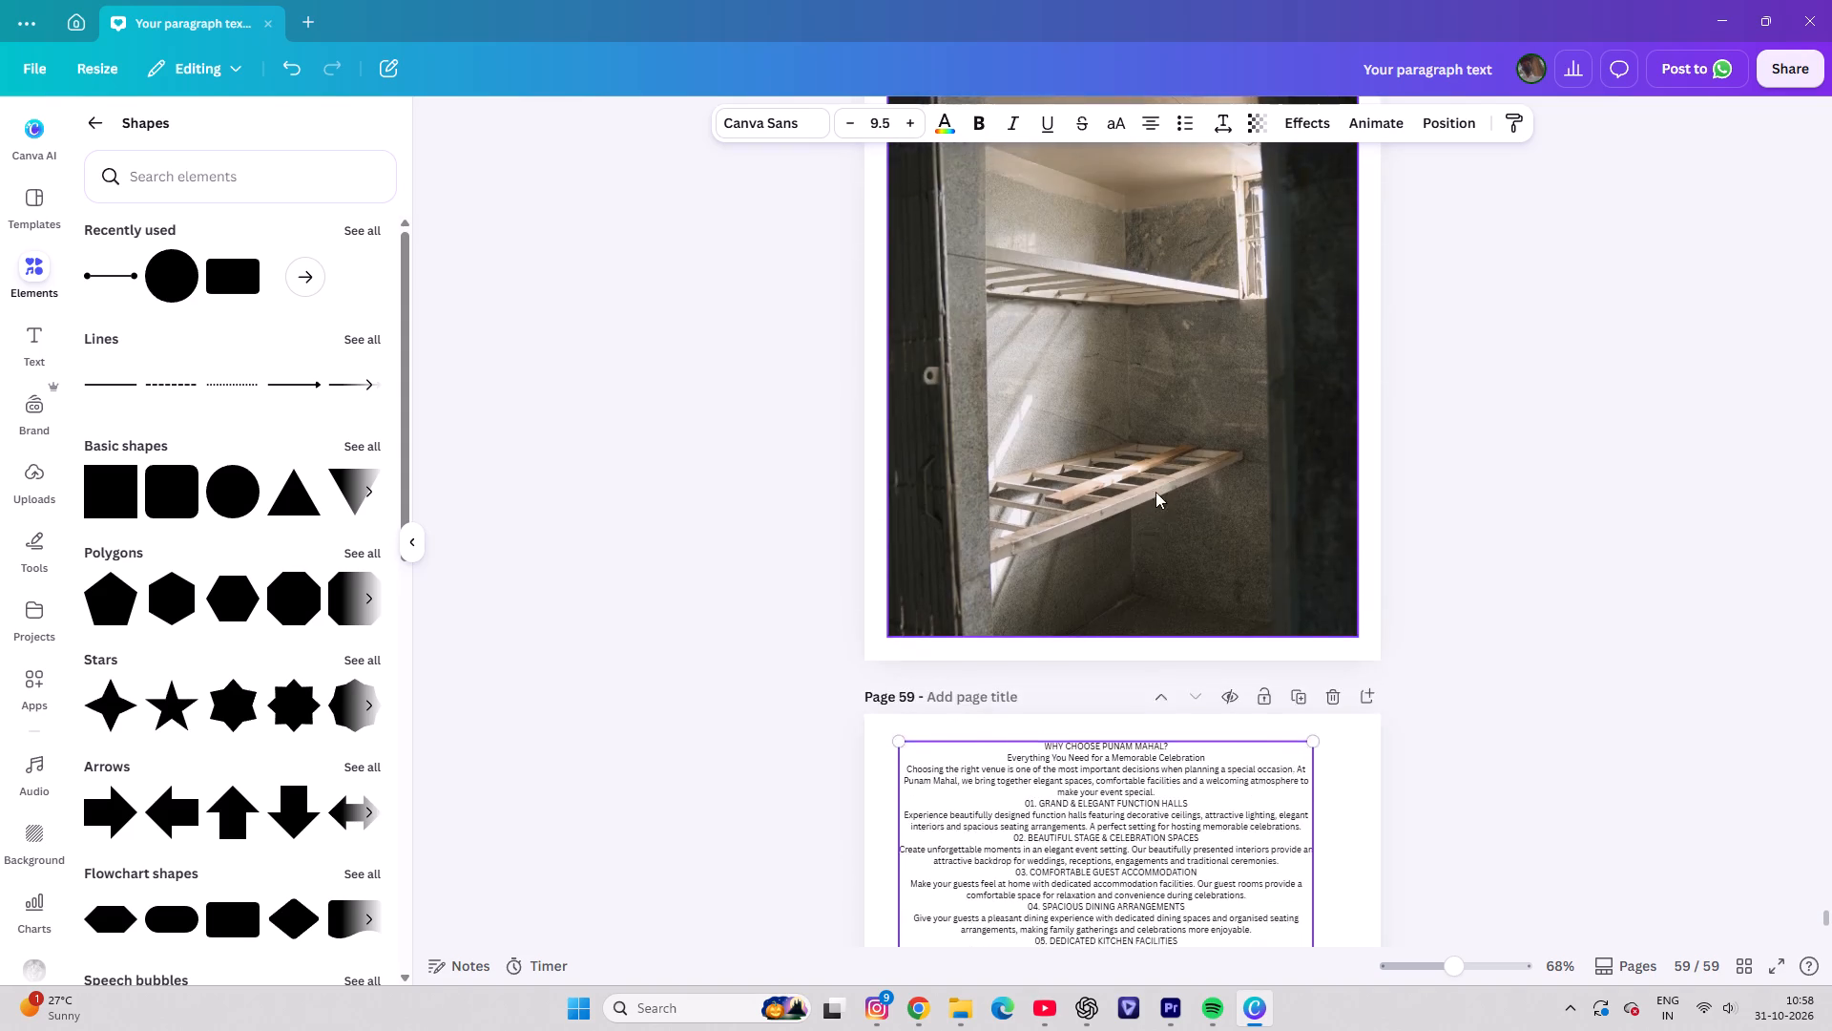
scroll(1156, 523, "down", 2)
left_click(1138, 117)
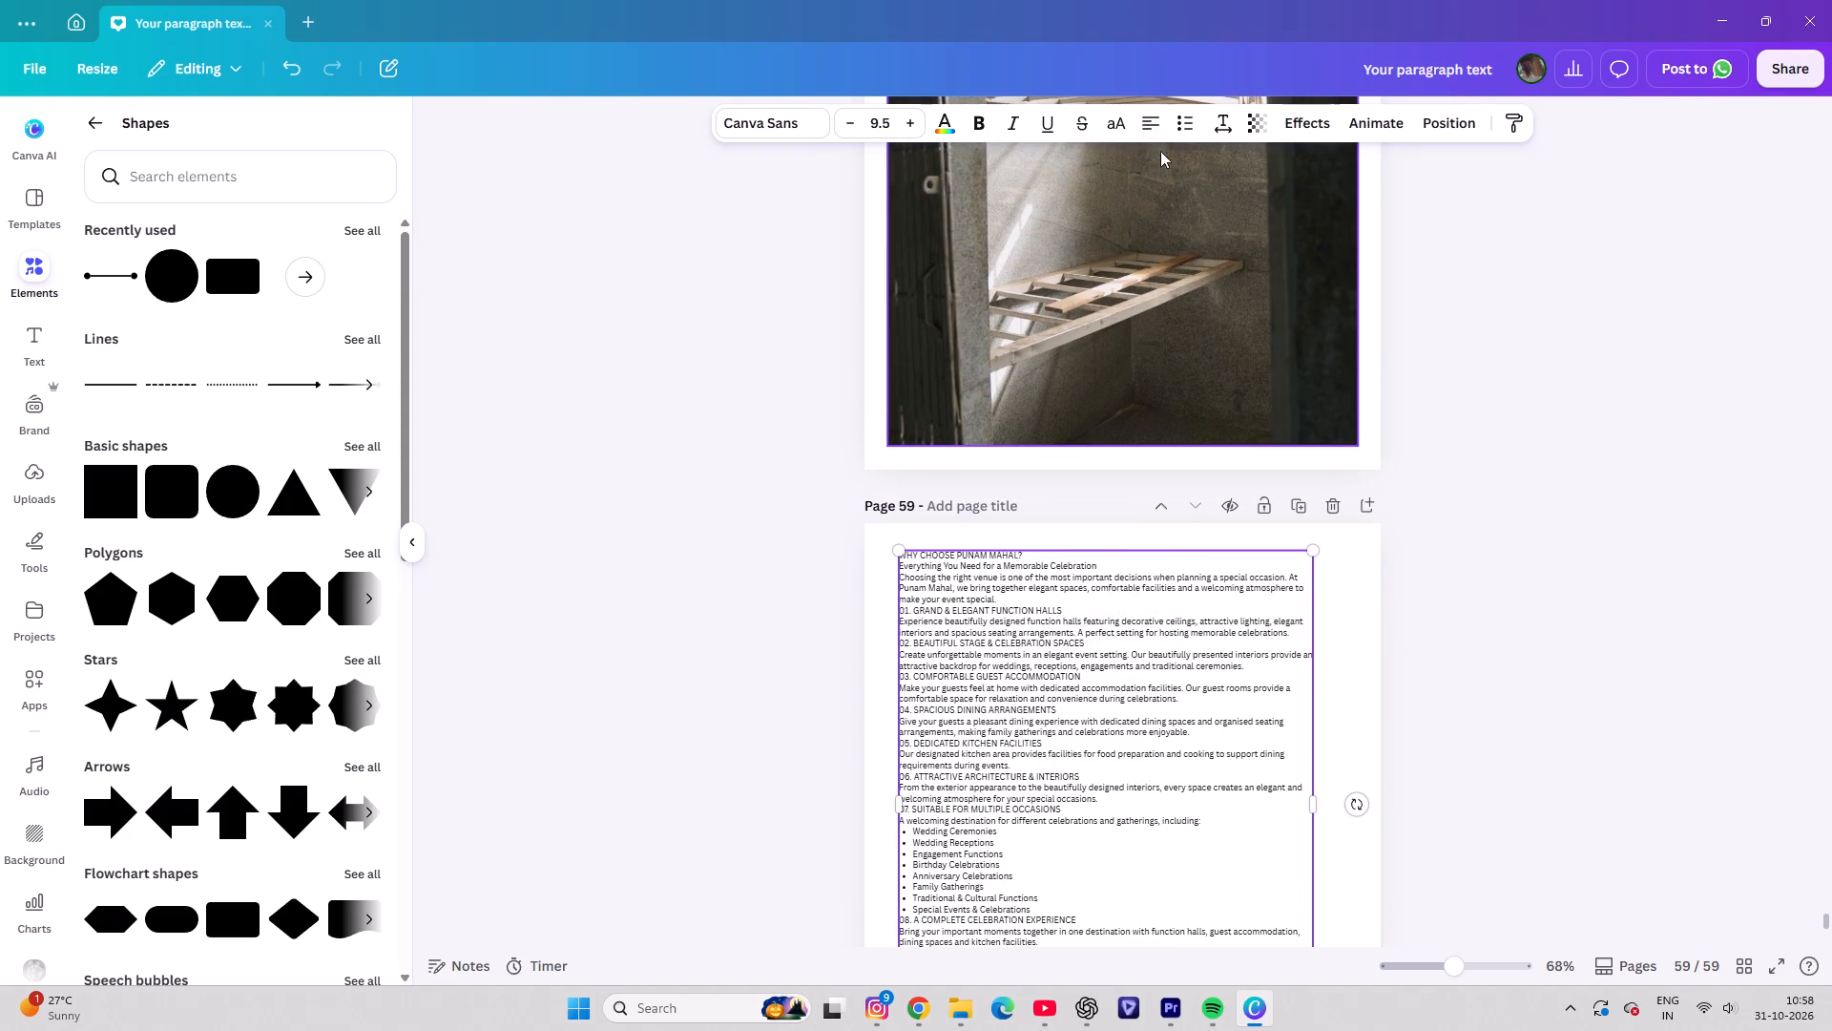
Enlarge the text block to font size 12, adjusting its width and position to fill page 59 with margins on both sides.
scroll(1297, 517, "down", 3)
scroll(1071, 689, "down", 1)
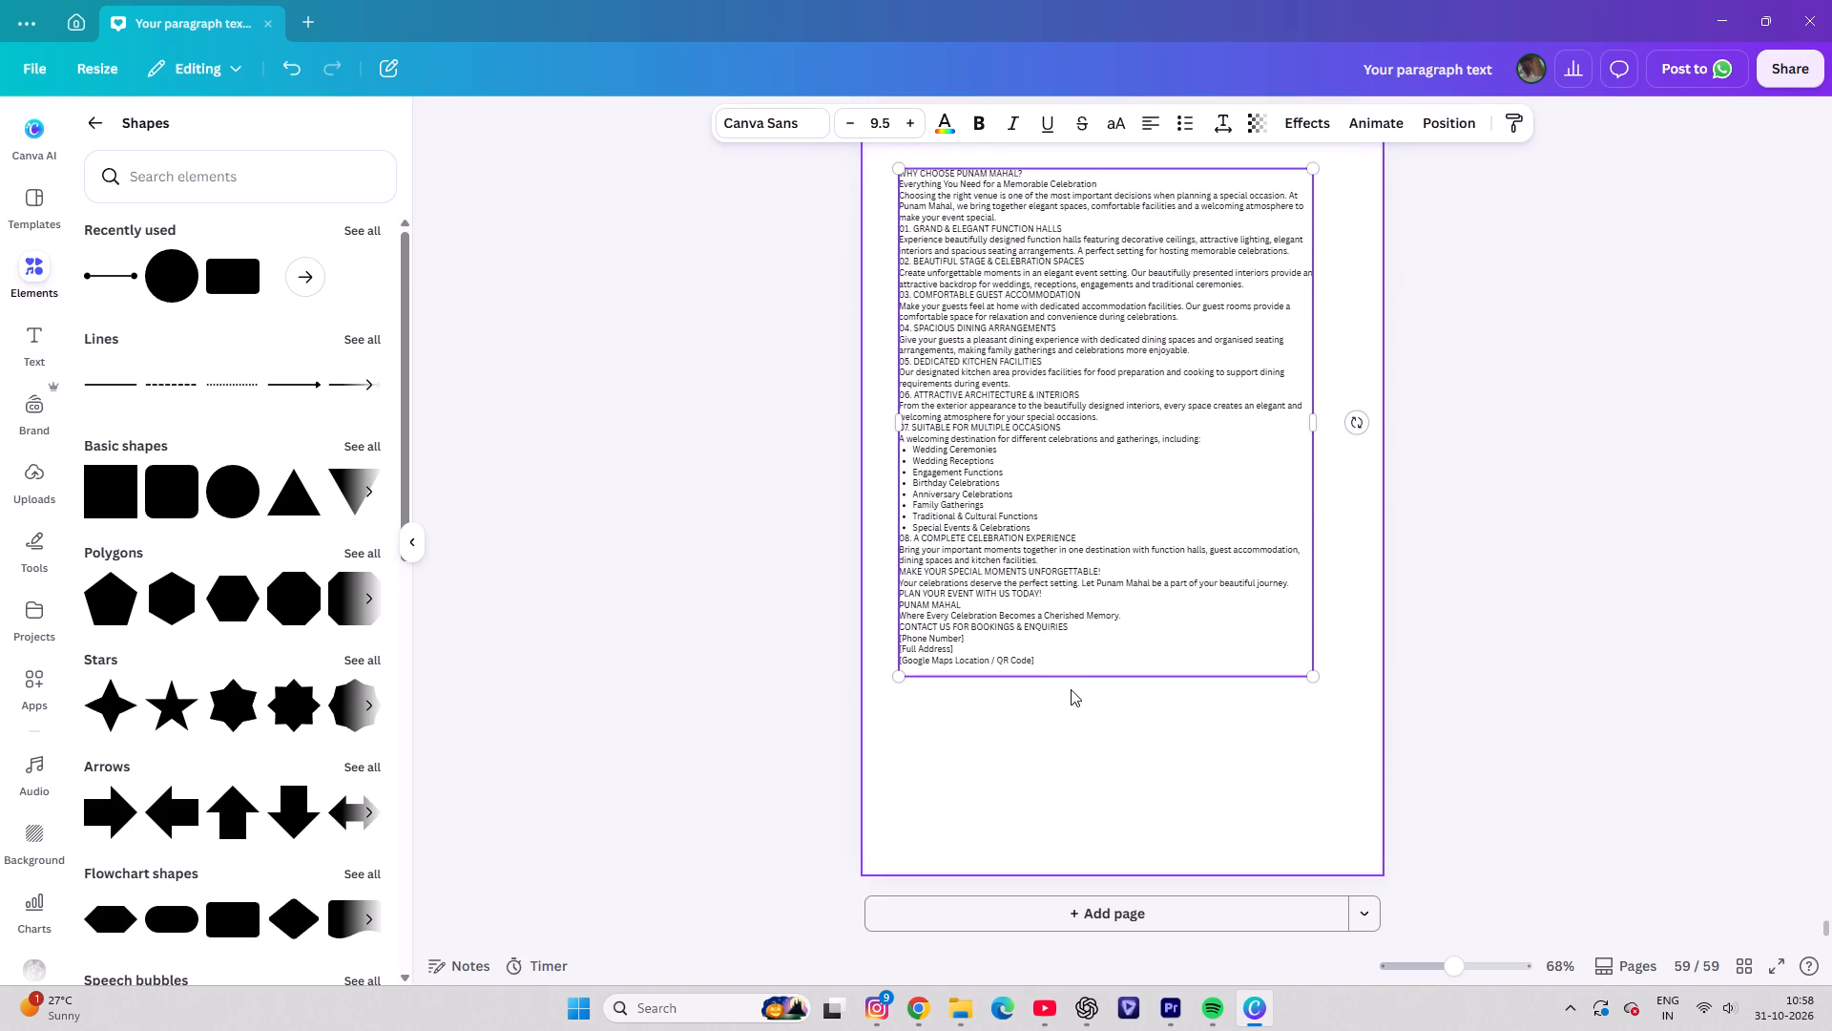
left_click_drag(901, 677, 921, 746)
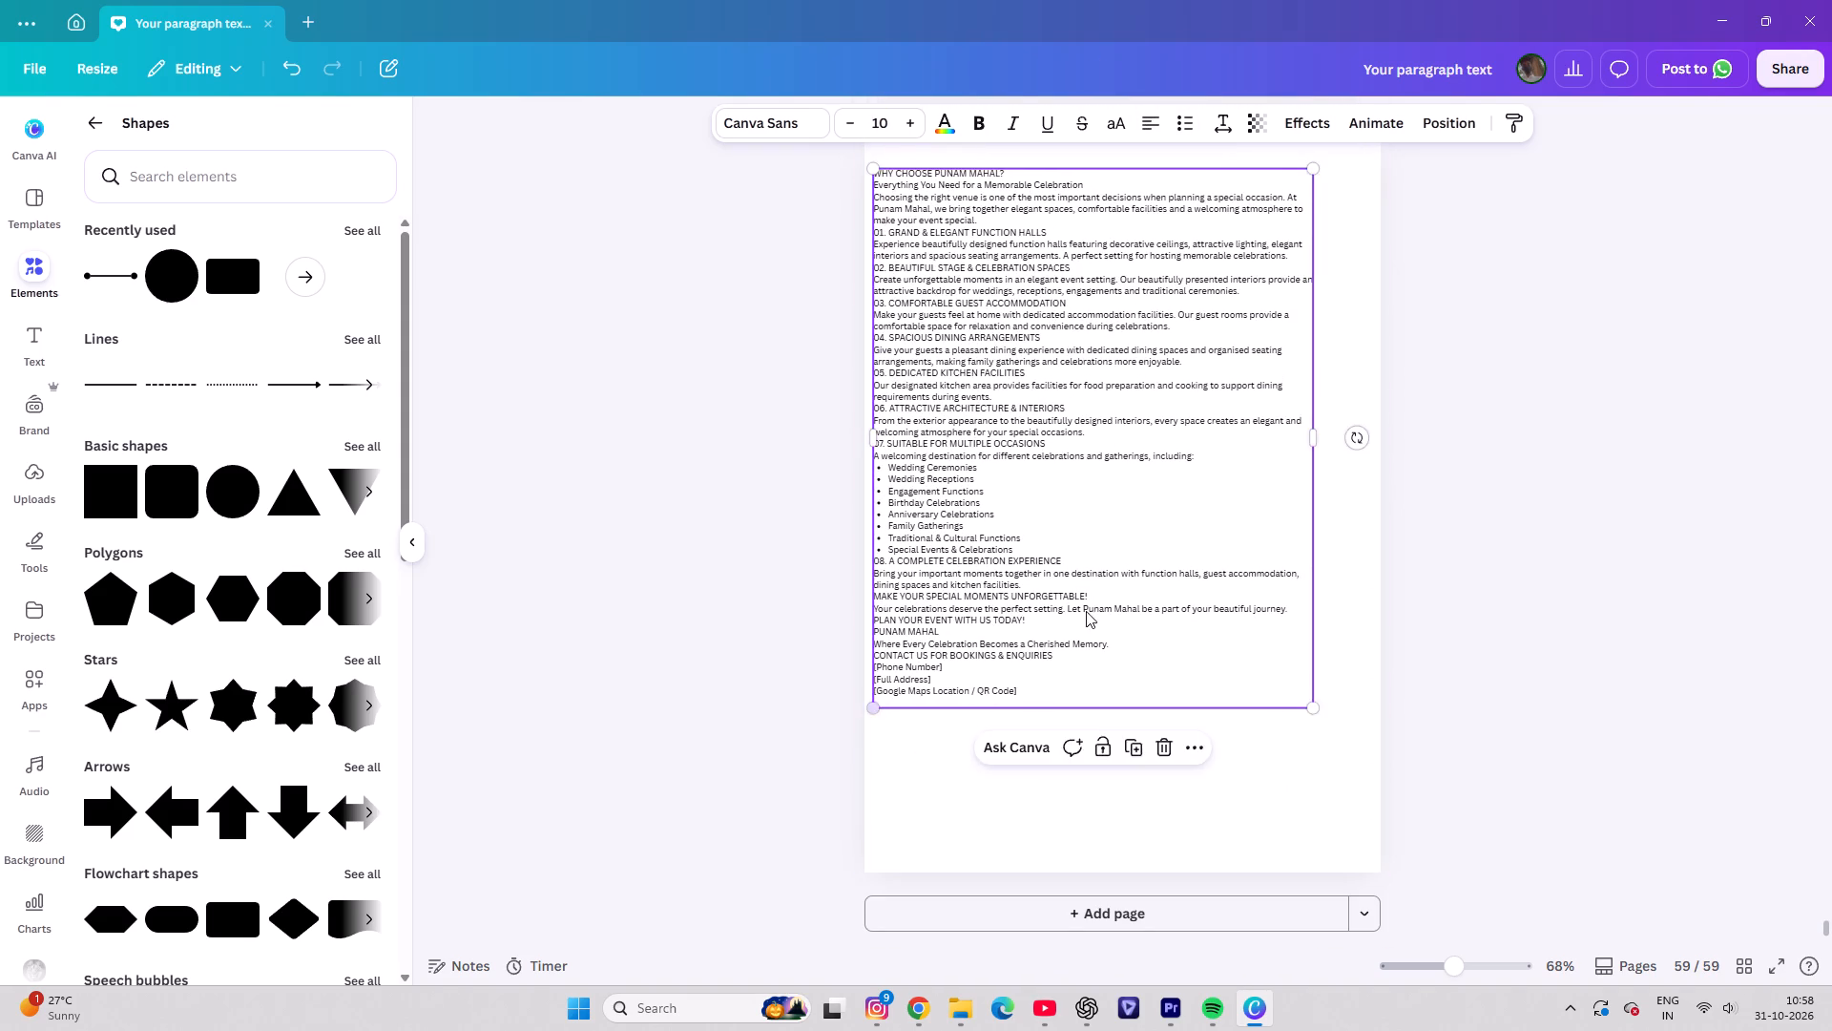
left_click_drag(1086, 611, 1100, 624)
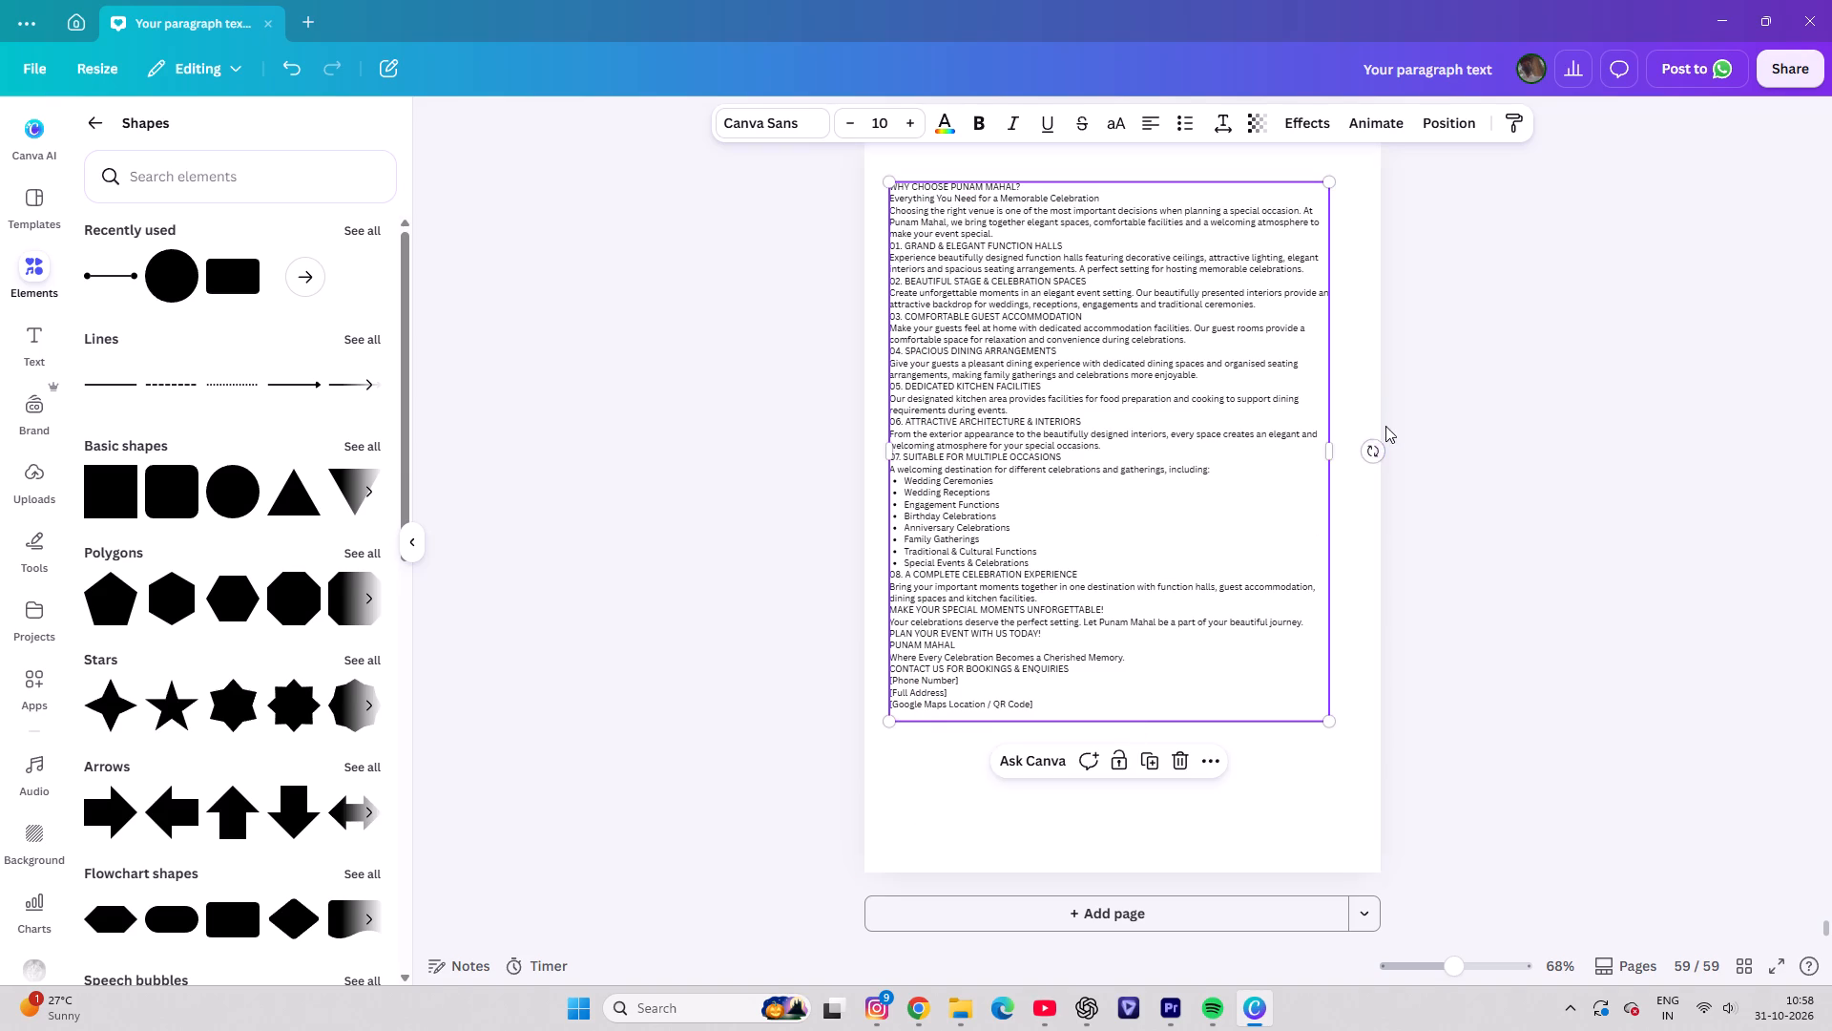
left_click_drag(1333, 450, 1343, 450)
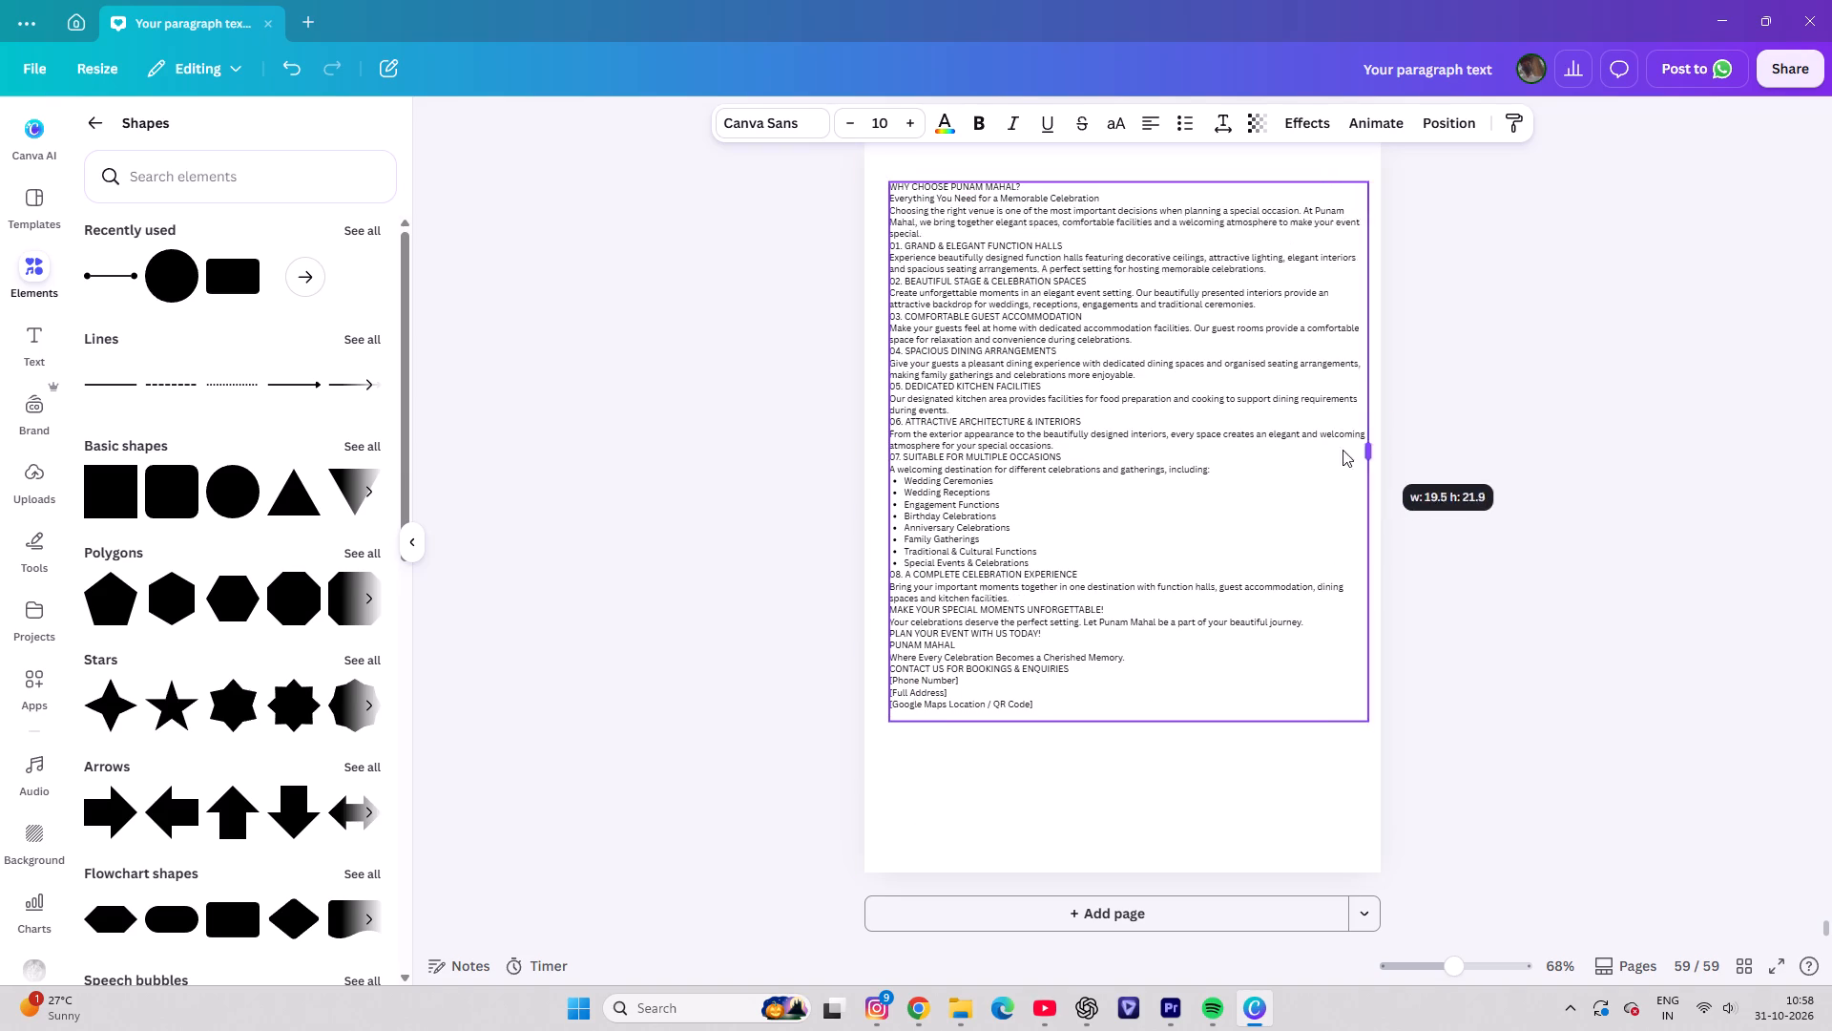
left_click_drag(1343, 450, 1270, 462)
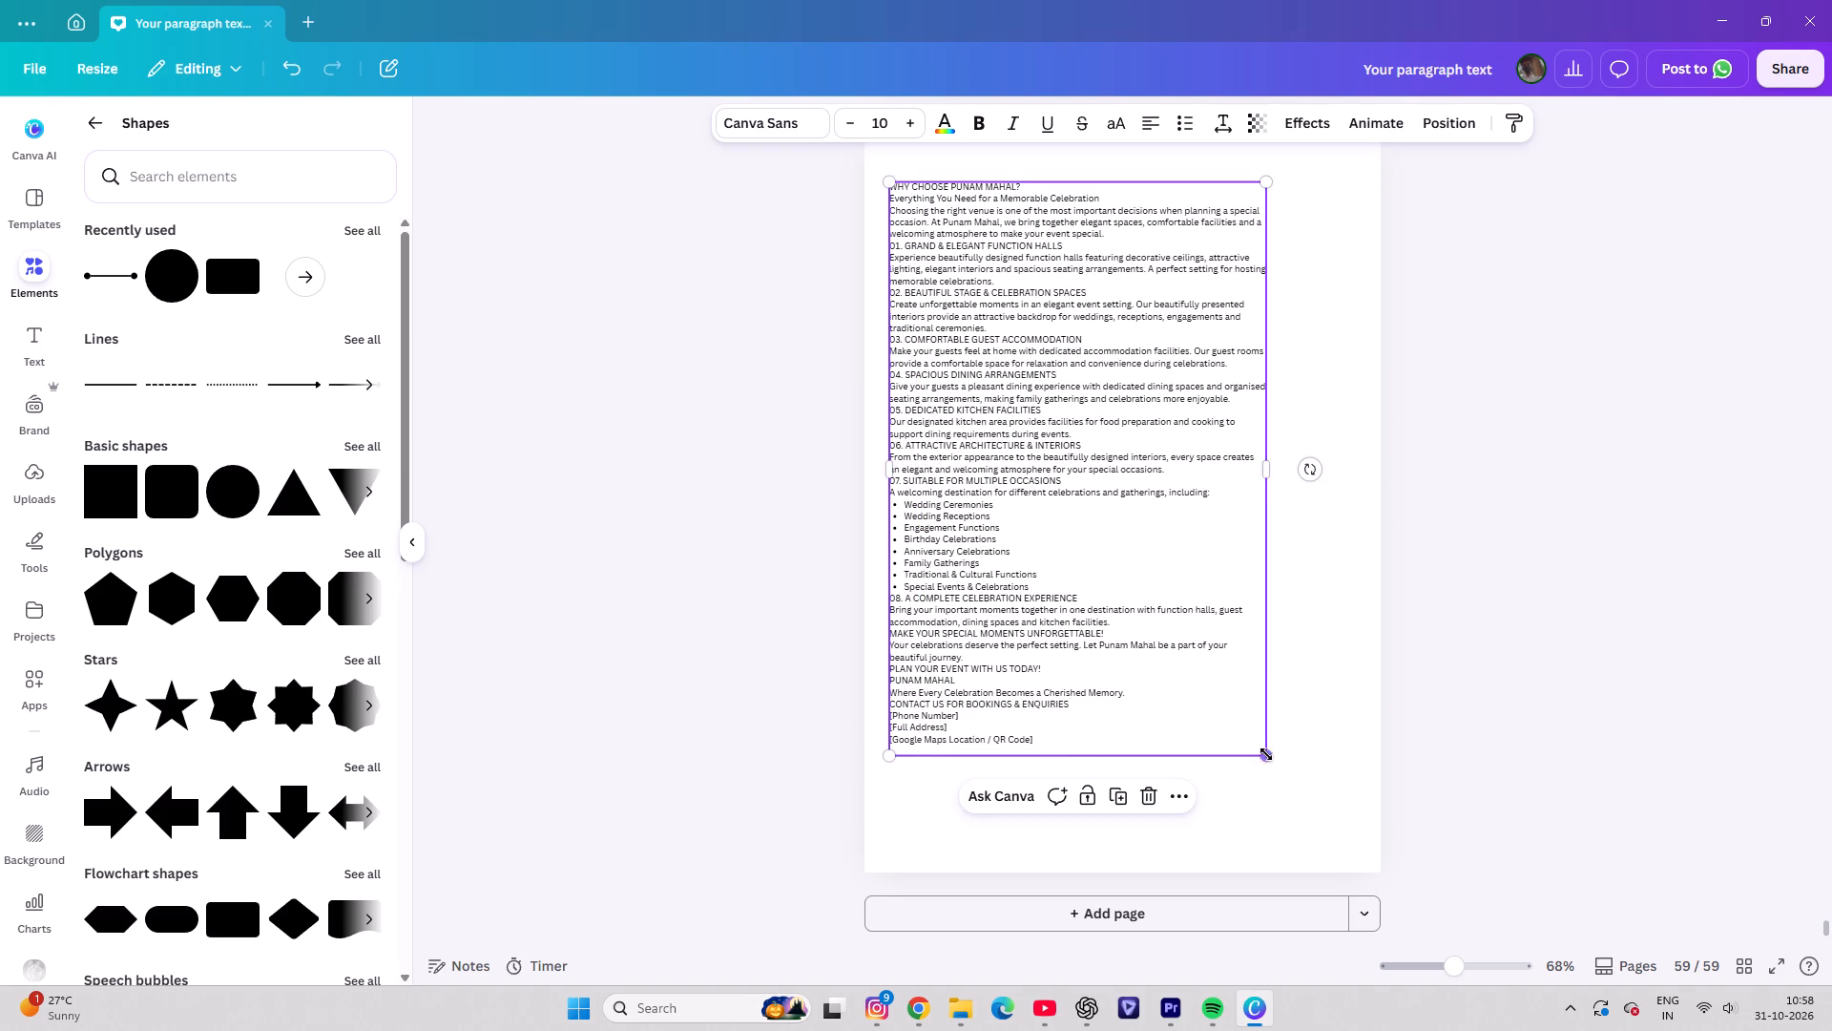
left_click_drag(1266, 754, 1354, 799)
scroll(1287, 763, "up", 1)
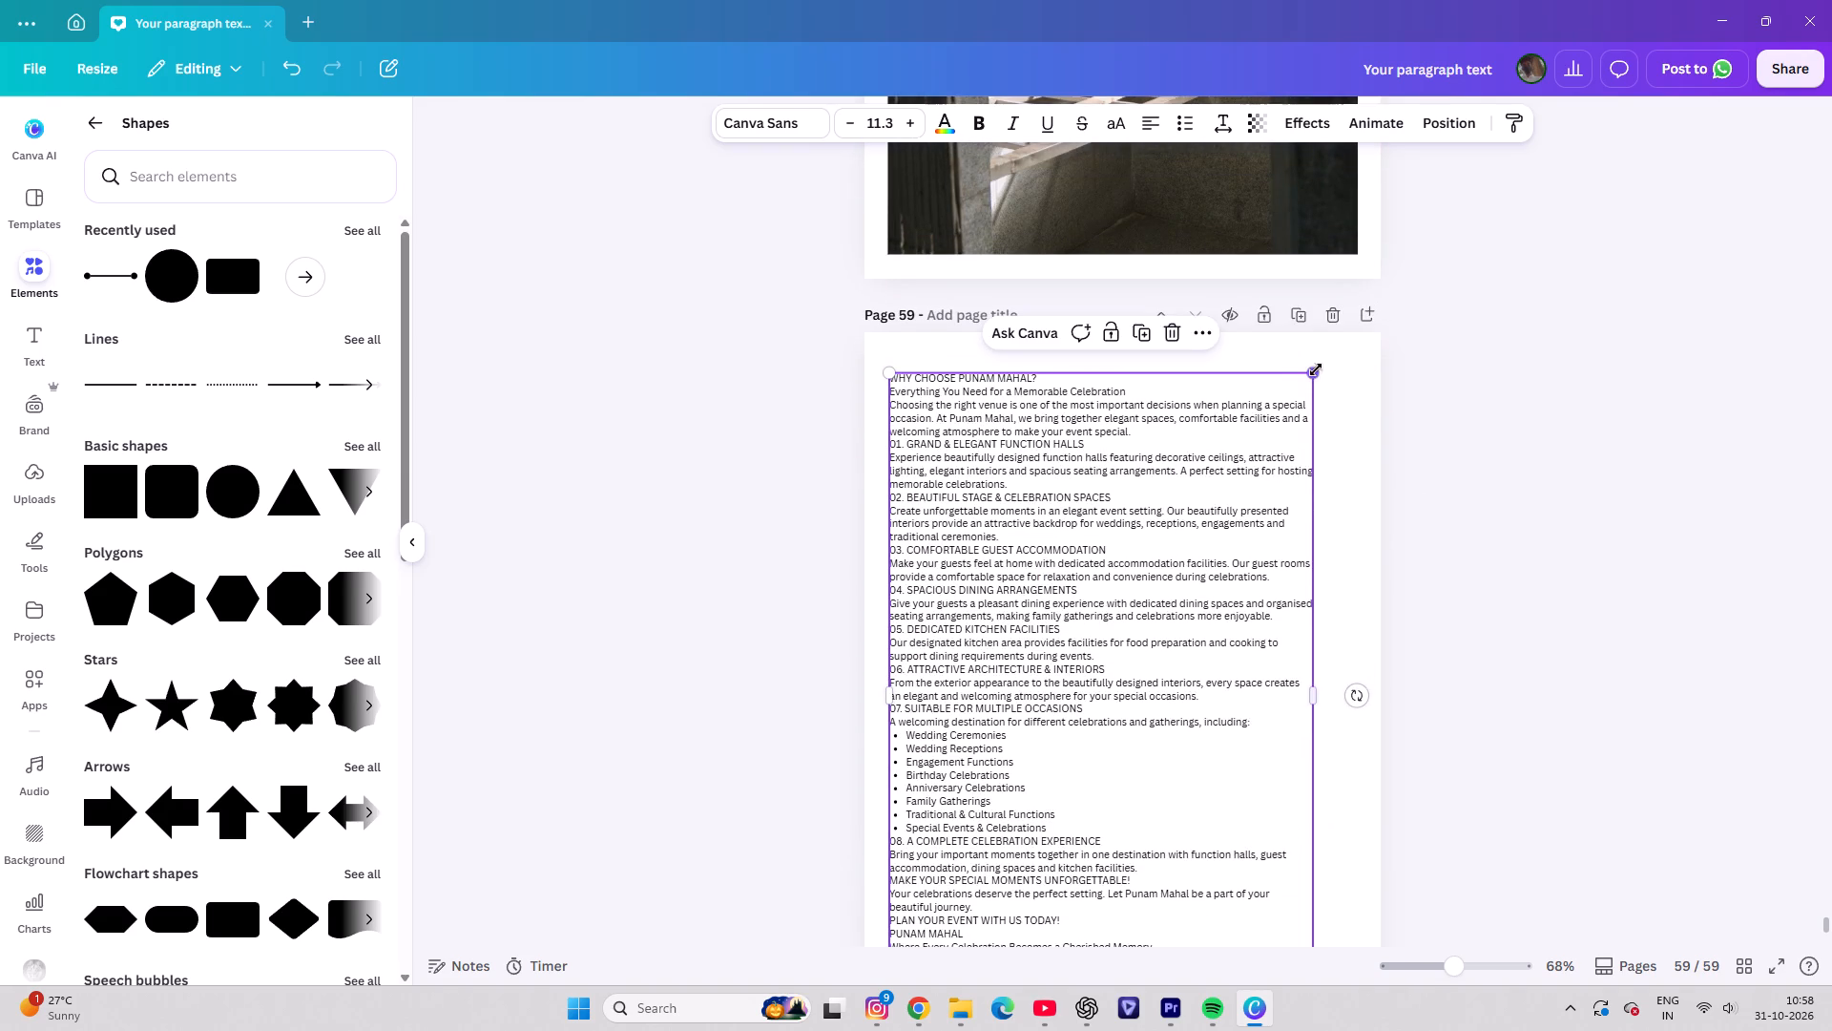
left_click_drag(1316, 369, 1339, 363)
scroll(1293, 558, "down", 3)
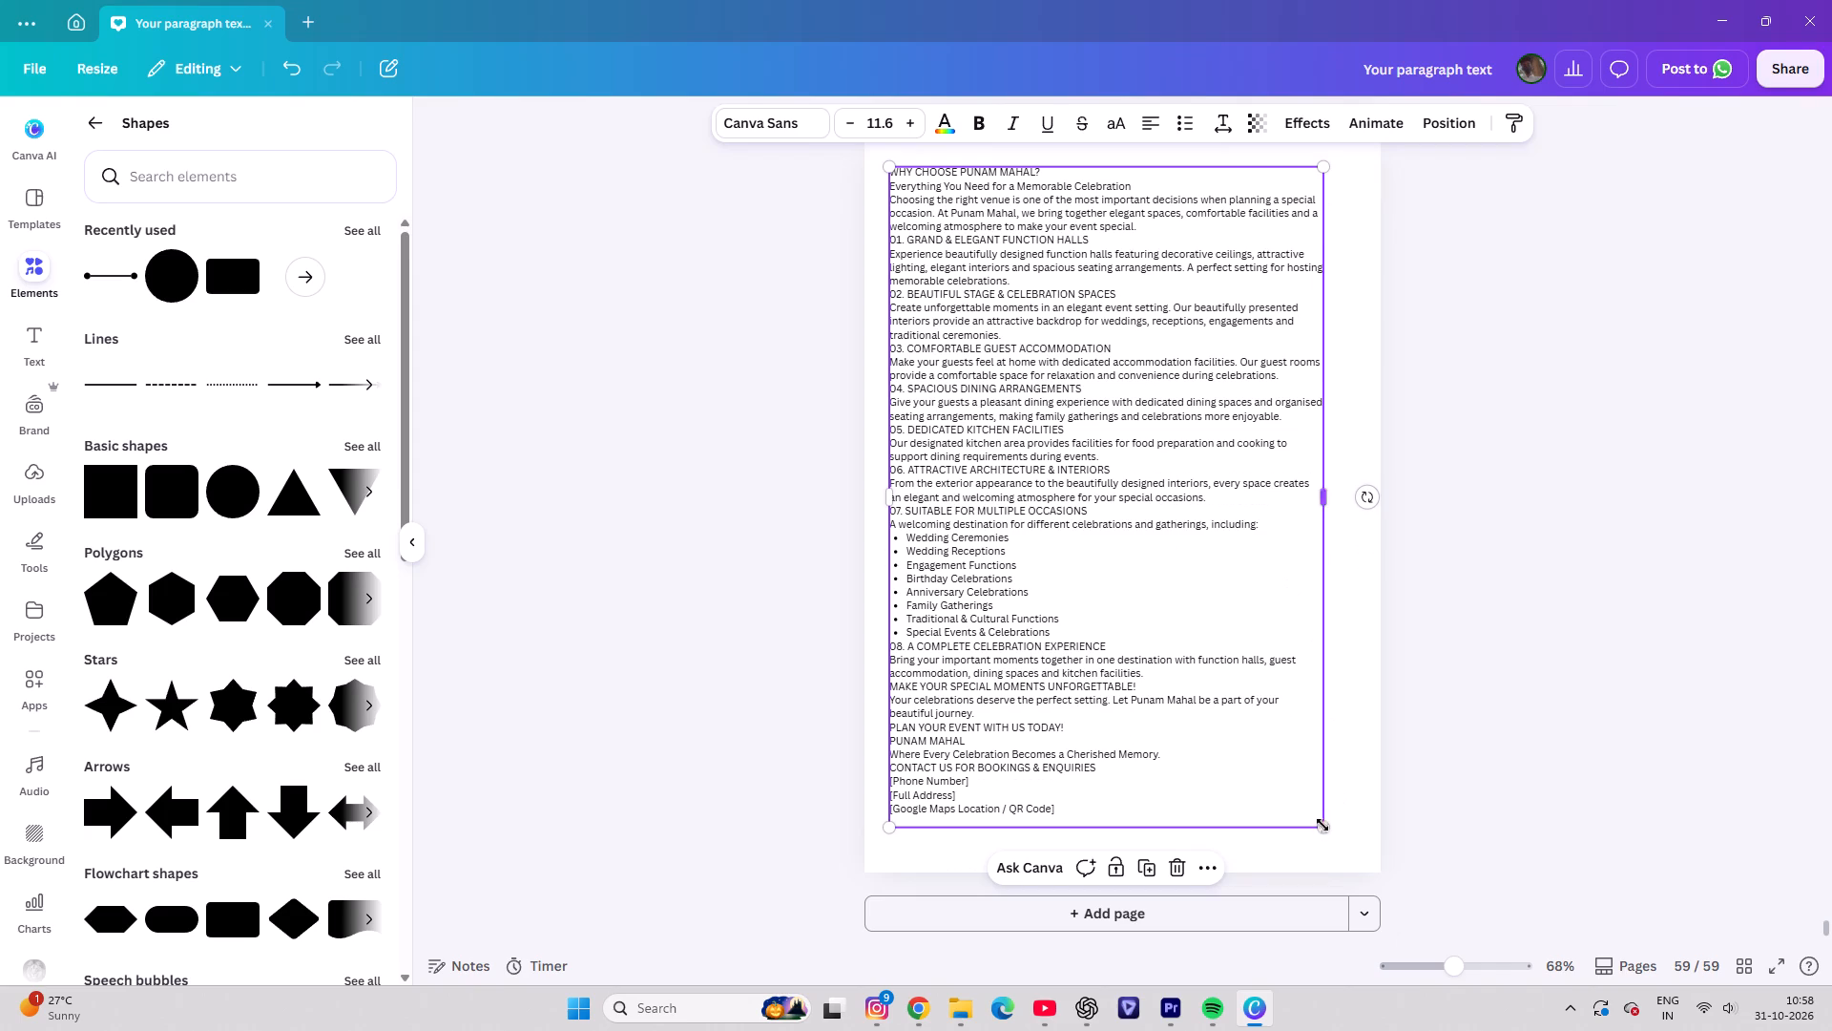
left_click_drag(1321, 836, 1349, 851)
left_click(1465, 826)
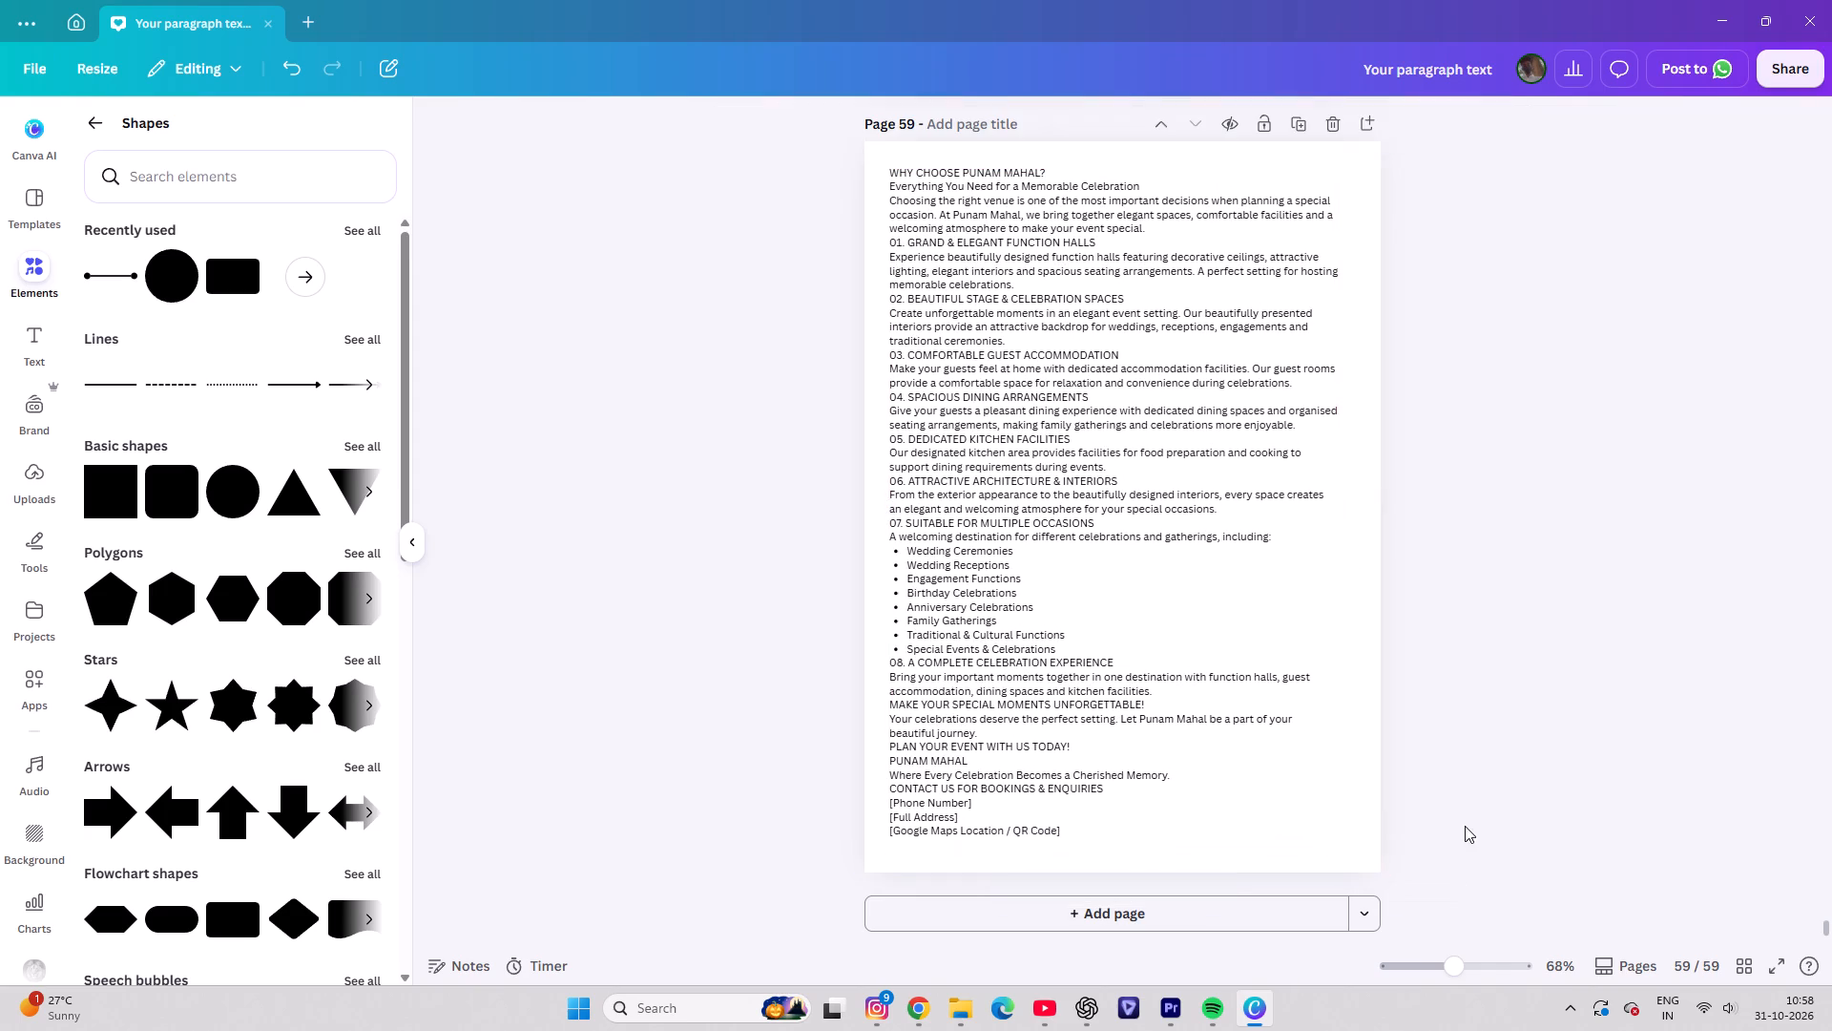
Set the heading "WHY CHOOSE PUNAM MAHAL?" in the Calistoga font.
left_click(899, 830)
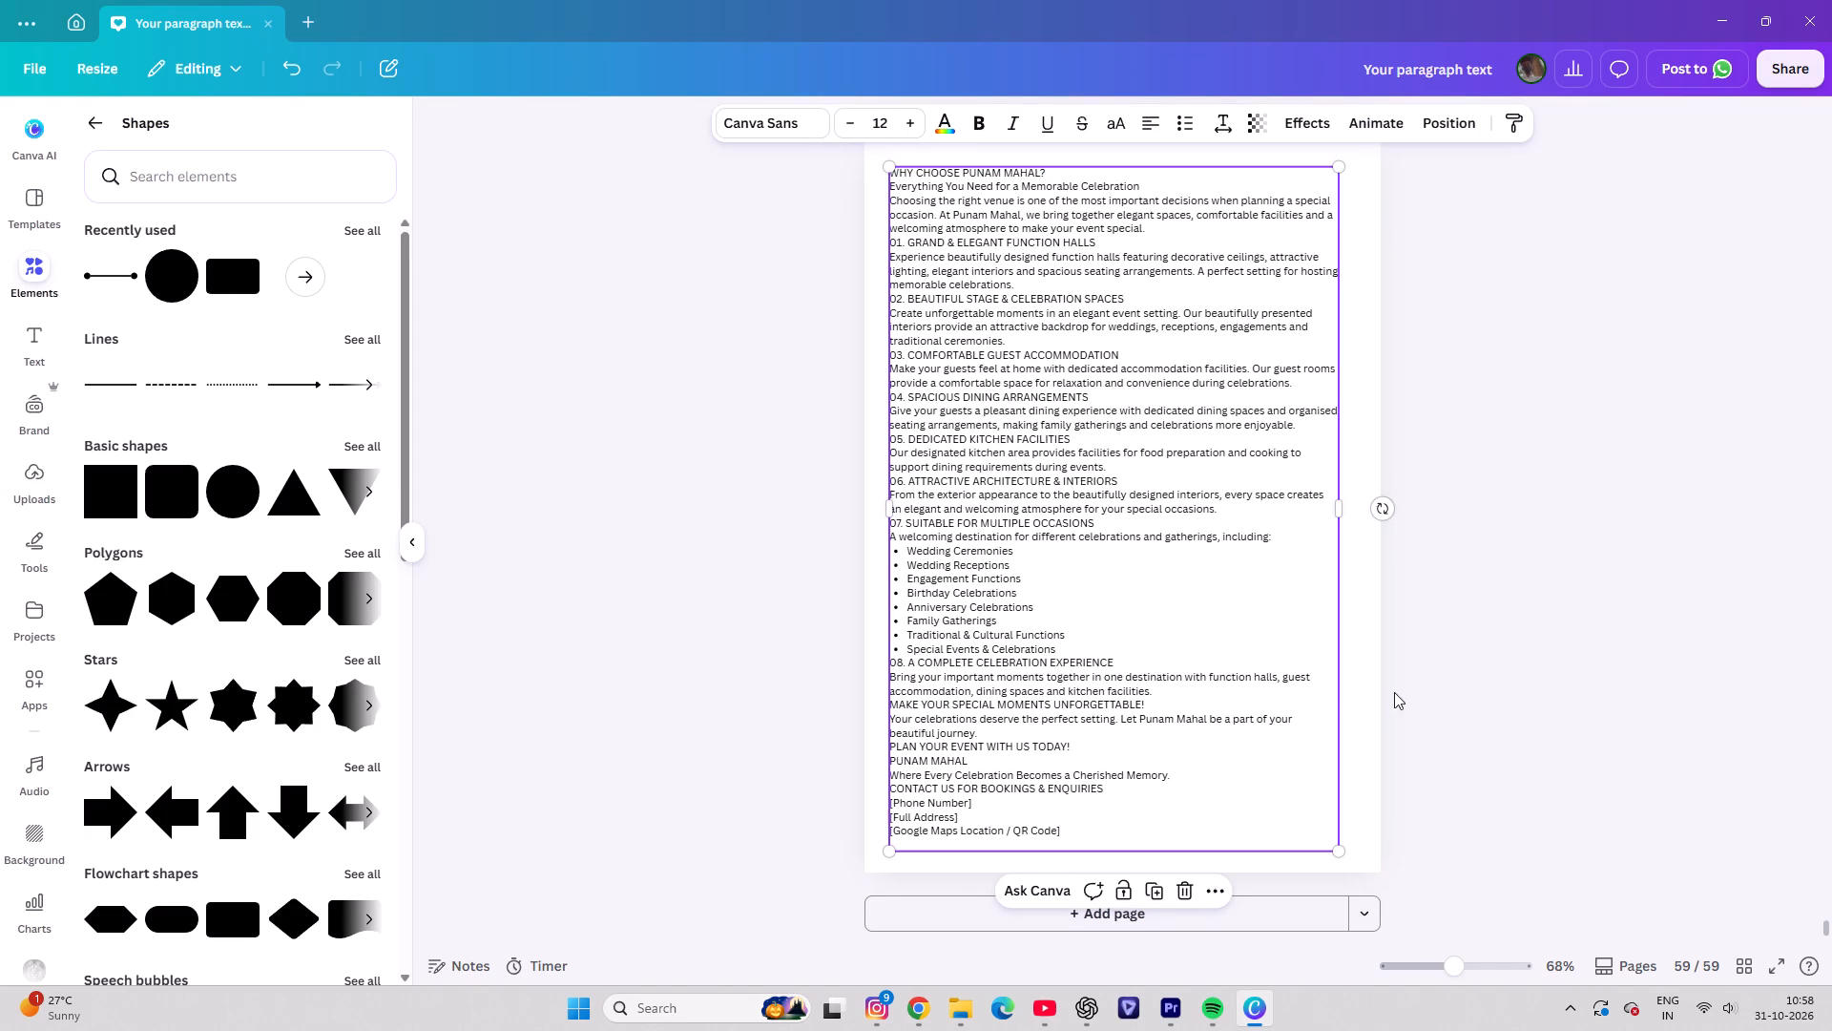
scroll(908, 384, "up", 2)
double_click(914, 549)
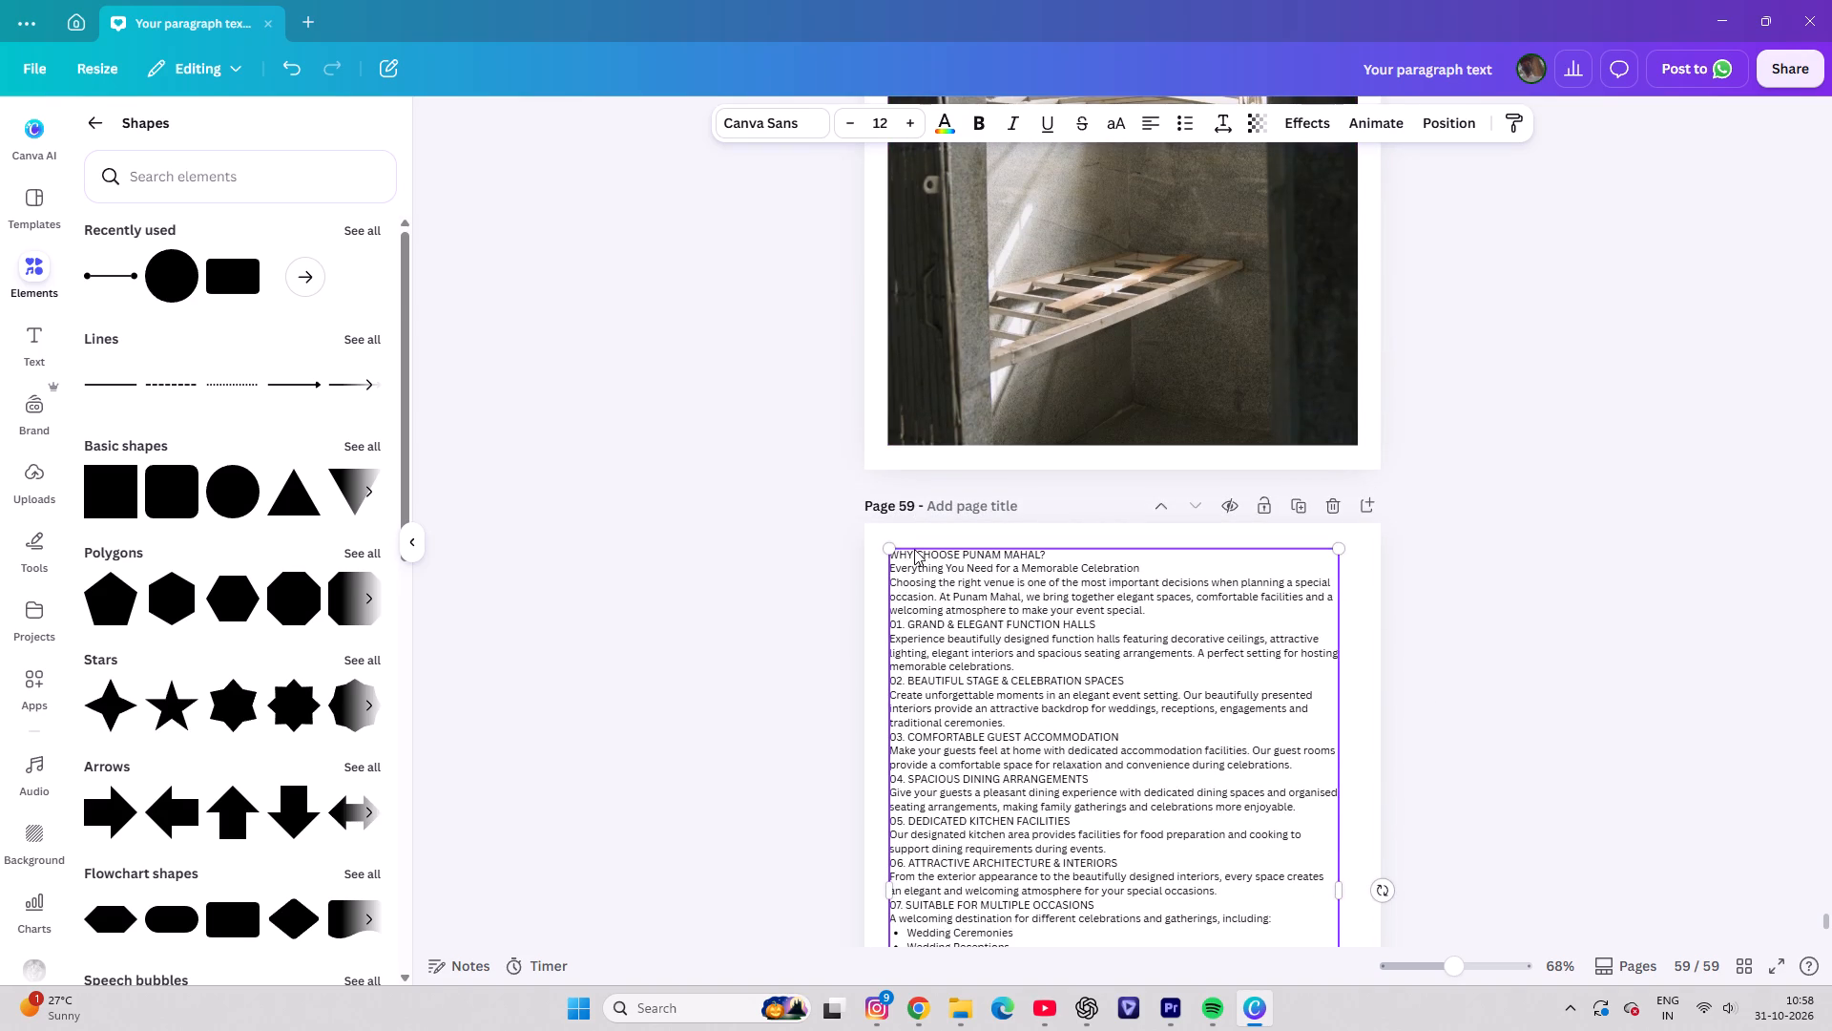
left_click_drag(1050, 551, 884, 558)
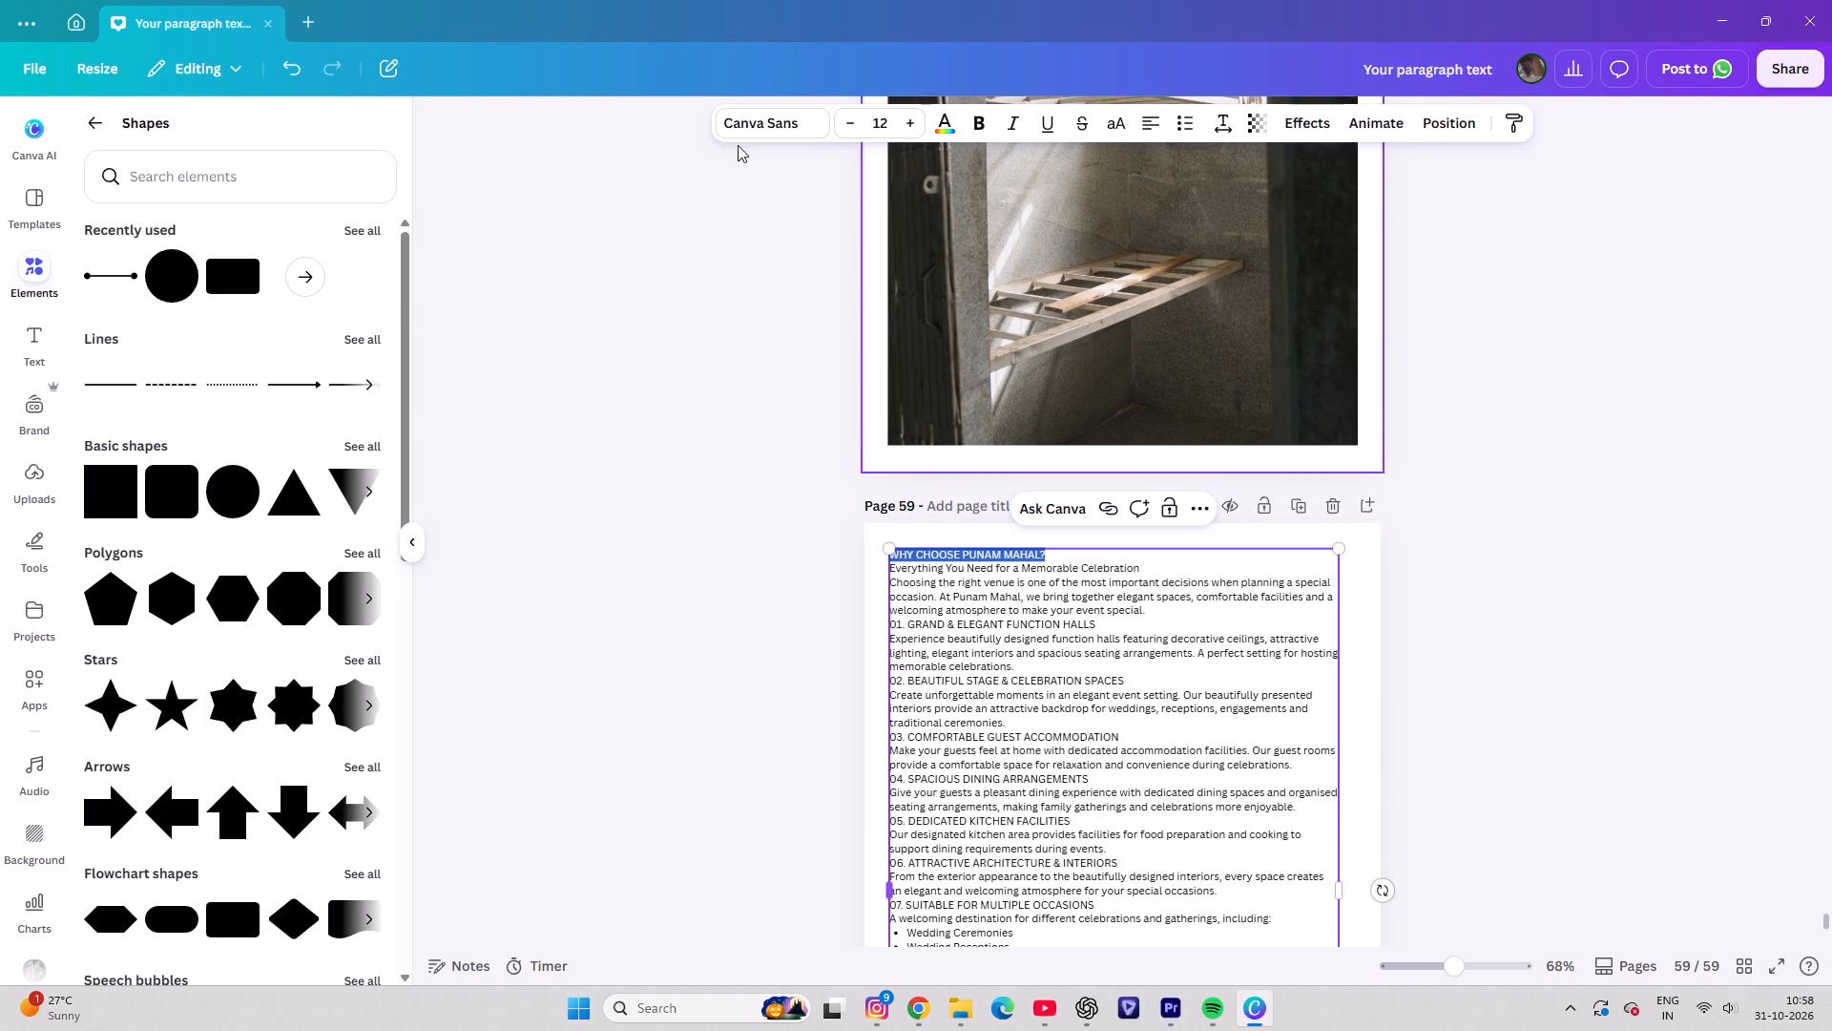
left_click(733, 124)
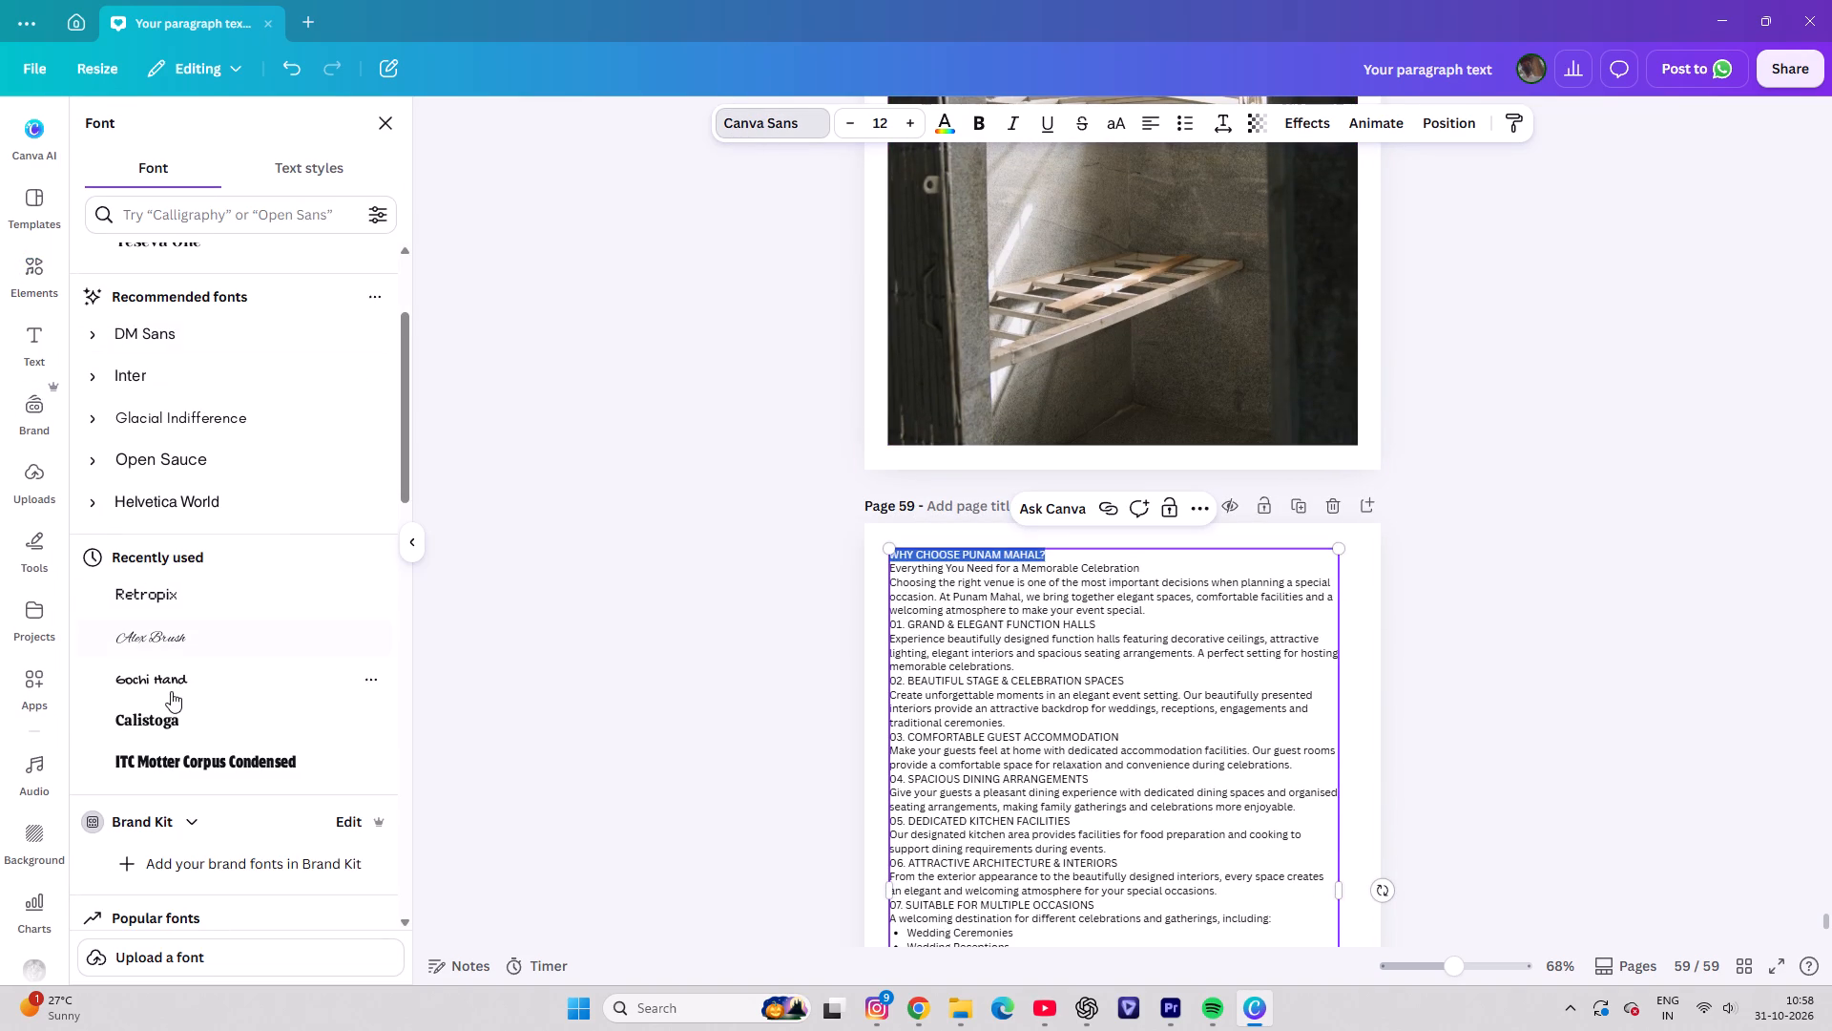
left_click(167, 712)
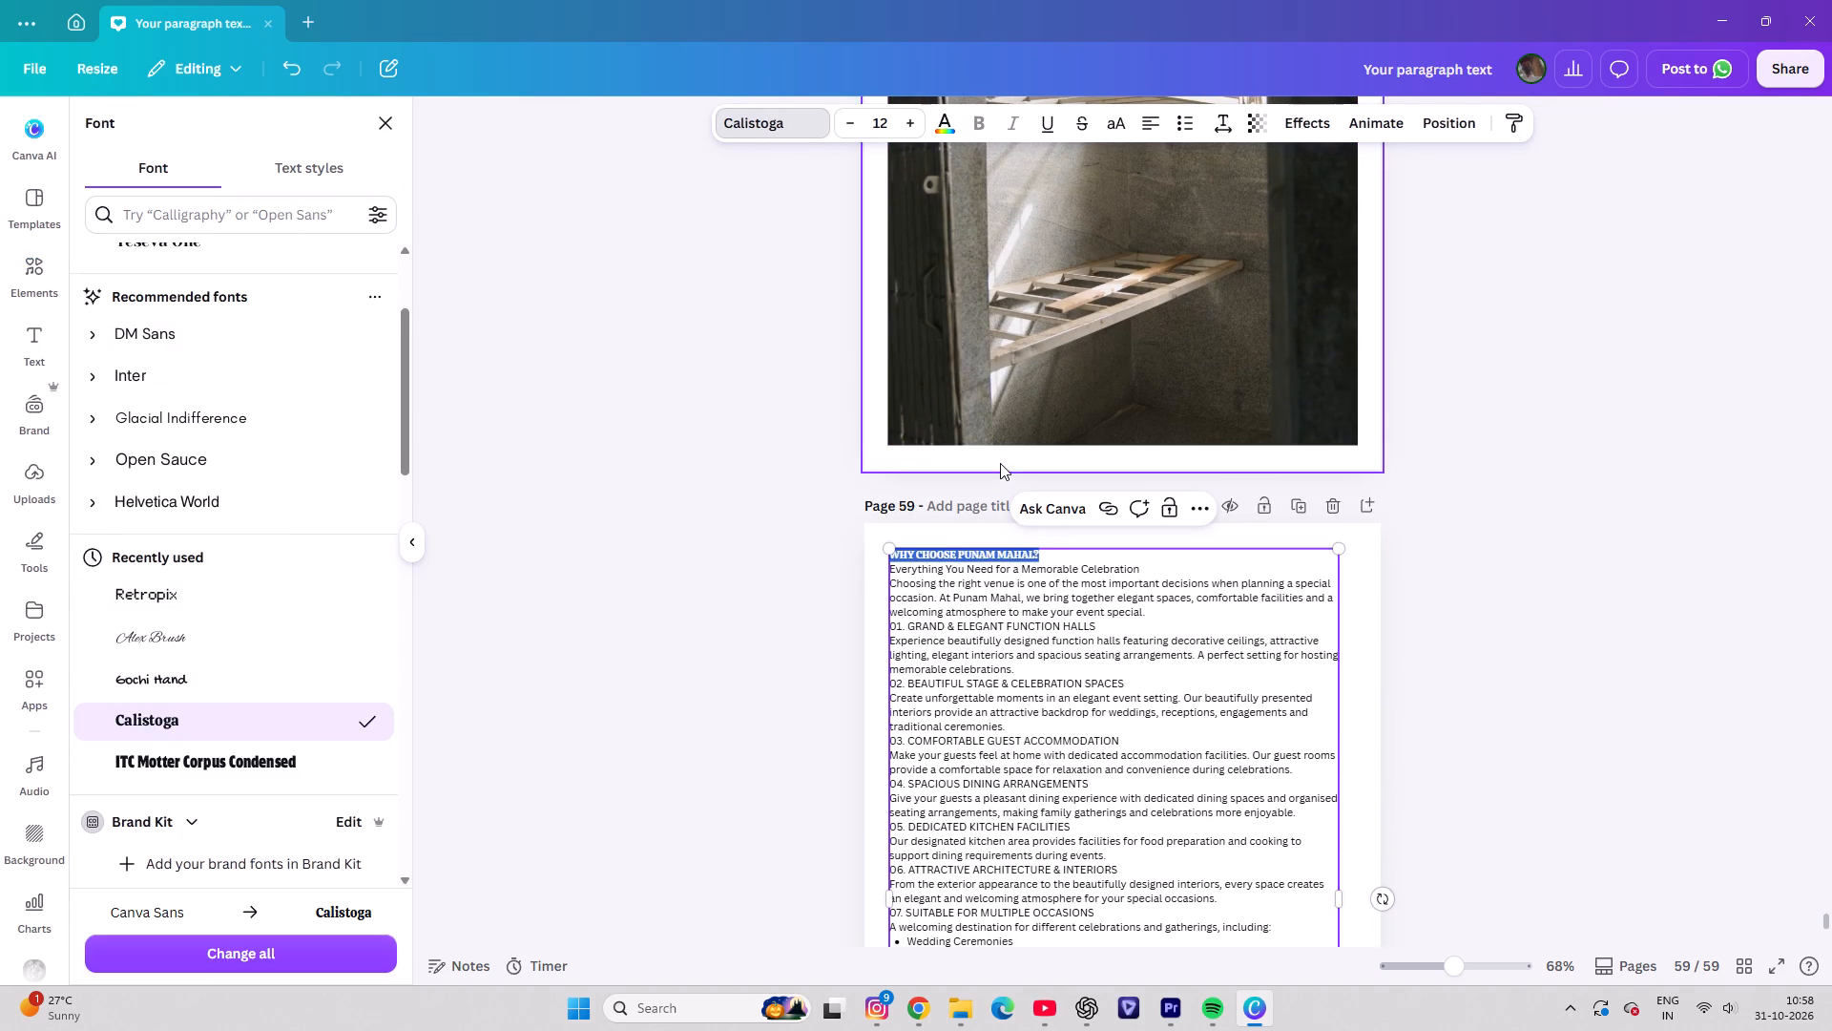
left_click(723, 559)
left_click(716, 641)
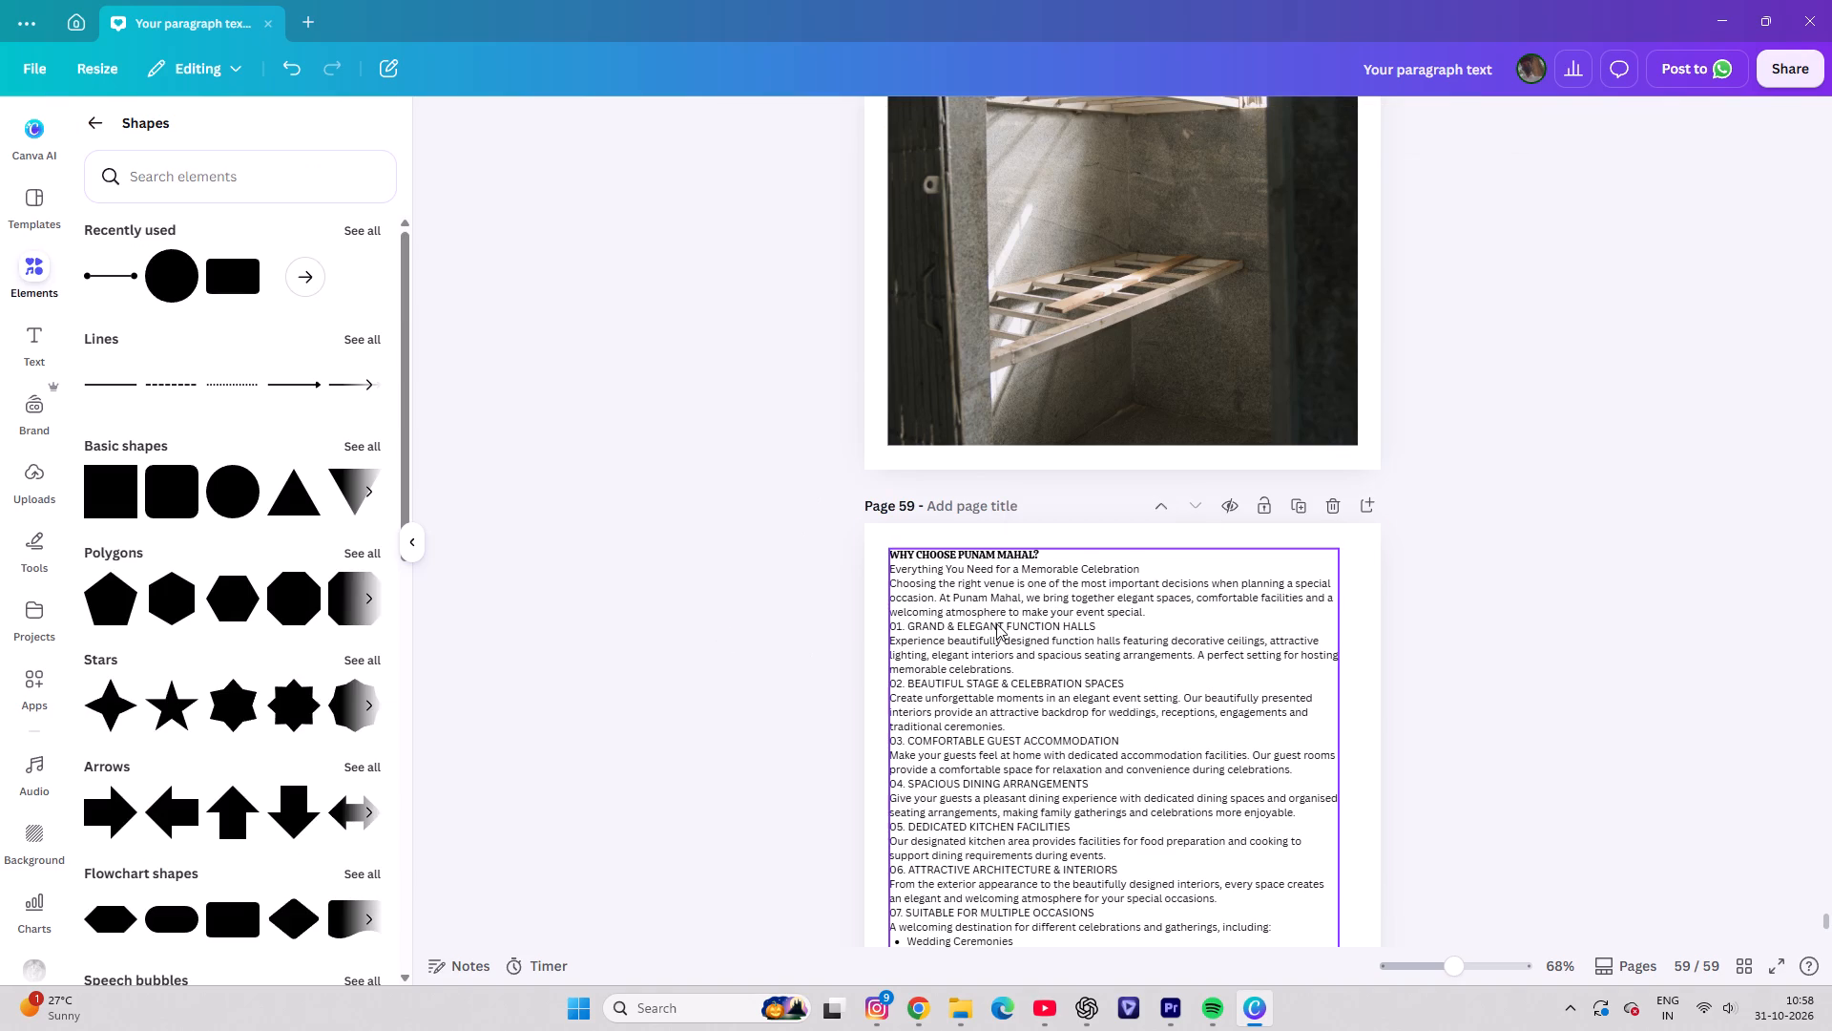
Make the section numbers 01, 02, 03 and 04 bold in the page 59 text block.
triple_click(903, 629)
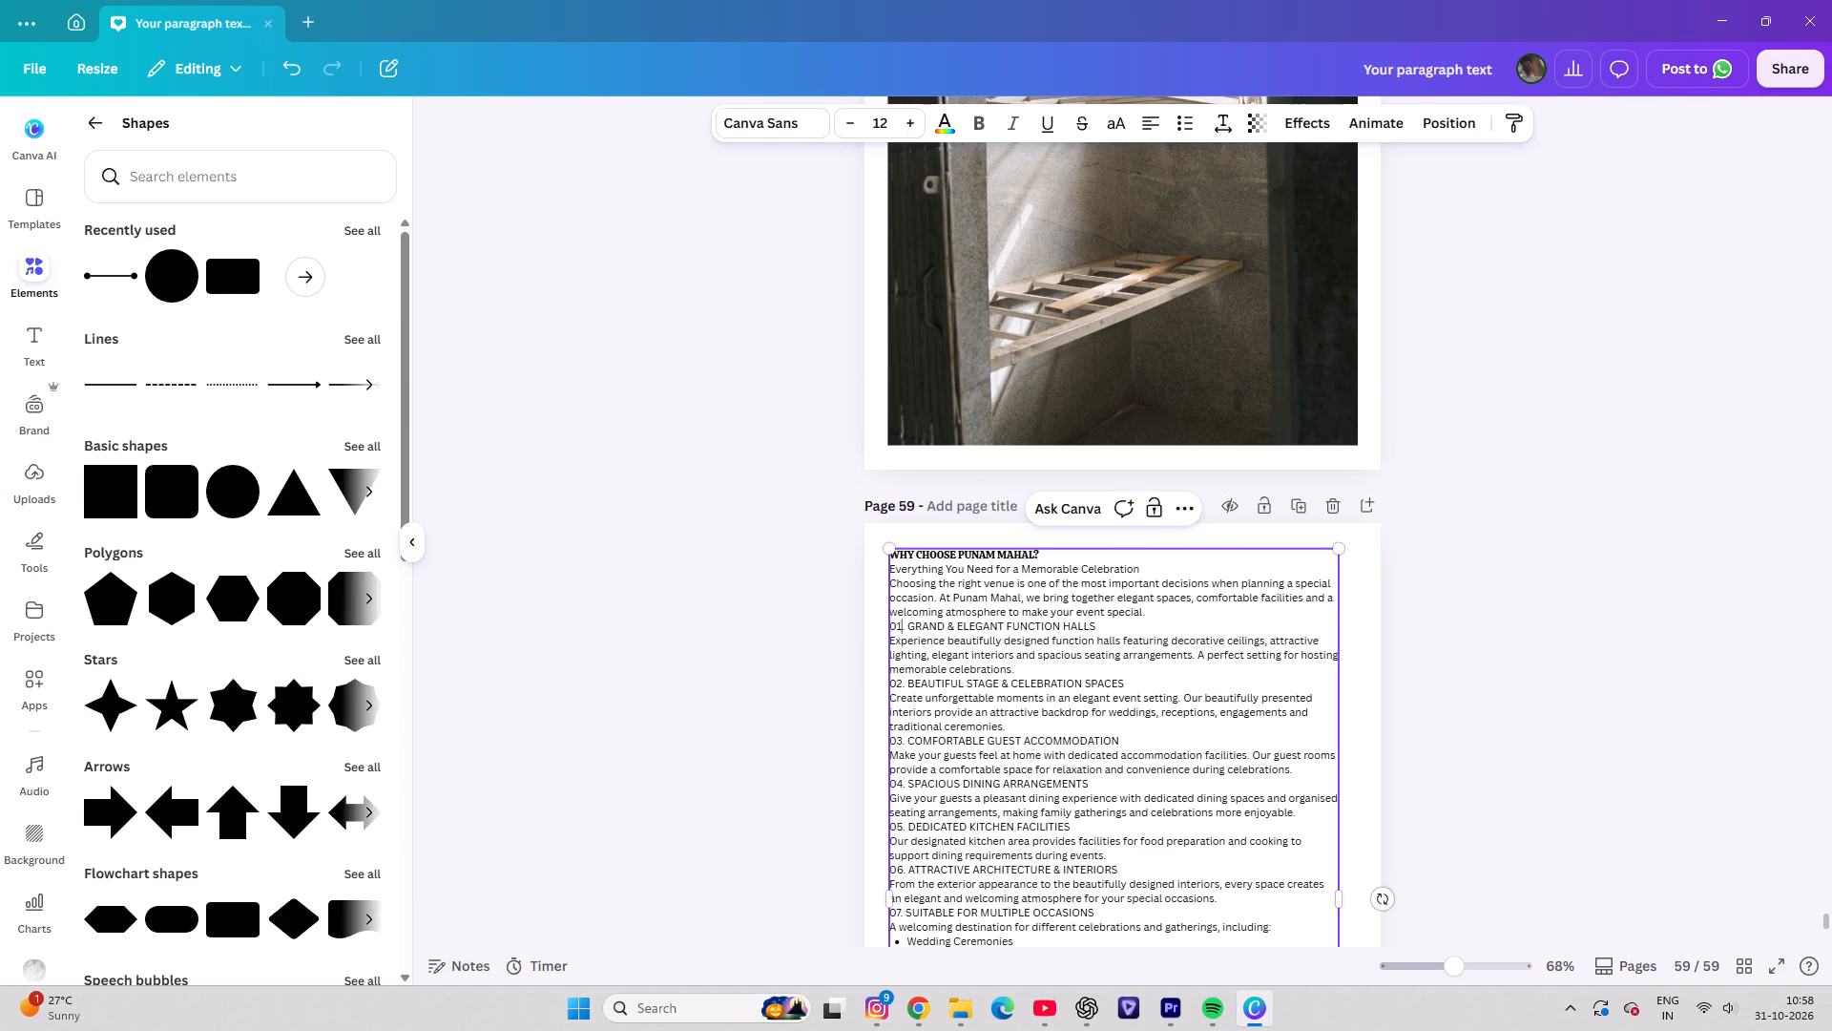
left_click_drag(901, 624, 881, 626)
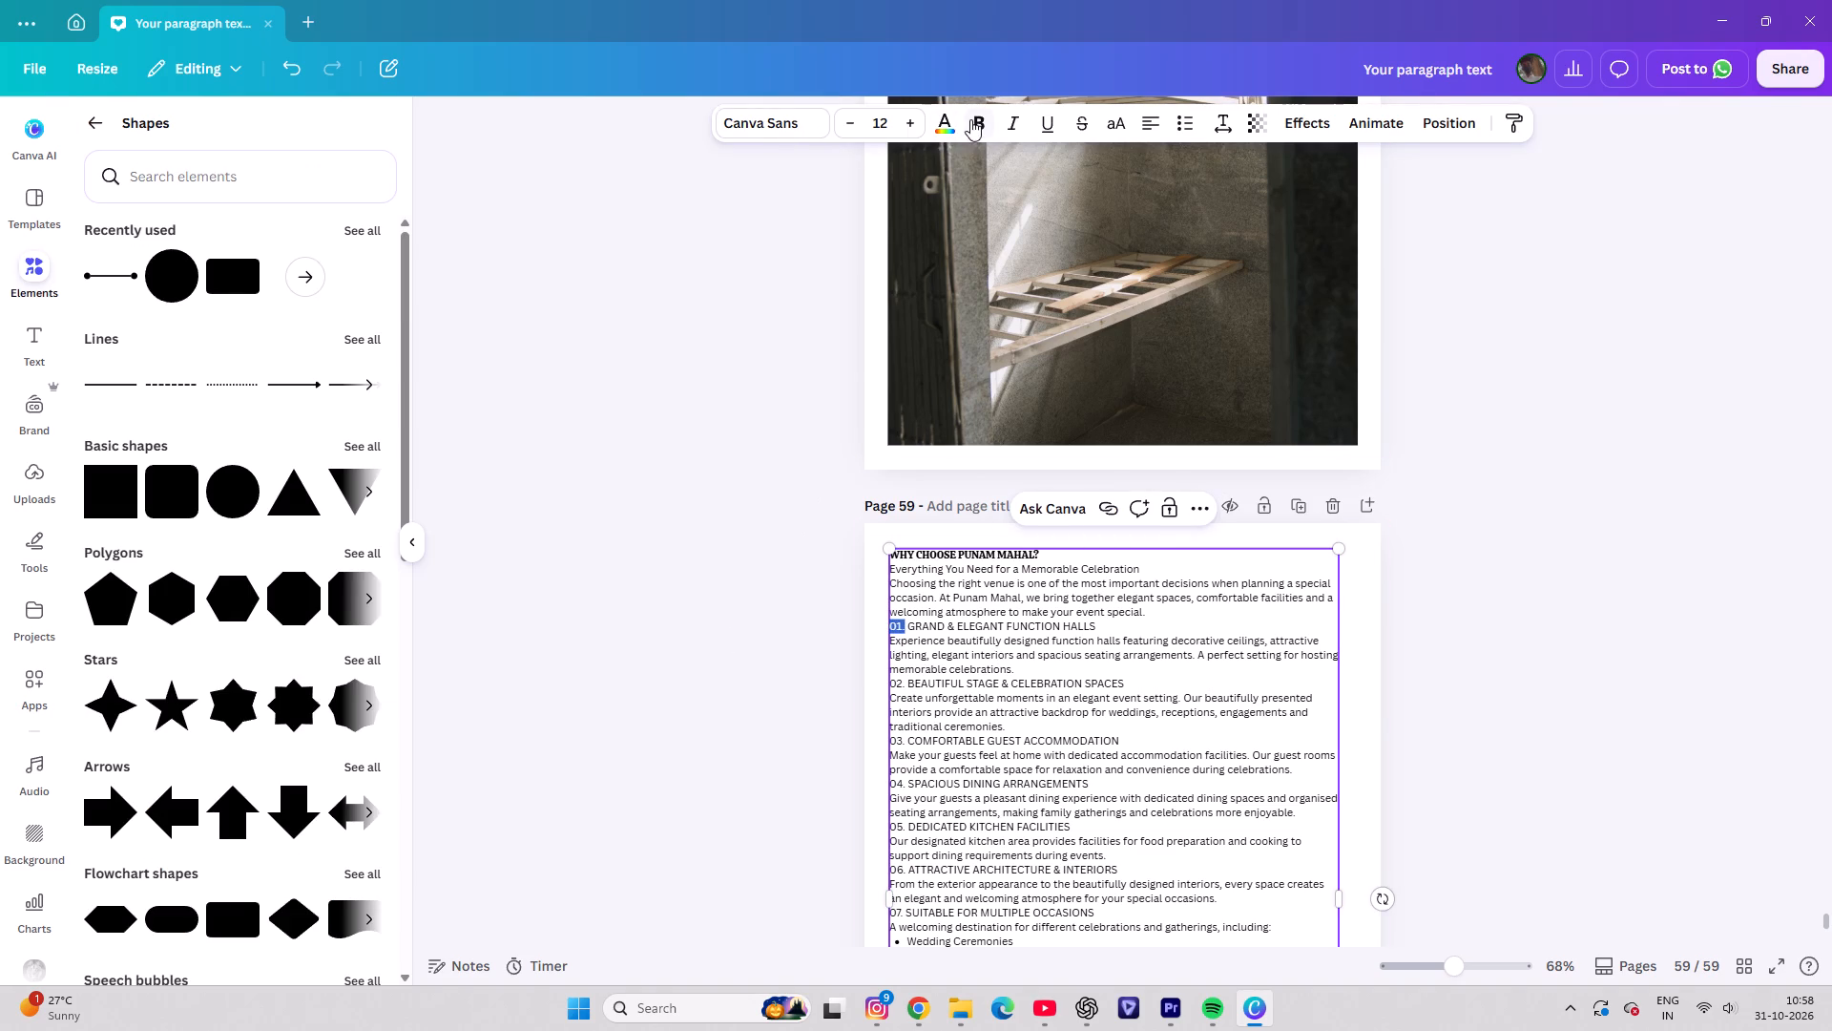
left_click(970, 119)
left_click_drag(903, 686, 895, 684)
left_click_drag(895, 684, 877, 687)
left_click(973, 127)
scroll(972, 628, "down", 2)
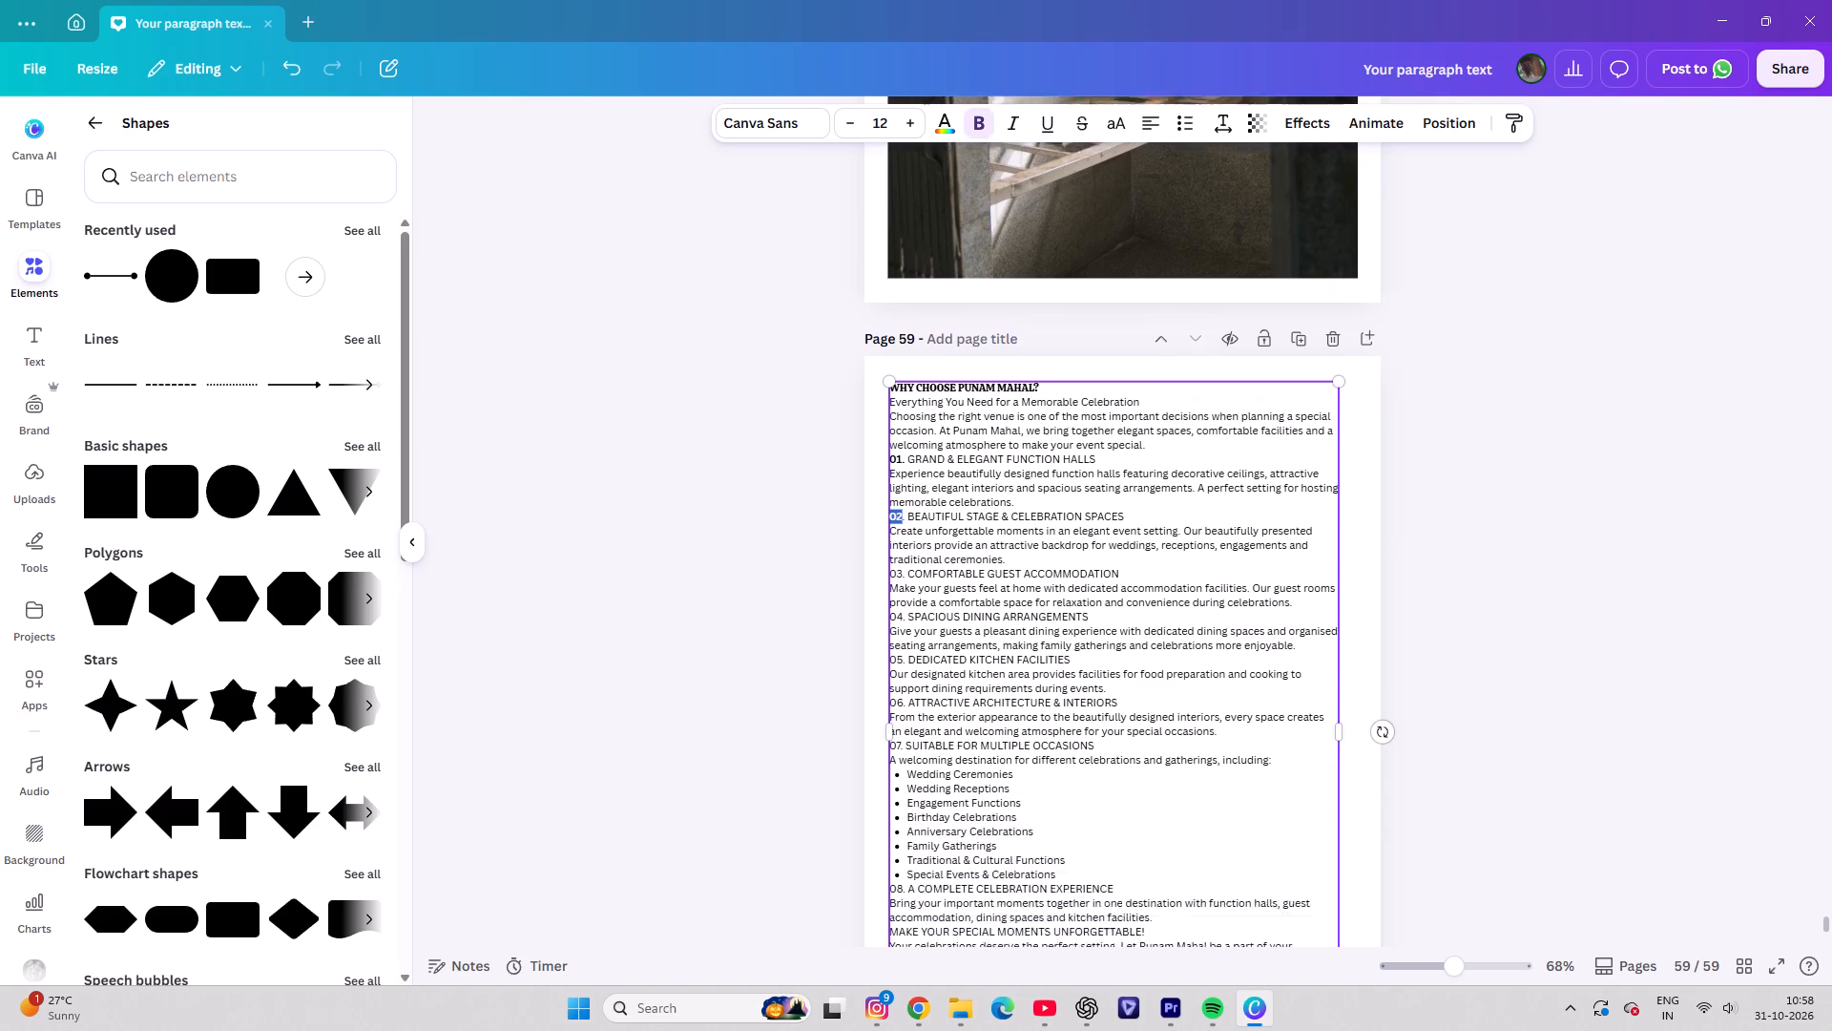
left_click_drag(906, 552, 856, 552)
left_click(976, 118)
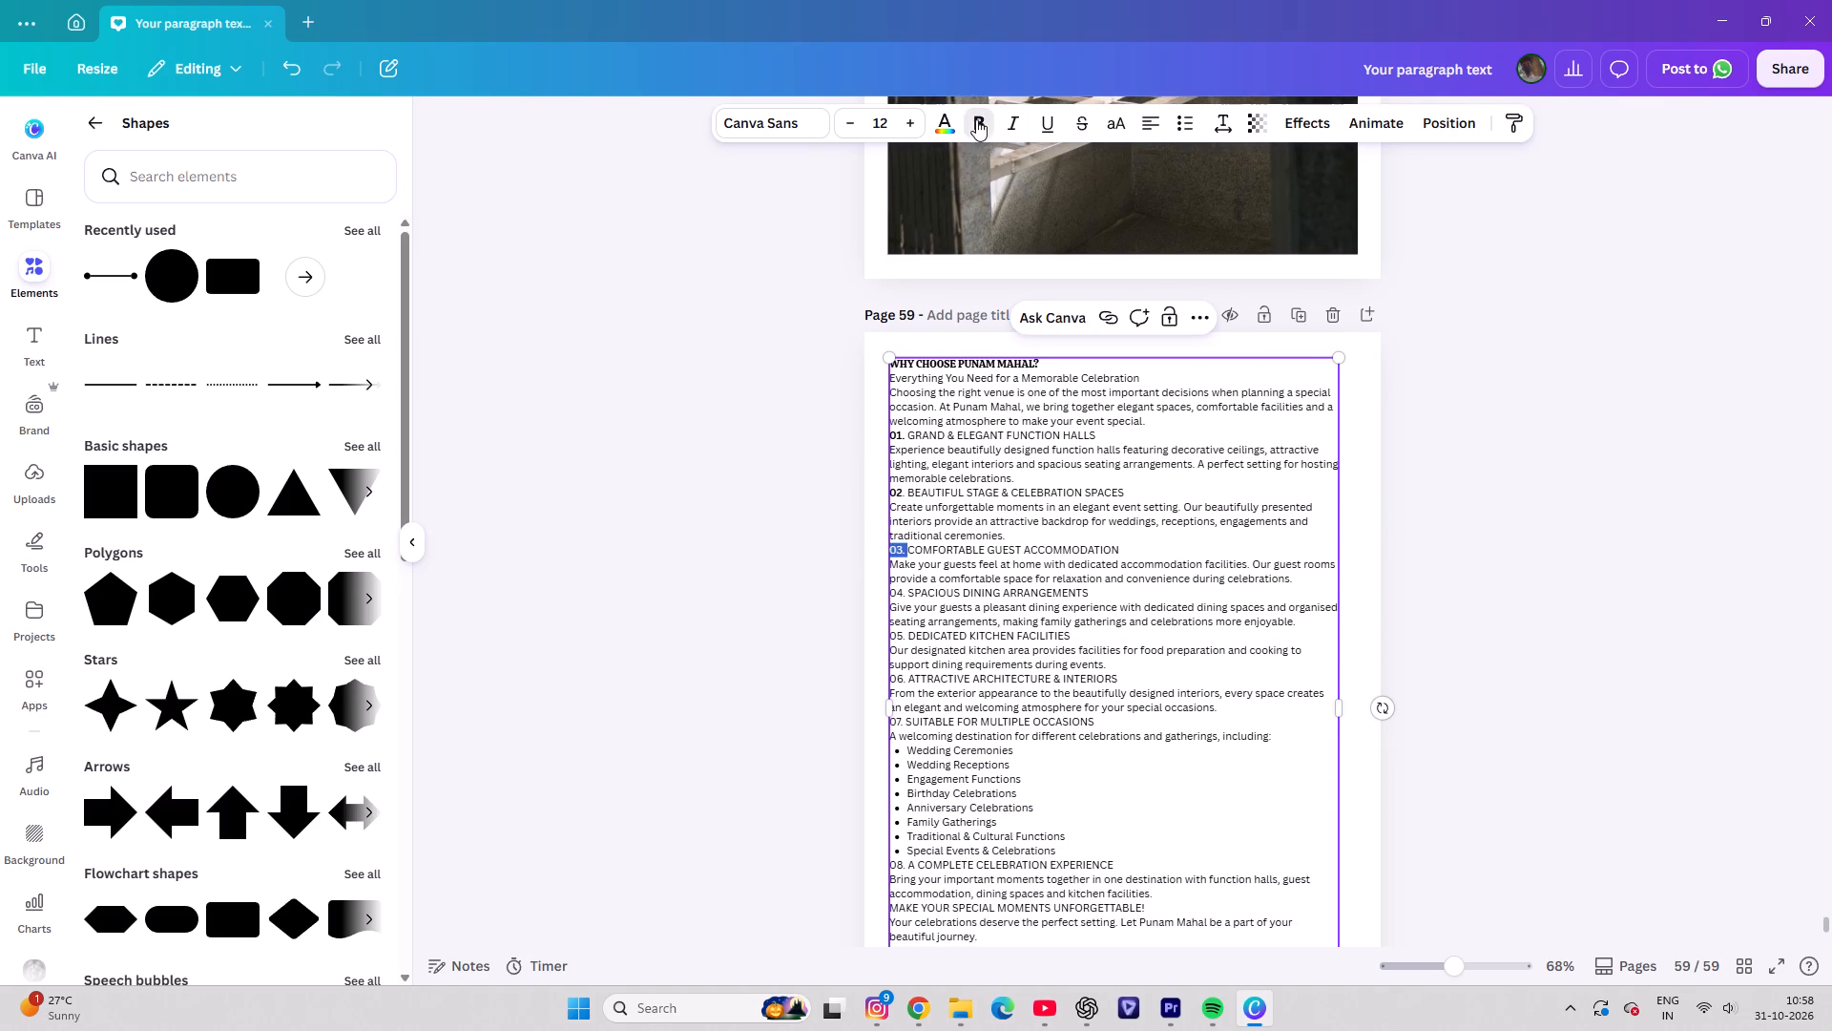
left_click_drag(902, 589, 867, 589)
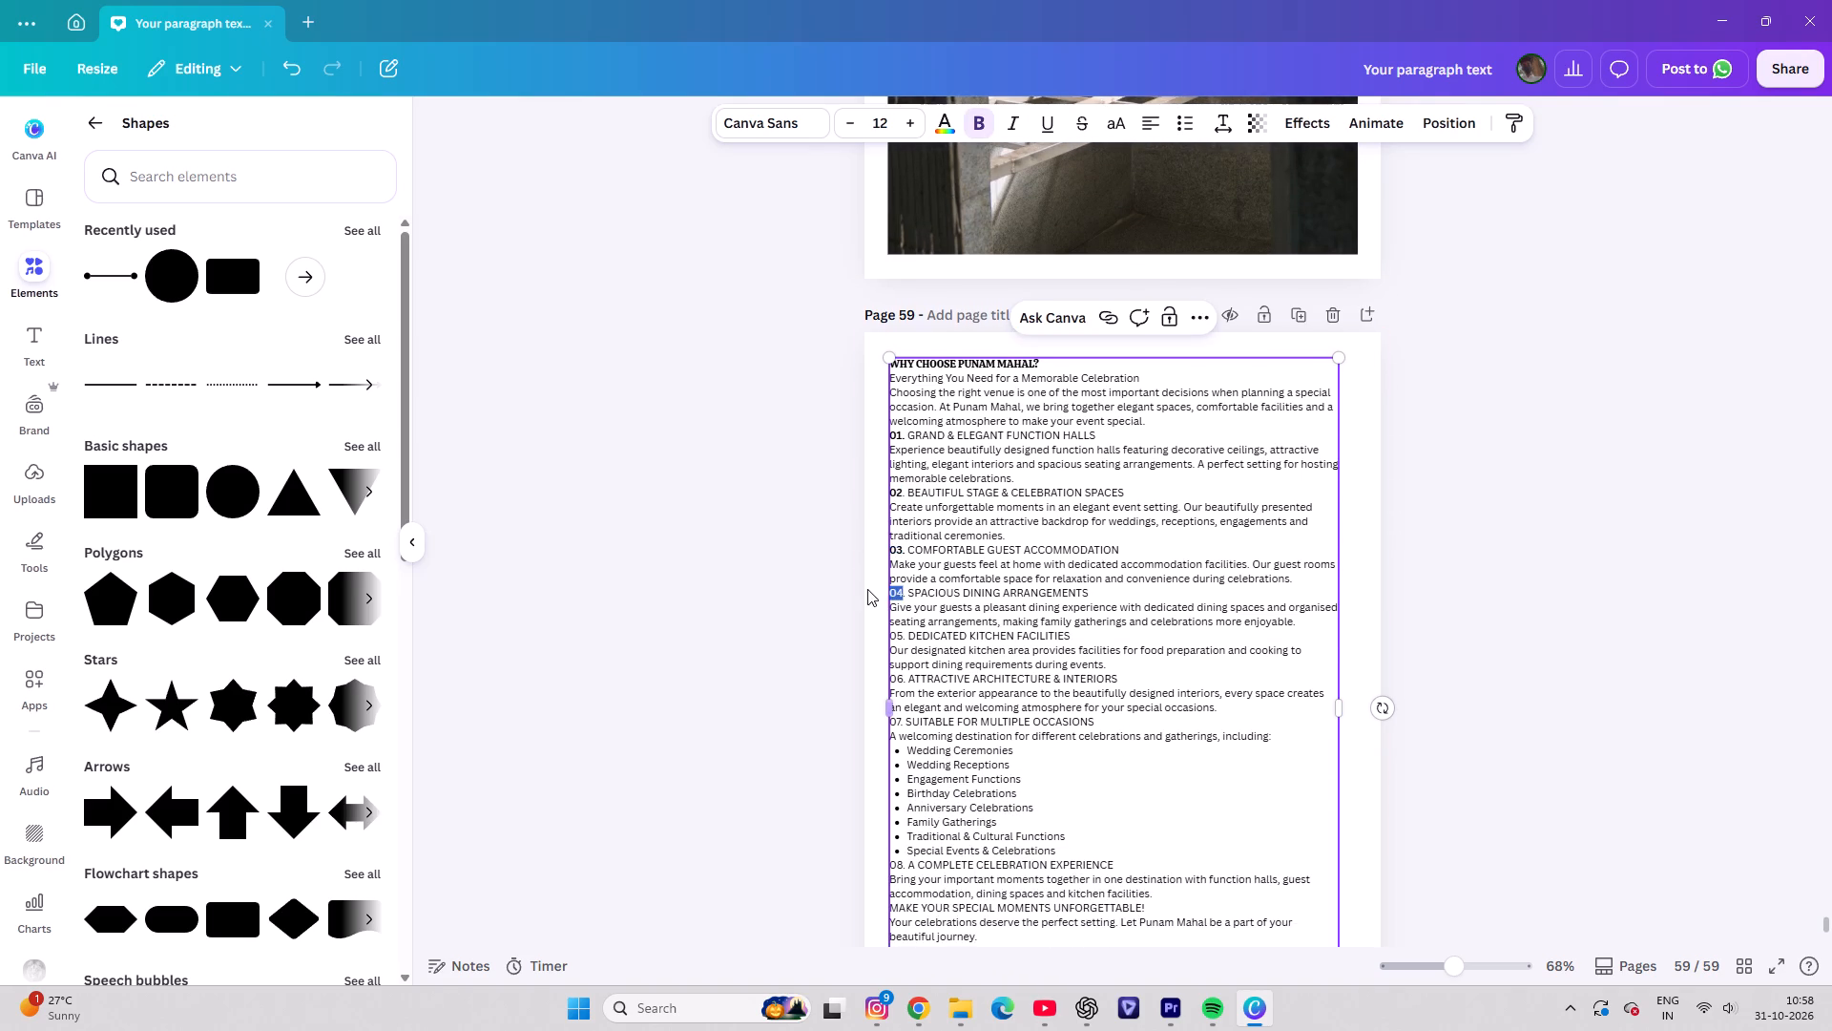
left_click_drag(867, 589, 866, 589)
left_click(973, 119)
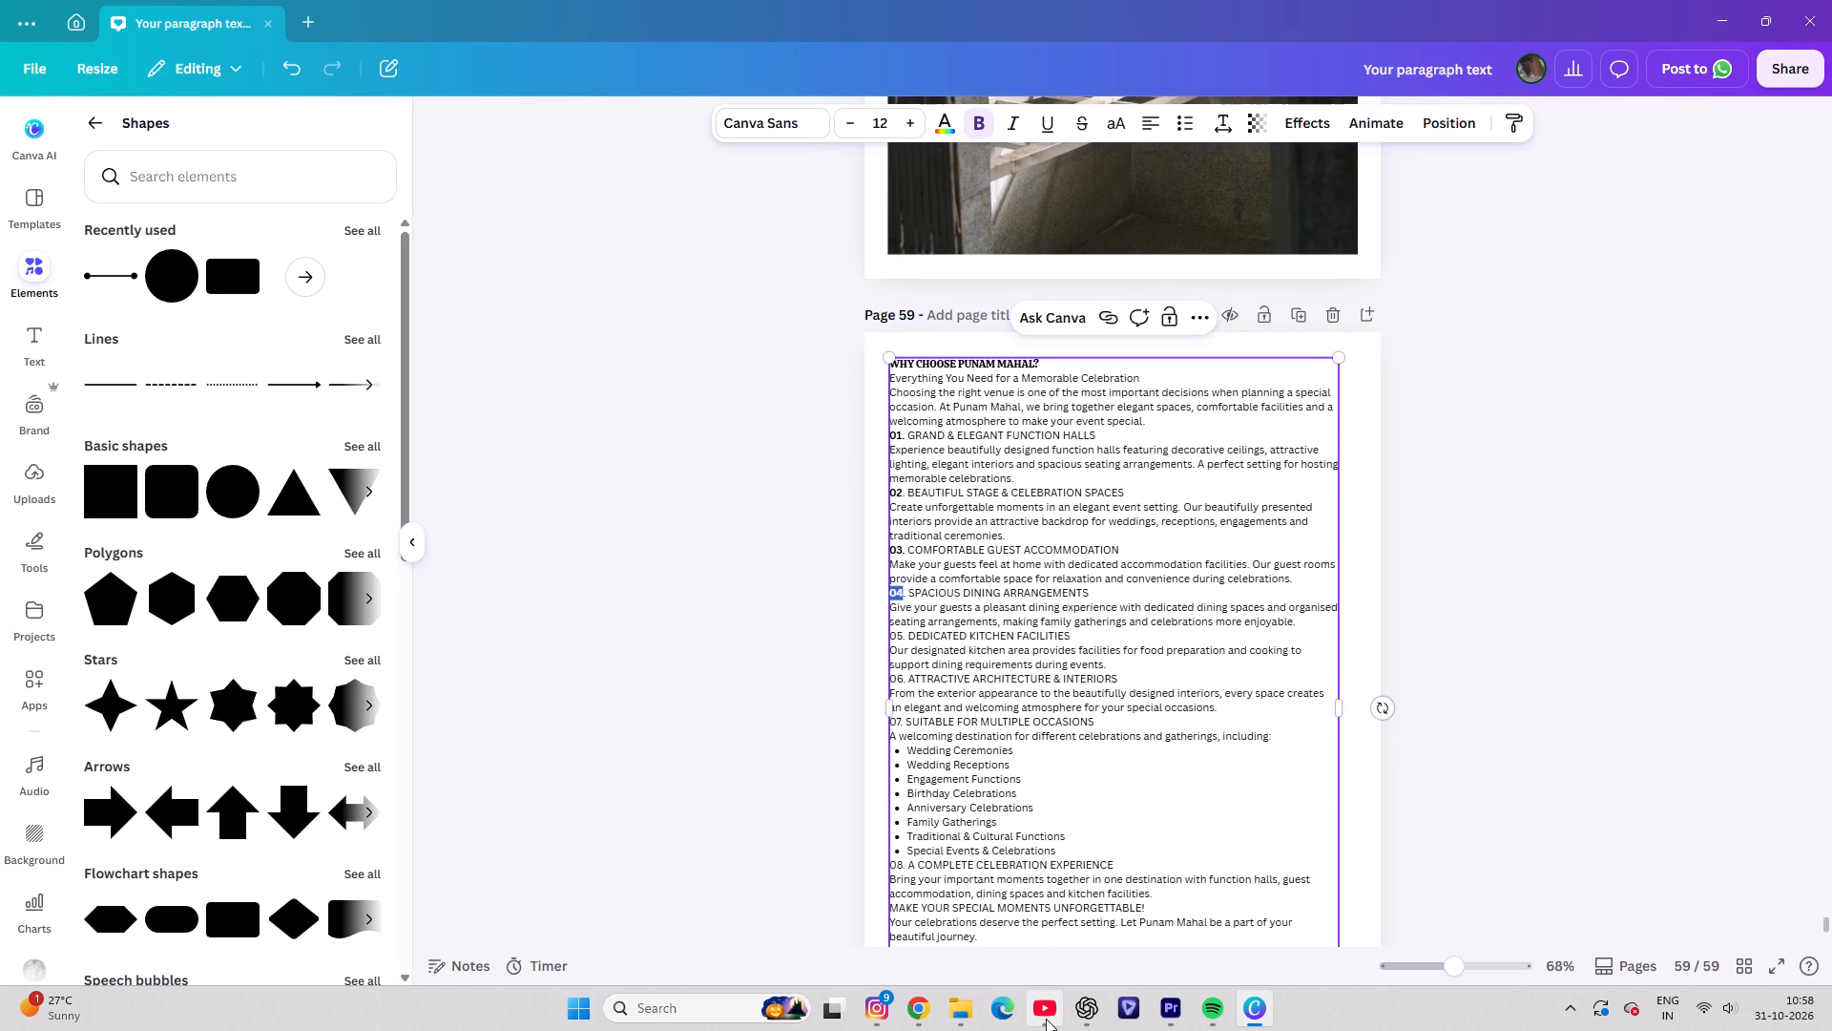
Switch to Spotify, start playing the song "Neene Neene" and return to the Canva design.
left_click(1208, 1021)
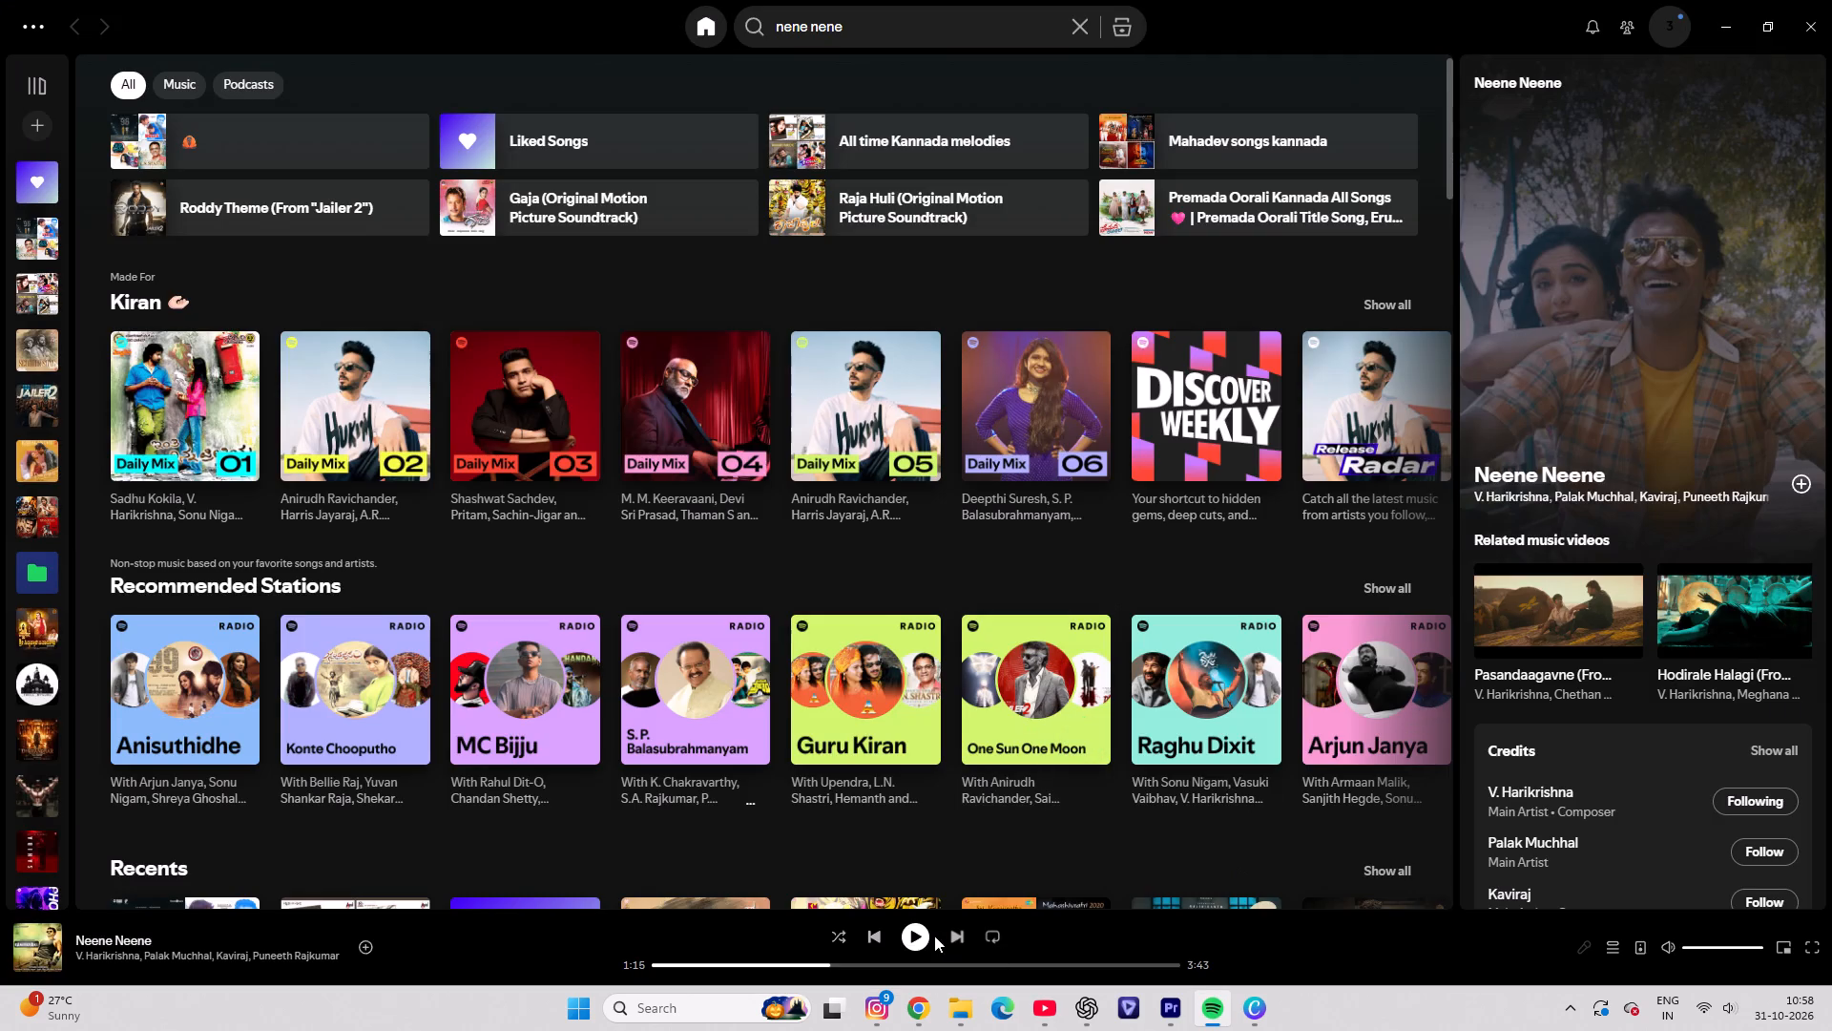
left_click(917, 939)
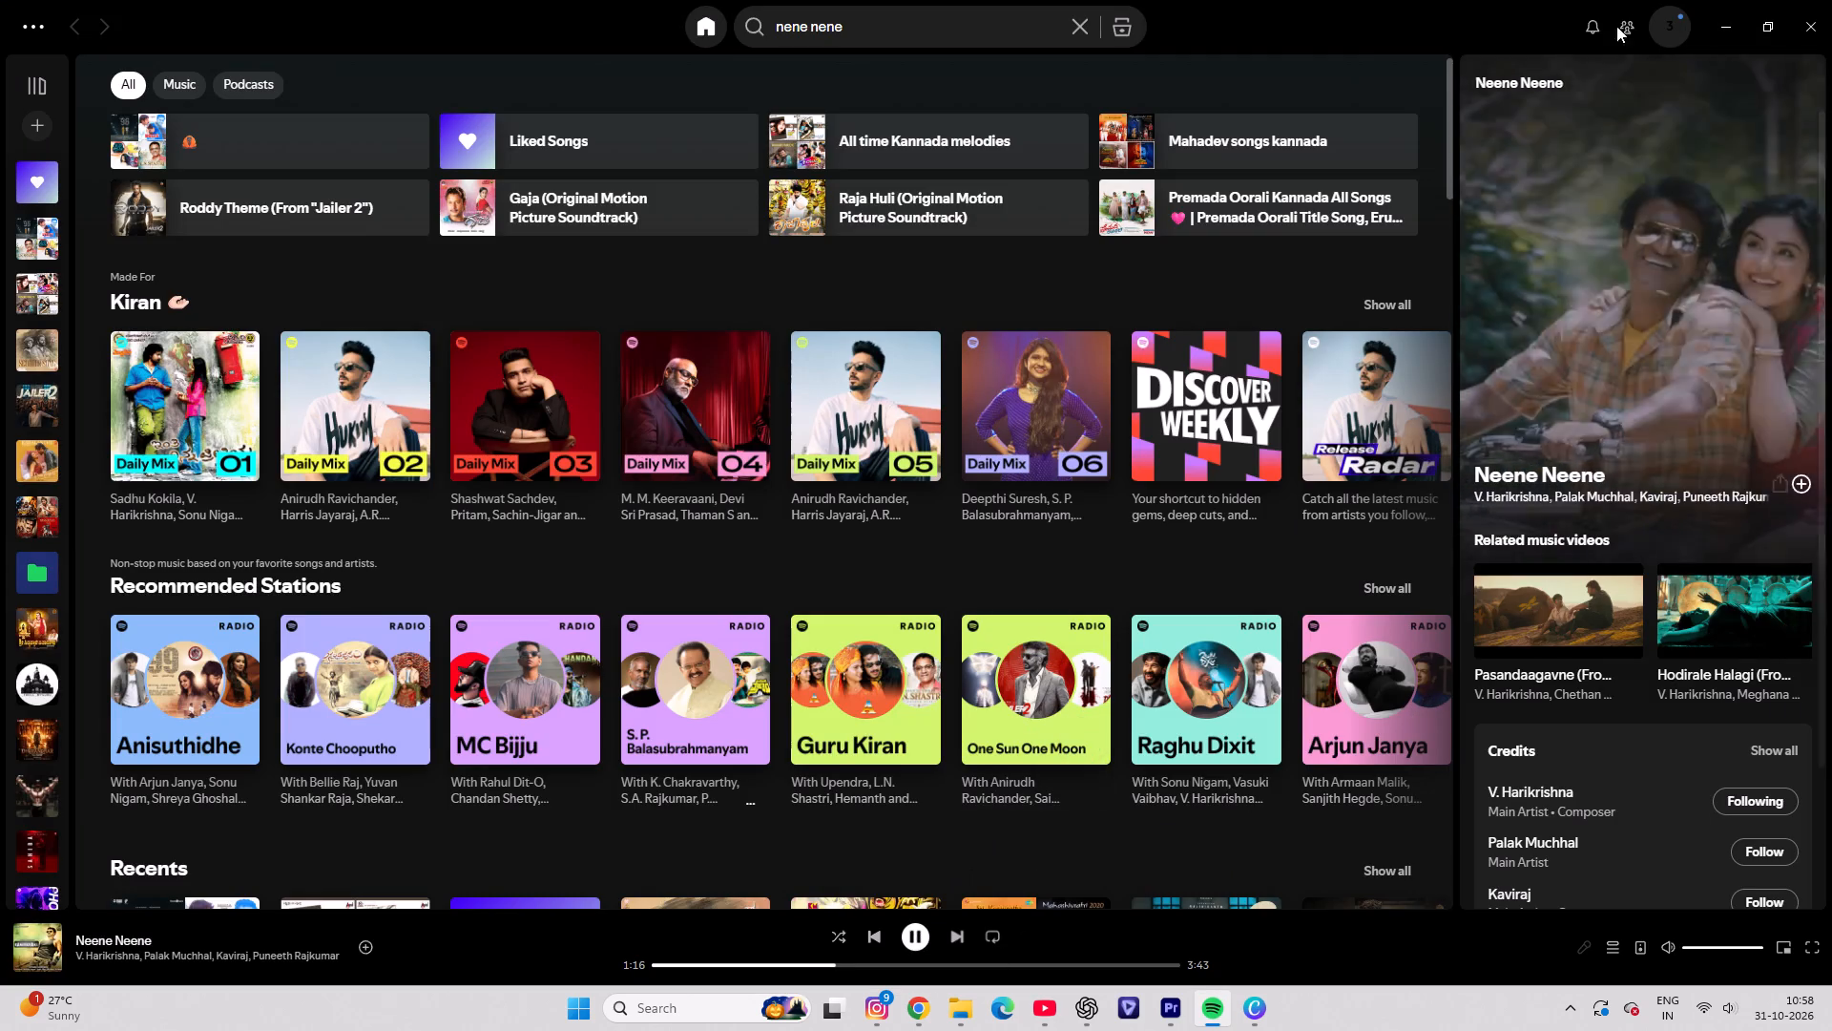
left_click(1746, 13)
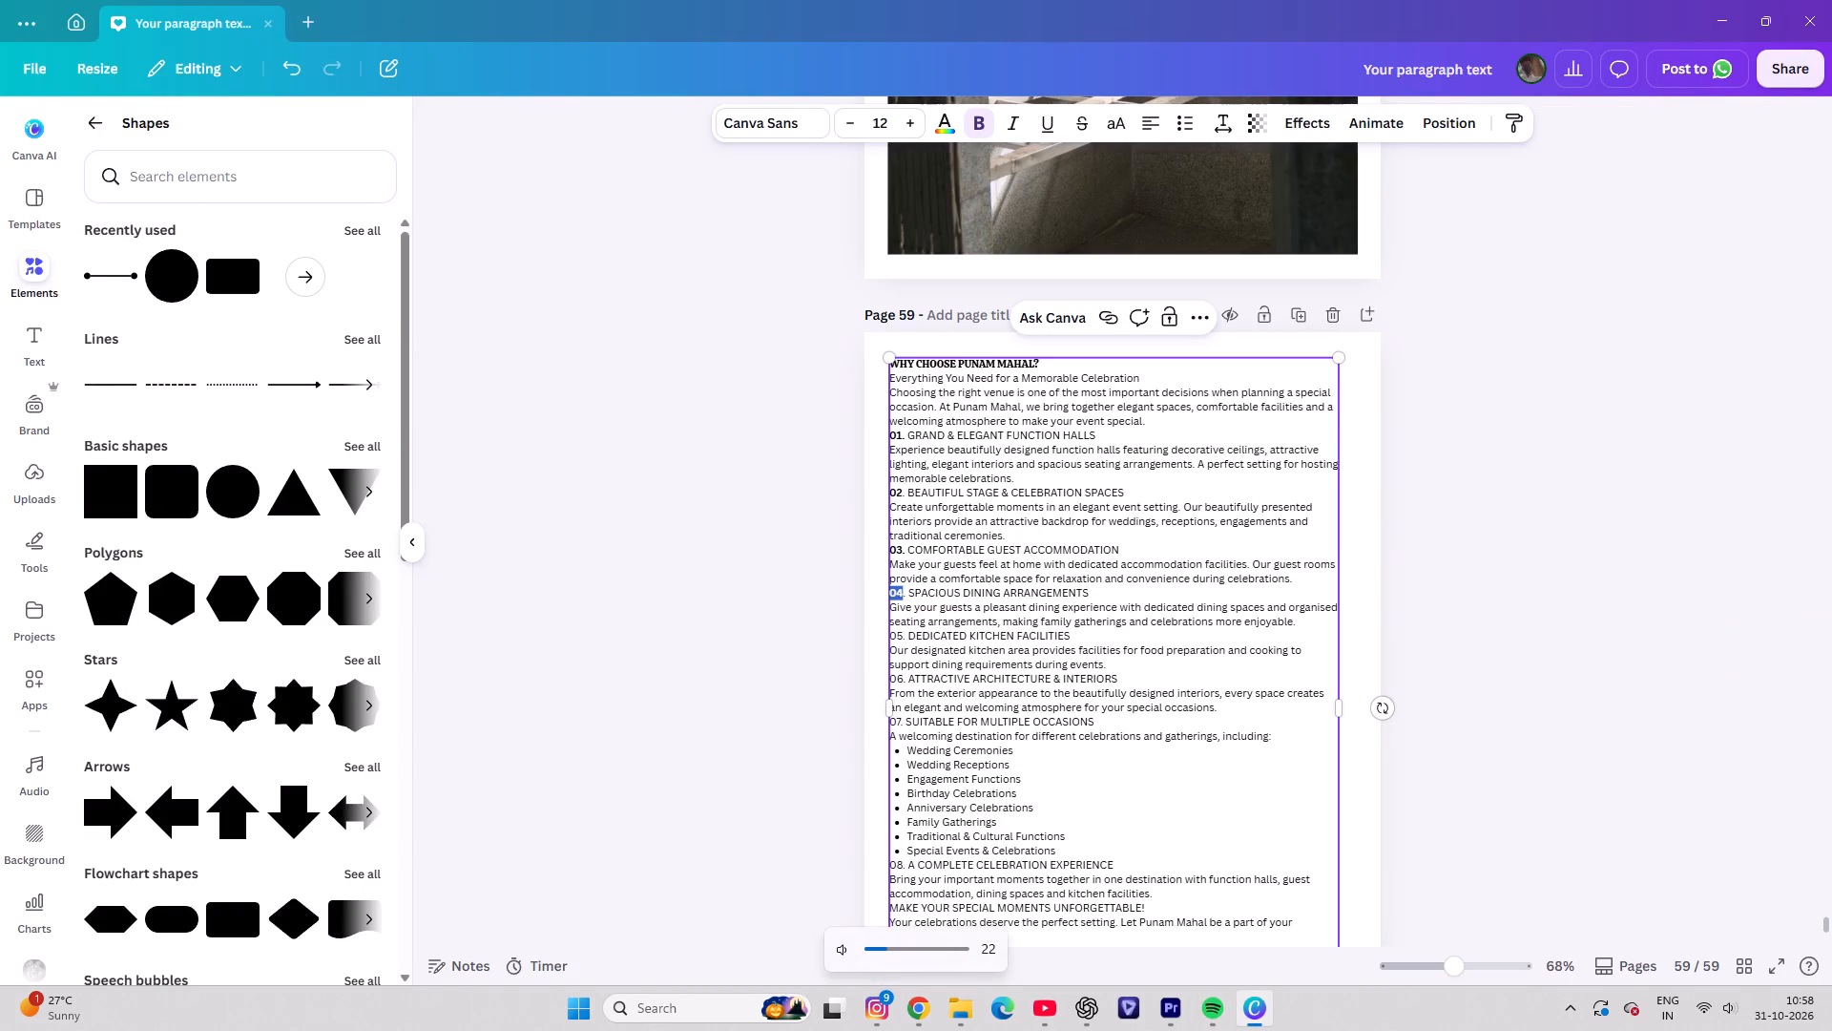
Make the section numbers 05, 06, 07 and 08 bold in the page 59 text block.
scroll(1034, 727, "down", 1)
left_click_drag(906, 542, 857, 537)
left_click(974, 117)
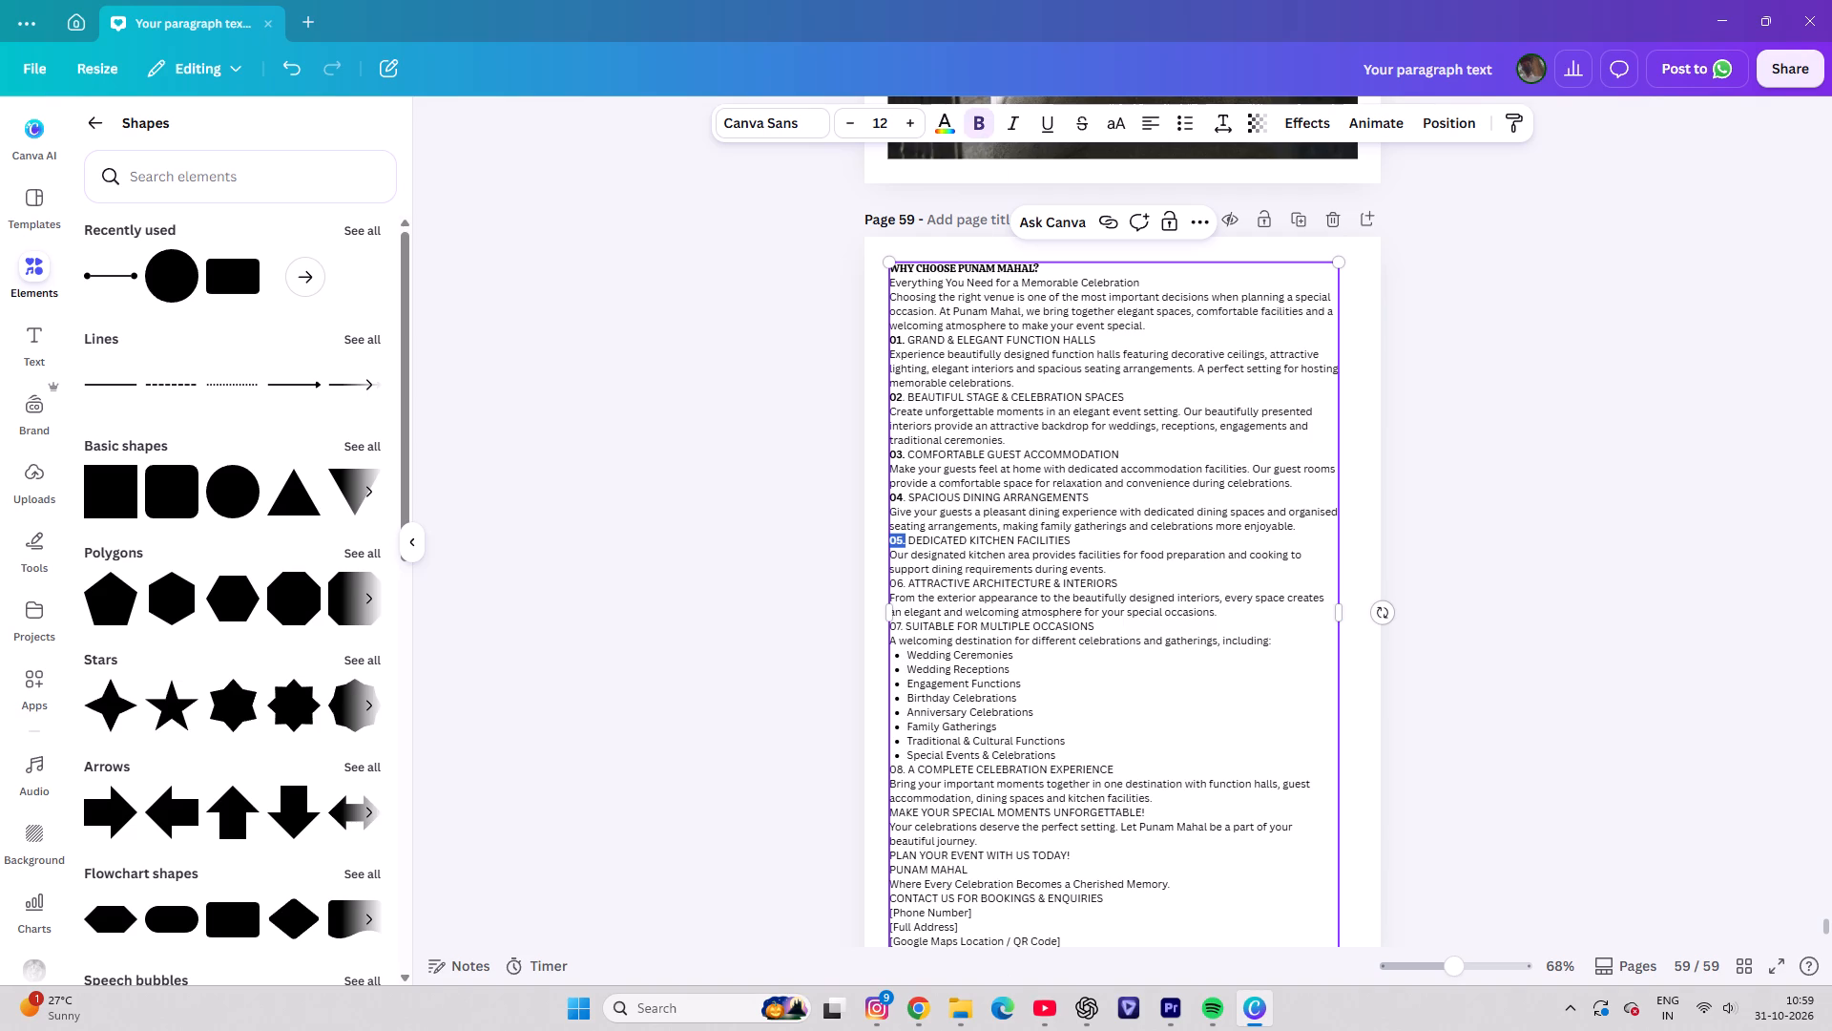
left_click_drag(902, 582, 850, 582)
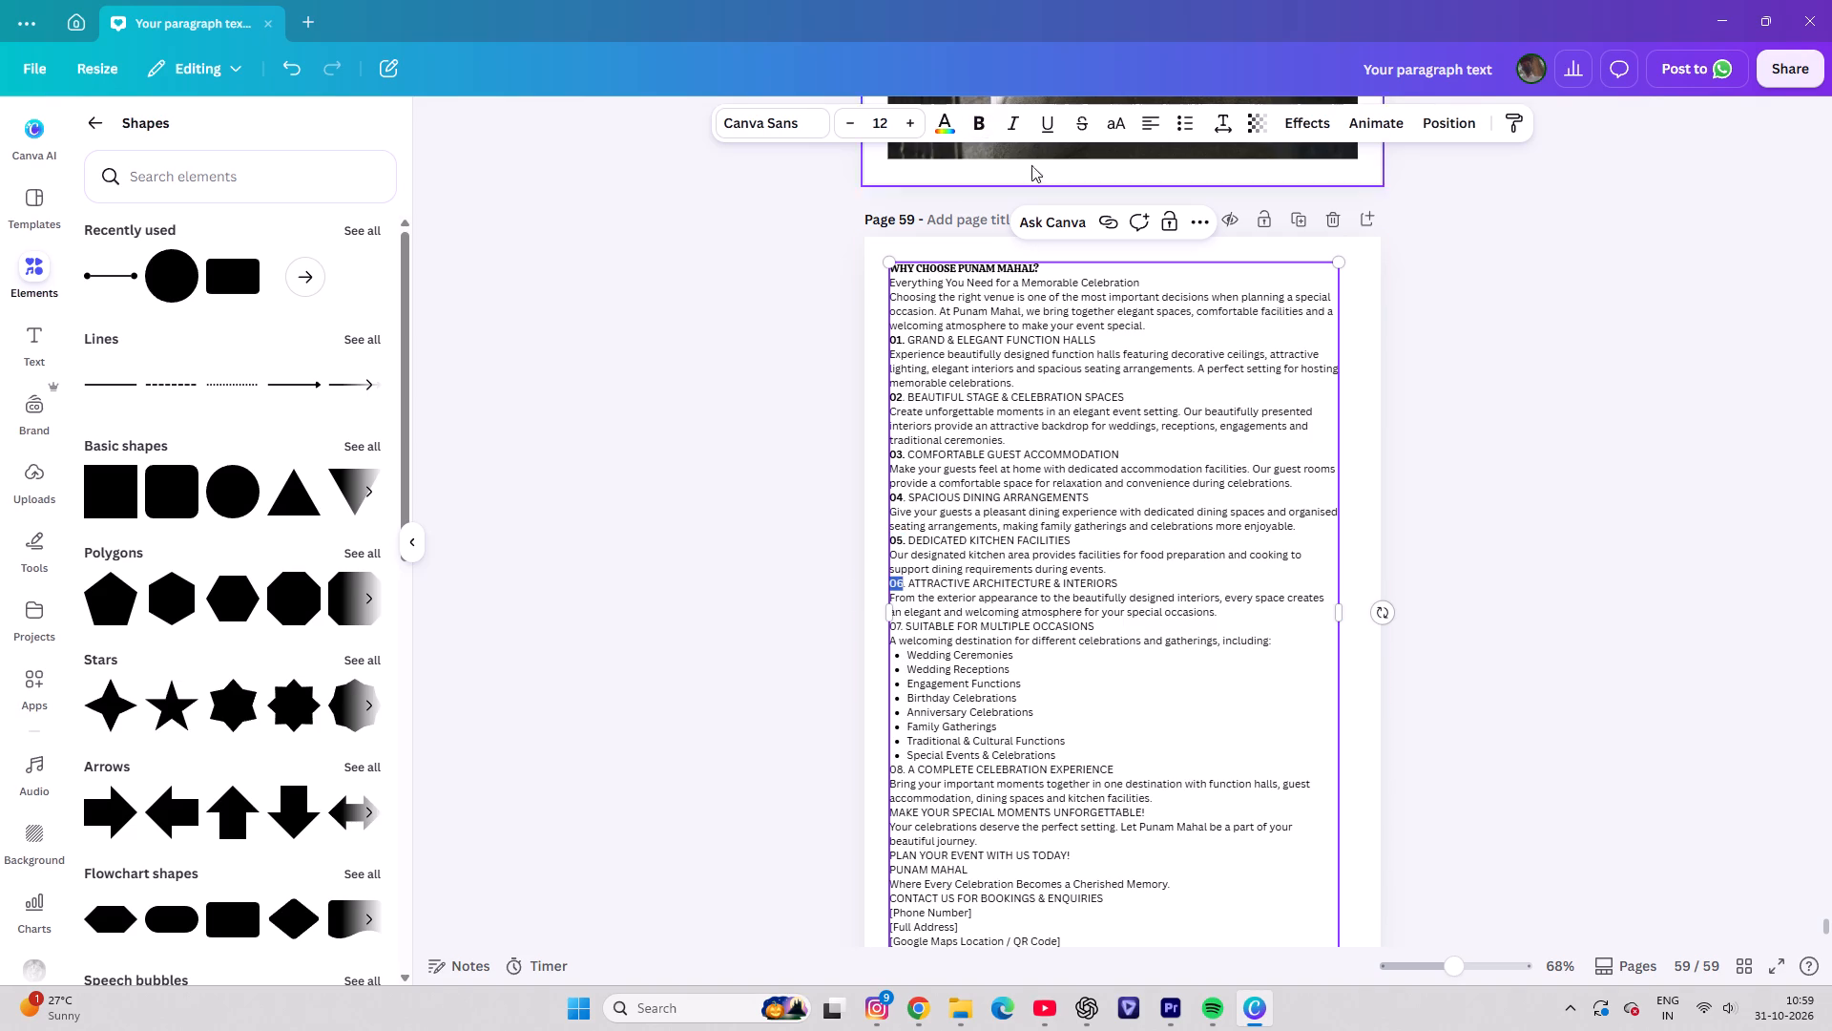
left_click(972, 122)
left_click_drag(902, 626, 843, 630)
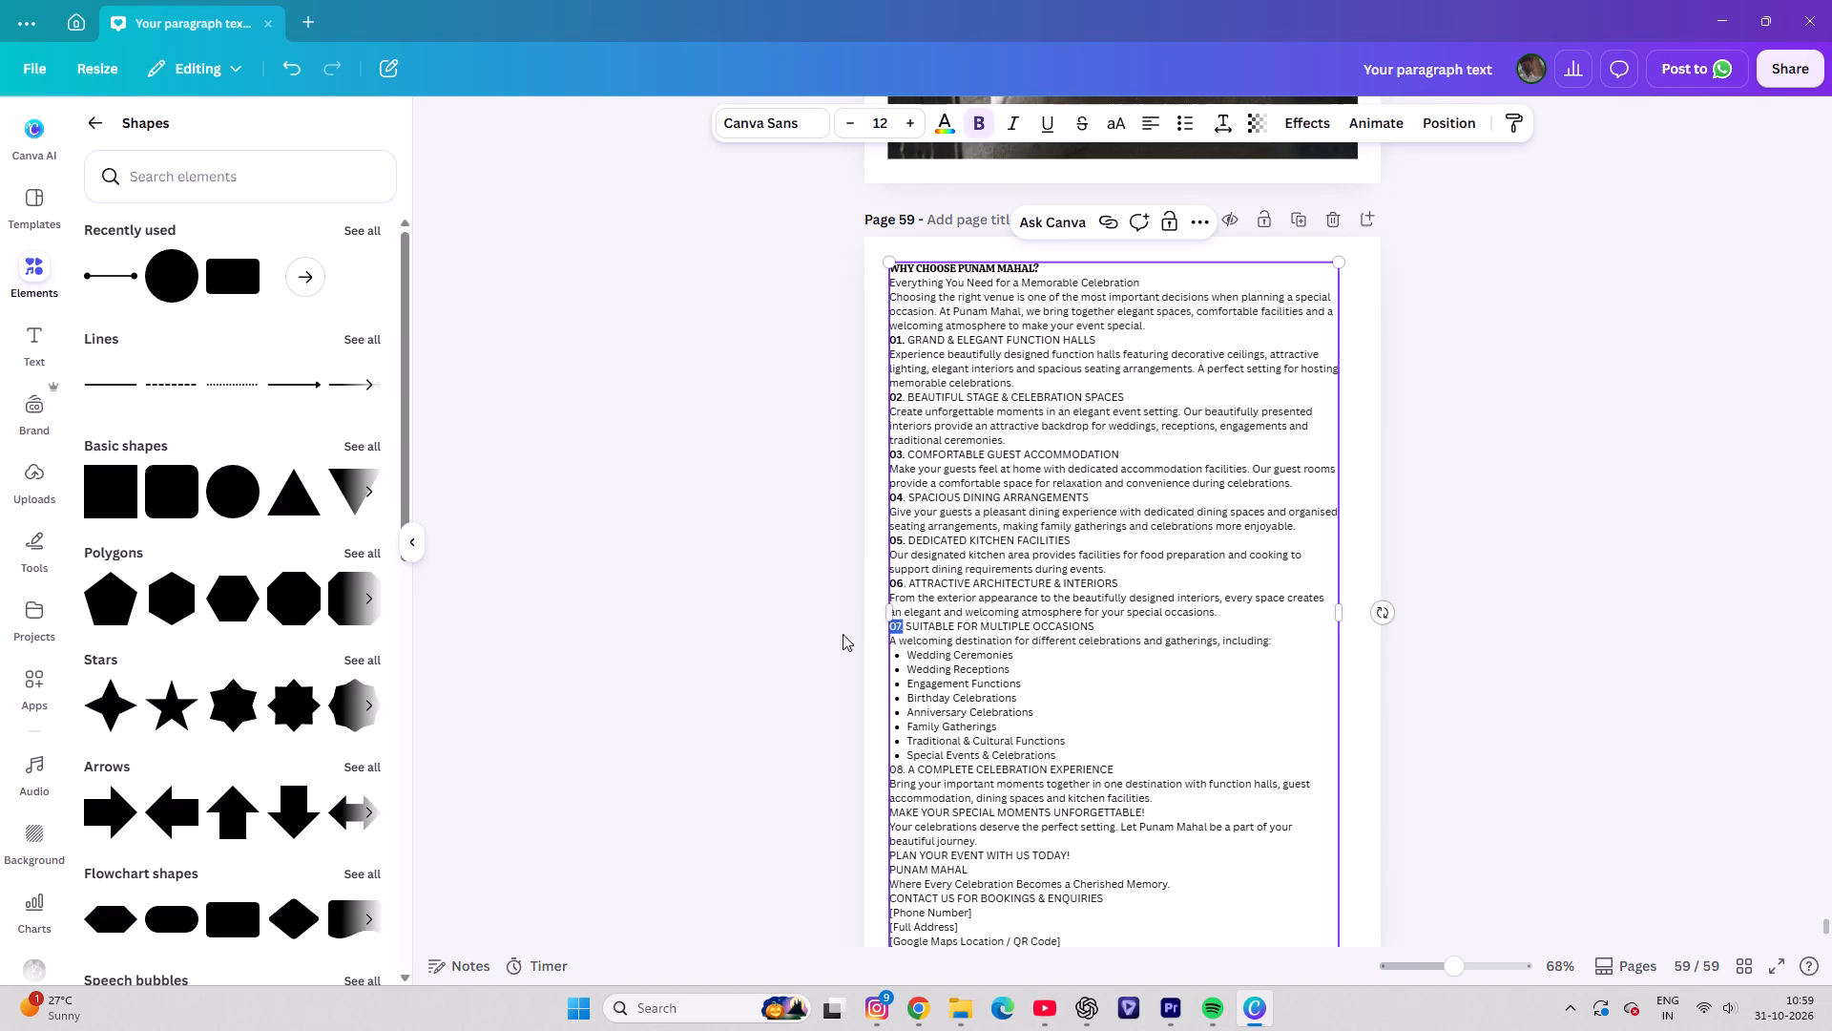
left_click(977, 123)
scroll(979, 673, "down", 3)
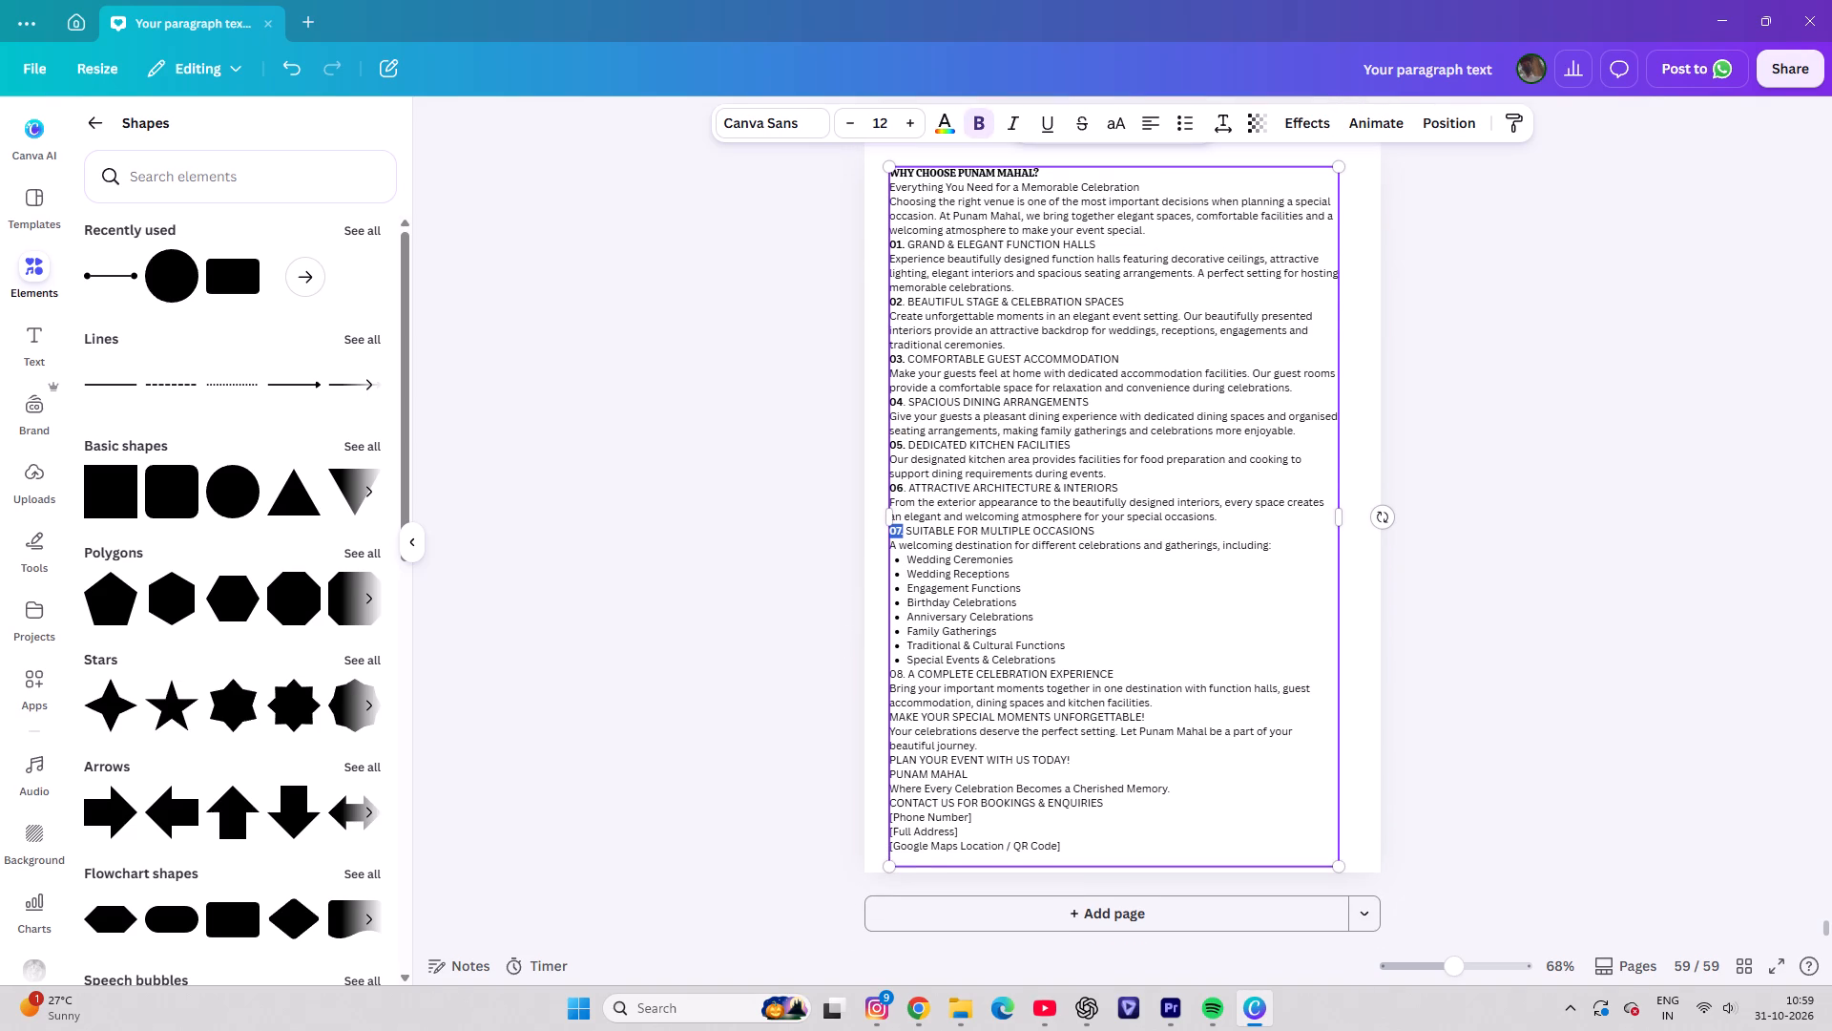
left_click_drag(906, 674, 865, 664)
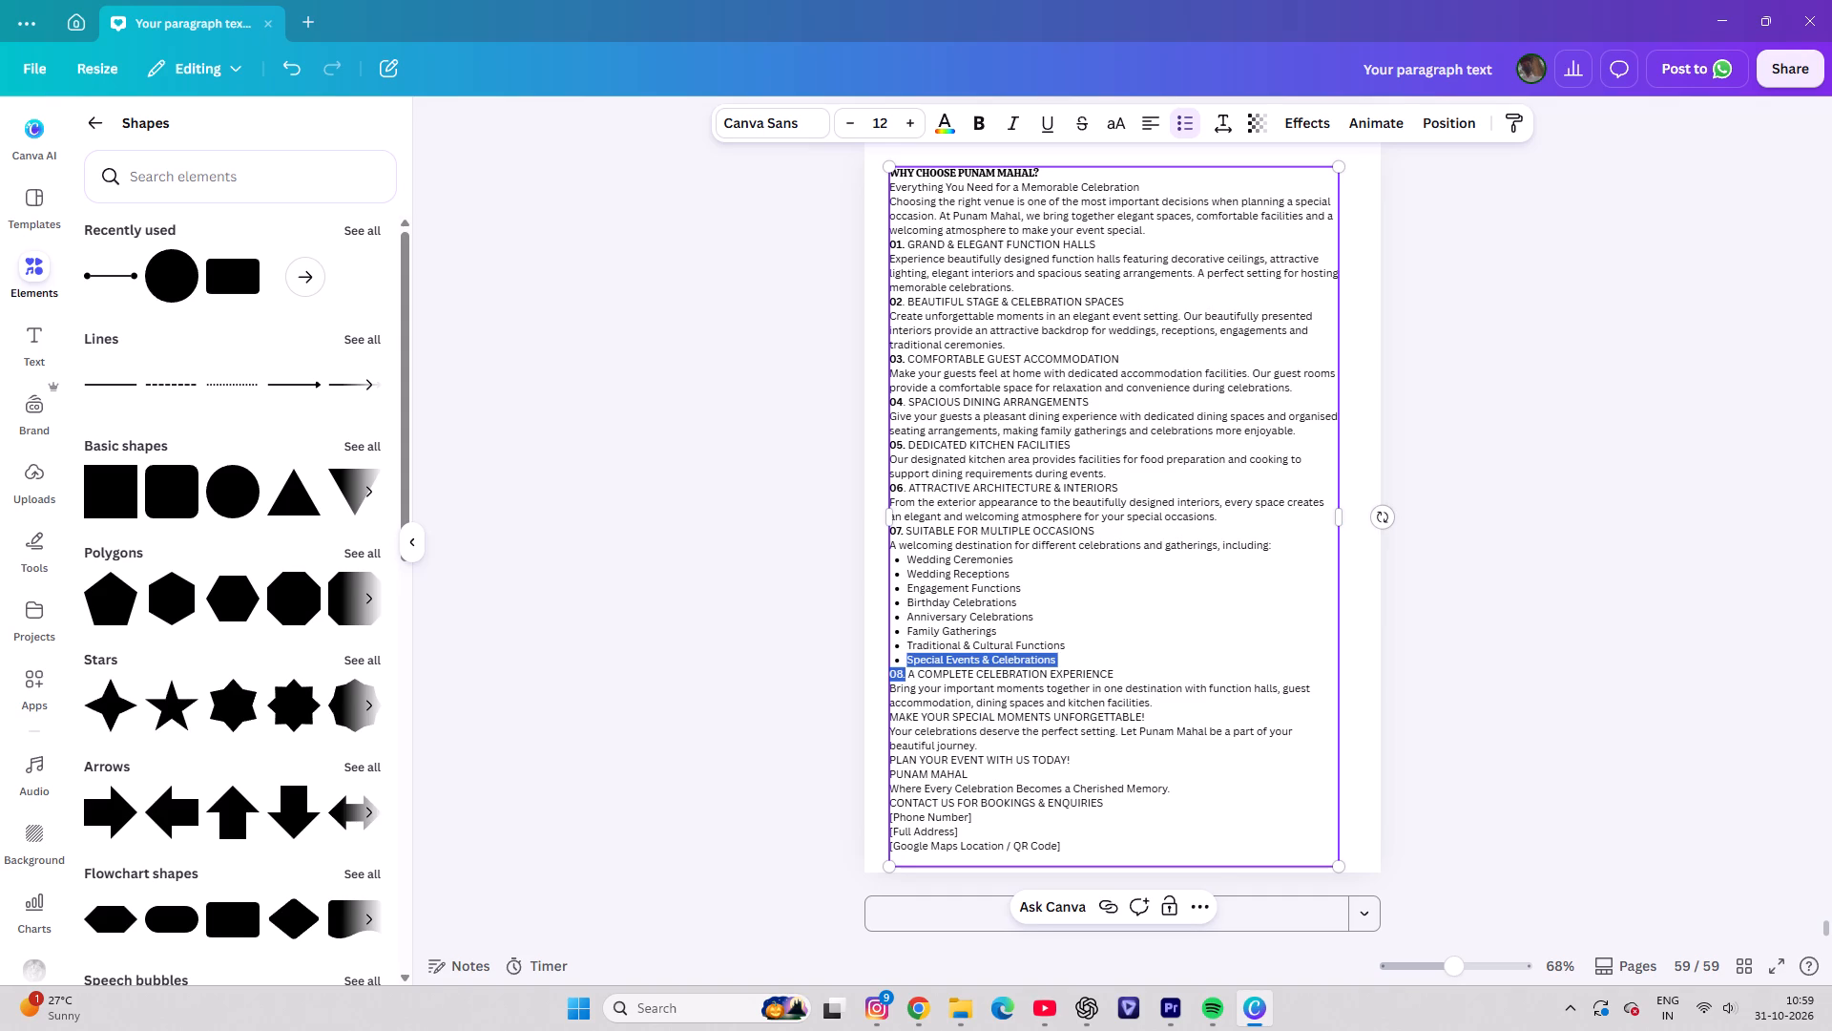
left_click(934, 724)
left_click_drag(906, 676, 878, 673)
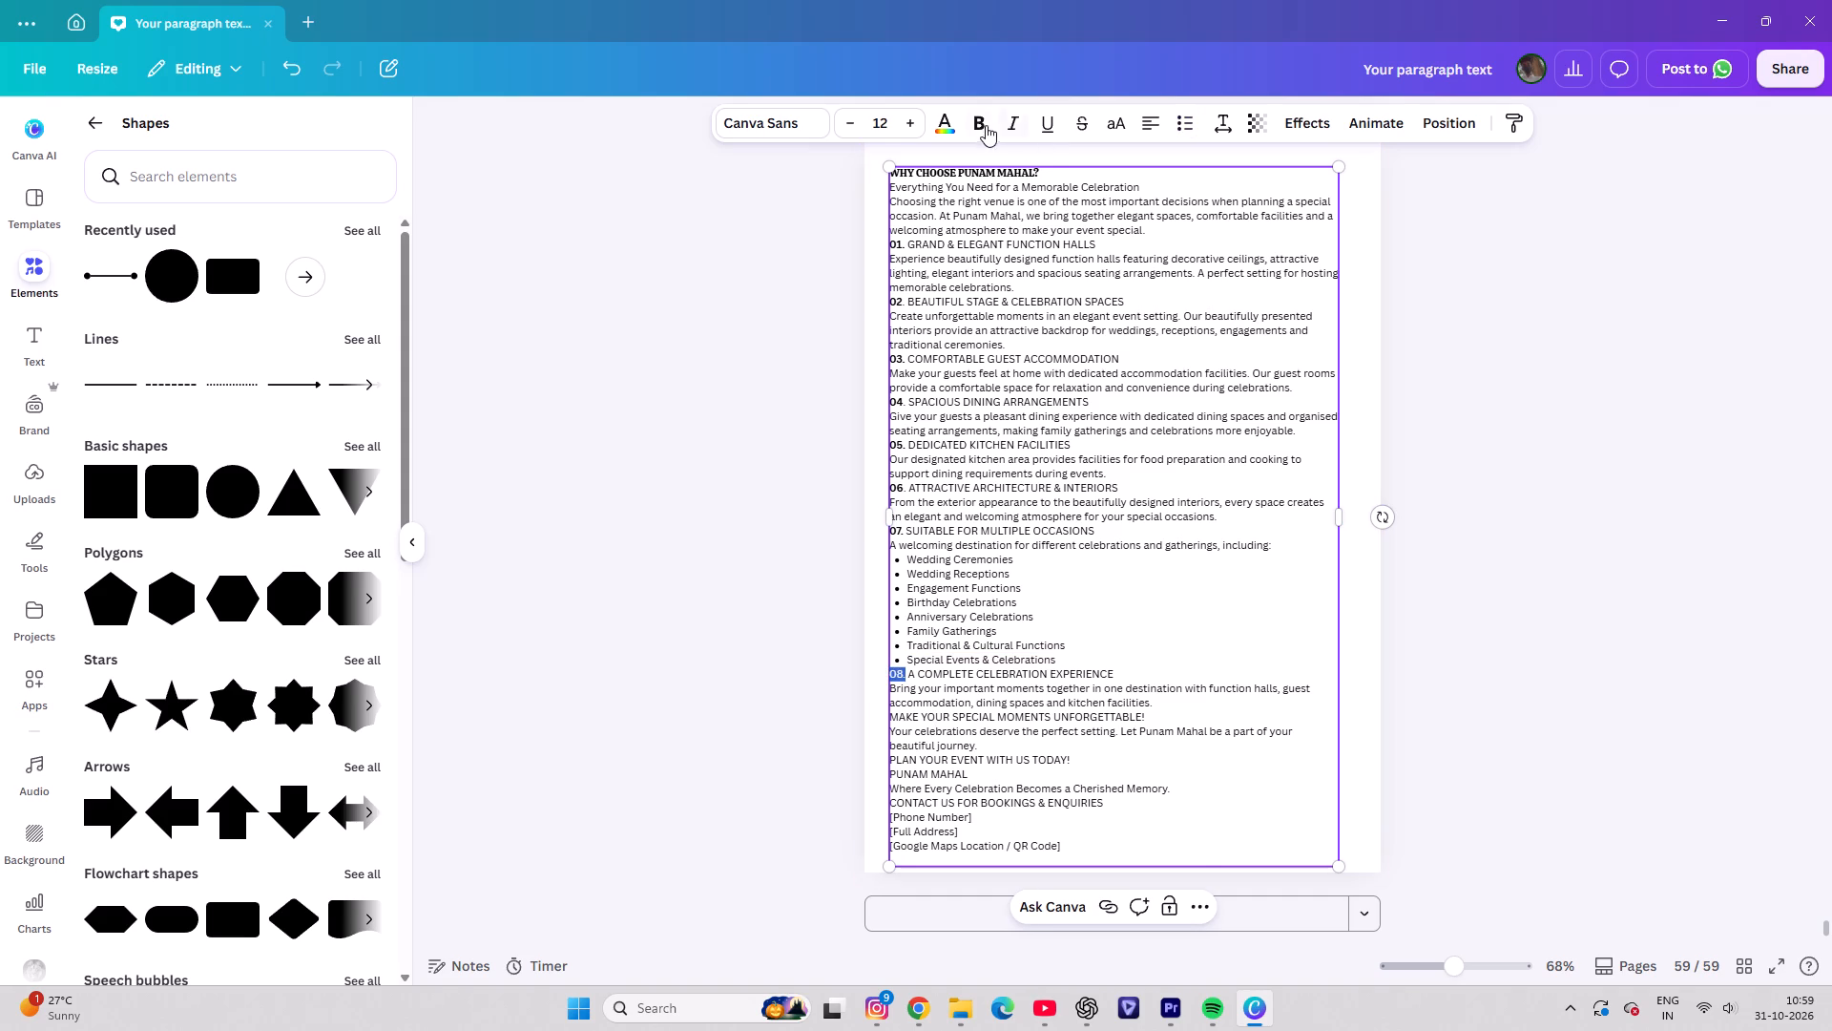
left_click(984, 123)
scroll(910, 801, "down", 3)
left_click(768, 780)
left_click(1641, 676)
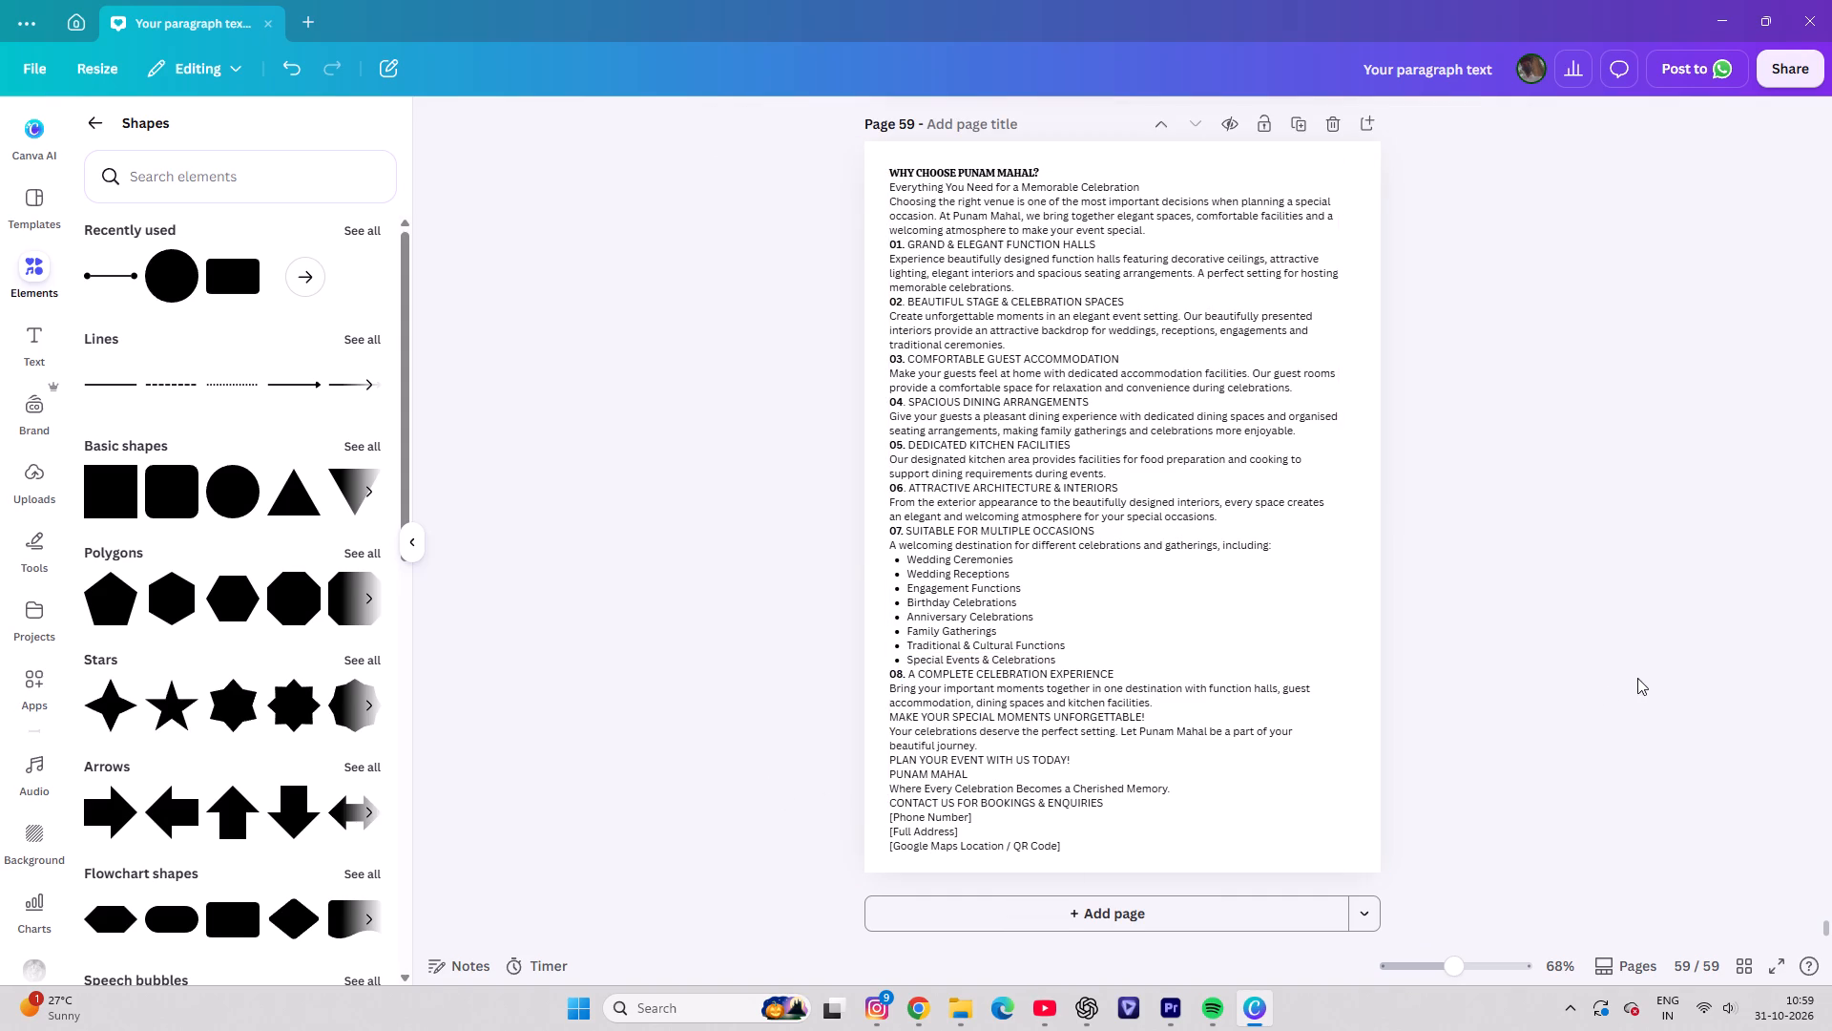
Color the line "CONTACT US FOR BOOKINGS & ENQUIRIES" red on page 59.
triple_click(1108, 794)
left_click_drag(1104, 799, 1062, 799)
left_click(942, 131)
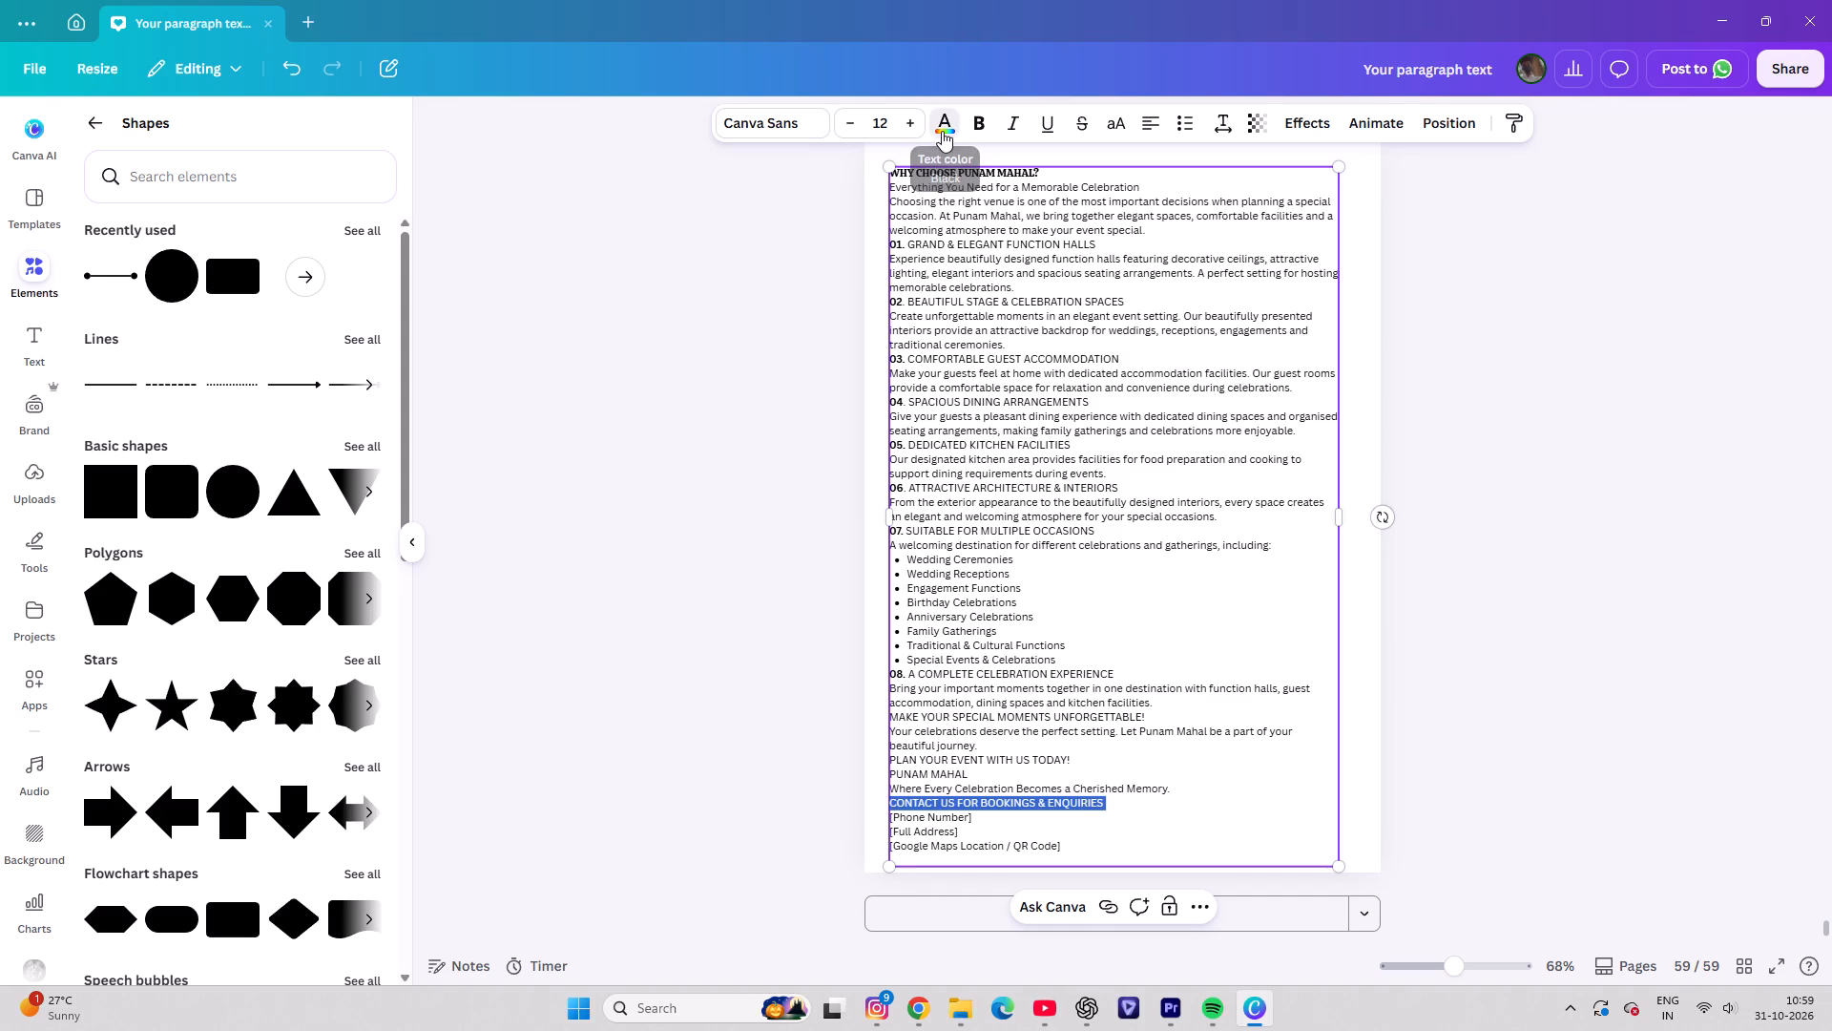
left_click(109, 772)
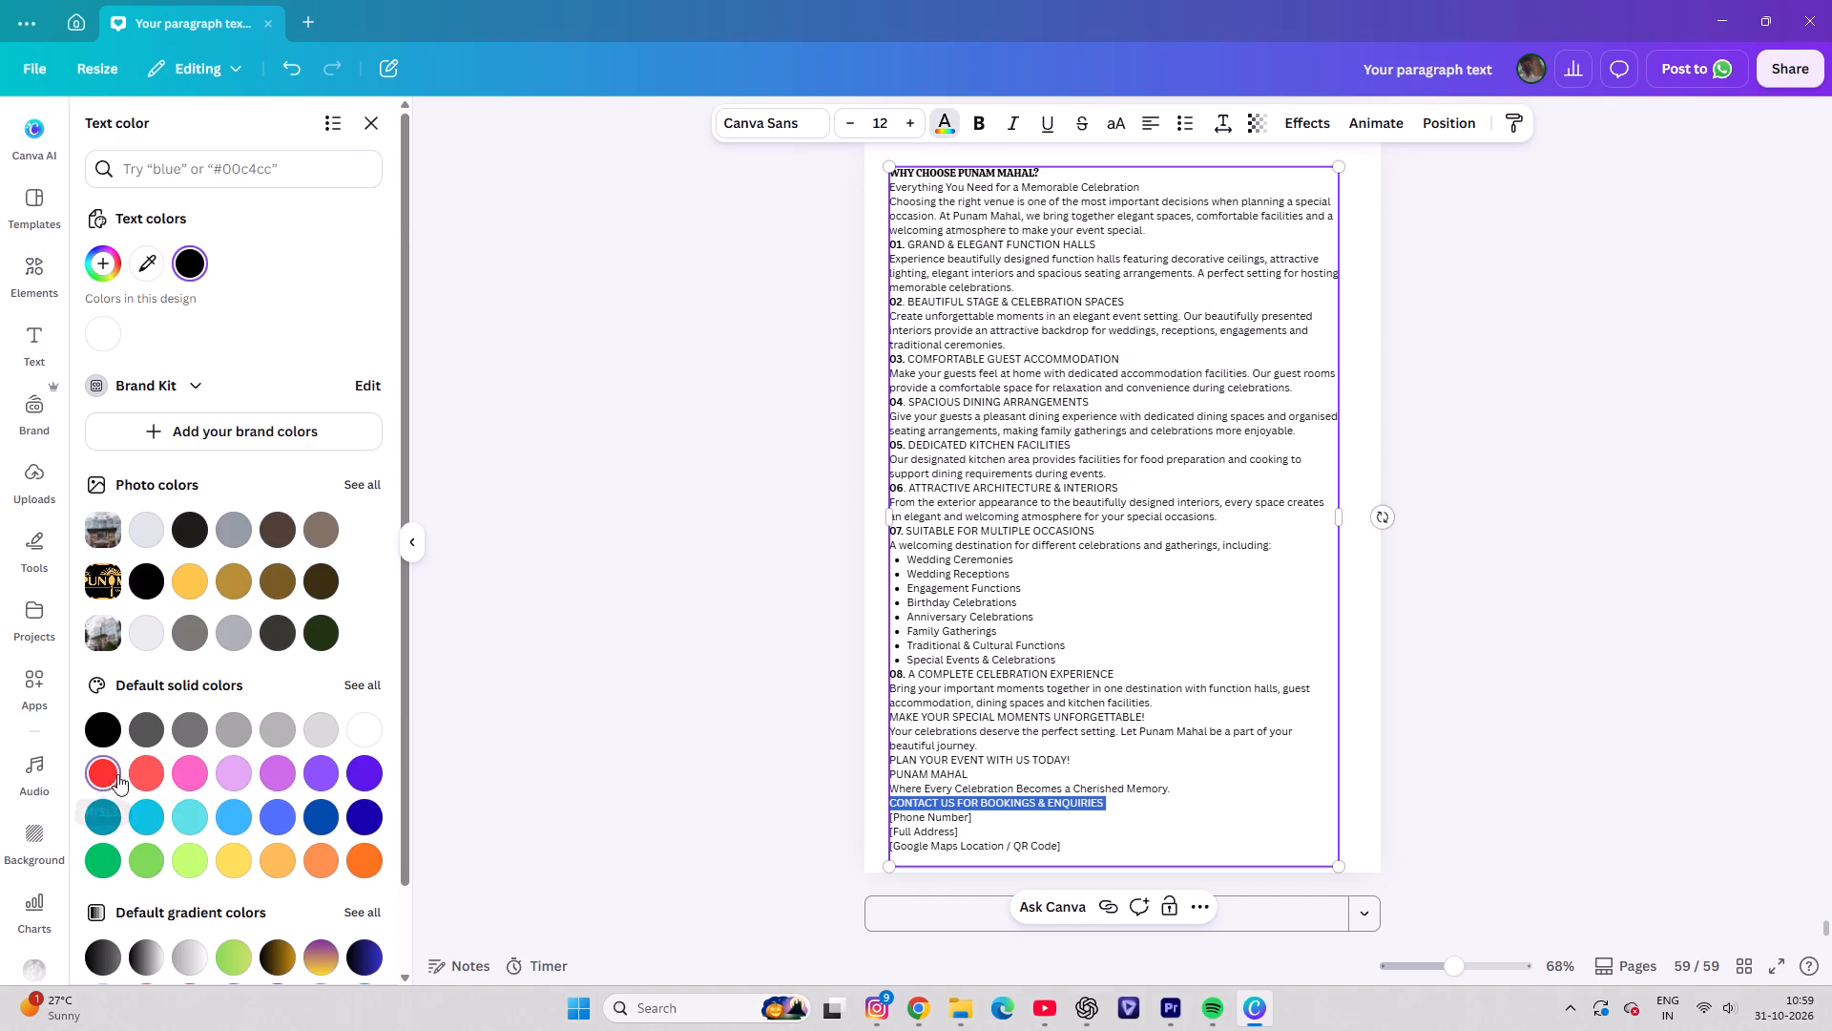
left_click(439, 729)
left_click(1488, 741)
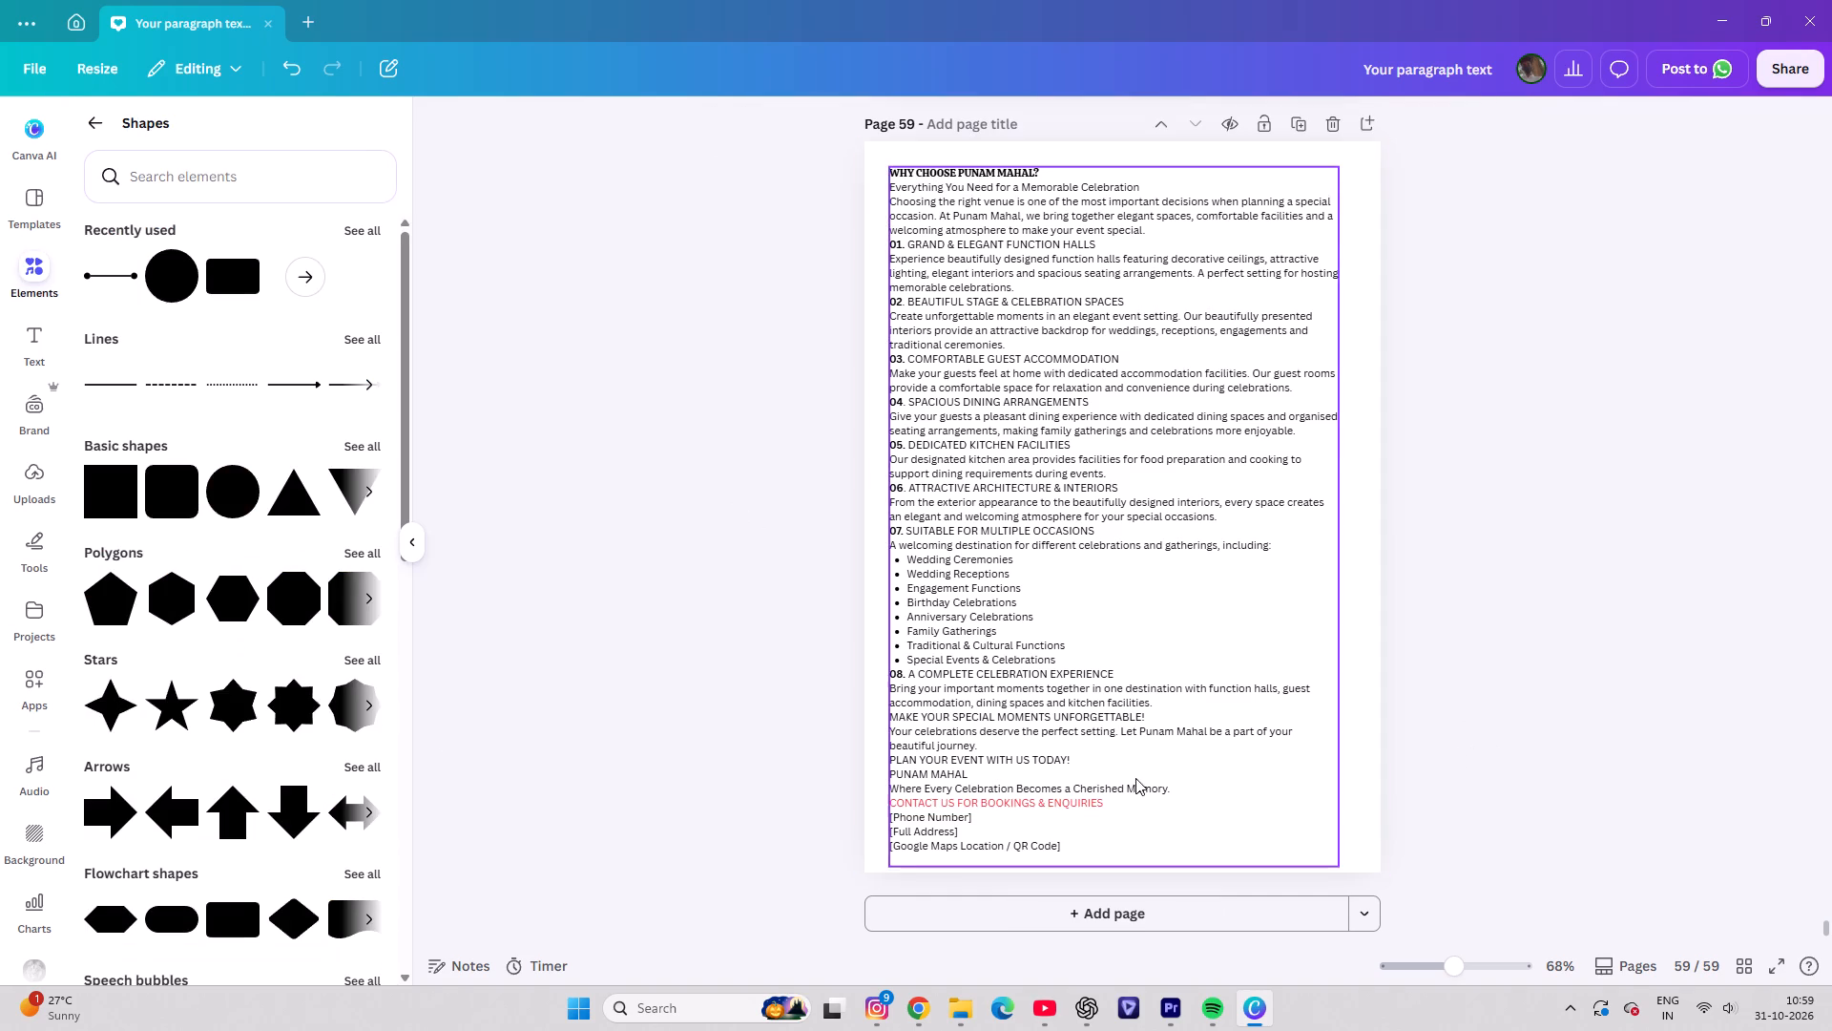
Look back through the pages from page 59 to page 49 to examine the photo layouts.
scroll(1134, 778, "up", 2)
scroll(1067, 593, "down", 5)
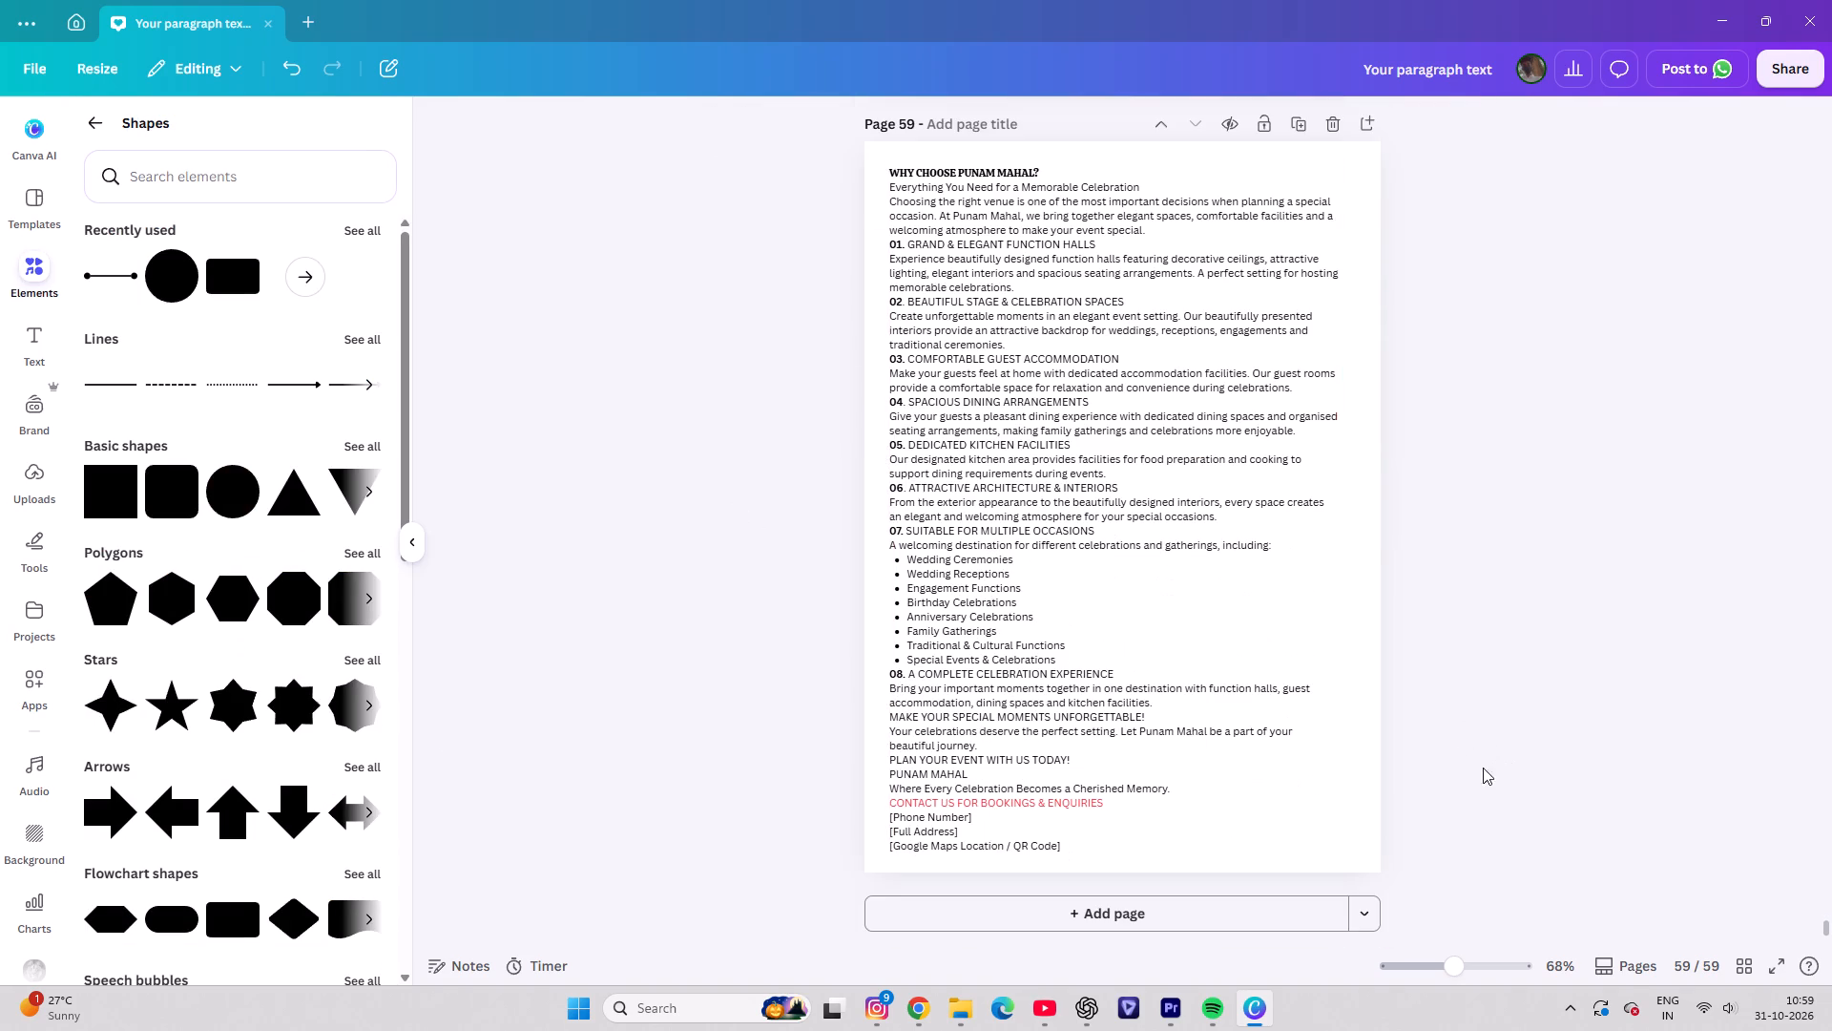
scroll(1122, 691, "up", 4)
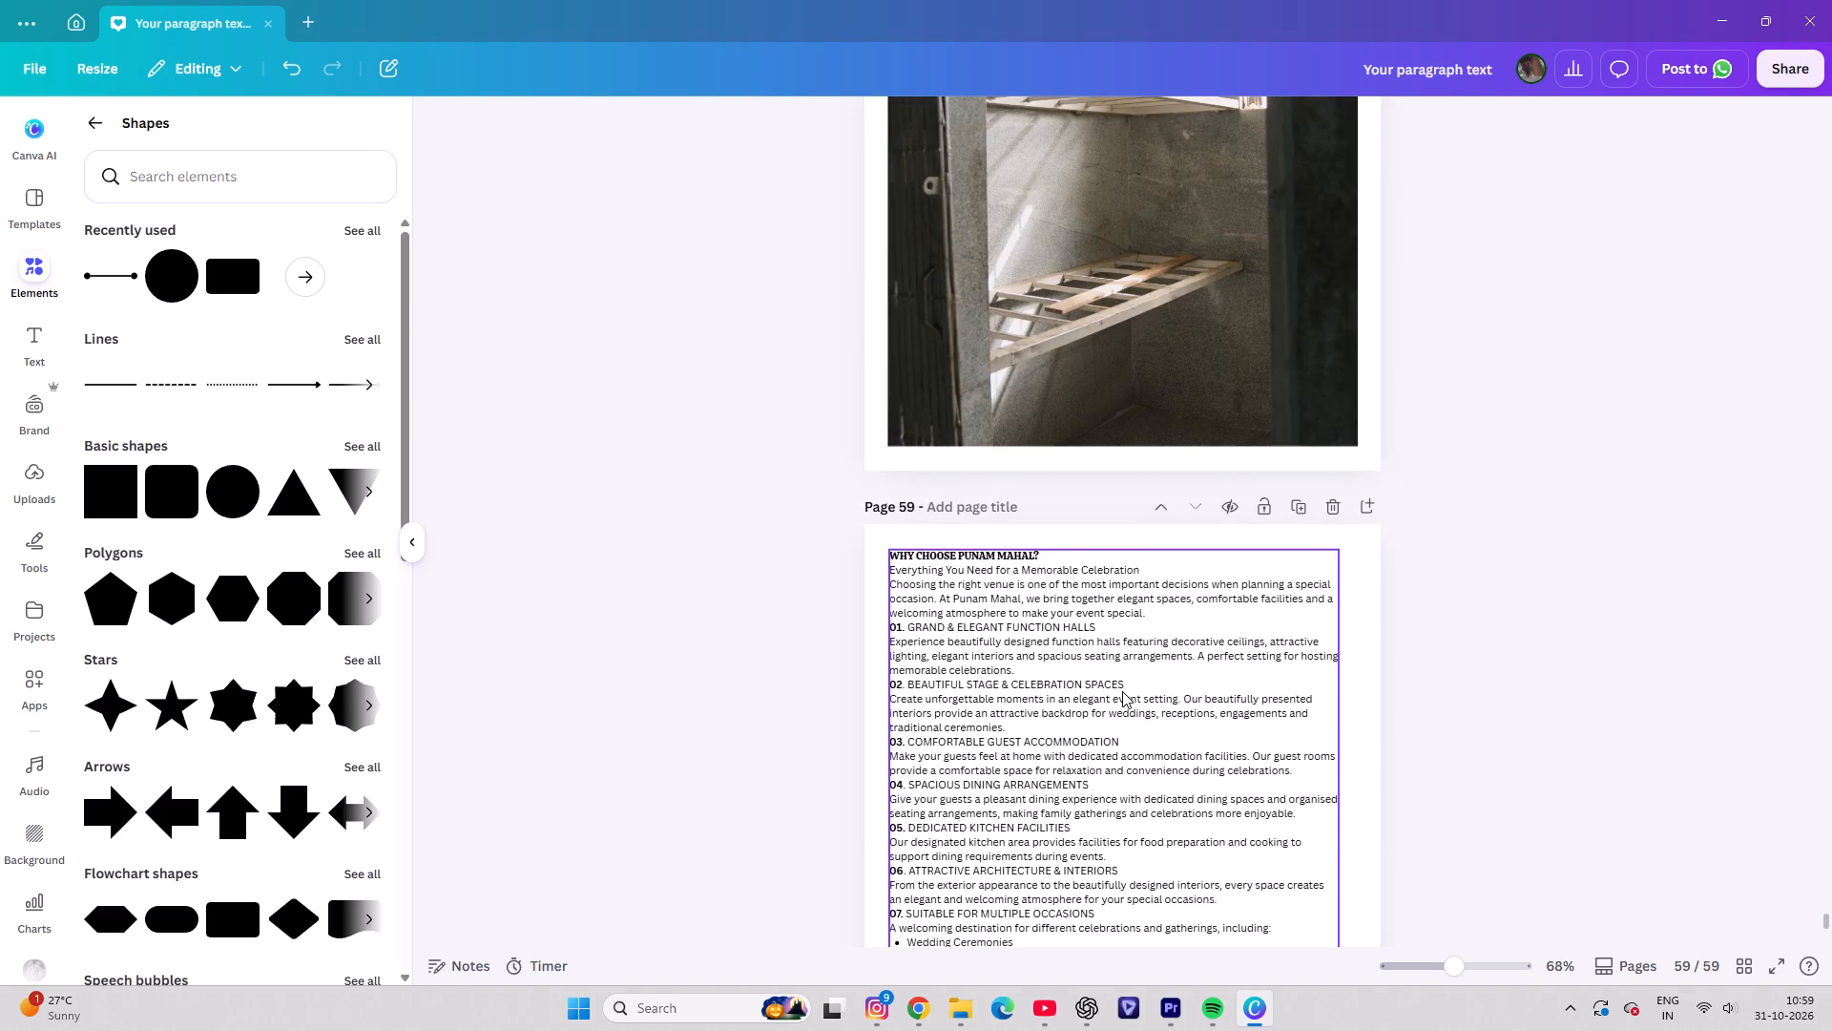
scroll(1122, 691, "up", 4)
scroll(1122, 691, "up", 20)
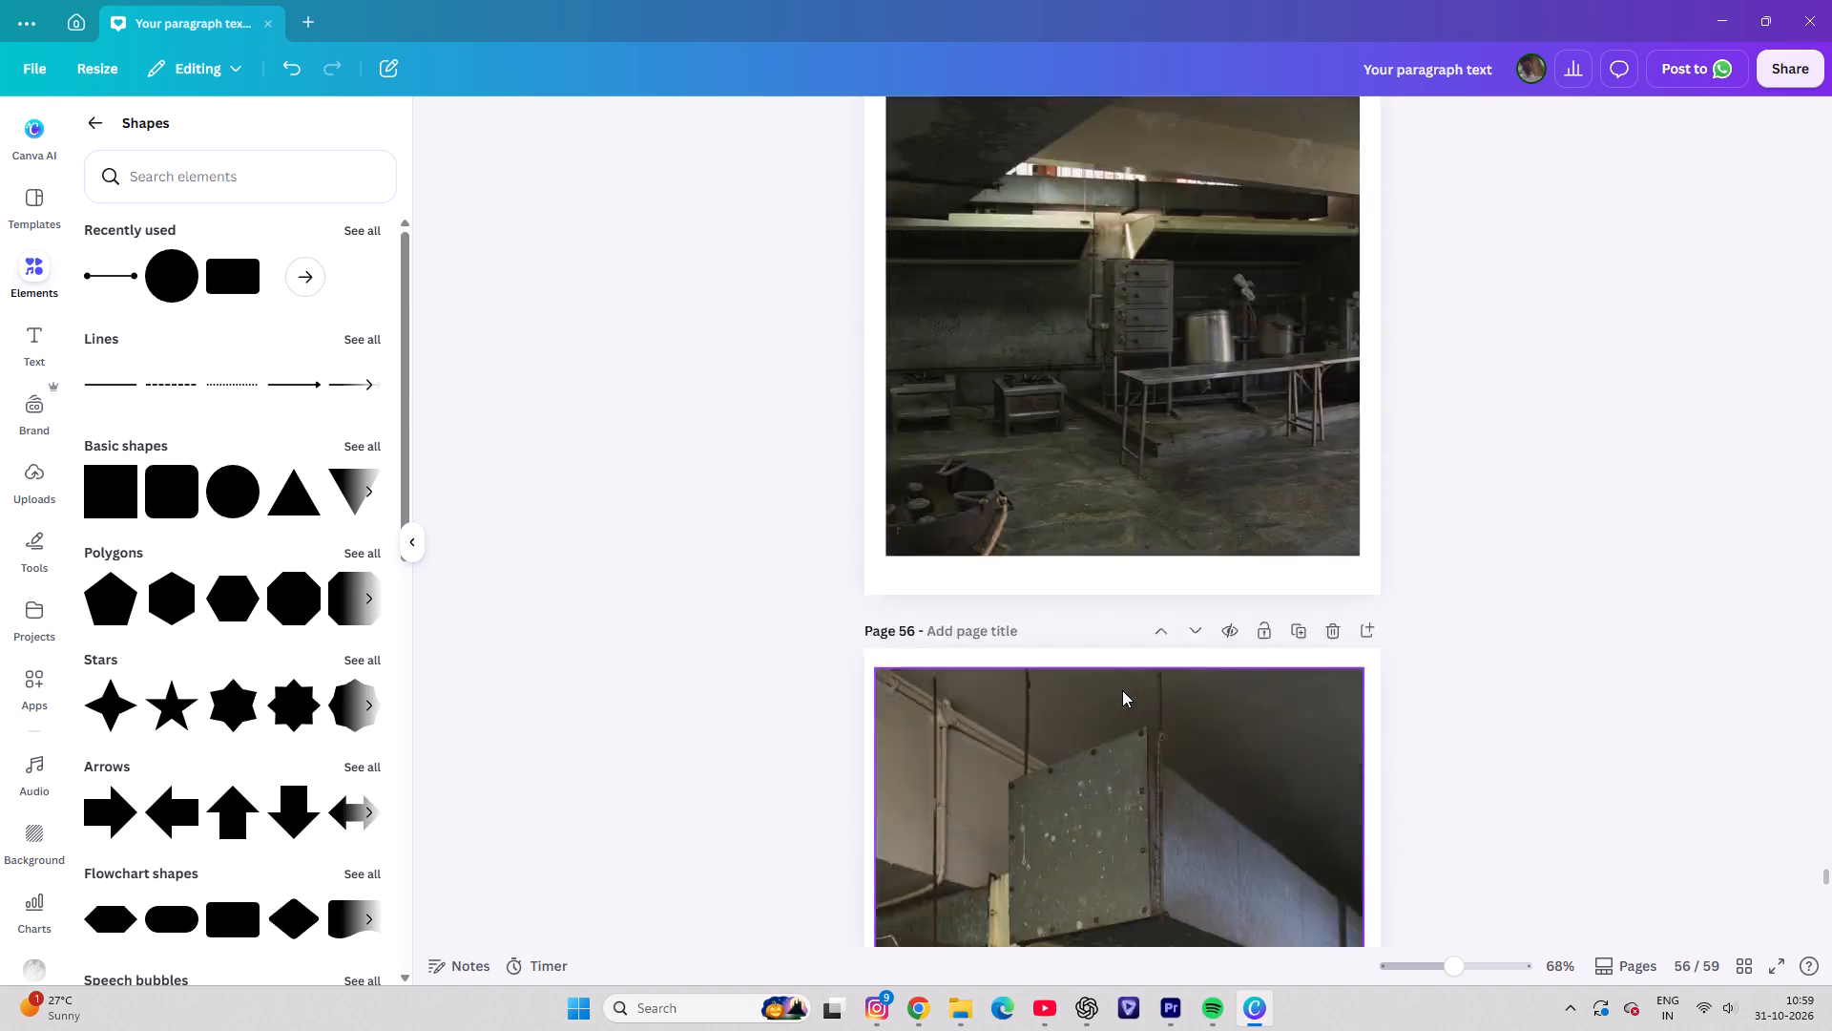
scroll(1122, 690, "up", 20)
scroll(1122, 690, "up", 20)
scroll(1122, 690, "up", 2)
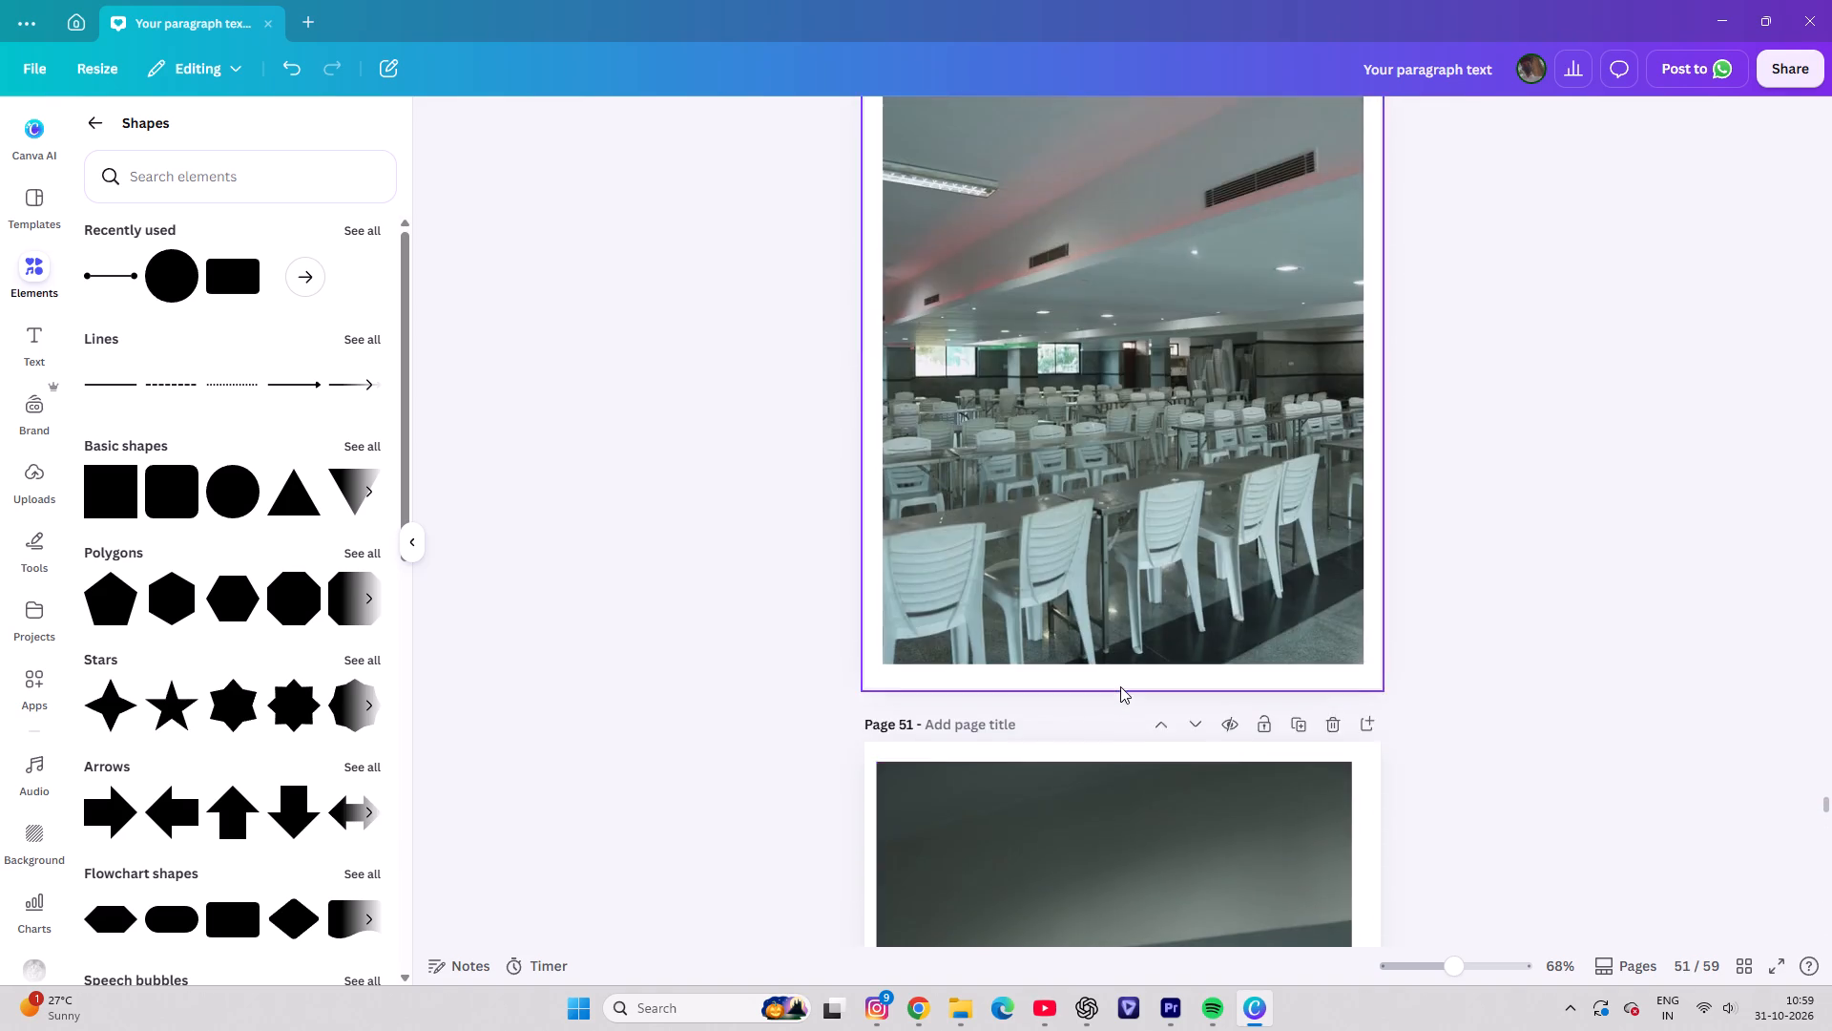
scroll(1120, 686, "up", 12)
scroll(1118, 692, "down", 4)
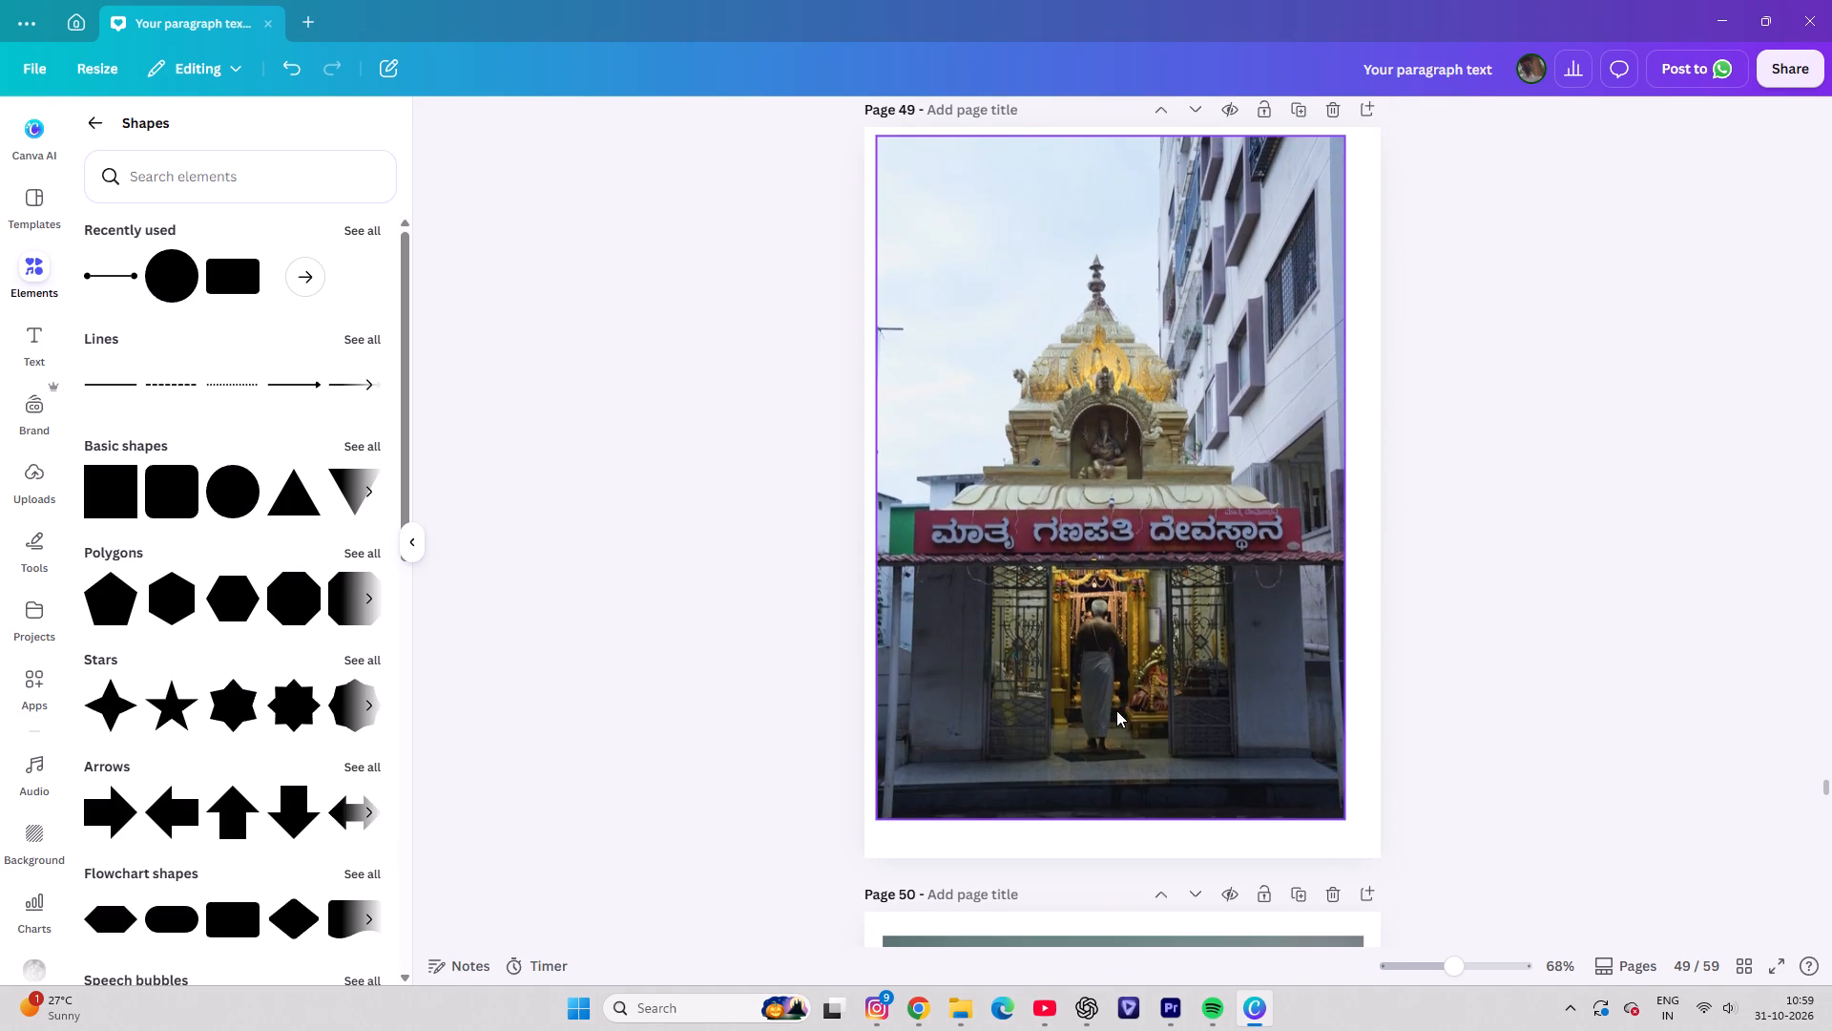
scroll(1114, 715, "down", 6)
scroll(1114, 721, "up", 7)
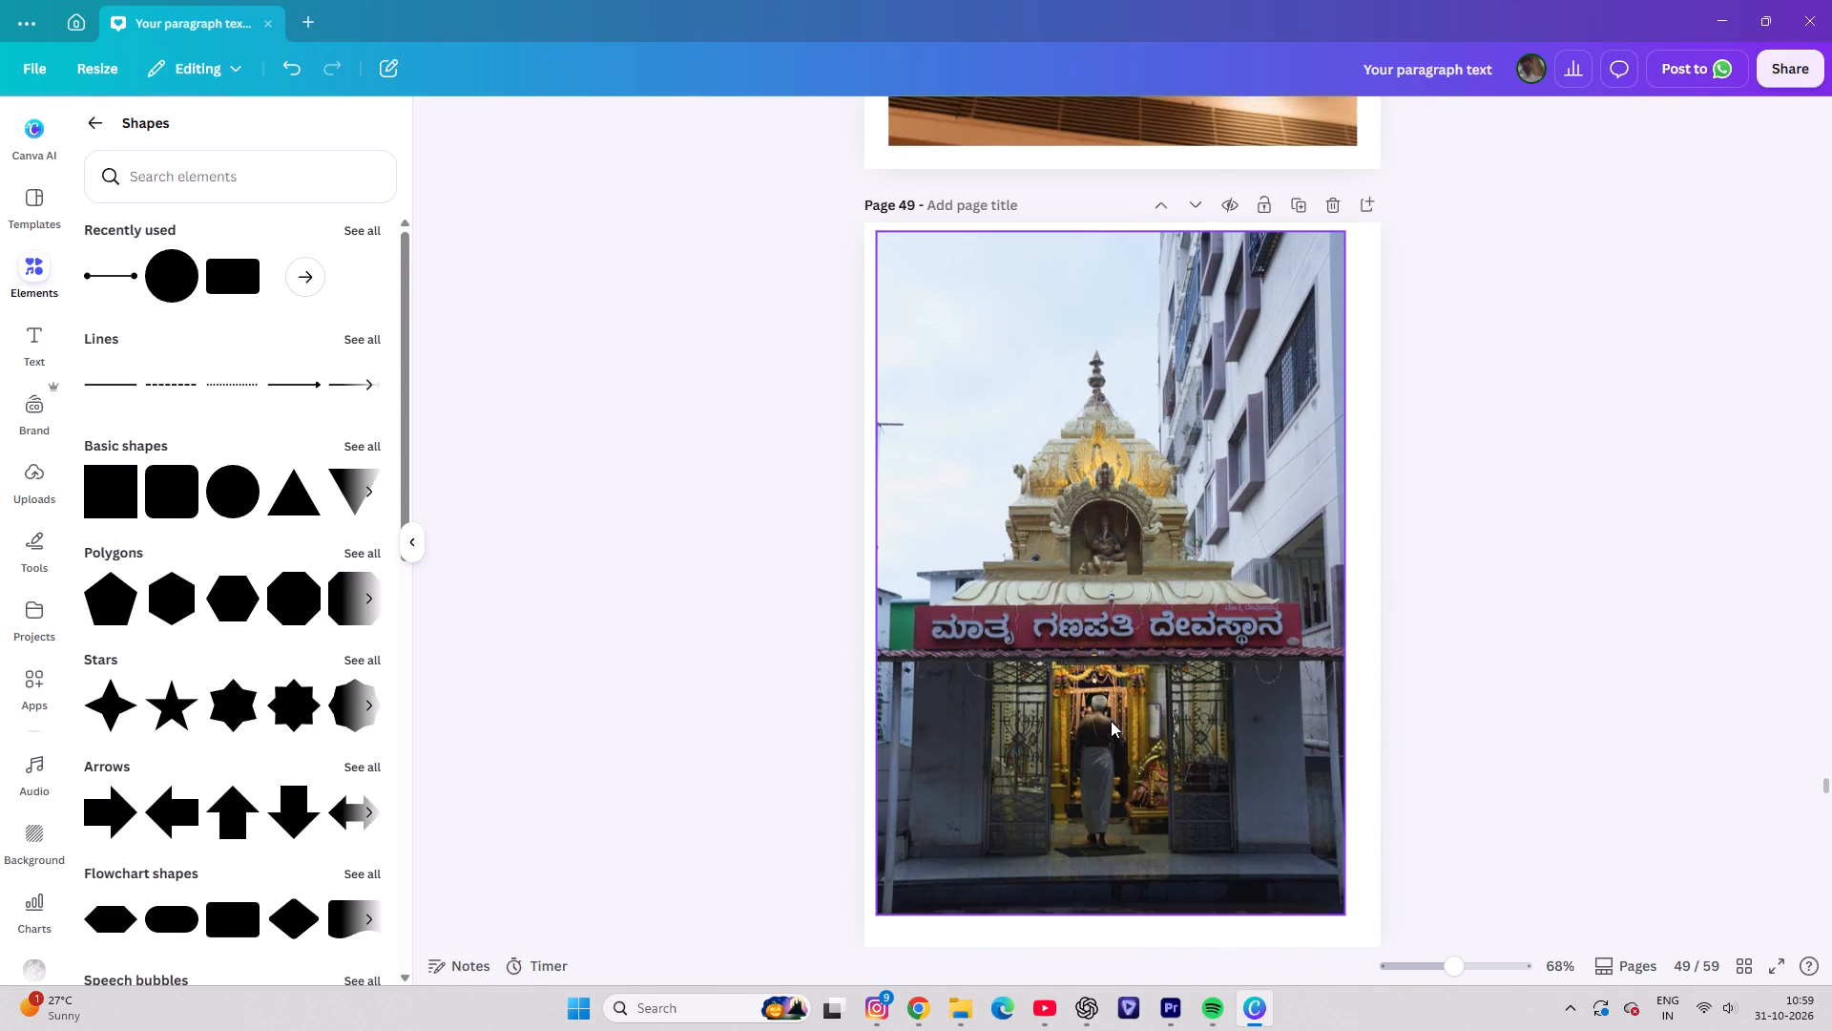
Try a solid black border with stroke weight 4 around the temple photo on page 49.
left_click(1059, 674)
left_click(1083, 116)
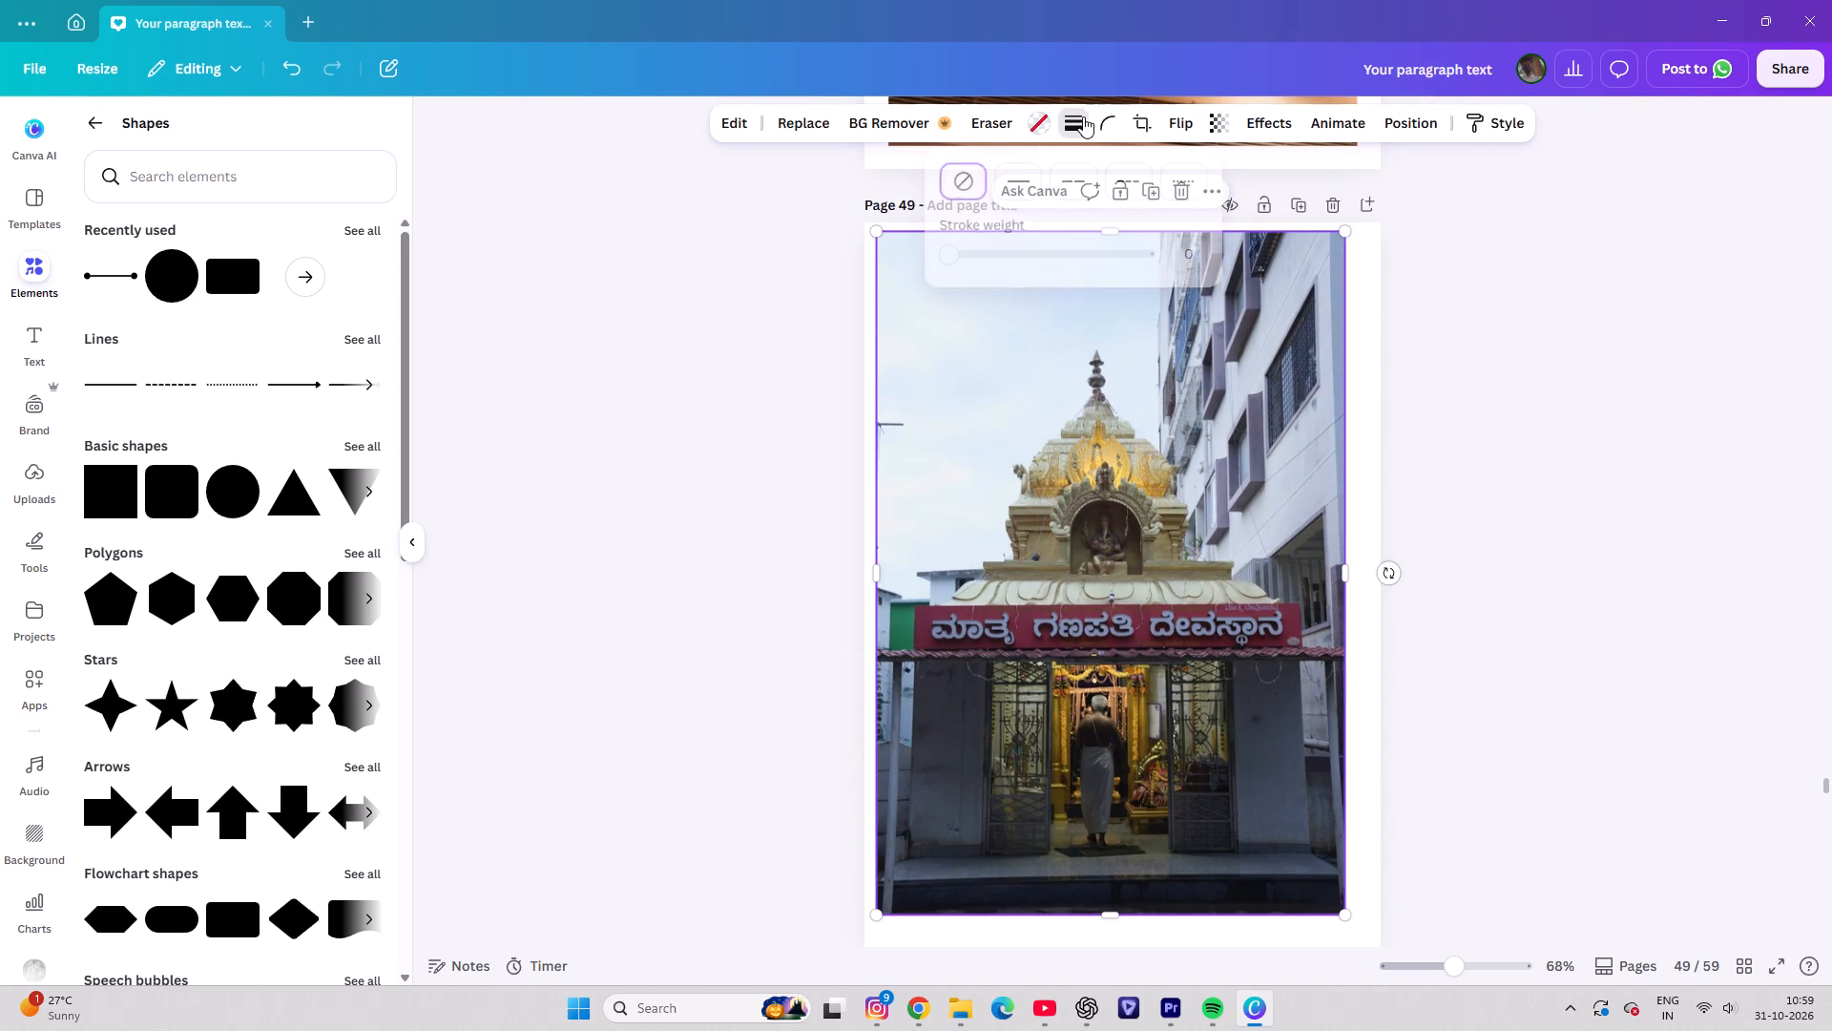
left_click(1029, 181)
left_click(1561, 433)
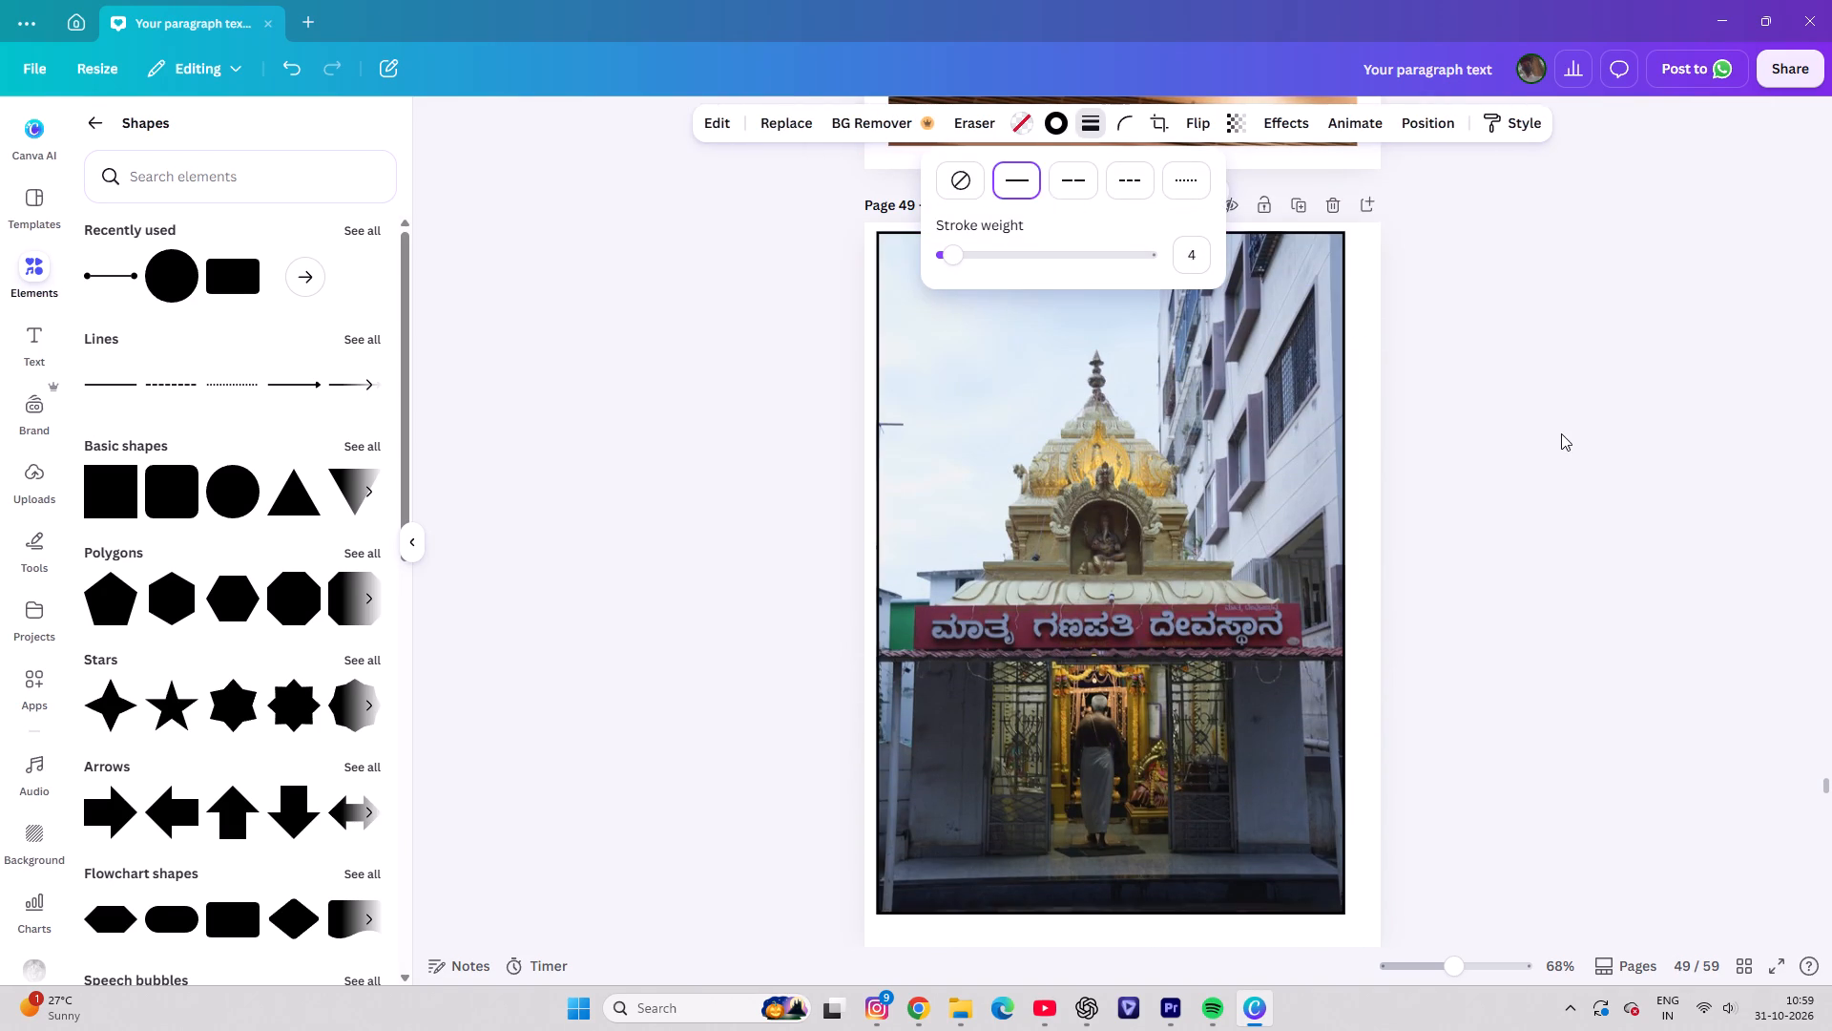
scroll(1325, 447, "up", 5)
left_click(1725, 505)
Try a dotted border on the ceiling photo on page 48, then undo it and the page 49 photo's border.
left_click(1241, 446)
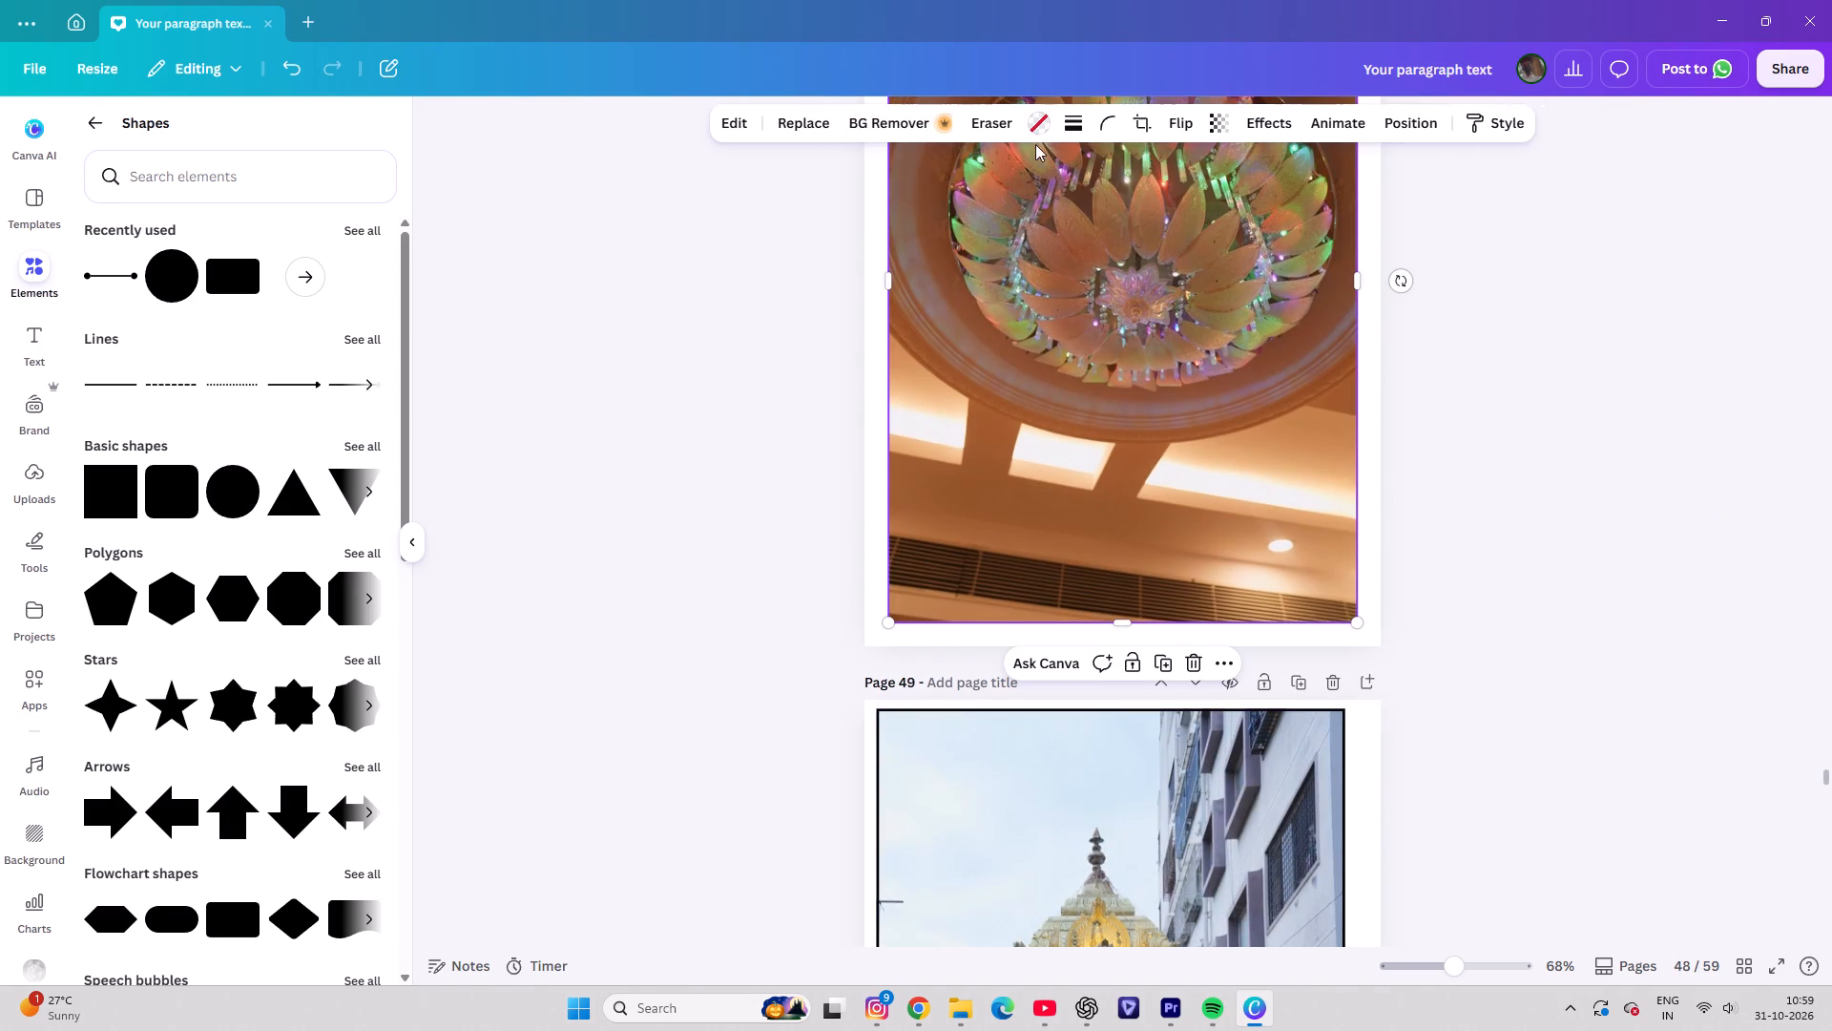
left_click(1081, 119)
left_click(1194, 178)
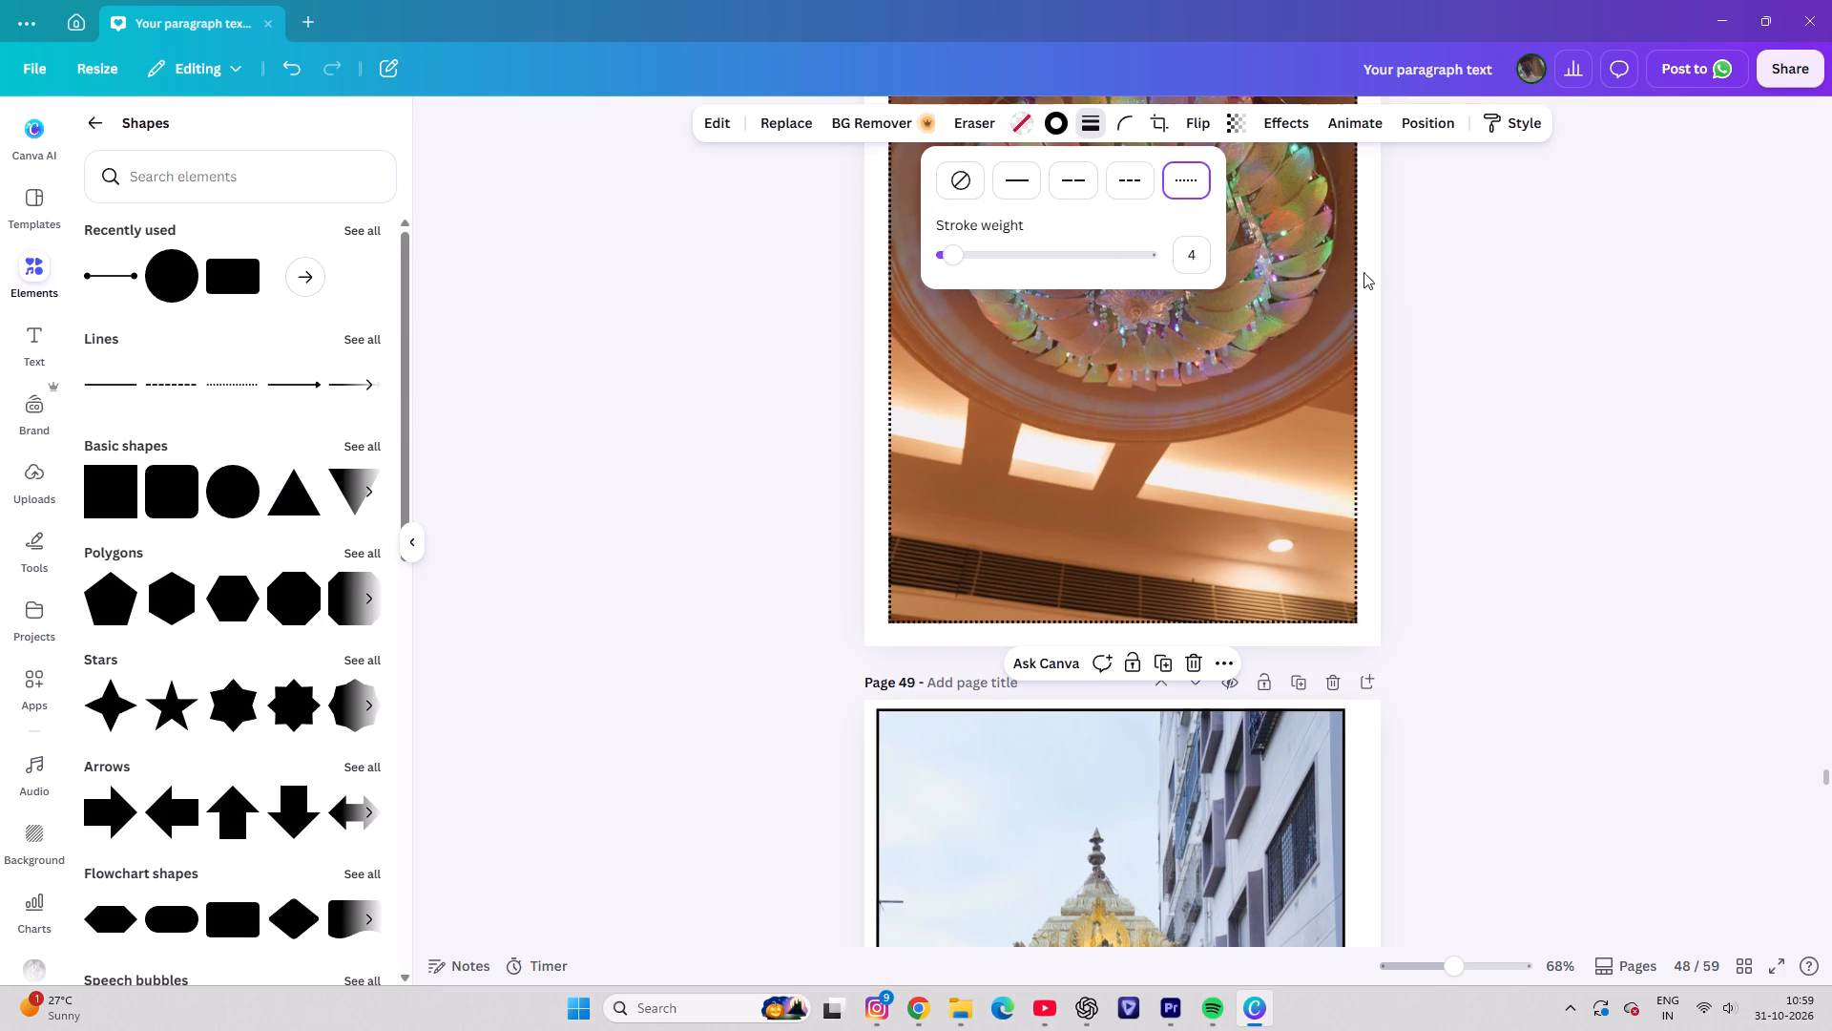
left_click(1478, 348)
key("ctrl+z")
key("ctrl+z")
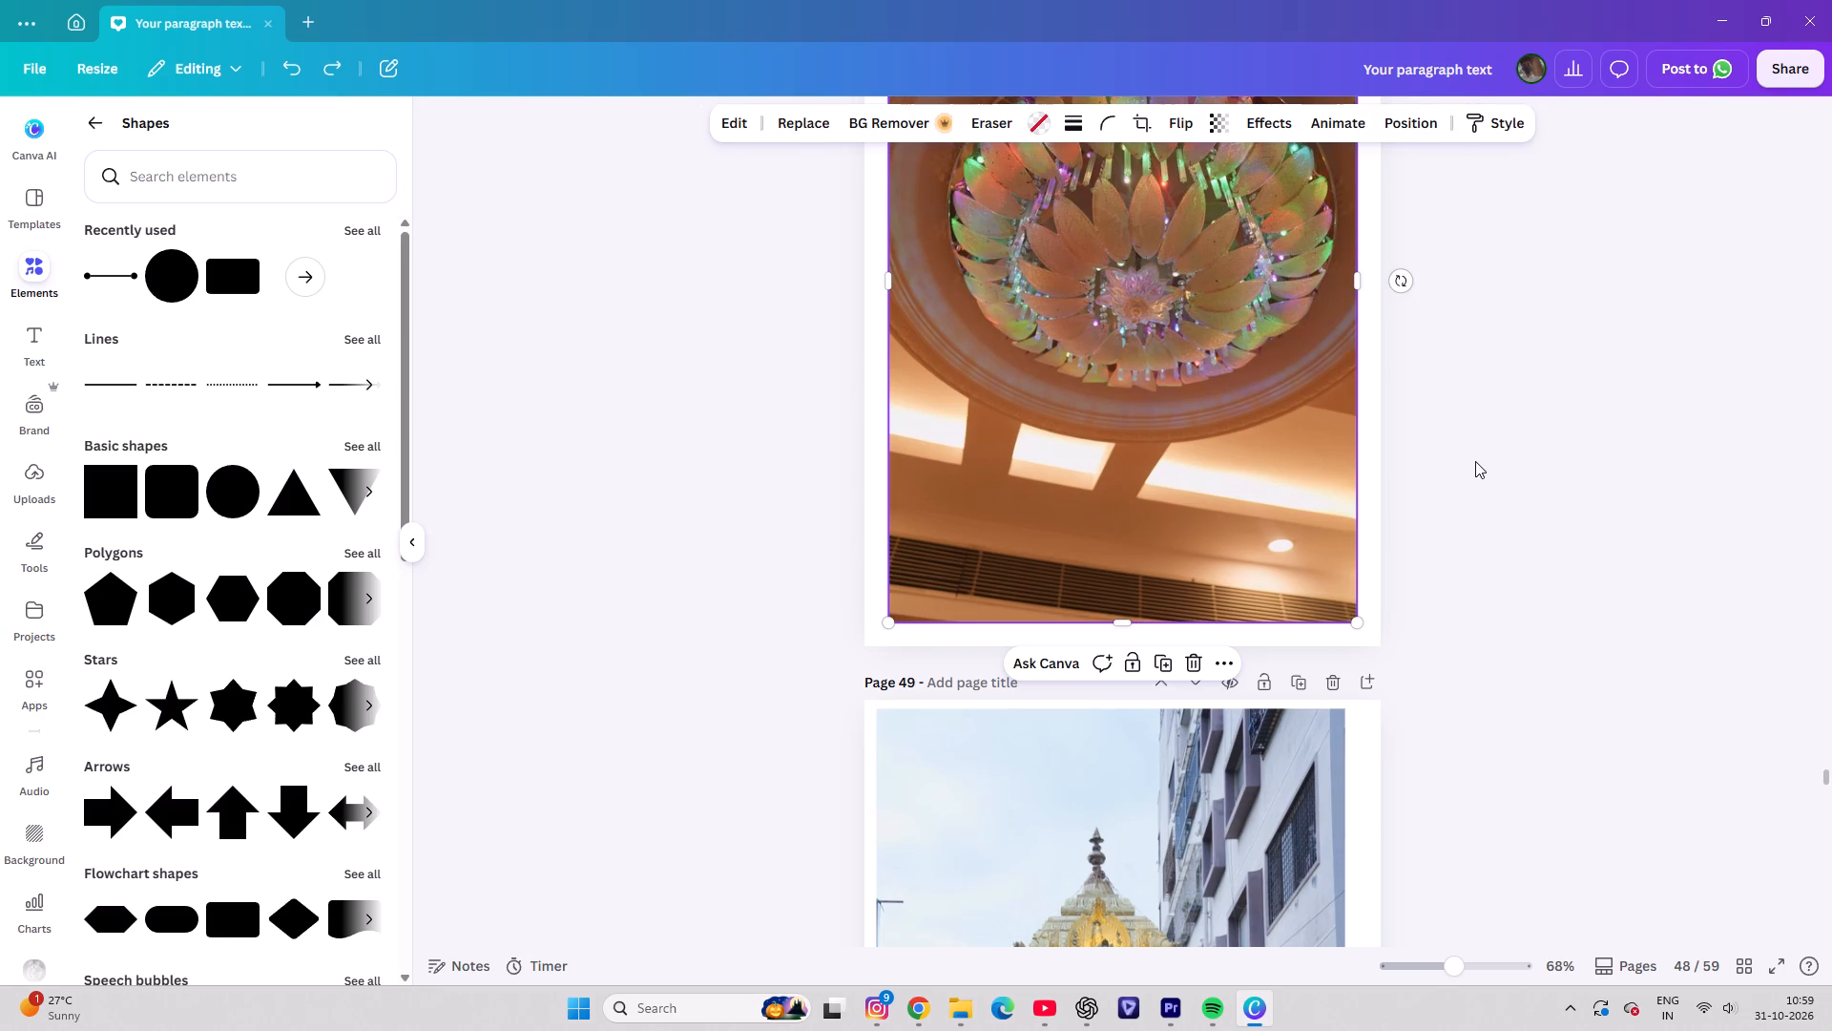
Move the temple photo on page 49 so it is centered on the page with even margins.
scroll(568, 559, "down", 2, "alt")
left_click_drag(1135, 728, 1138, 729)
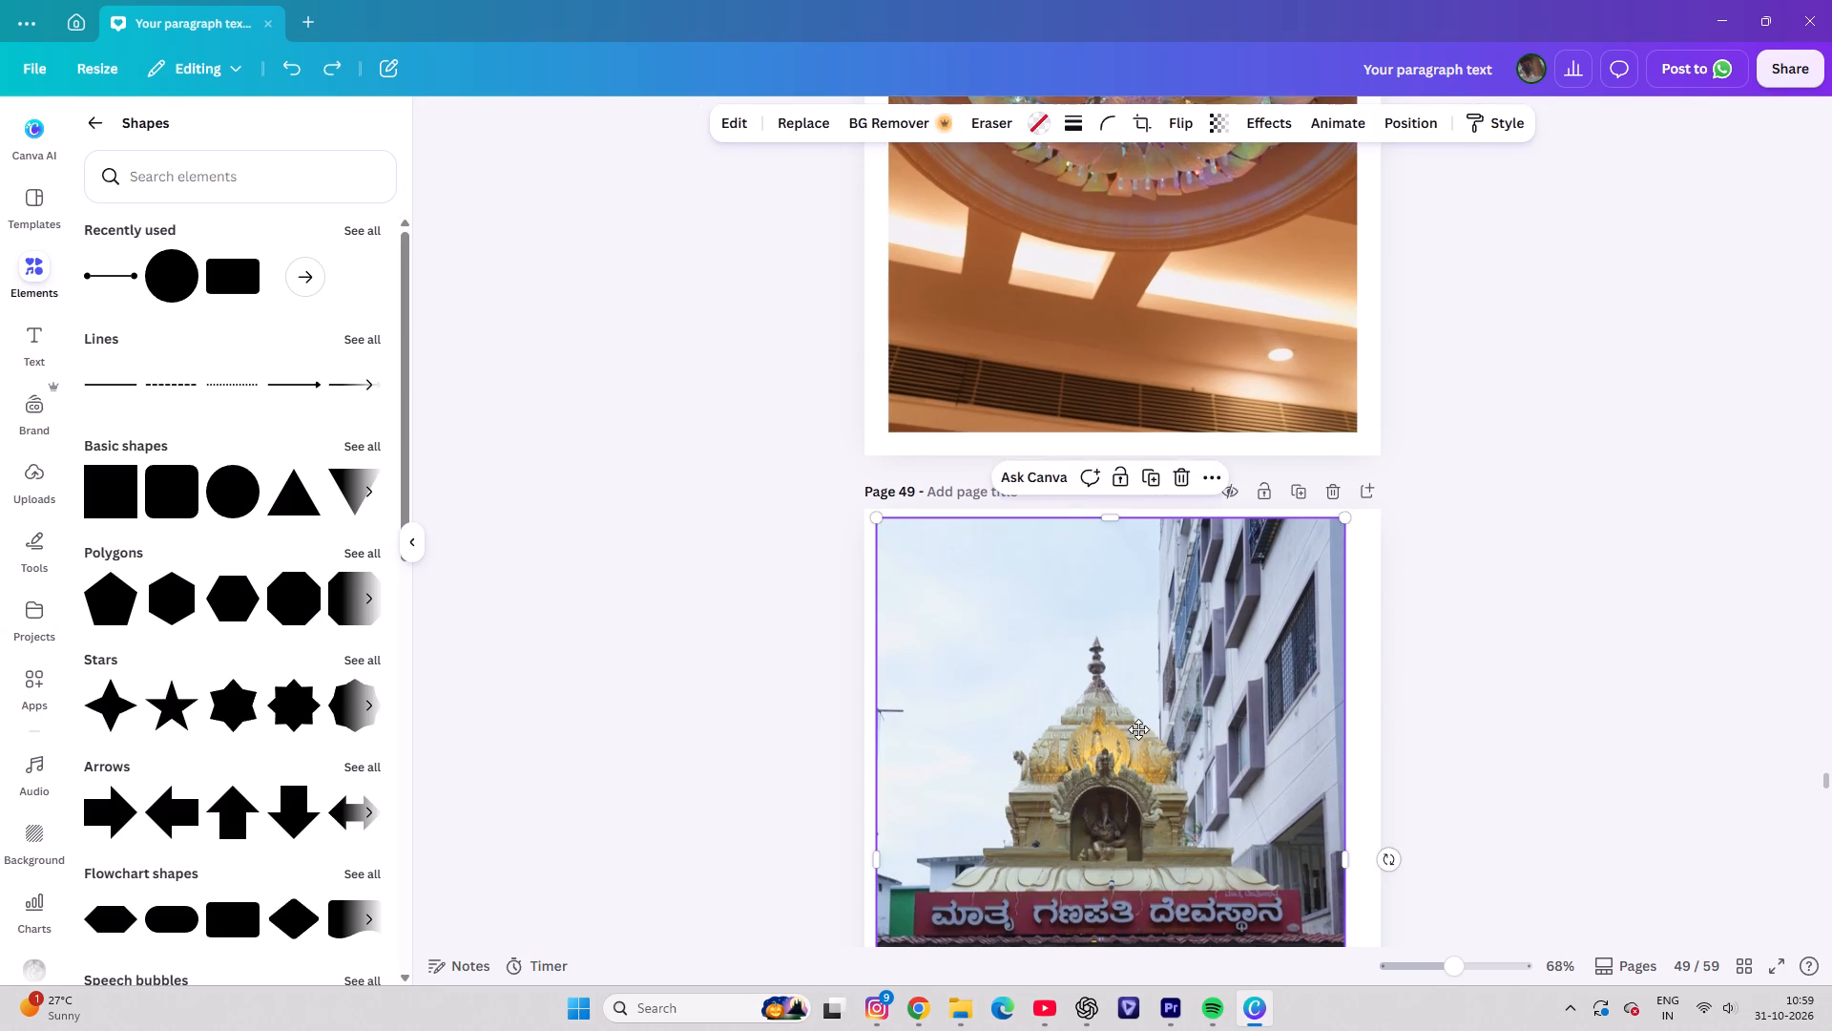
left_click_drag(1138, 729, 1147, 731)
scroll(1586, 682, "down", 5)
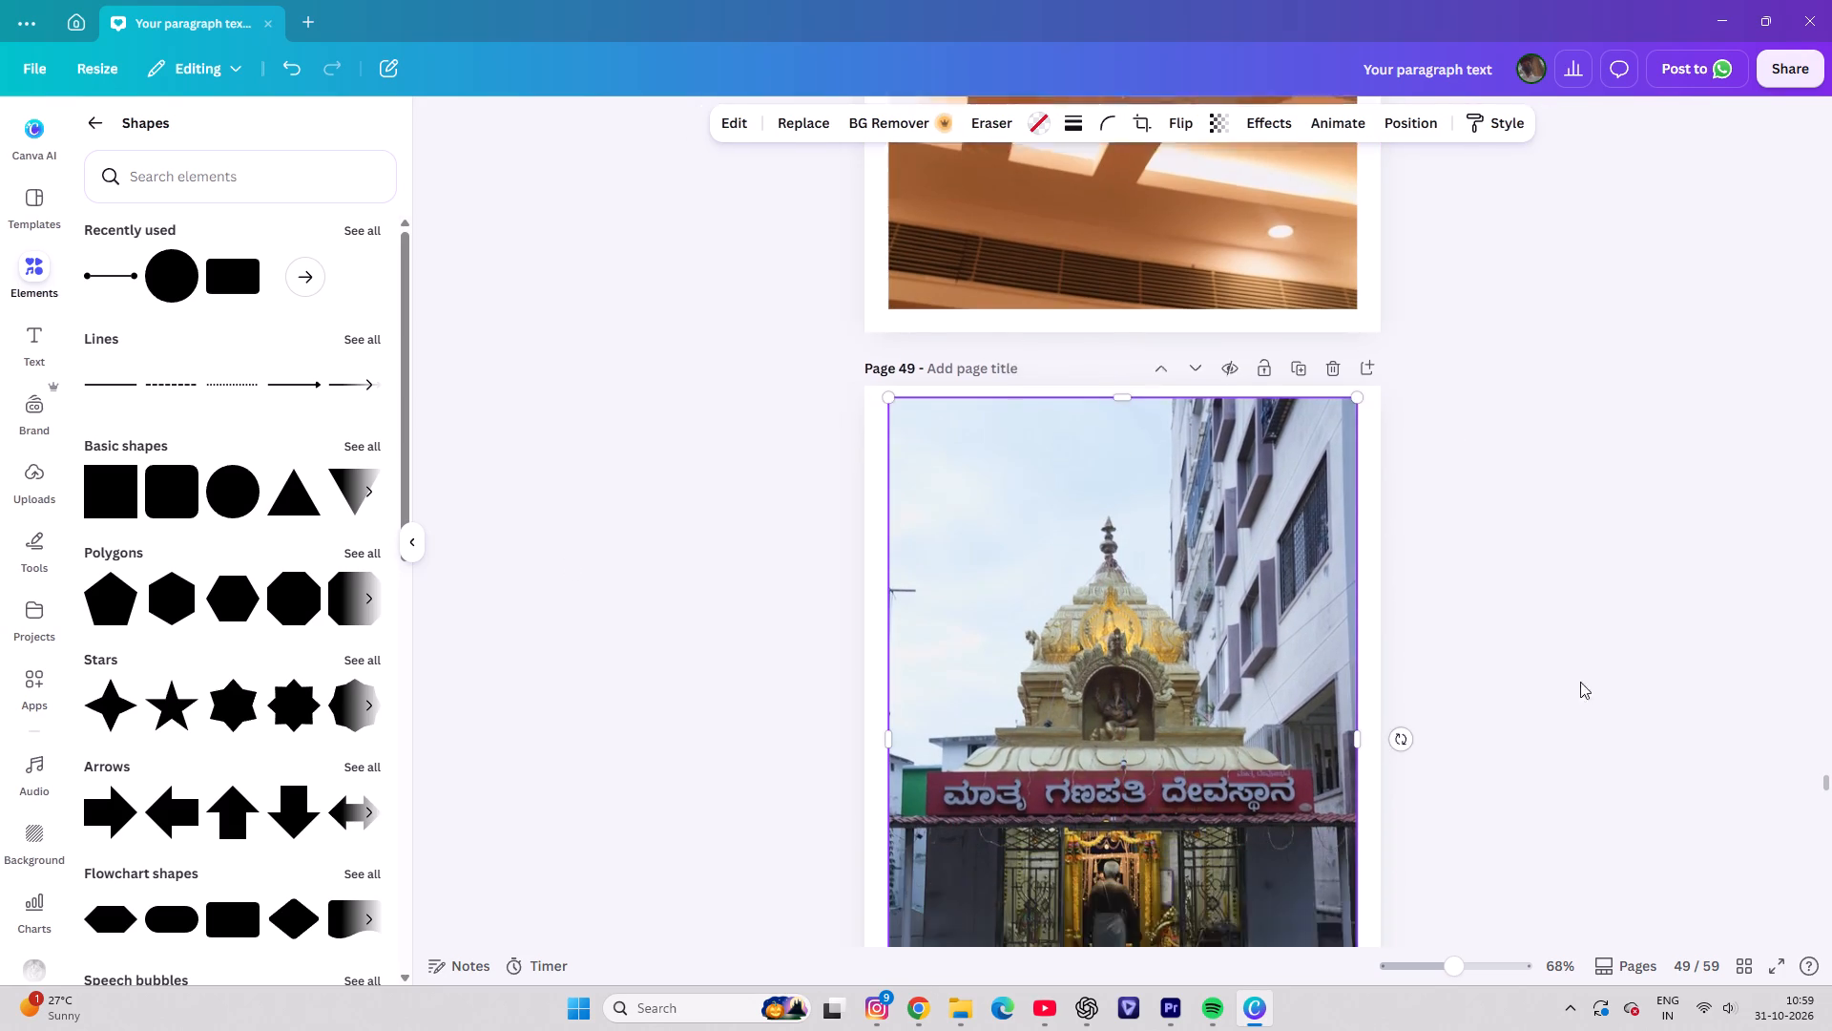
left_click(630, 745)
scroll(707, 689, "down", 6)
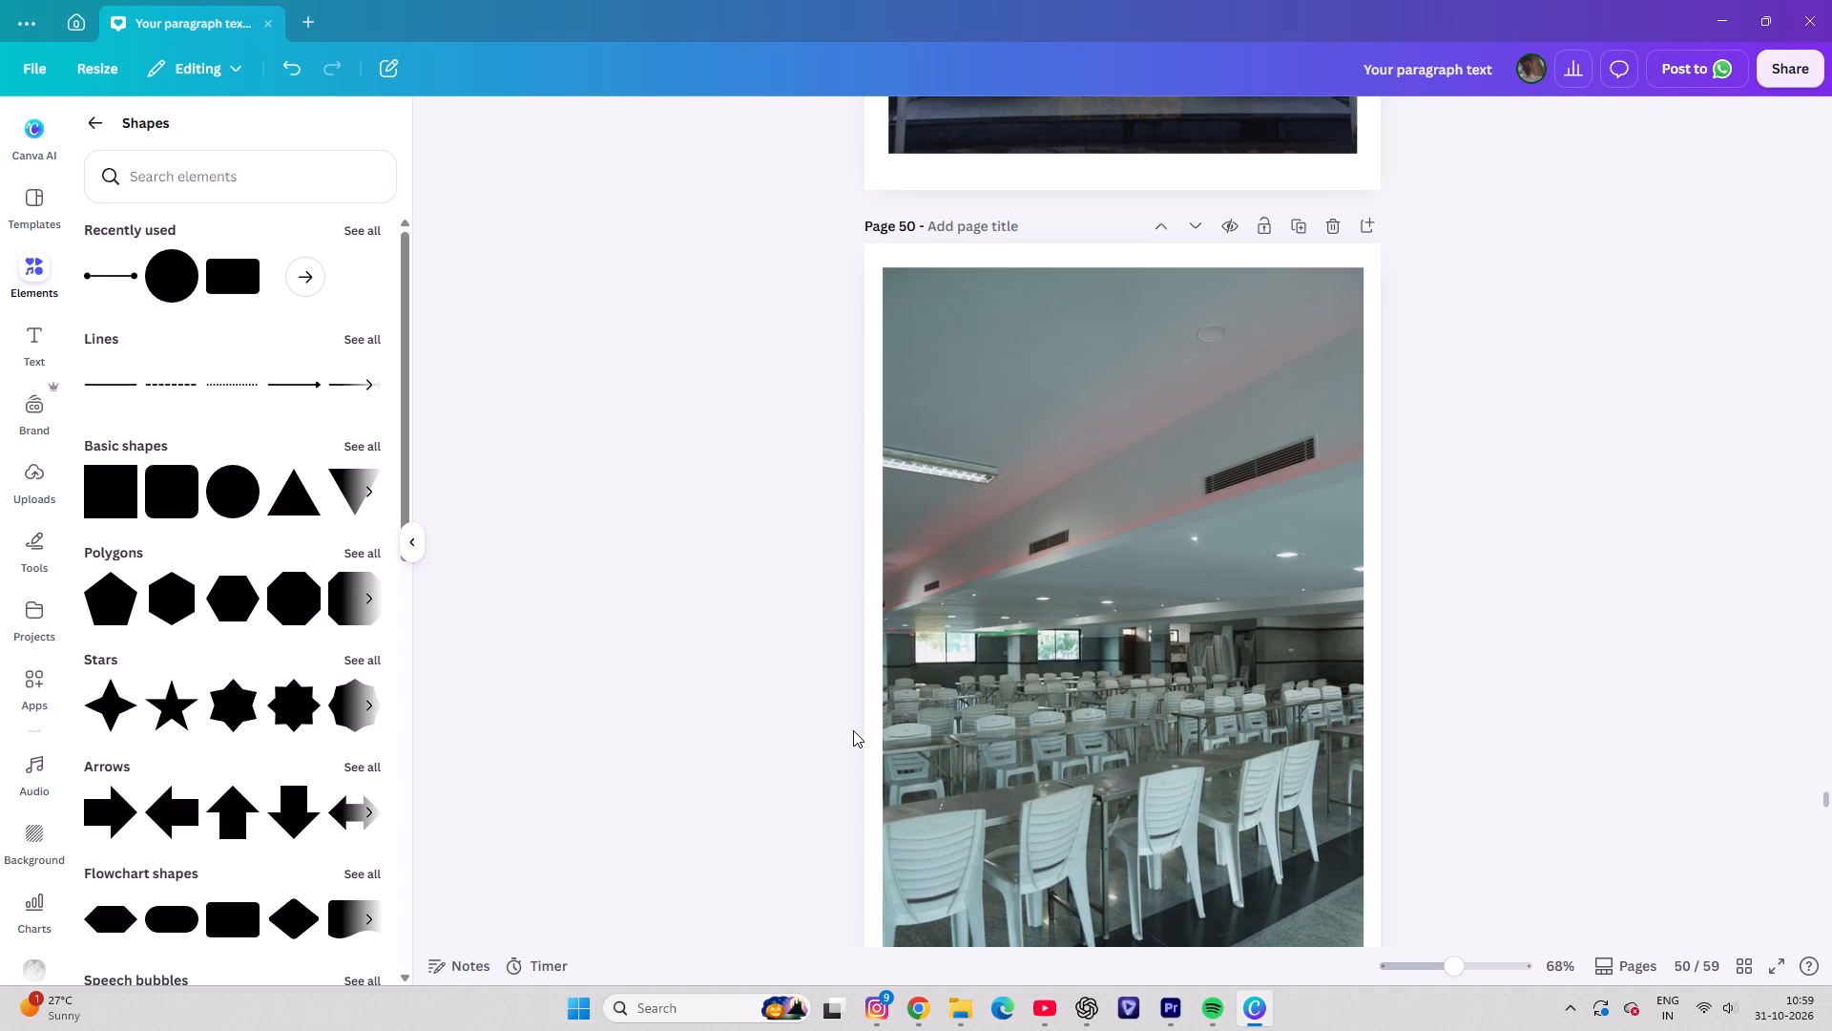
Look back through the pages from page 50 to page 1 to examine the photo layouts and the introductory page.
scroll(853, 730, "down", 5)
scroll(851, 732, "down", 7, "ctrl")
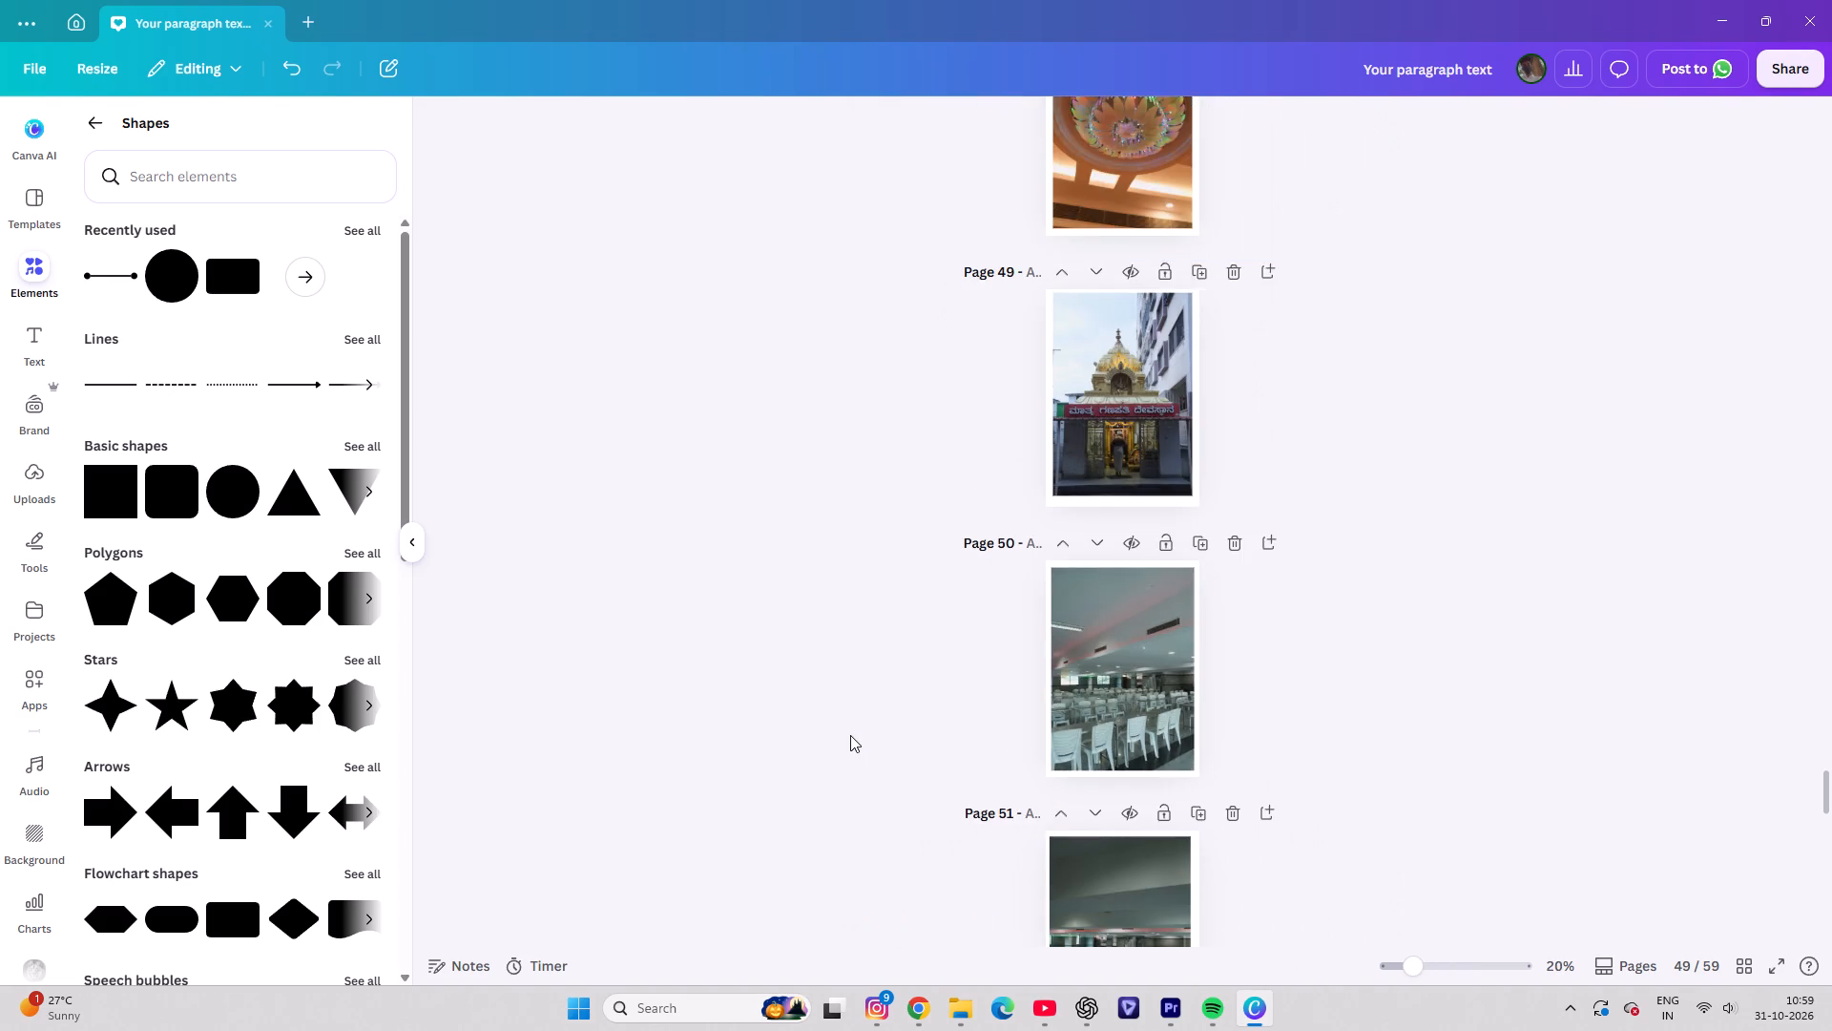
scroll(850, 735, "down", 7, "ctrl")
scroll(850, 737, "up", 5)
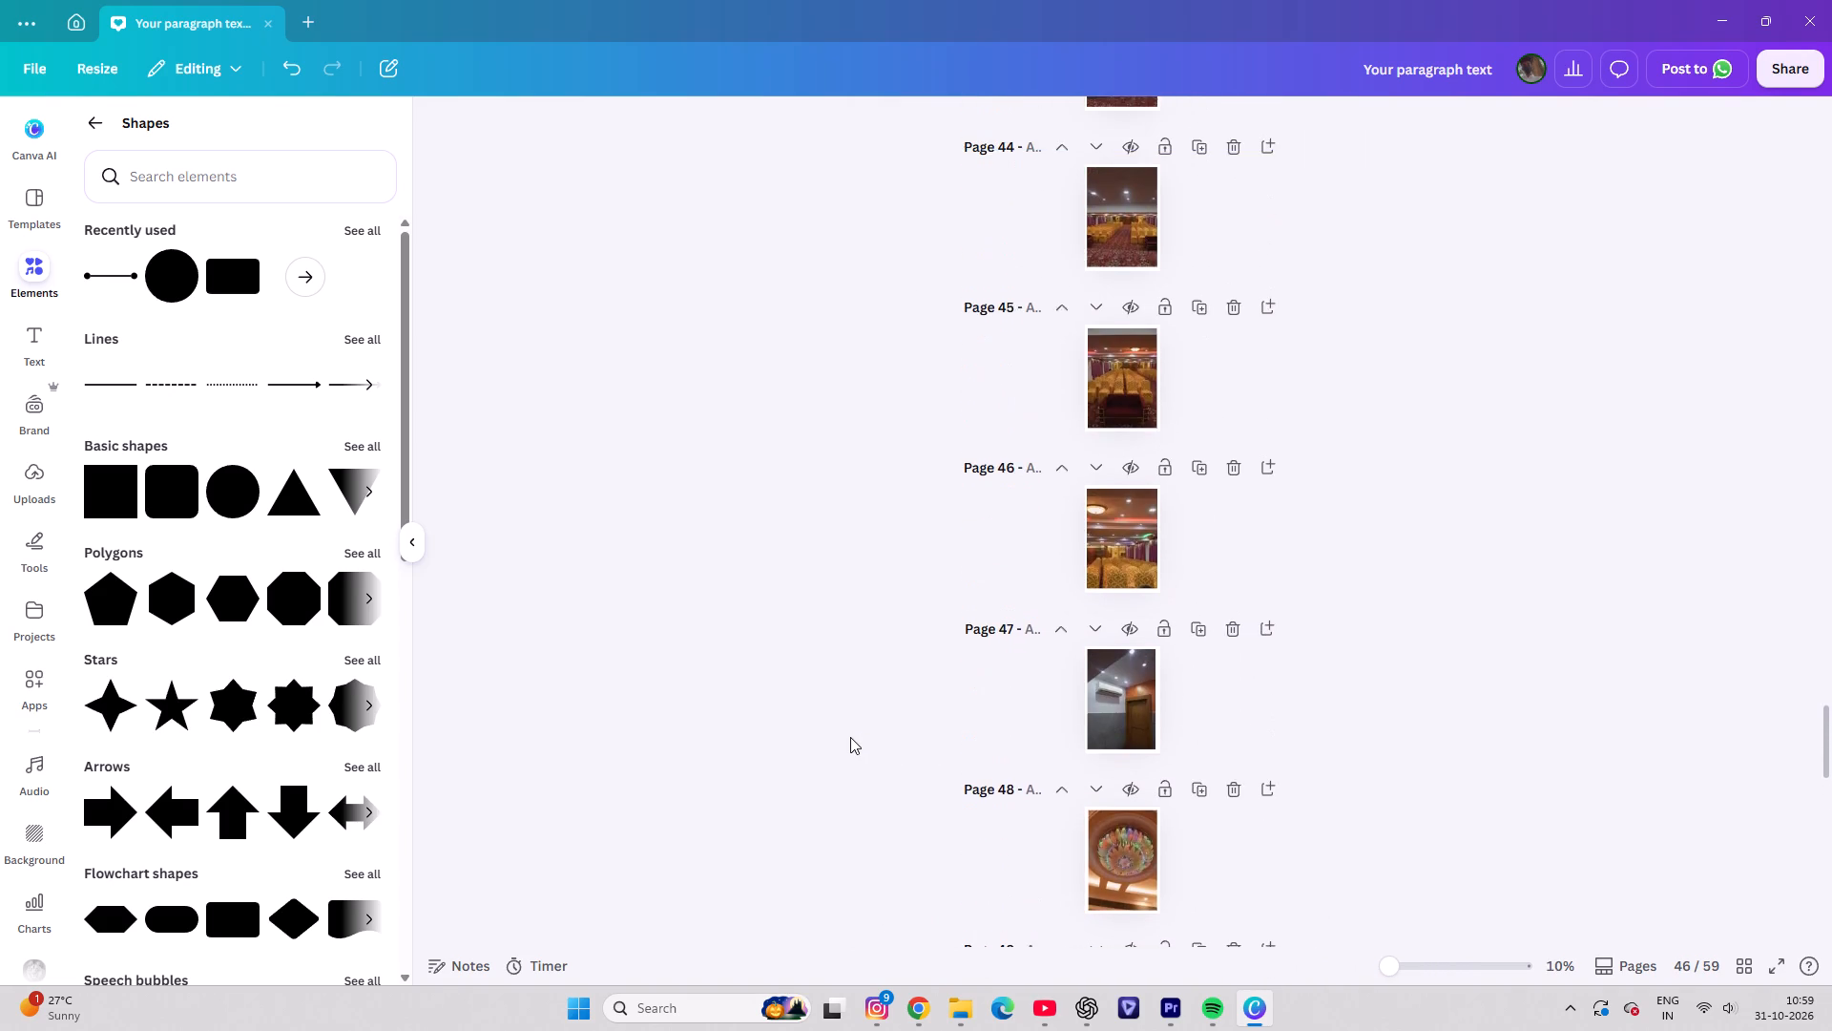
scroll(850, 737, "up", 13)
scroll(850, 737, "up", 17)
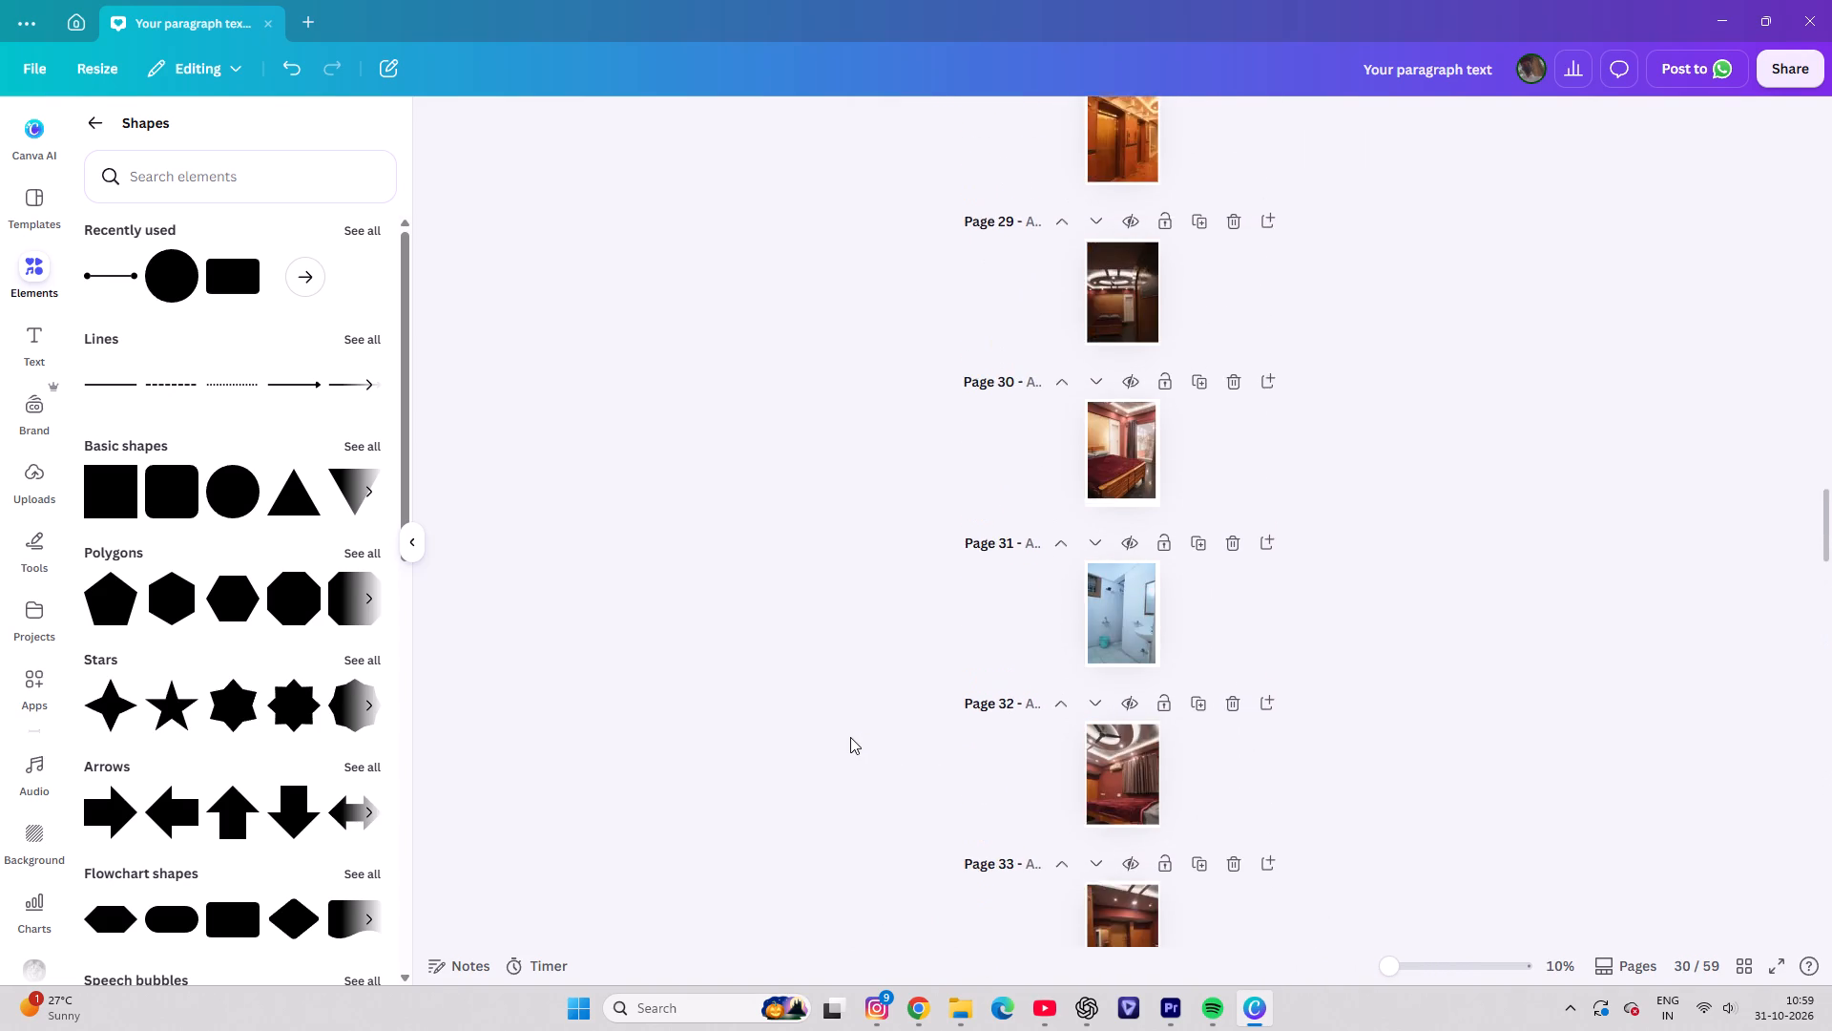
scroll(850, 737, "up", 16)
scroll(850, 737, "up", 13)
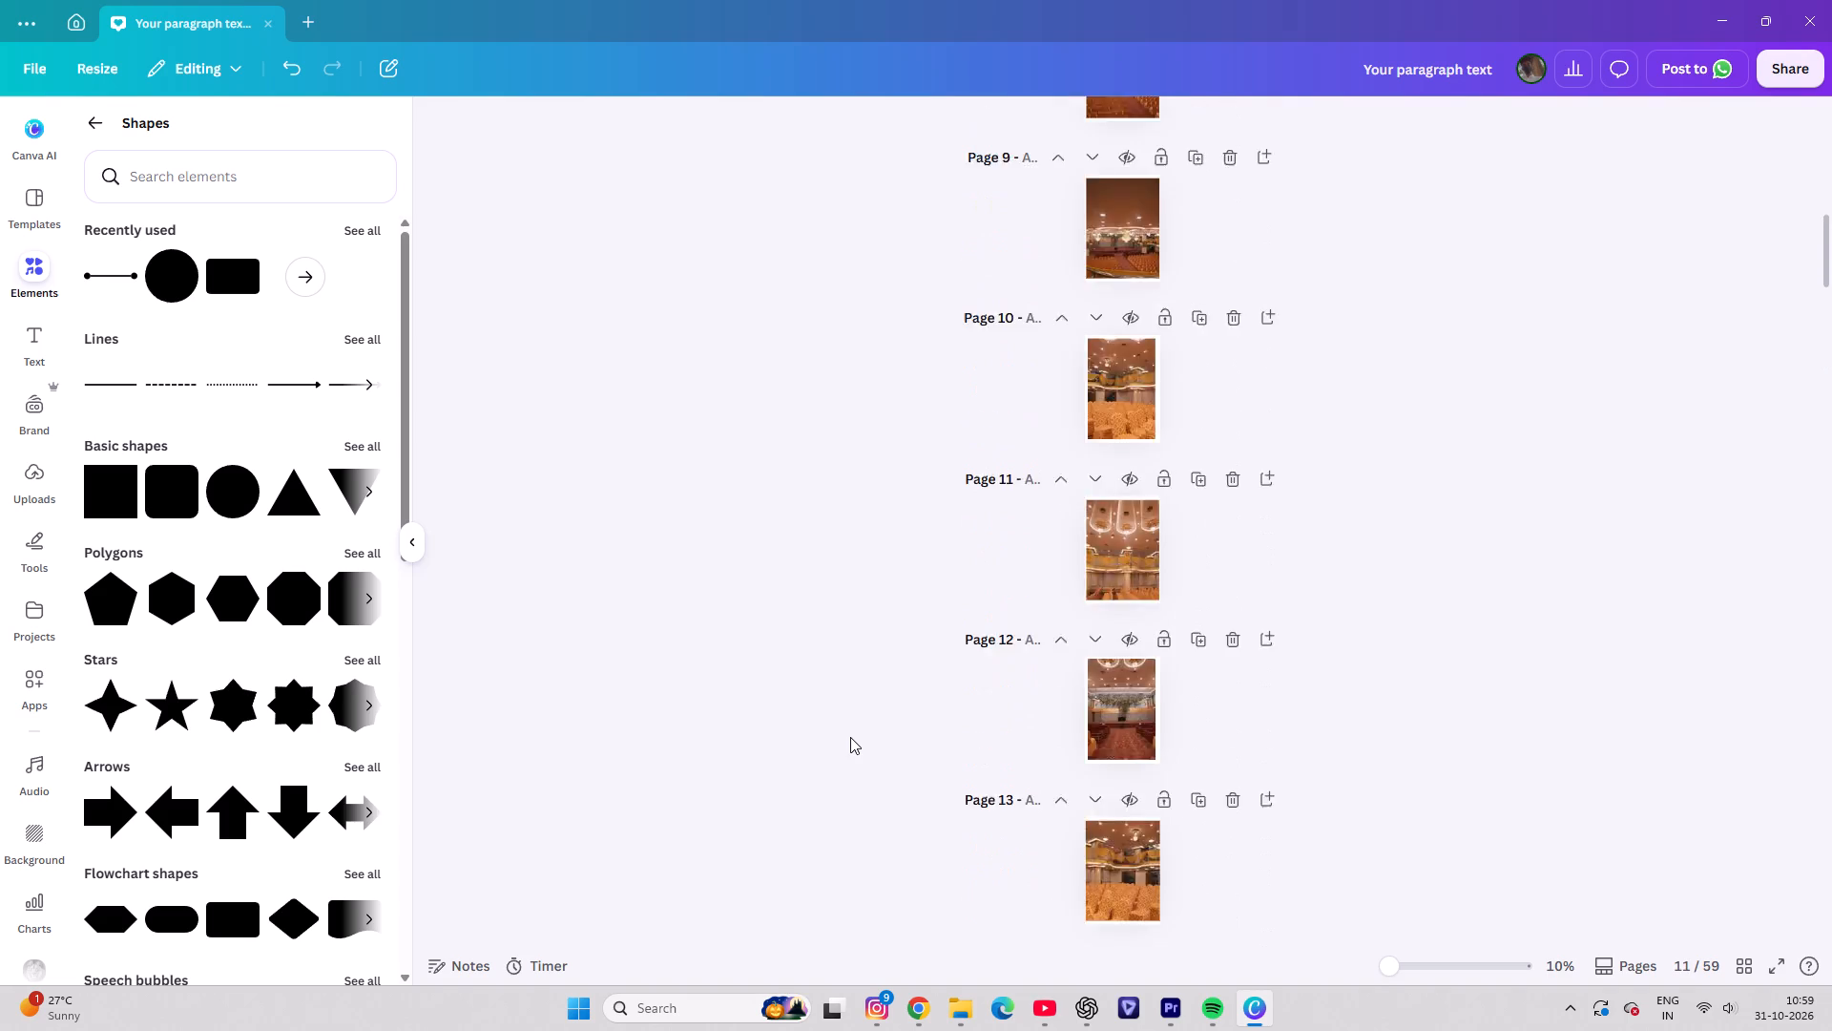
scroll(850, 737, "up", 20)
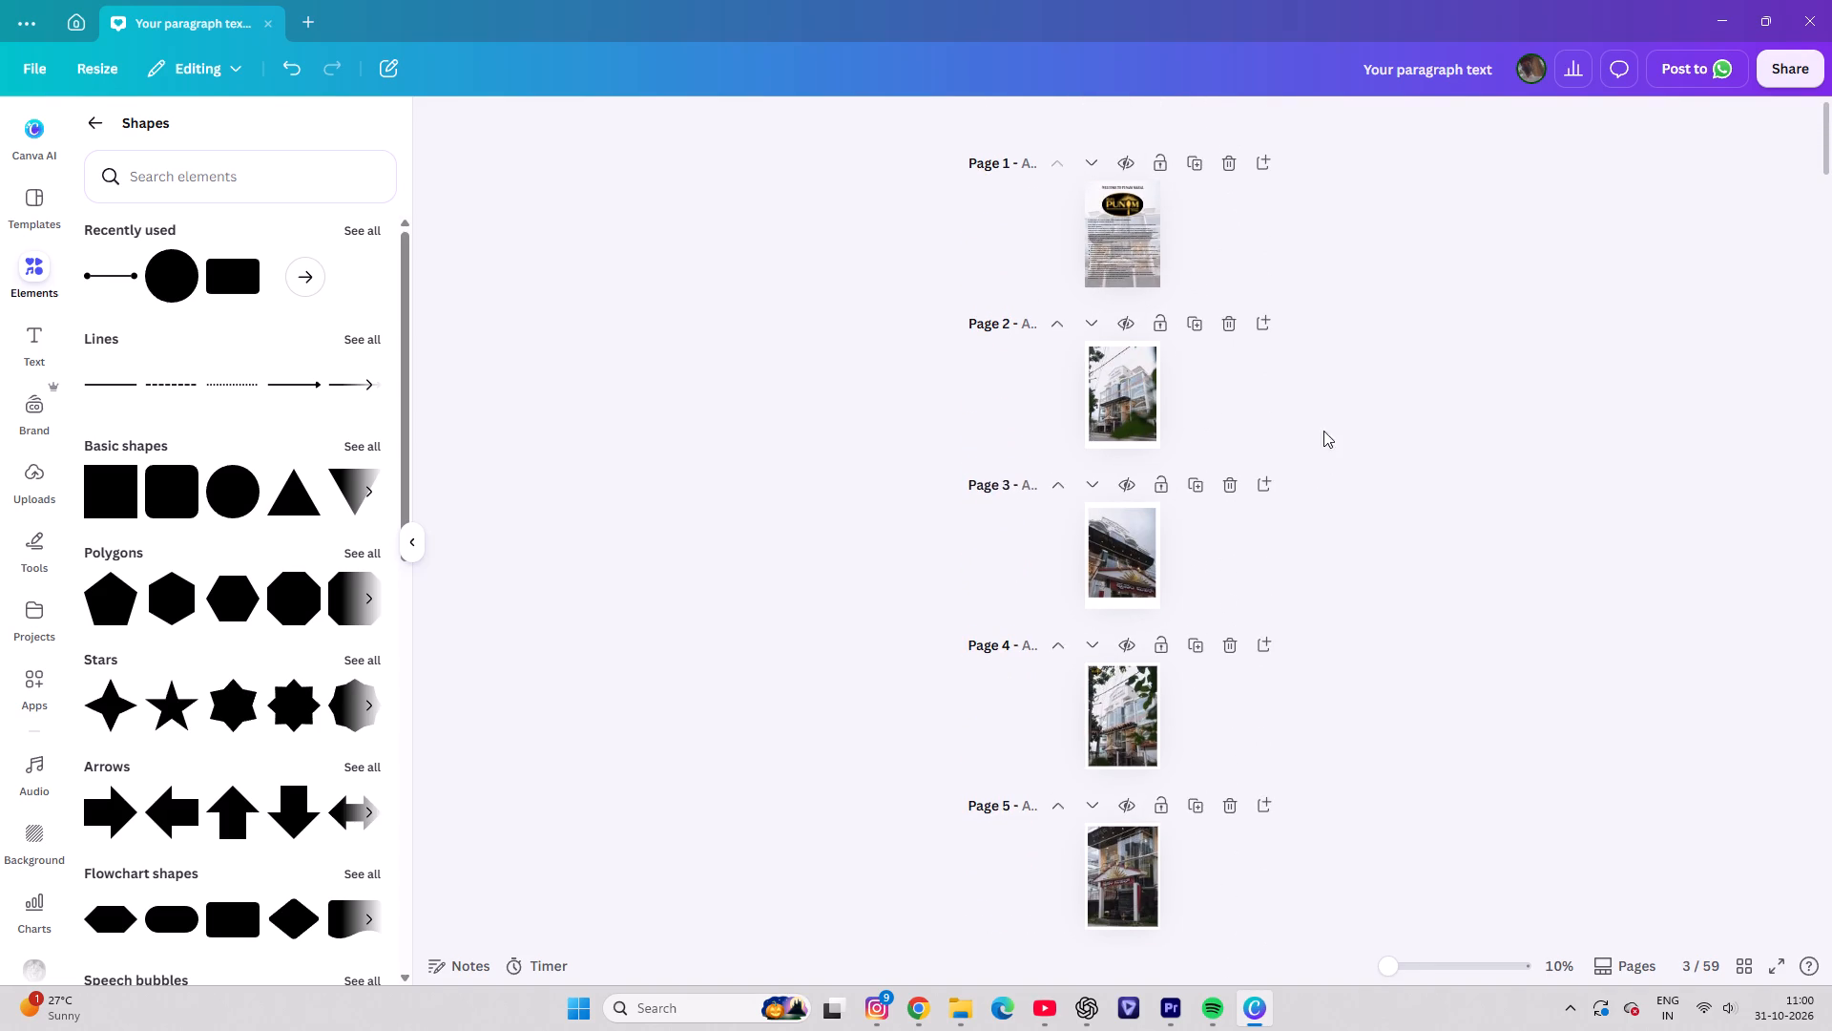
scroll(1317, 416, "up", 13, "ctrl")
scroll(1318, 436, "up", 11)
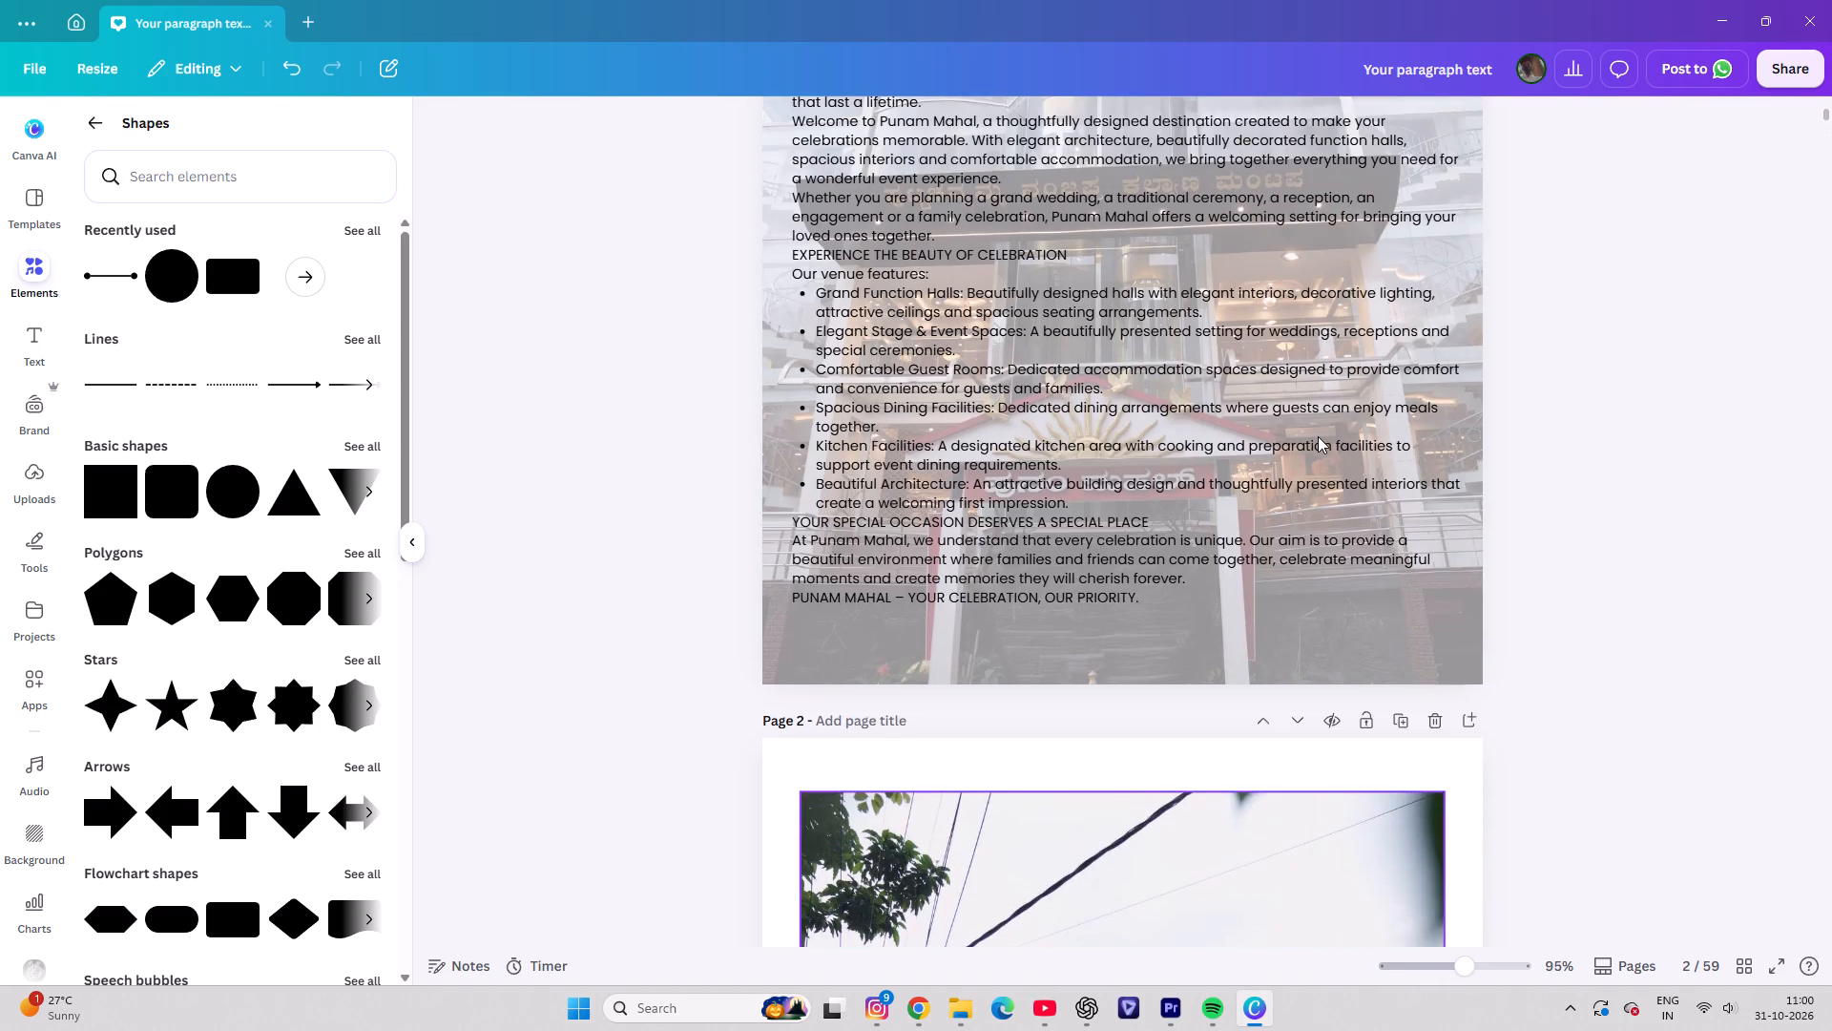
scroll(1318, 436, "up", 5)
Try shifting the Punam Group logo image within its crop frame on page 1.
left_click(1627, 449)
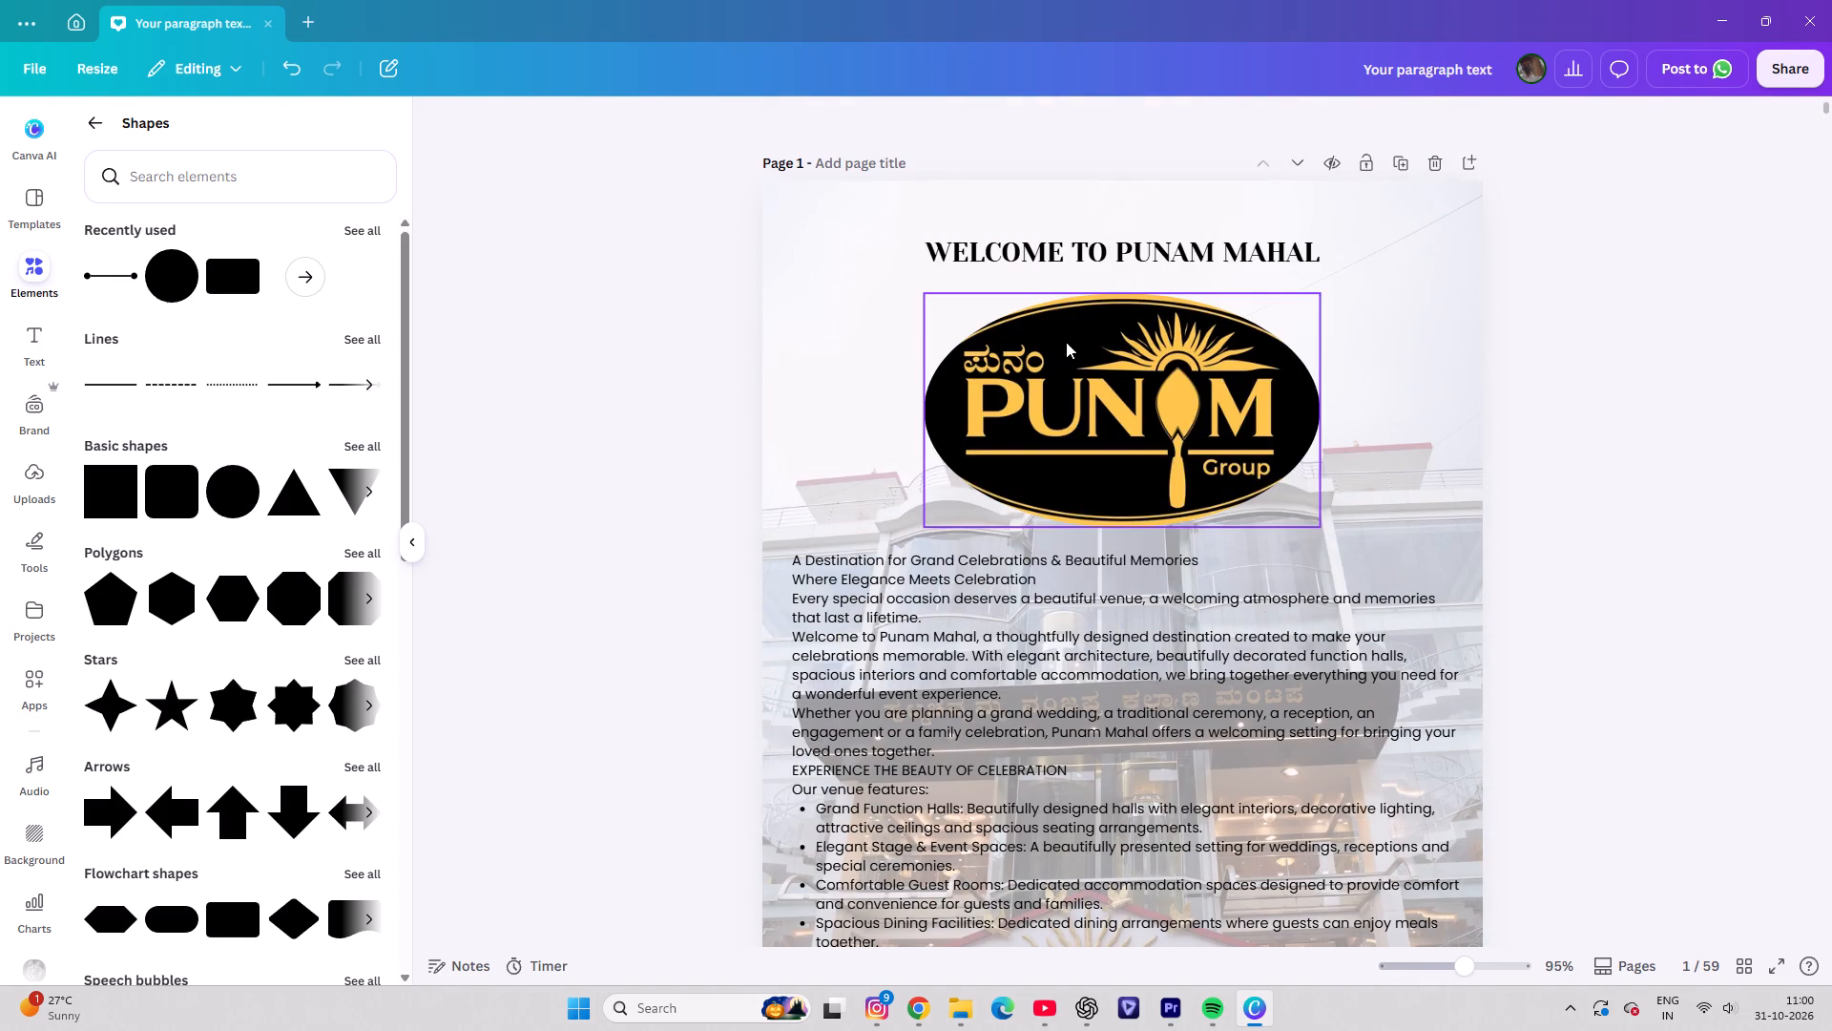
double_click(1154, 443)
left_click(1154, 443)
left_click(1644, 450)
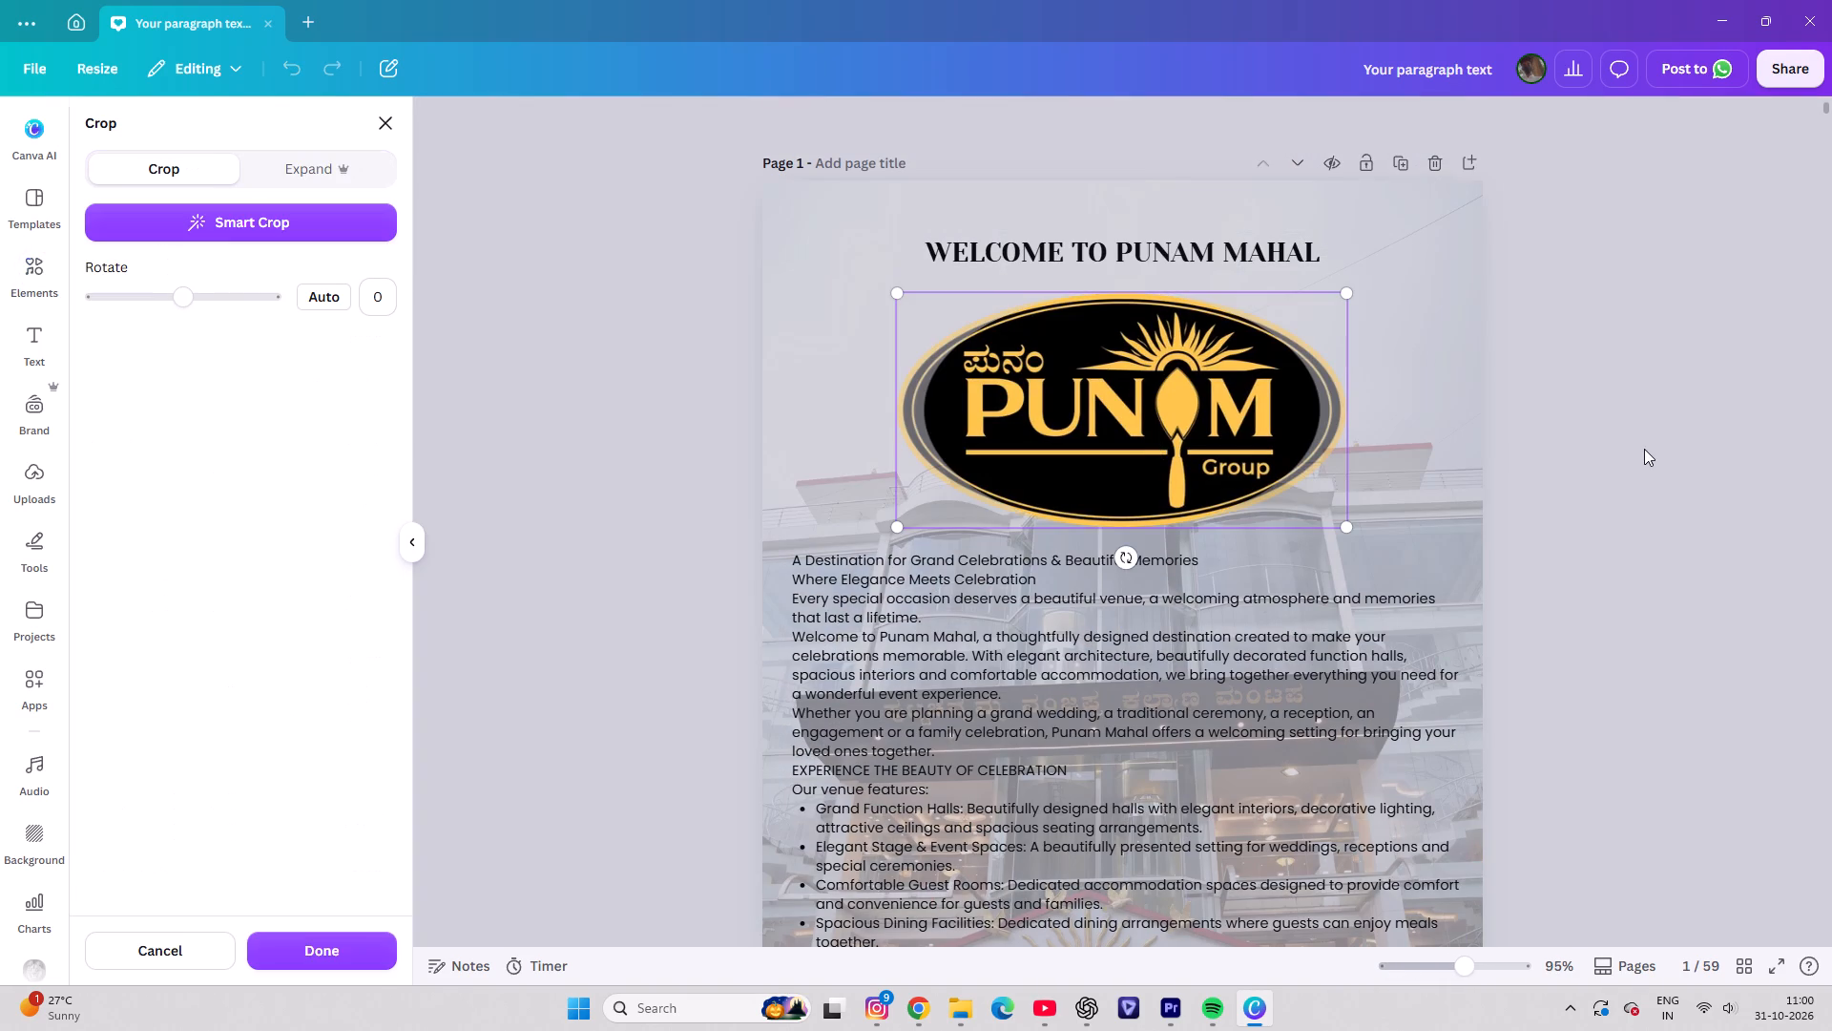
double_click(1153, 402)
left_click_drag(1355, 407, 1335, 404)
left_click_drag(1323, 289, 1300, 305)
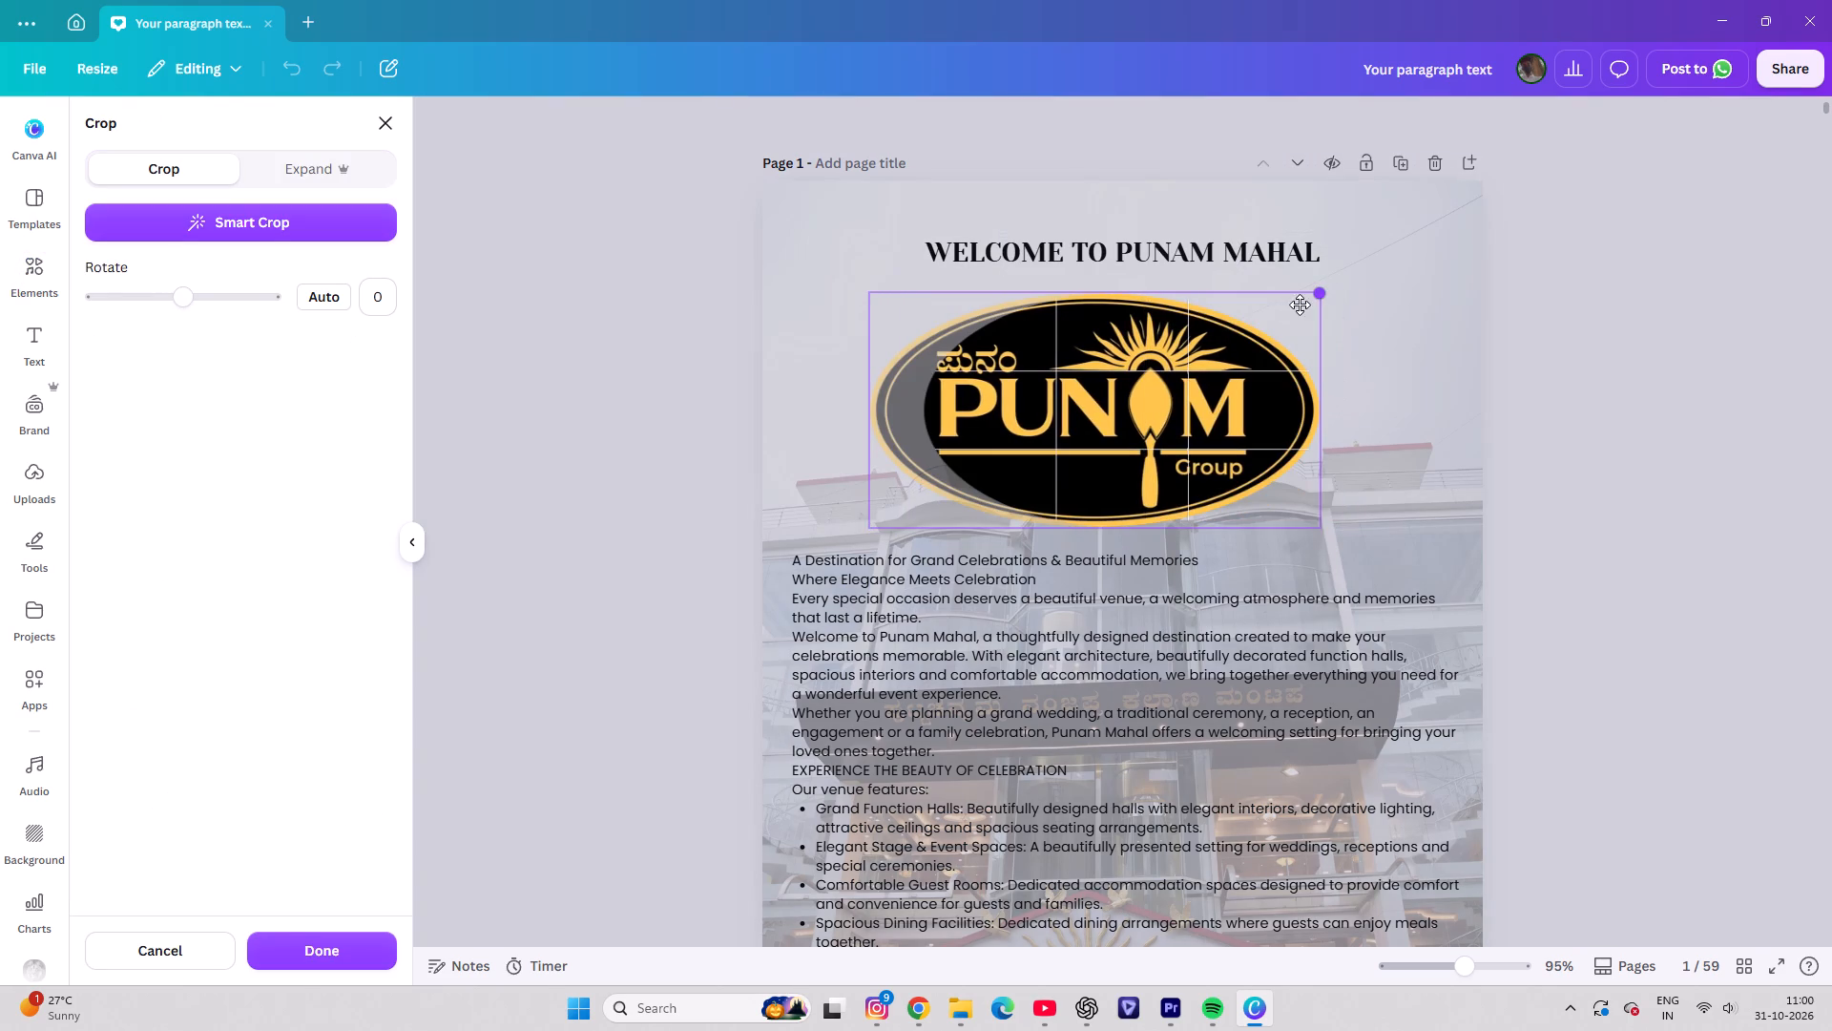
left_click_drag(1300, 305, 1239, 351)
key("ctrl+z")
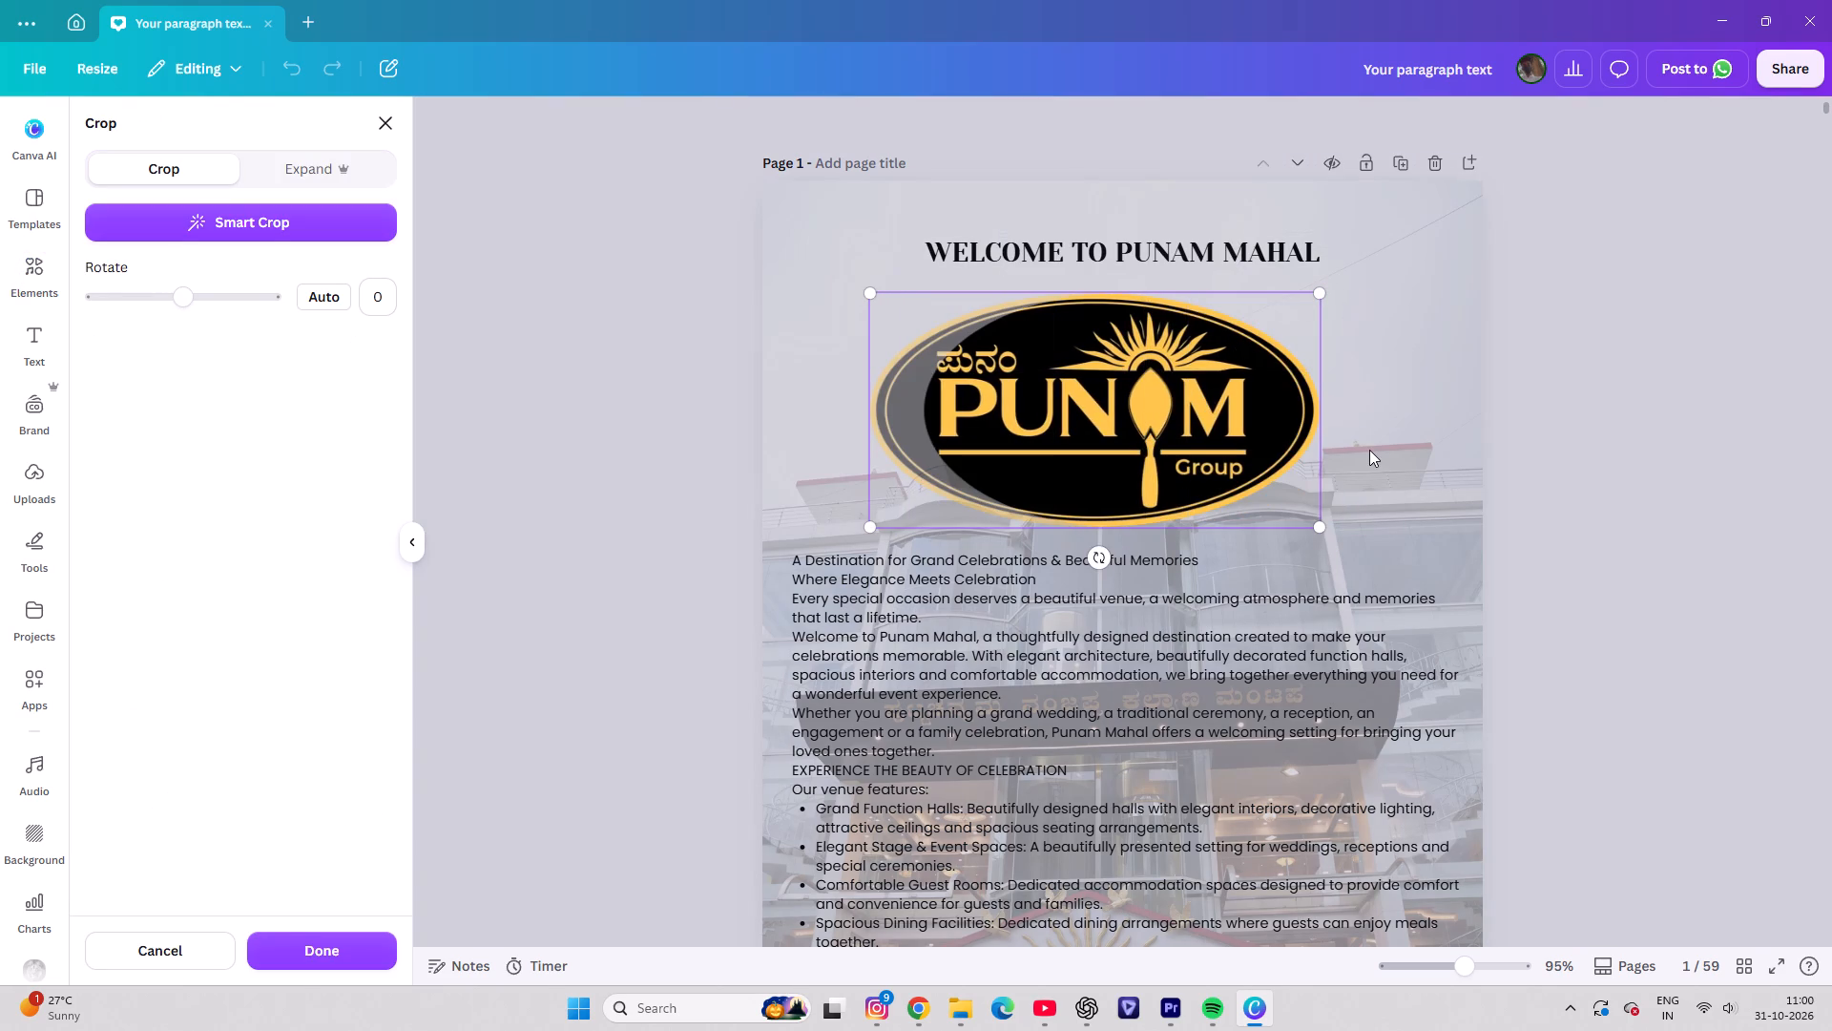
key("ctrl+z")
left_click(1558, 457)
Delete the cropped Punam Group logo from page 1.
left_click(1139, 397)
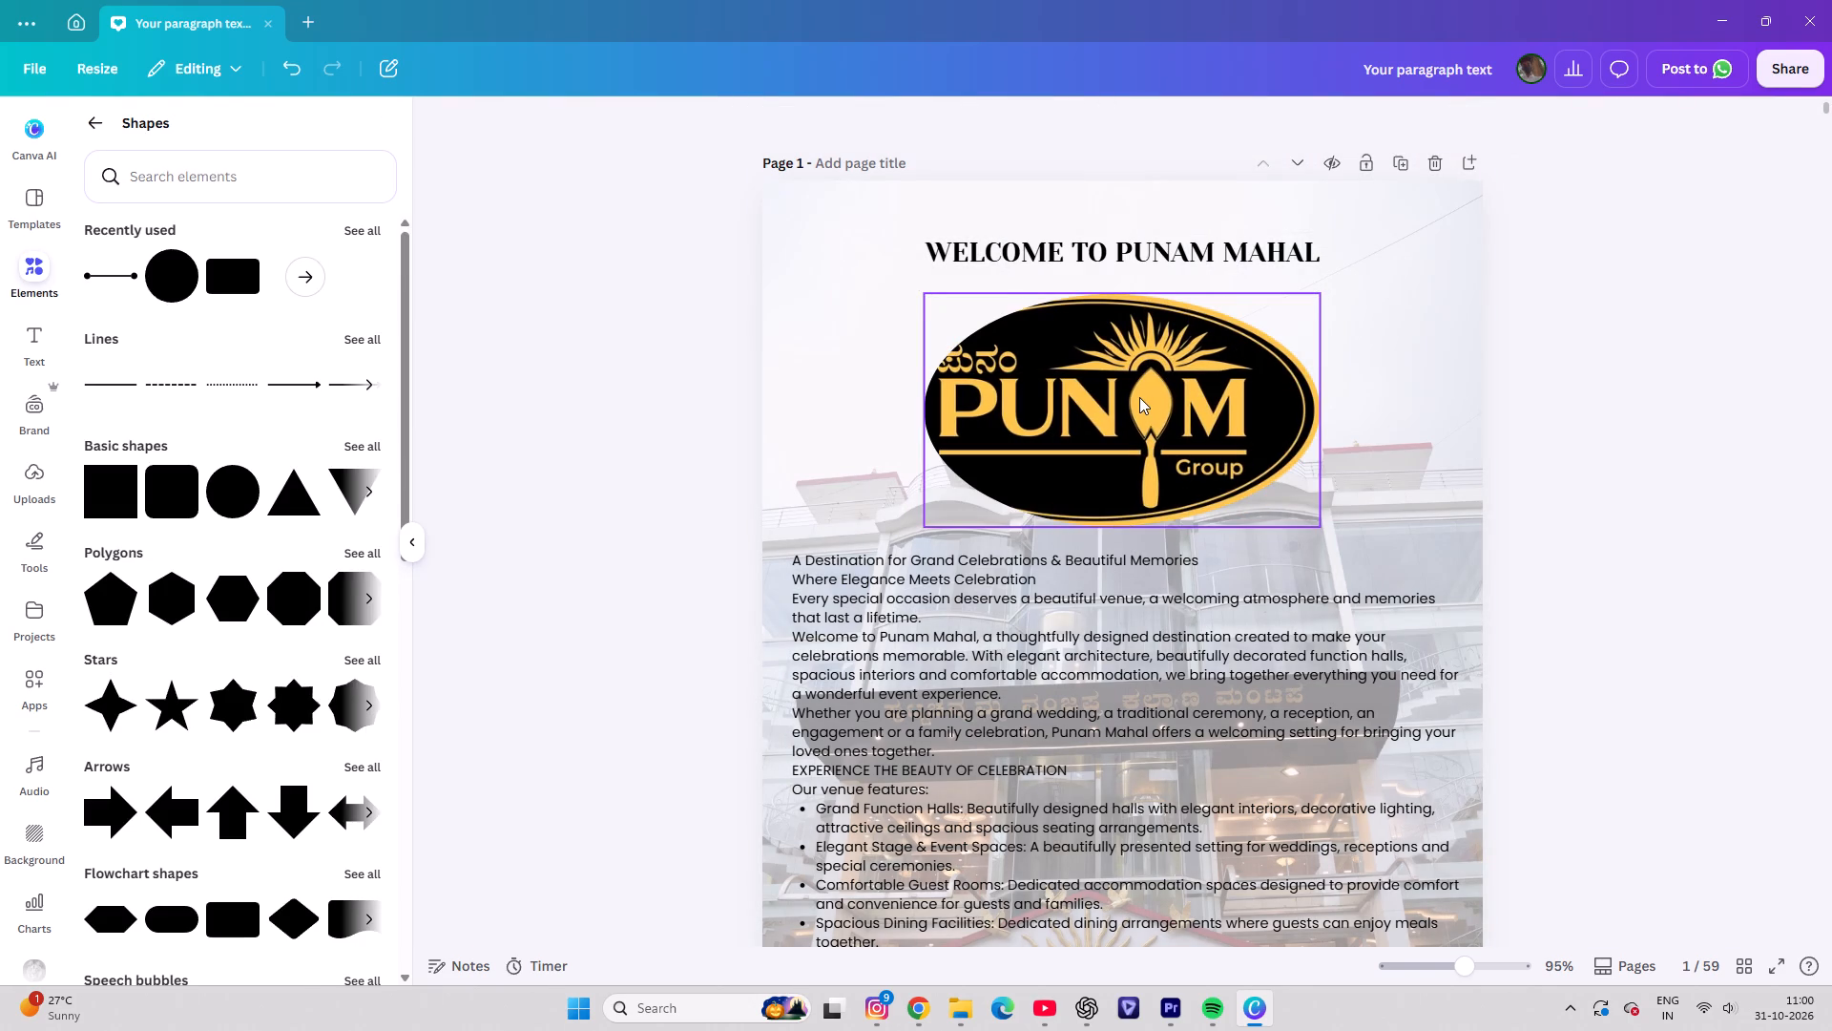
key("Delete")
key("backslash")
key("Delete")
left_click(1098, 410)
key("Delete")
left_click(1096, 414)
key("Delete")
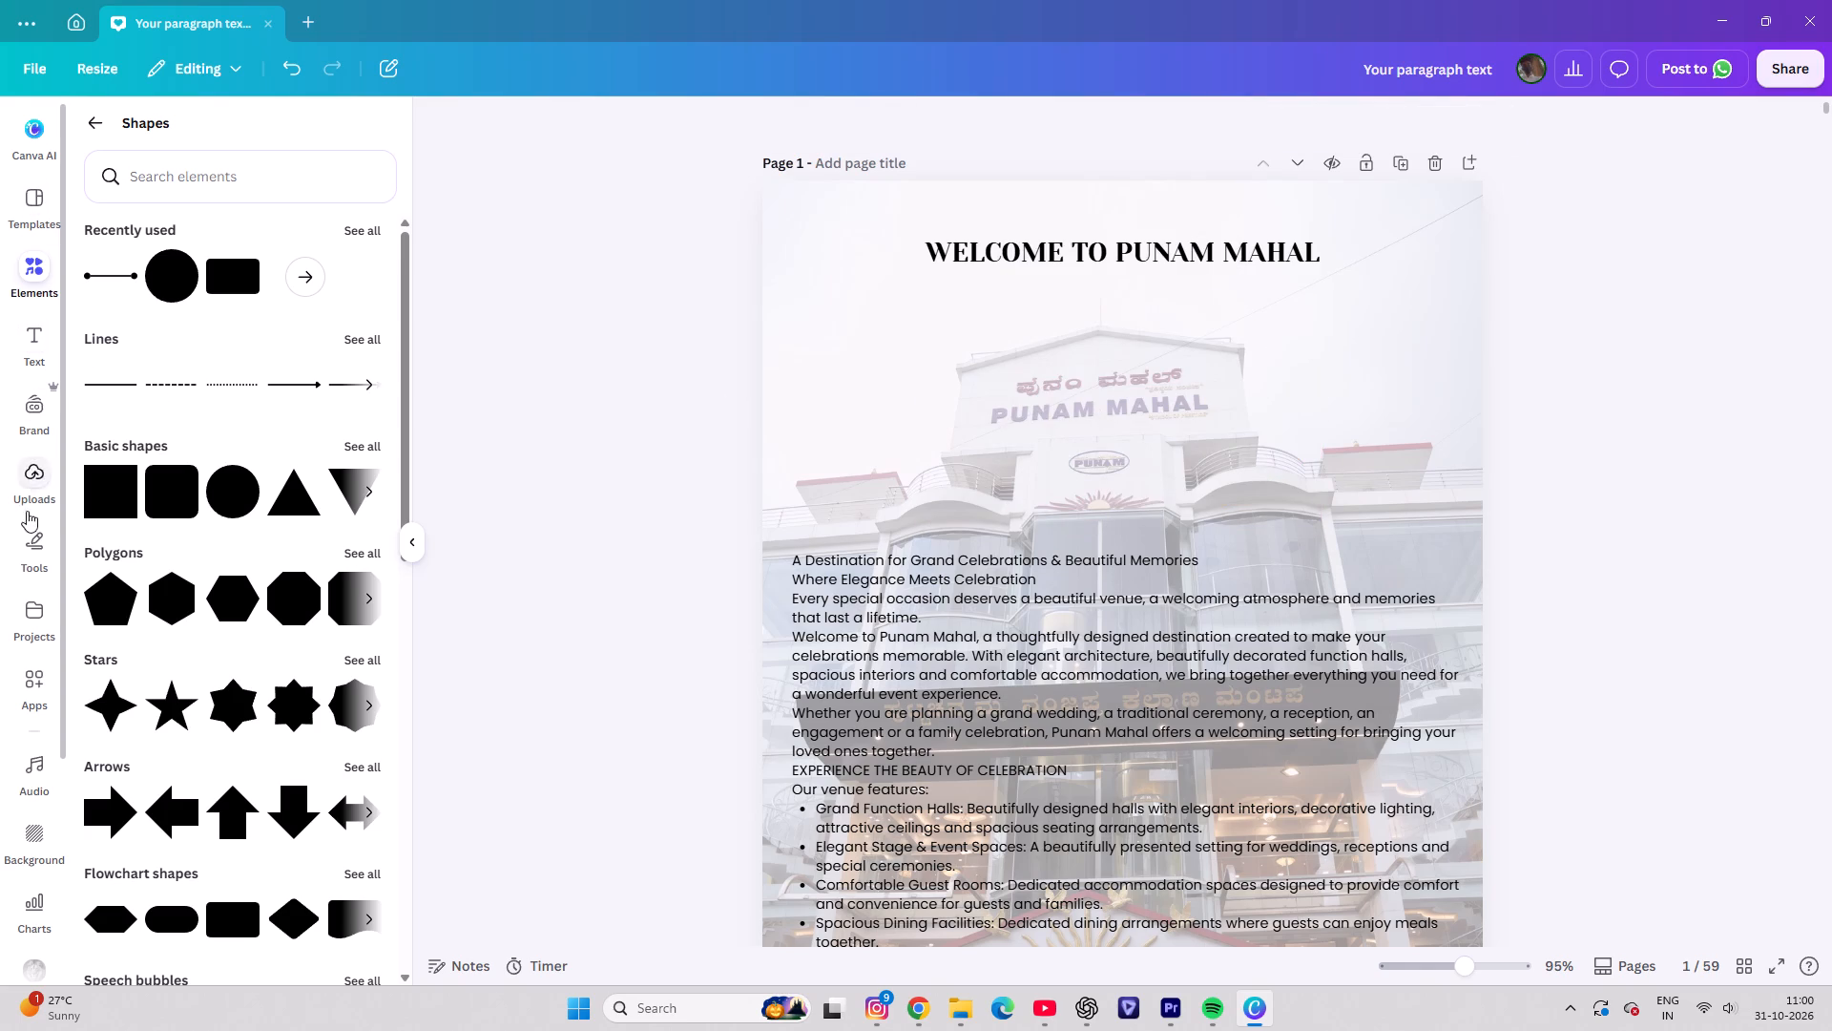
Insert a fresh copy of the oval Punam Group logo from the uploaded images onto page 1.
left_click(31, 483)
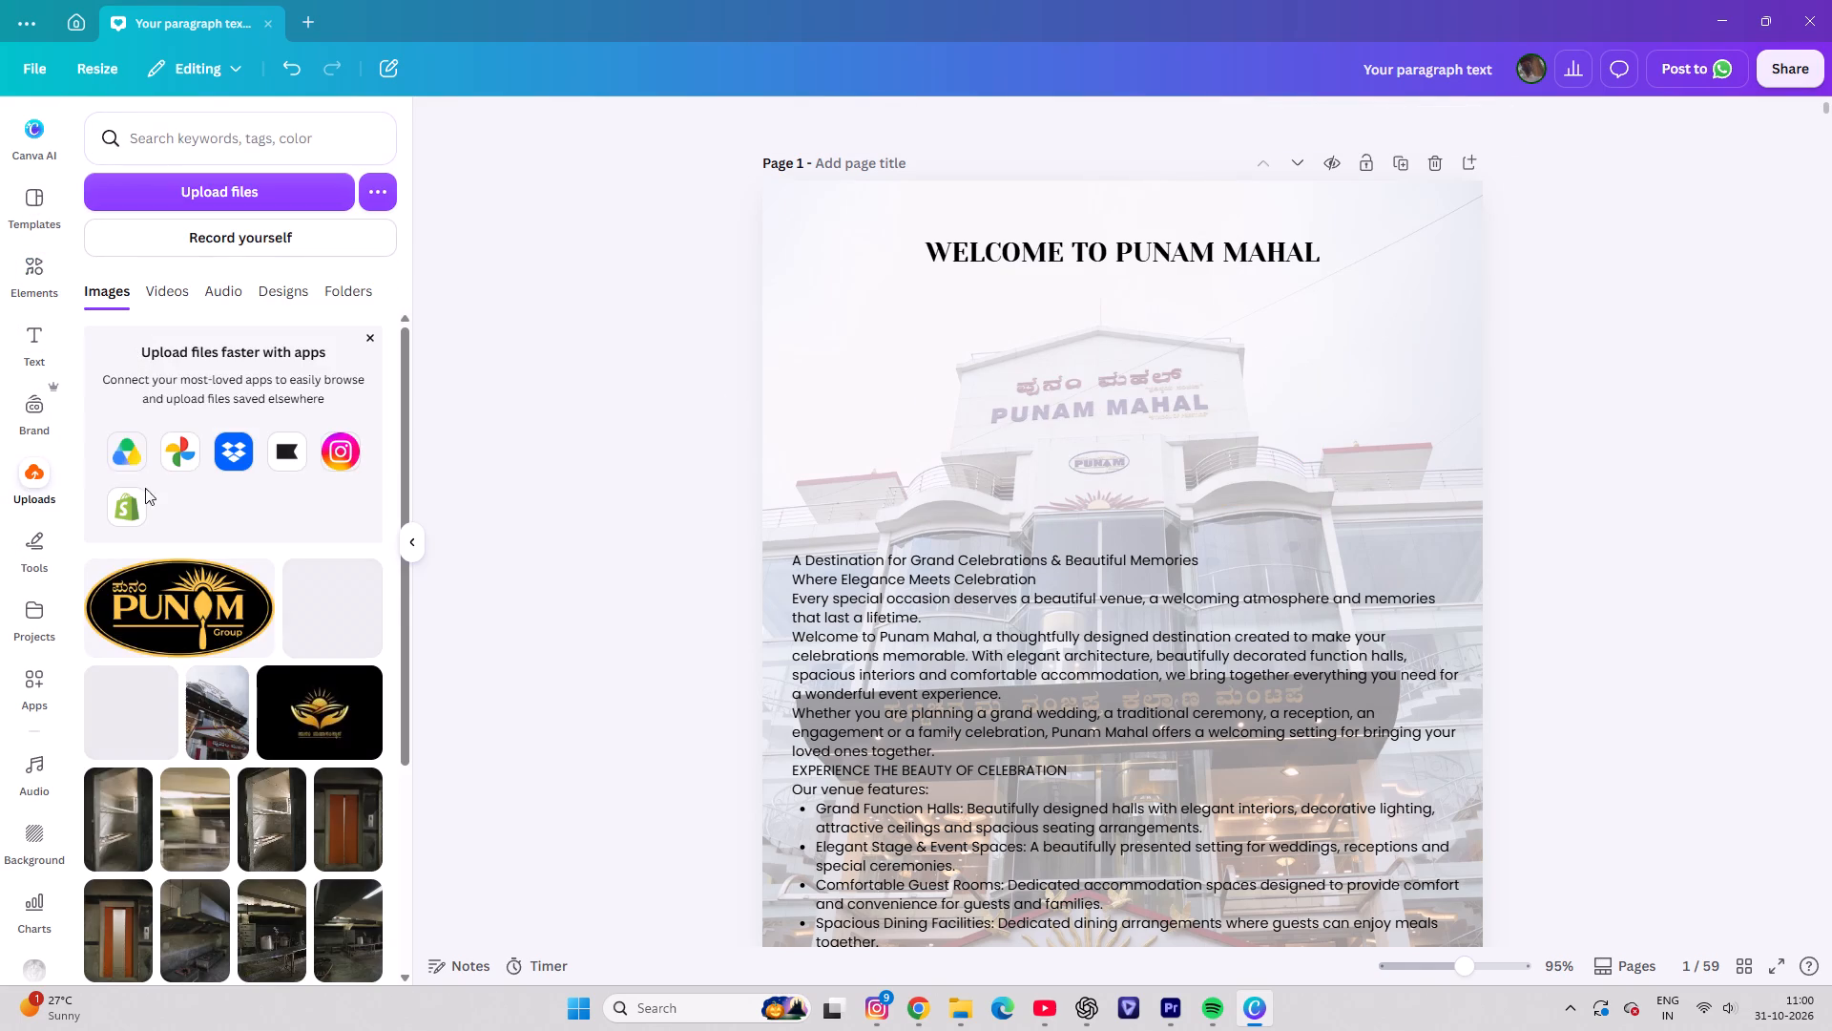
left_click_drag(145, 586, 262, 415)
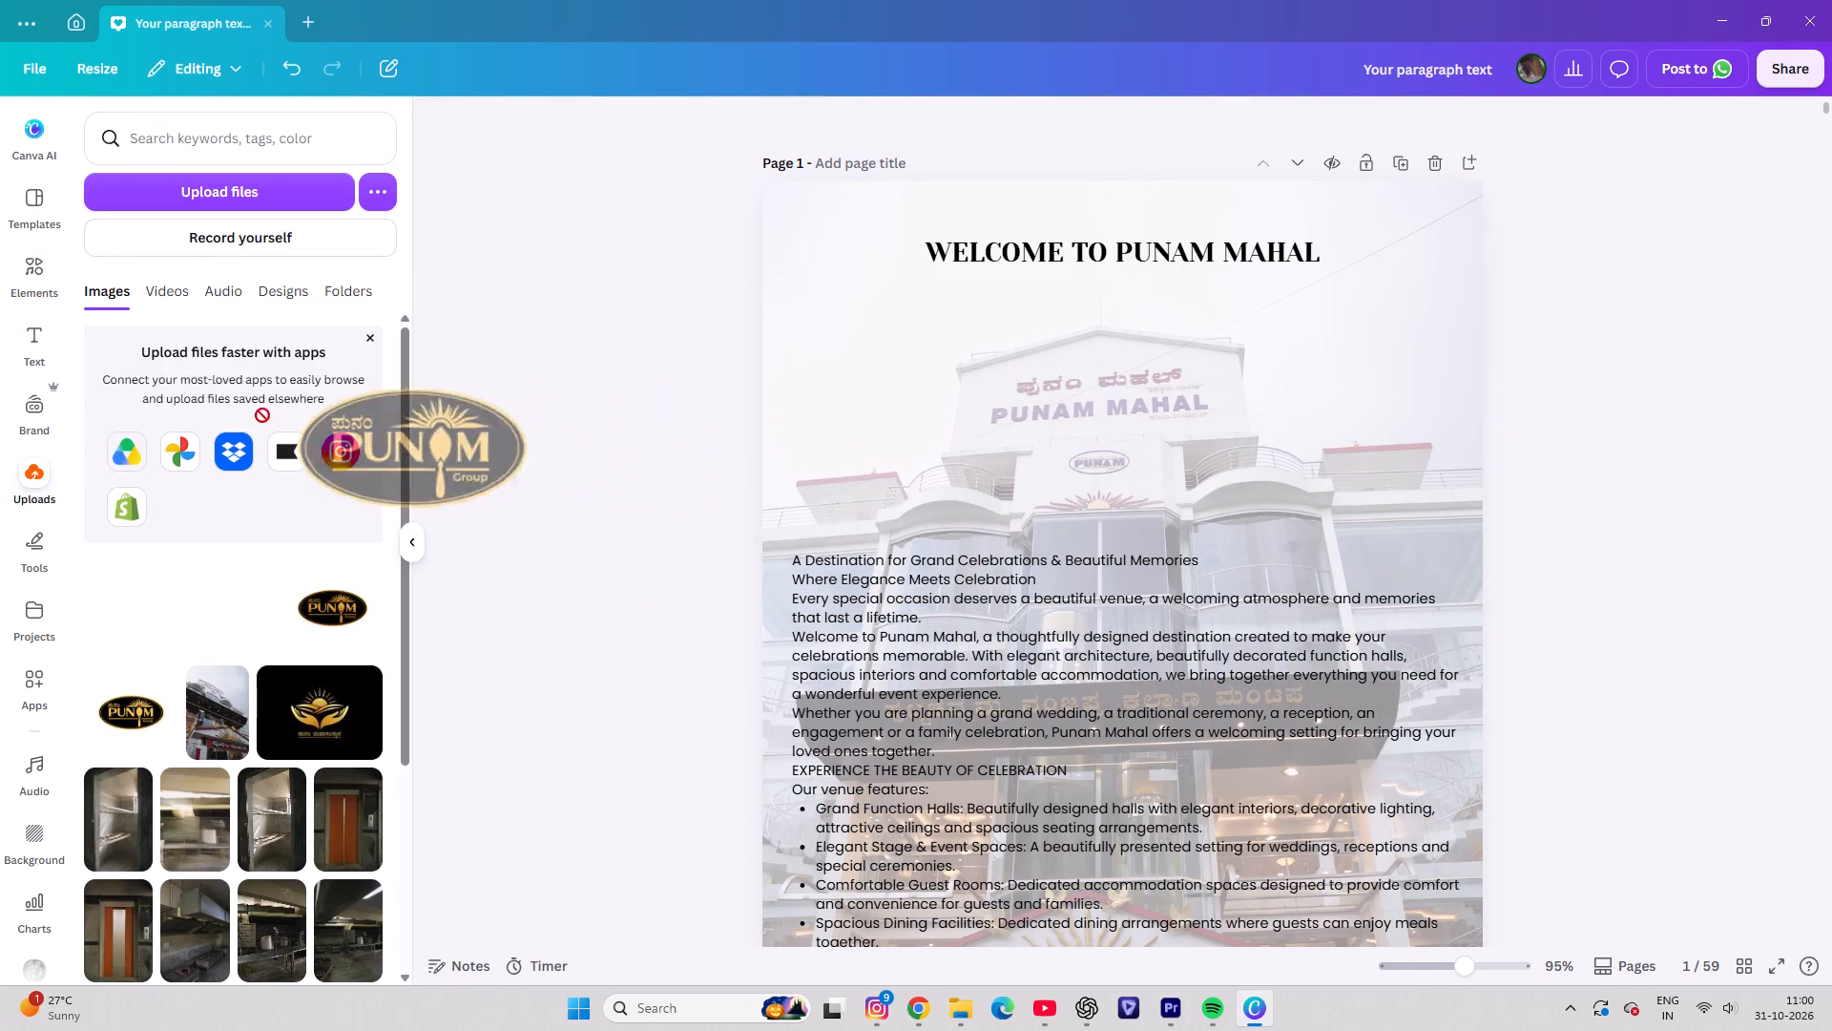
left_click_drag(262, 415, 114, 474)
left_click(148, 591)
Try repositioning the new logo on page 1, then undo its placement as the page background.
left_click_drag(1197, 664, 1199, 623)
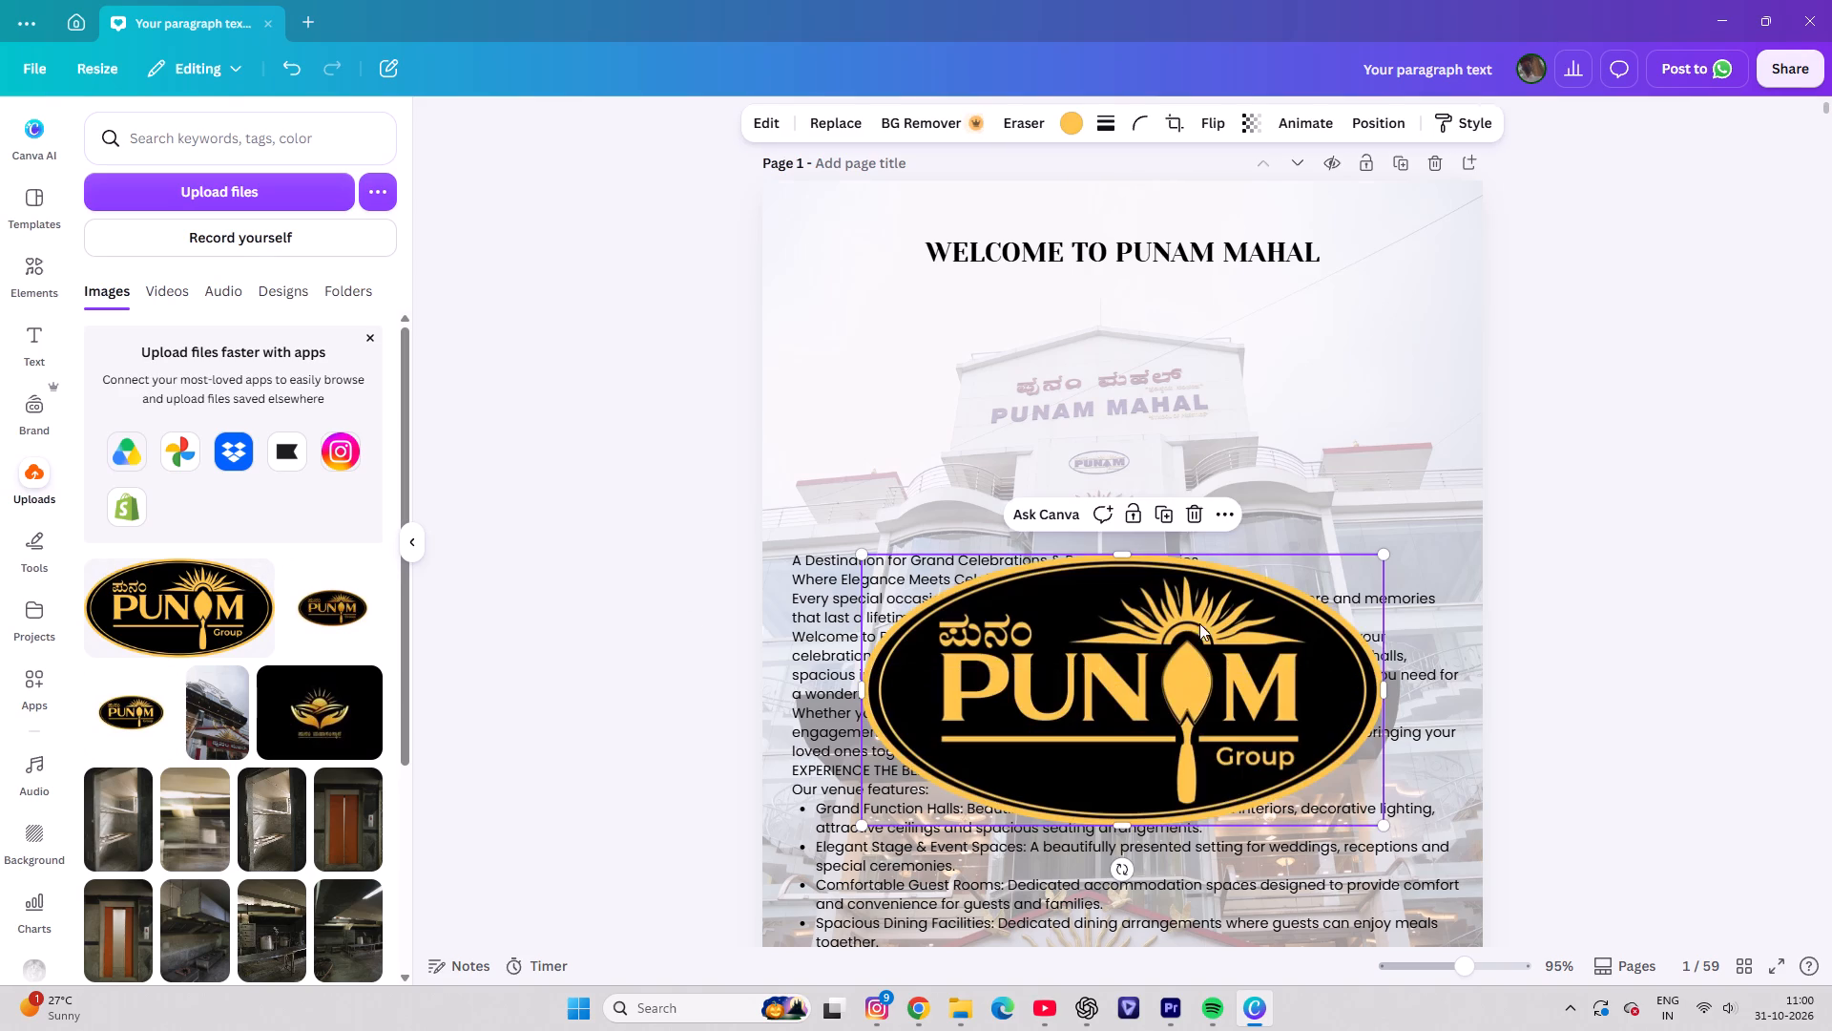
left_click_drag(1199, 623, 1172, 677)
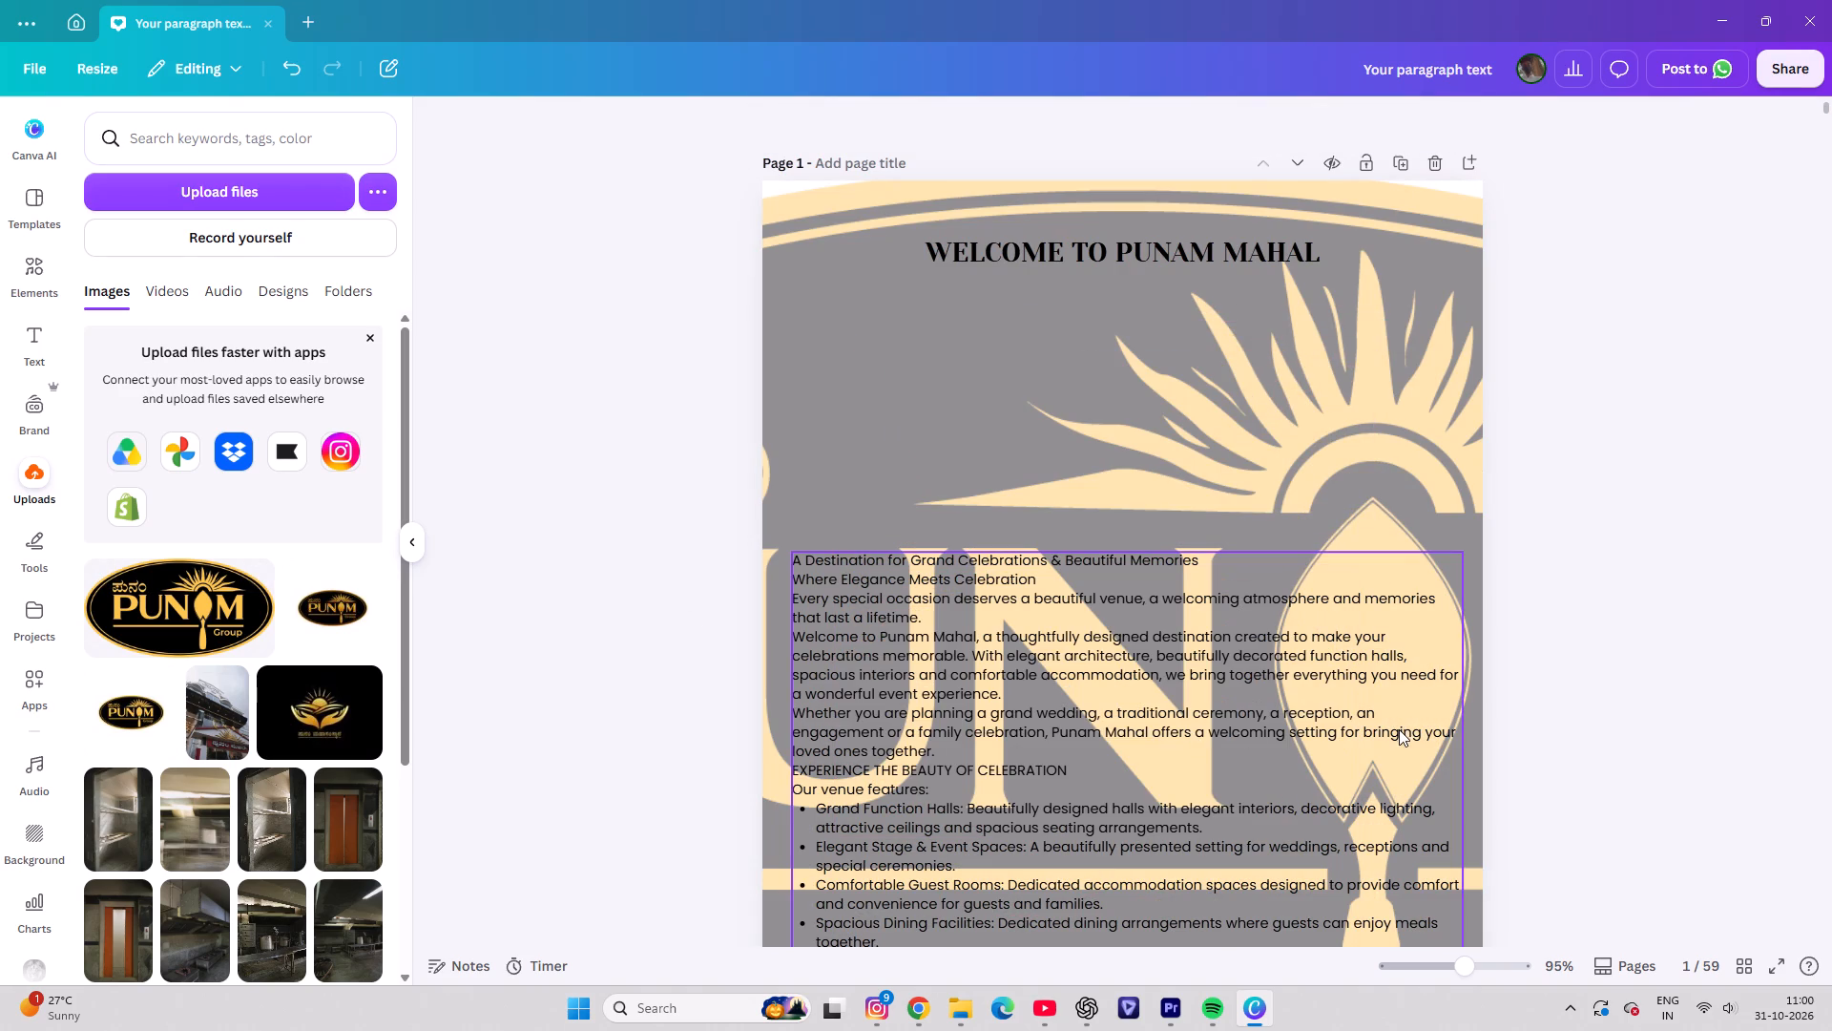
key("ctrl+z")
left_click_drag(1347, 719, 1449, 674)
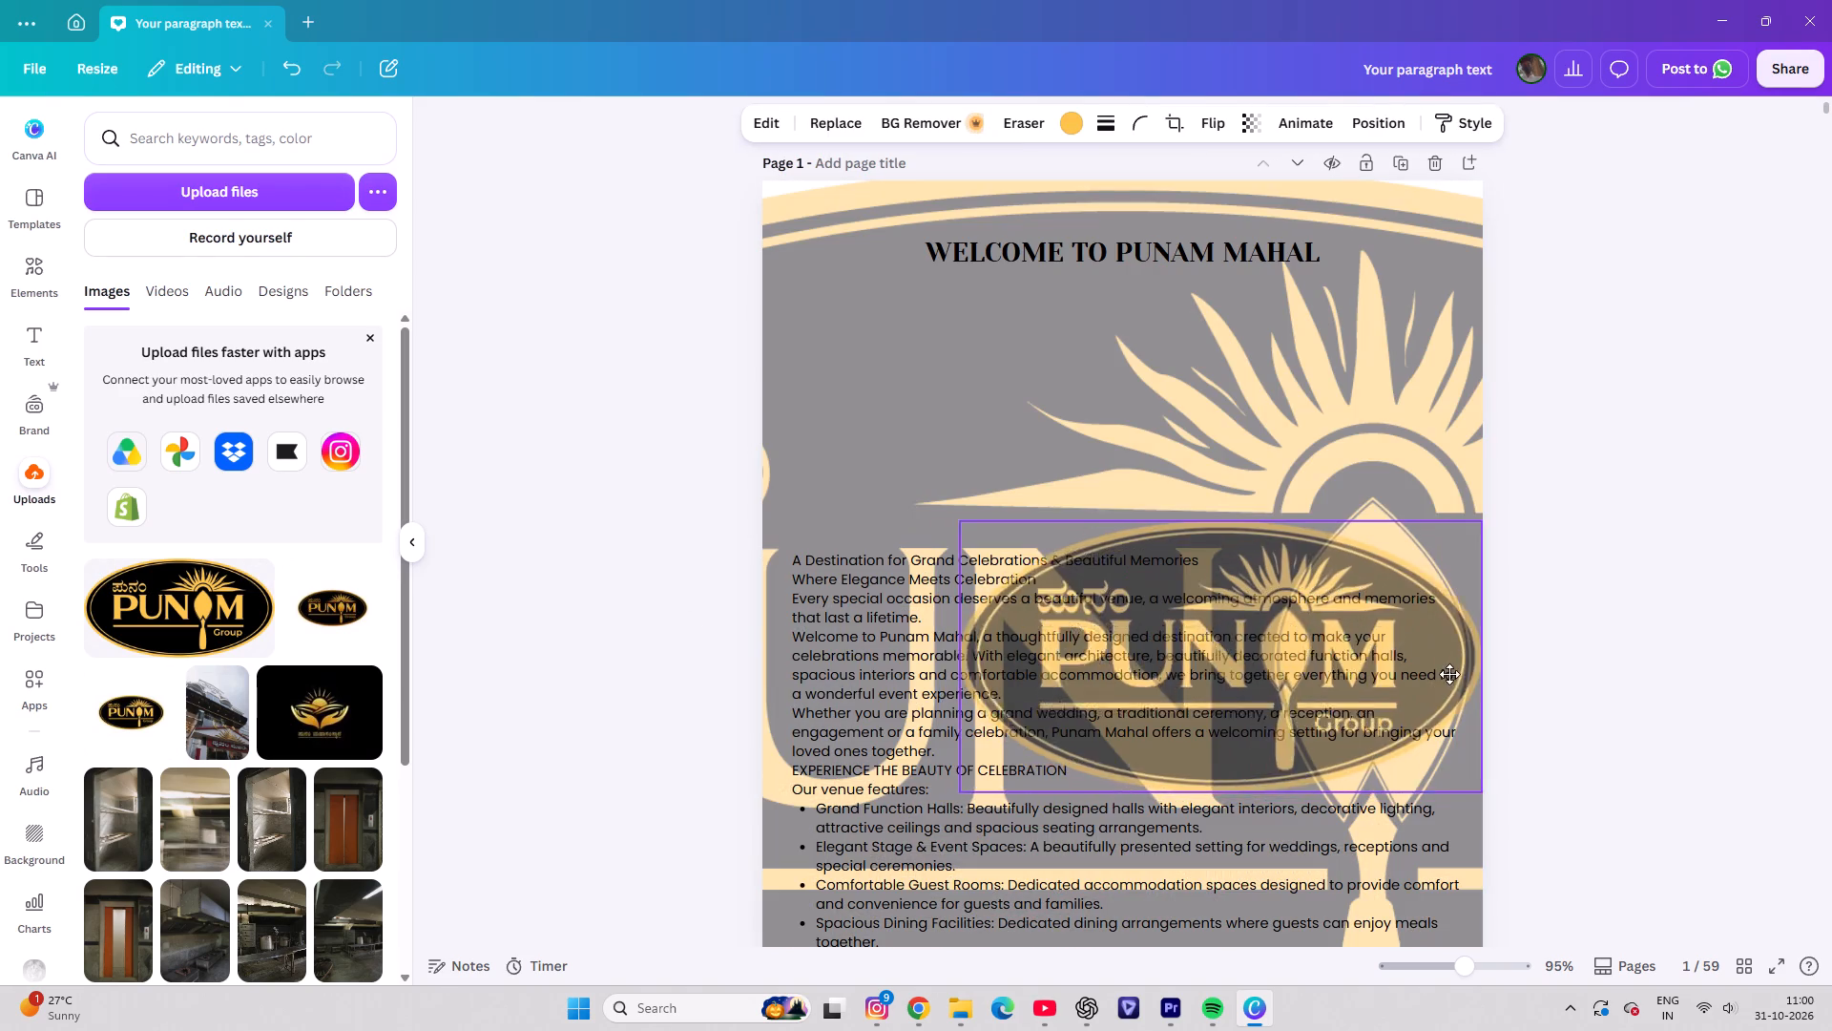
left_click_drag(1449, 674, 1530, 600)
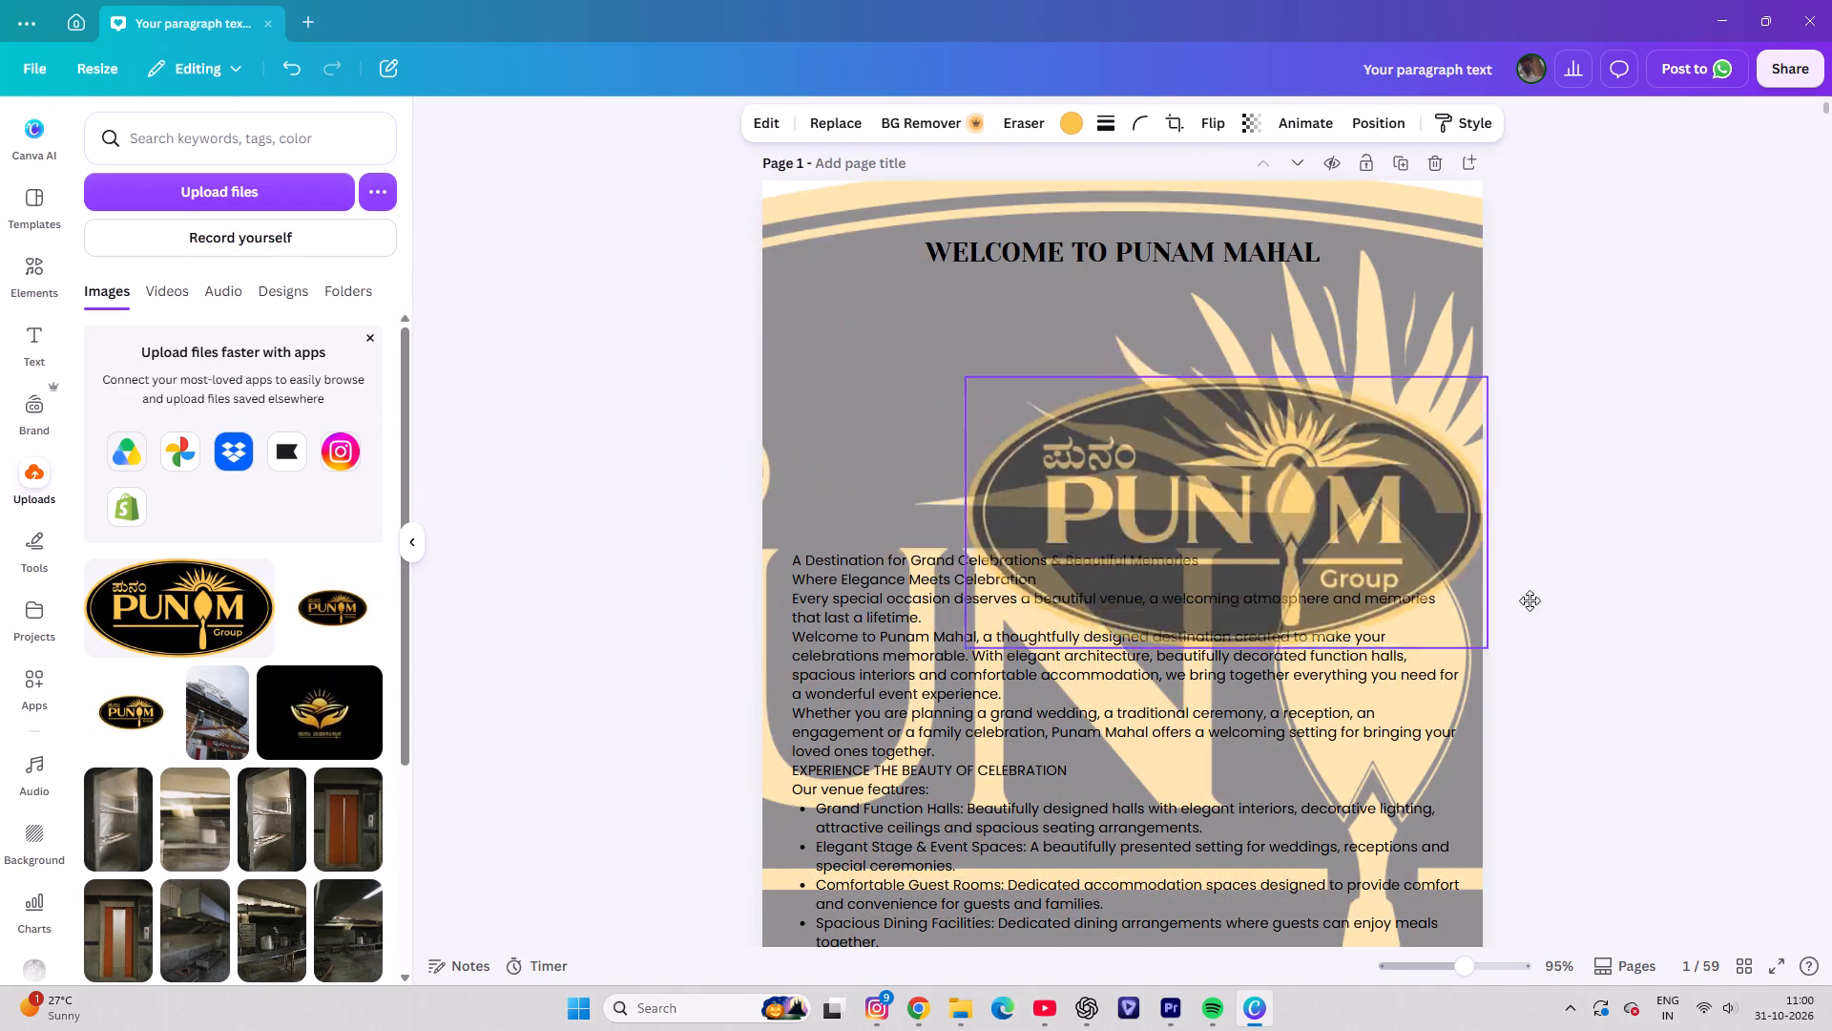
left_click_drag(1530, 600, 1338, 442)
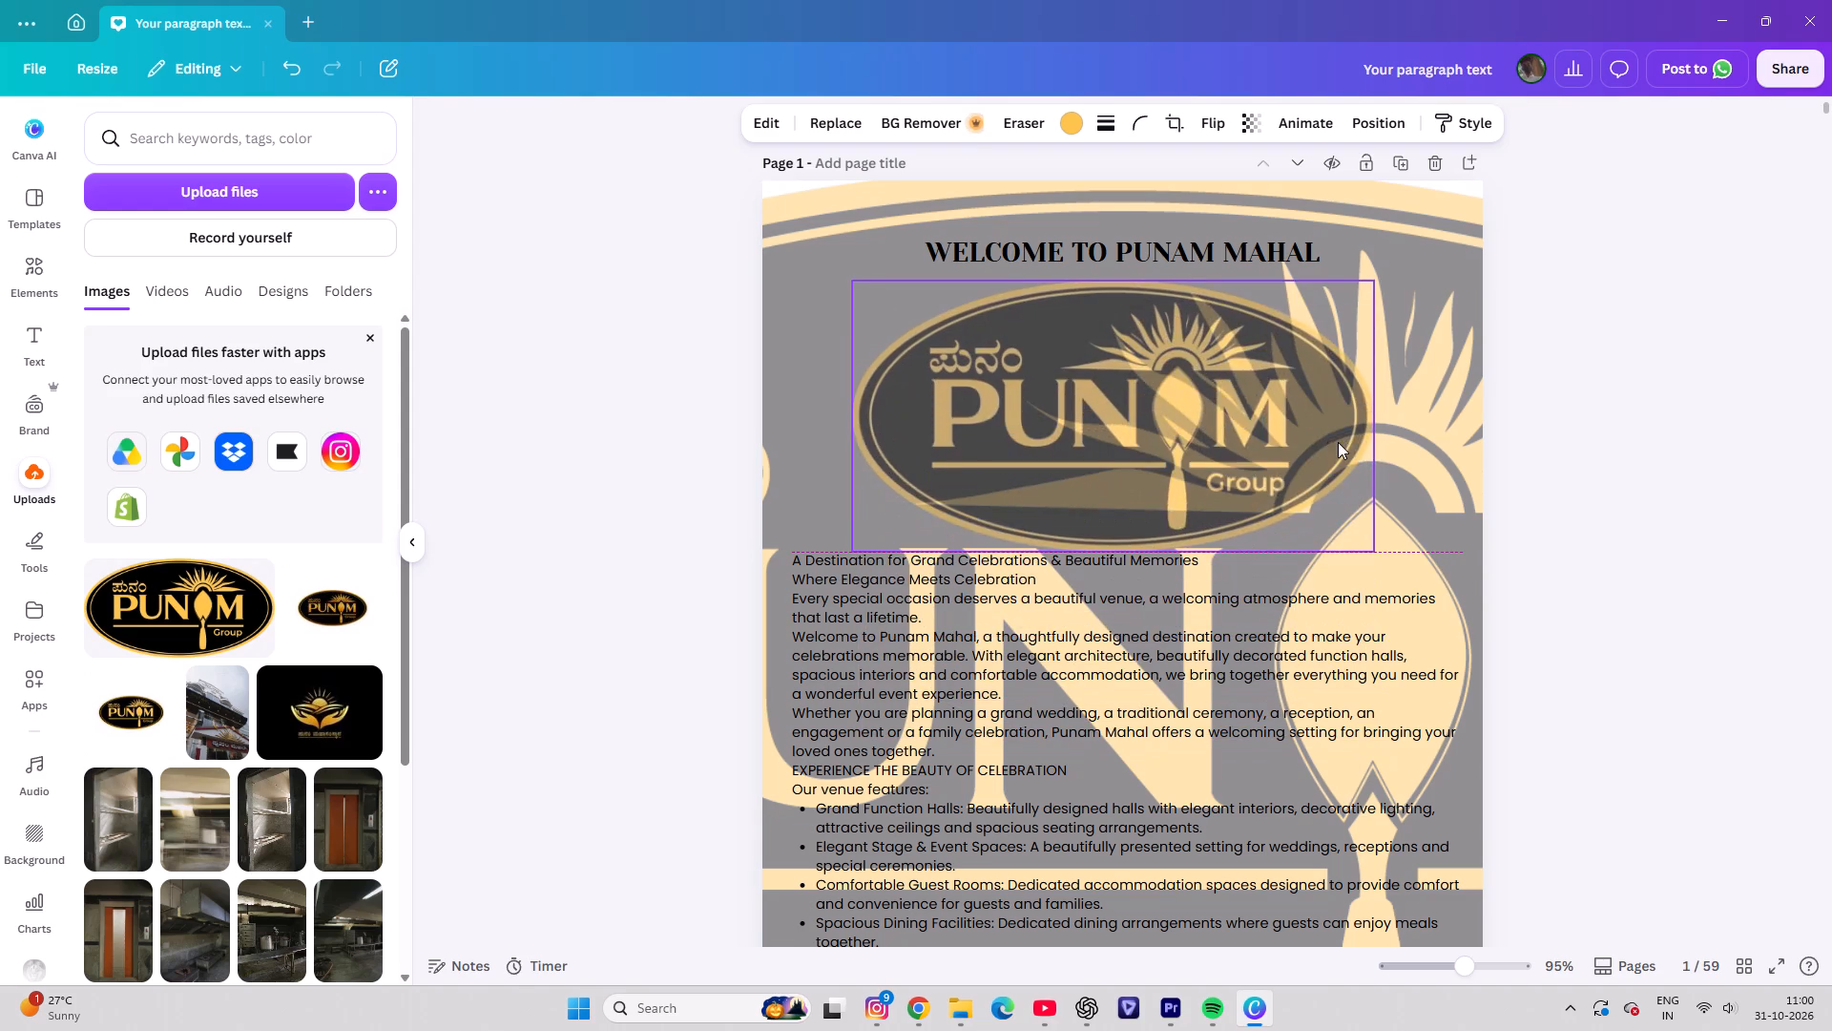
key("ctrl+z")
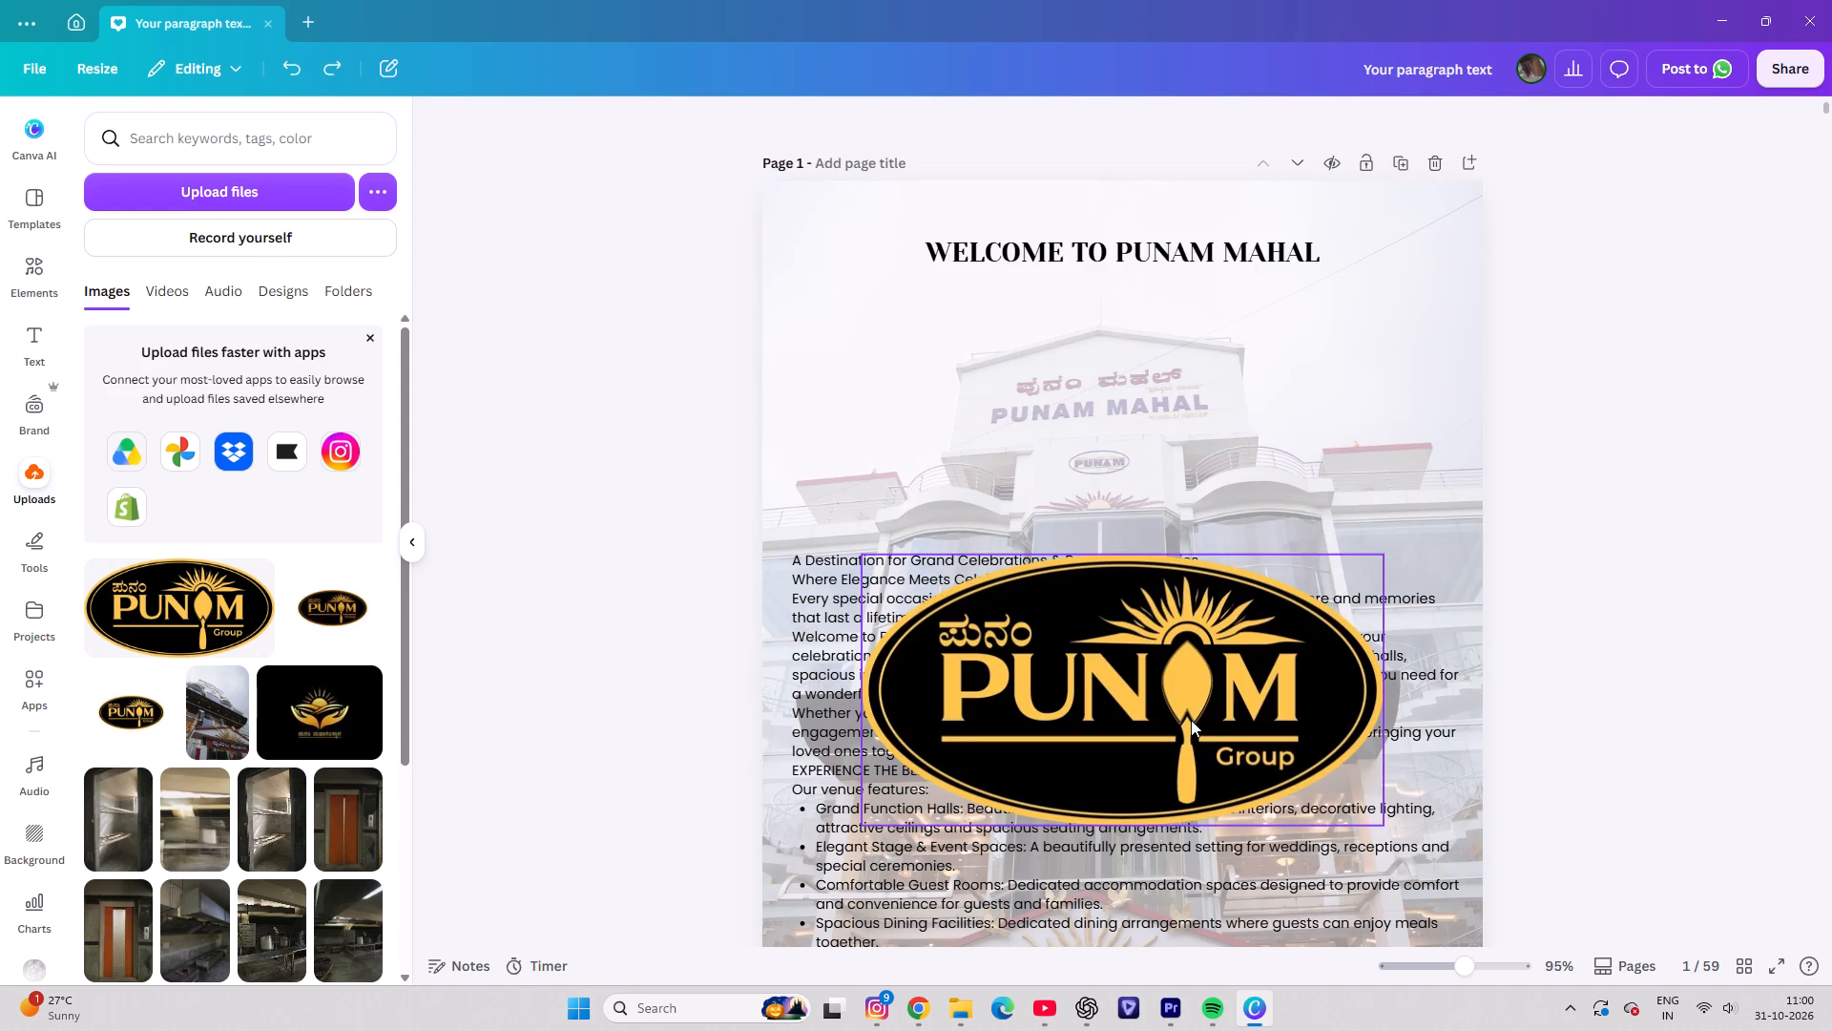
Move the logo up on page 1 so it sits between the "WELCOME TO PUNAM MAHAL" heading and the introductory text.
left_click(1191, 720)
key("Up")
key("Up")
key("Up")
key("Up")
key("Up")
key("Up")
key("Up")
key("Up")
key("Up")
key("Up")
key("Up")
key("Up")
key("Up")
key("Up")
key("Up")
key("Up")
key("Up")
key("Up")
key("Up")
key("Up")
key("Up")
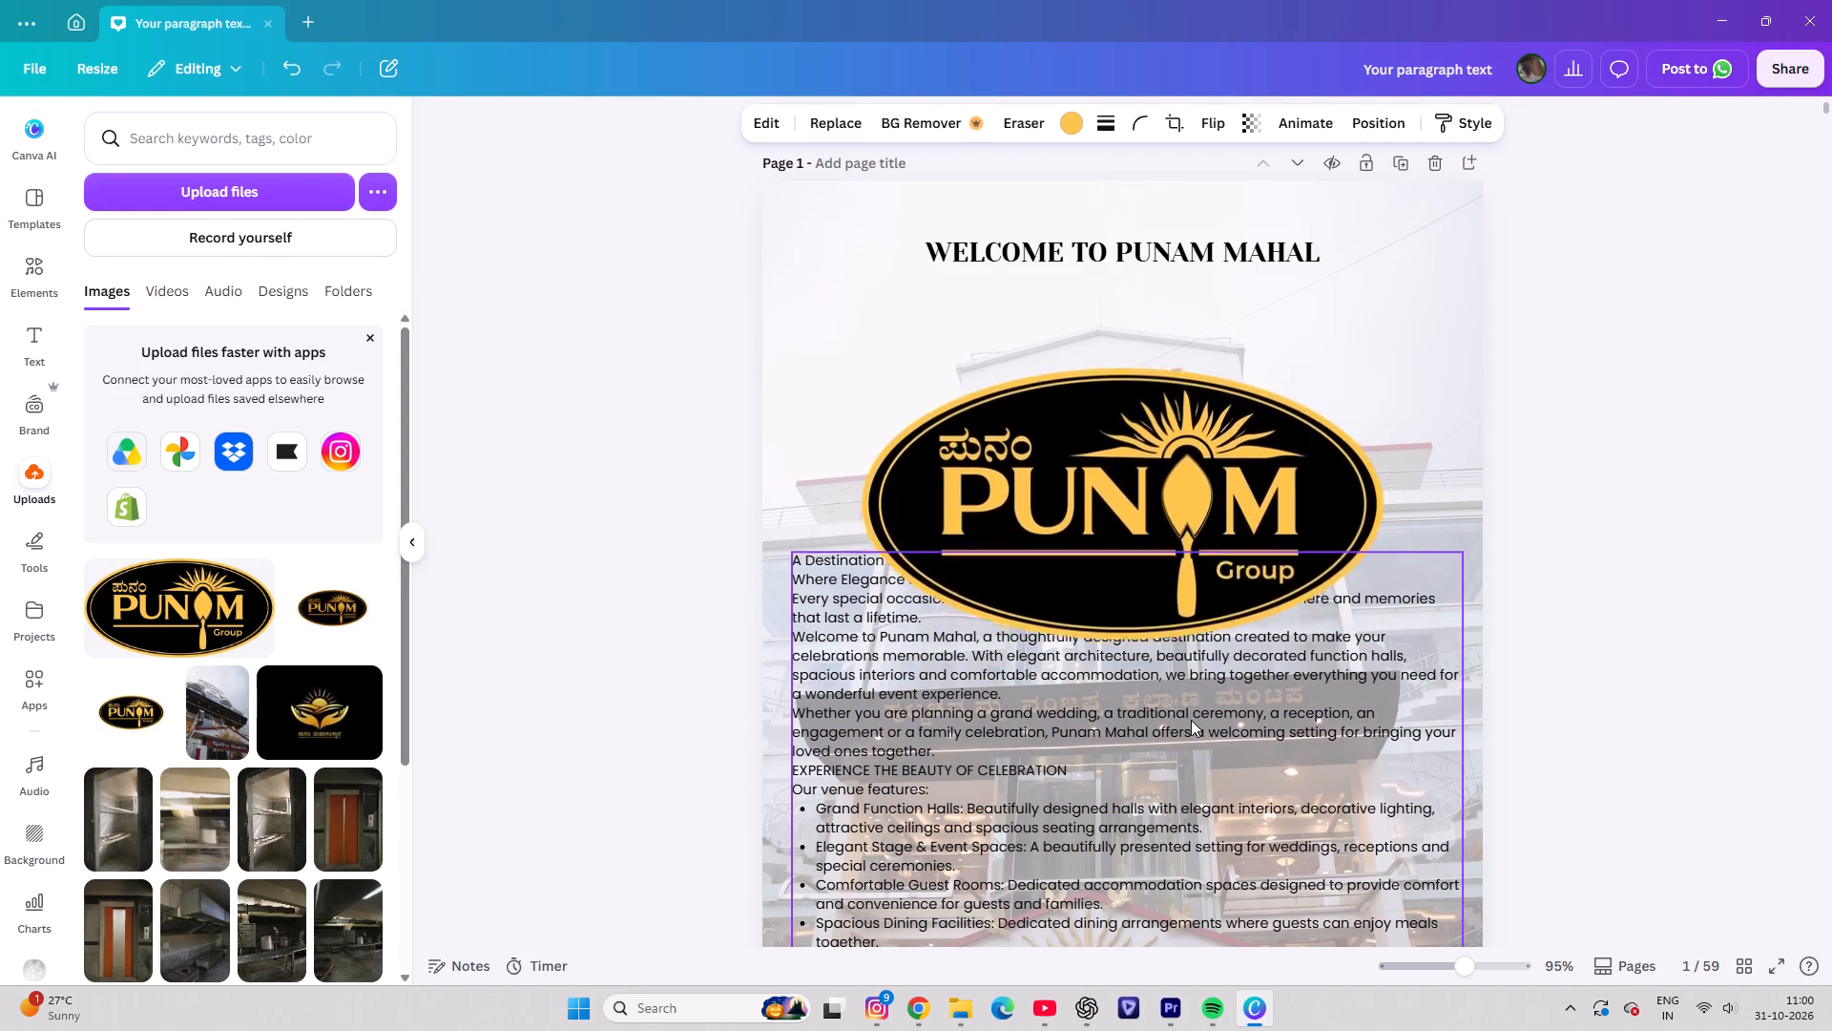
key("Up")
key("Up")
key("Up")
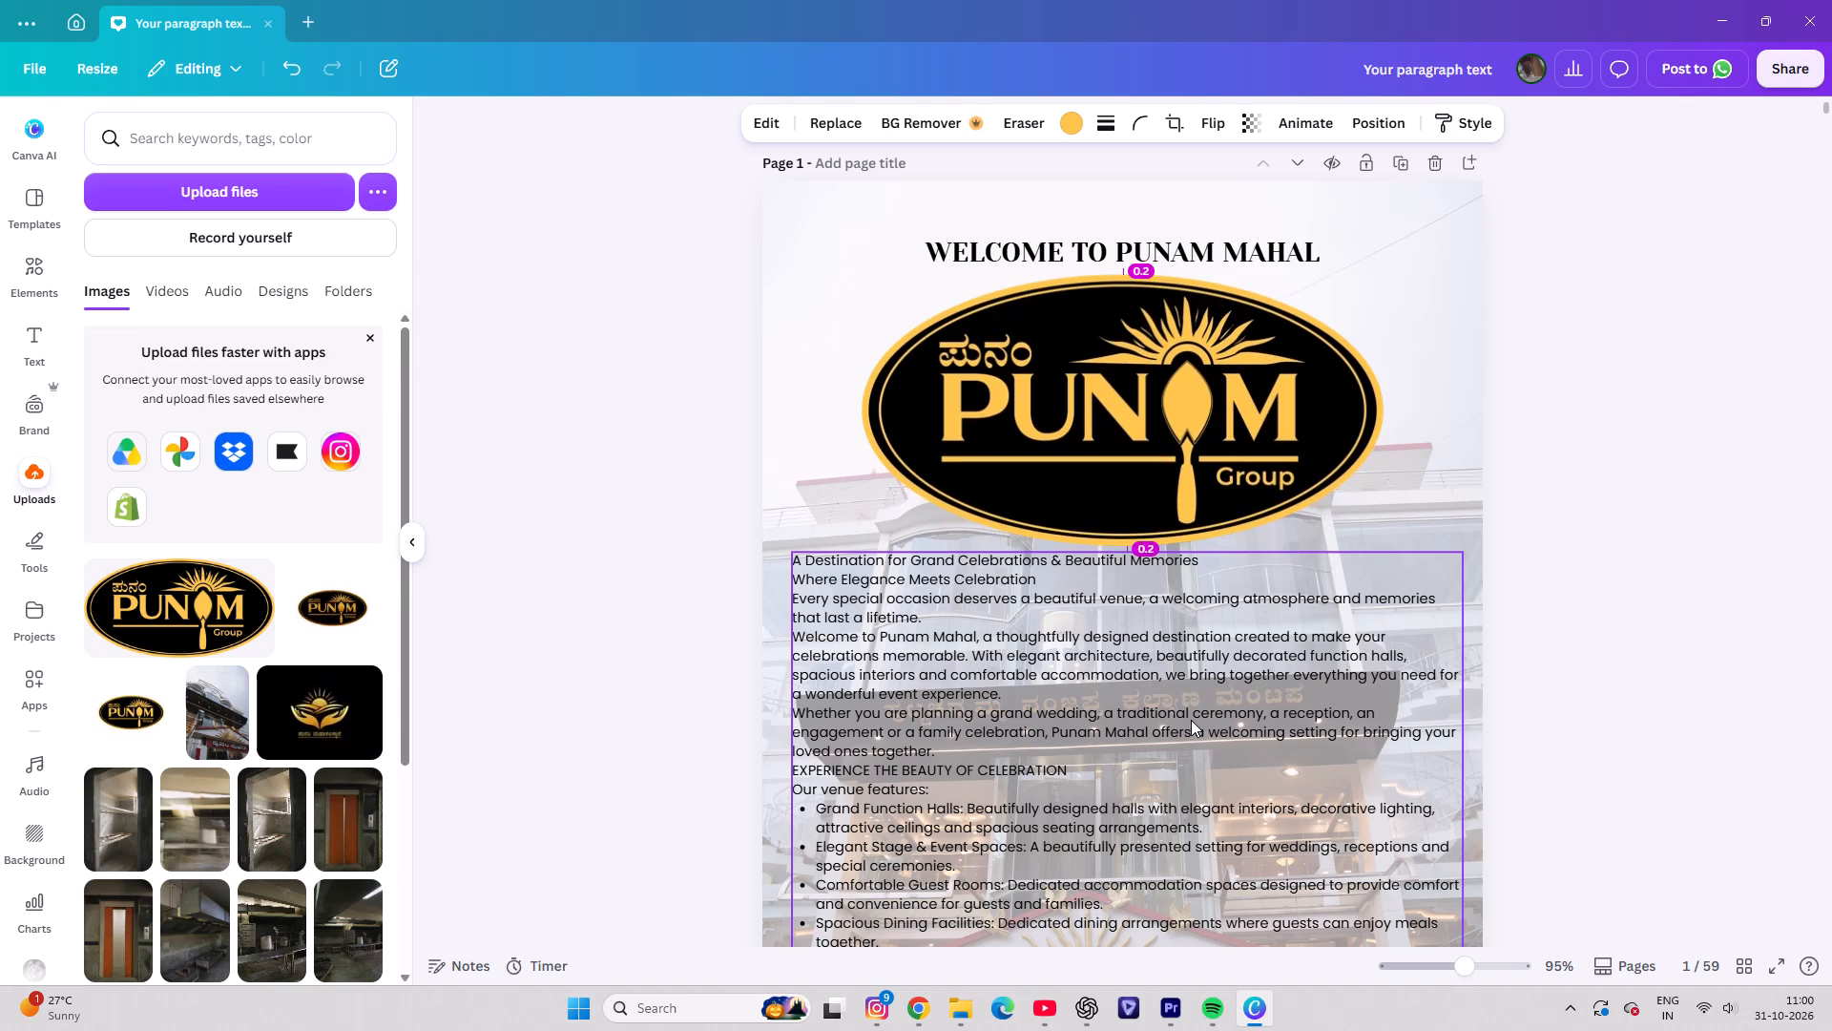
Shrink the logo on page 1 proportionally to about the width of the heading.
left_click_drag(1383, 274, 1382, 275)
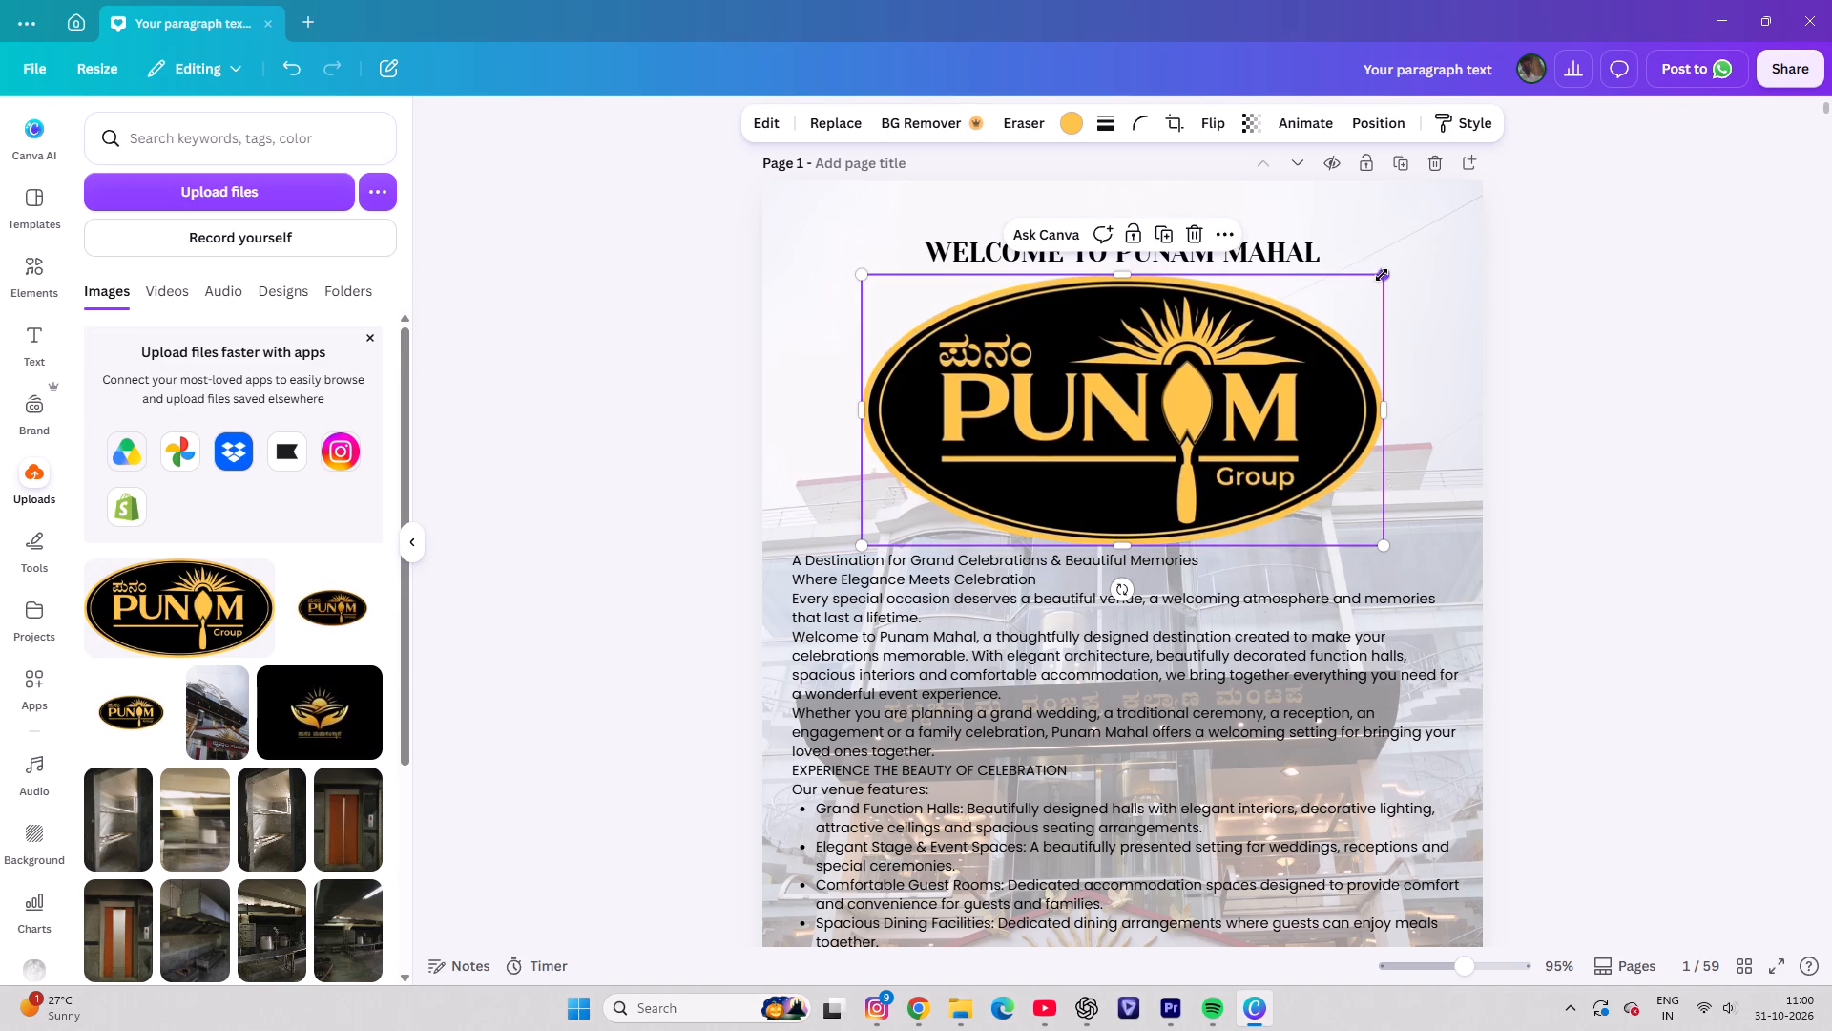
left_click_drag(1382, 275, 1256, 380)
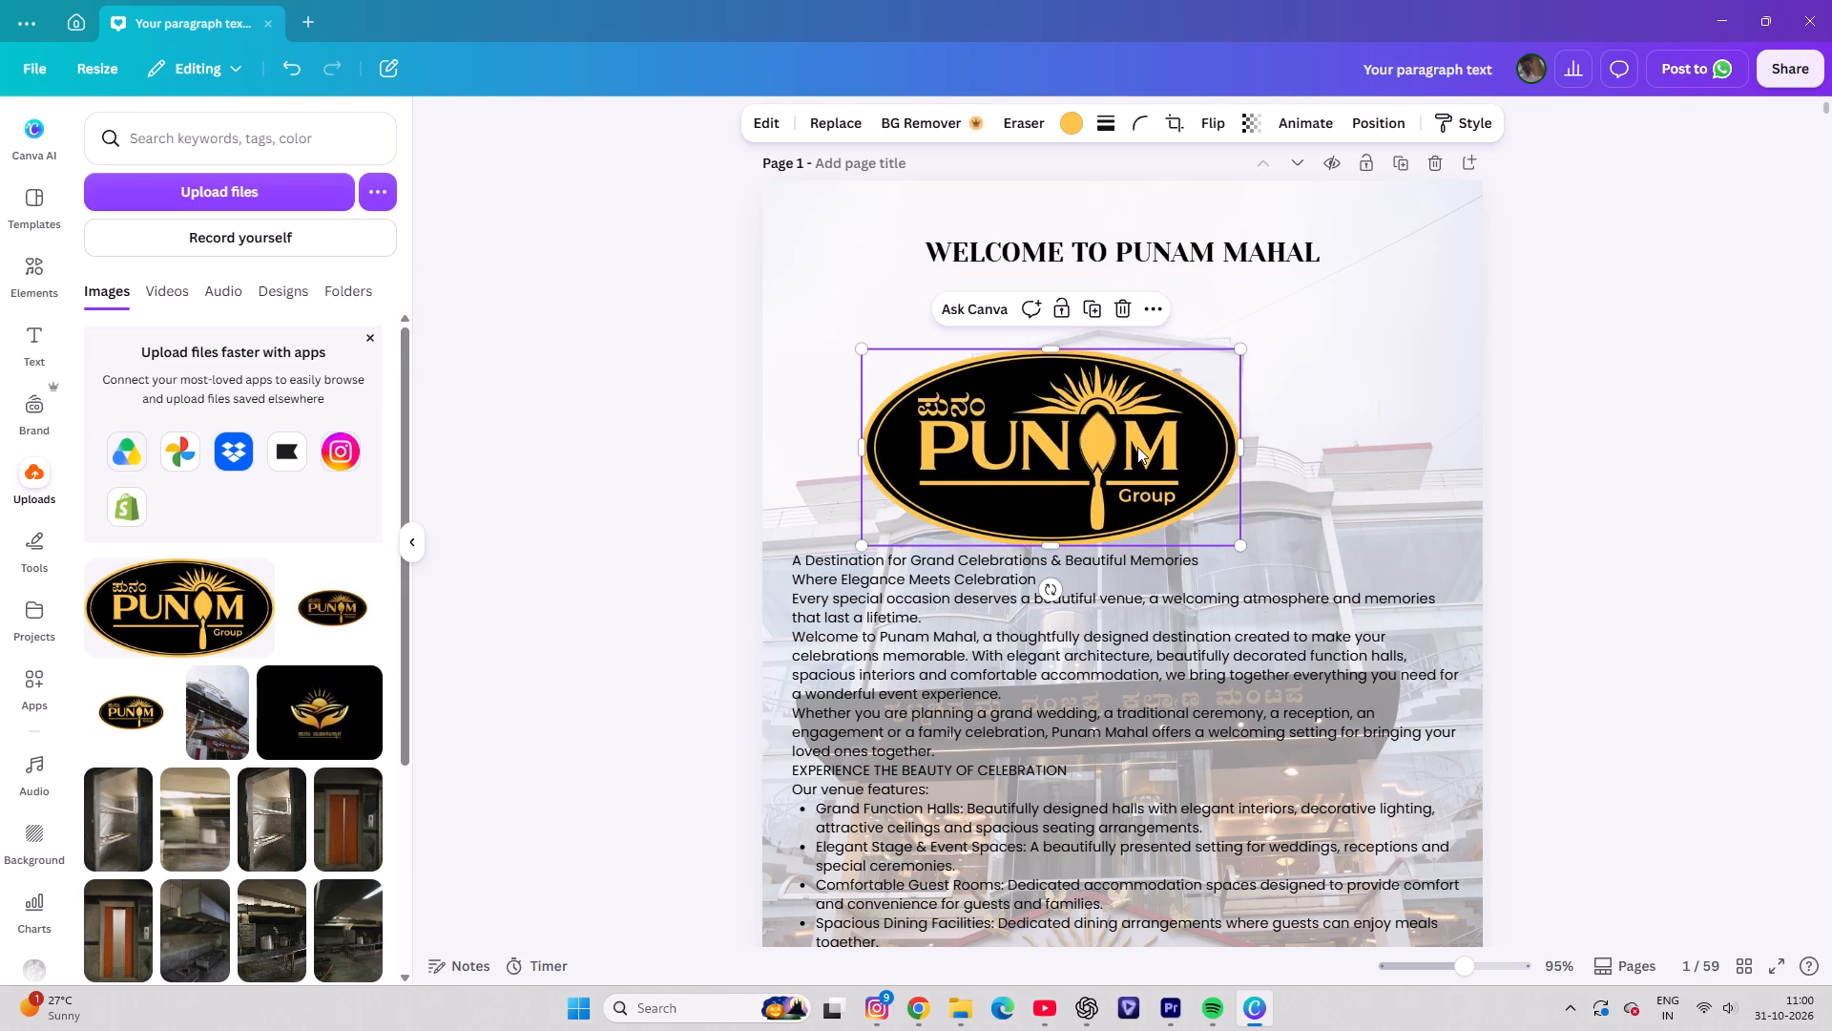
Center the logo horizontally beneath the page 1 heading, leaving a gap above the introductory text.
key("Right")
key("Right")
key("Right")
key("Right")
key("Right")
key("Right")
key("Right")
key("Right")
key("Right")
key("Right")
key("Right")
key("Right")
key("Right")
key("Right")
key("Right")
key("Right")
key("Right")
key("Right")
key("Right")
key("Right")
key("Left")
key("Left")
key("Left")
key("Left")
key("Left")
key("Left")
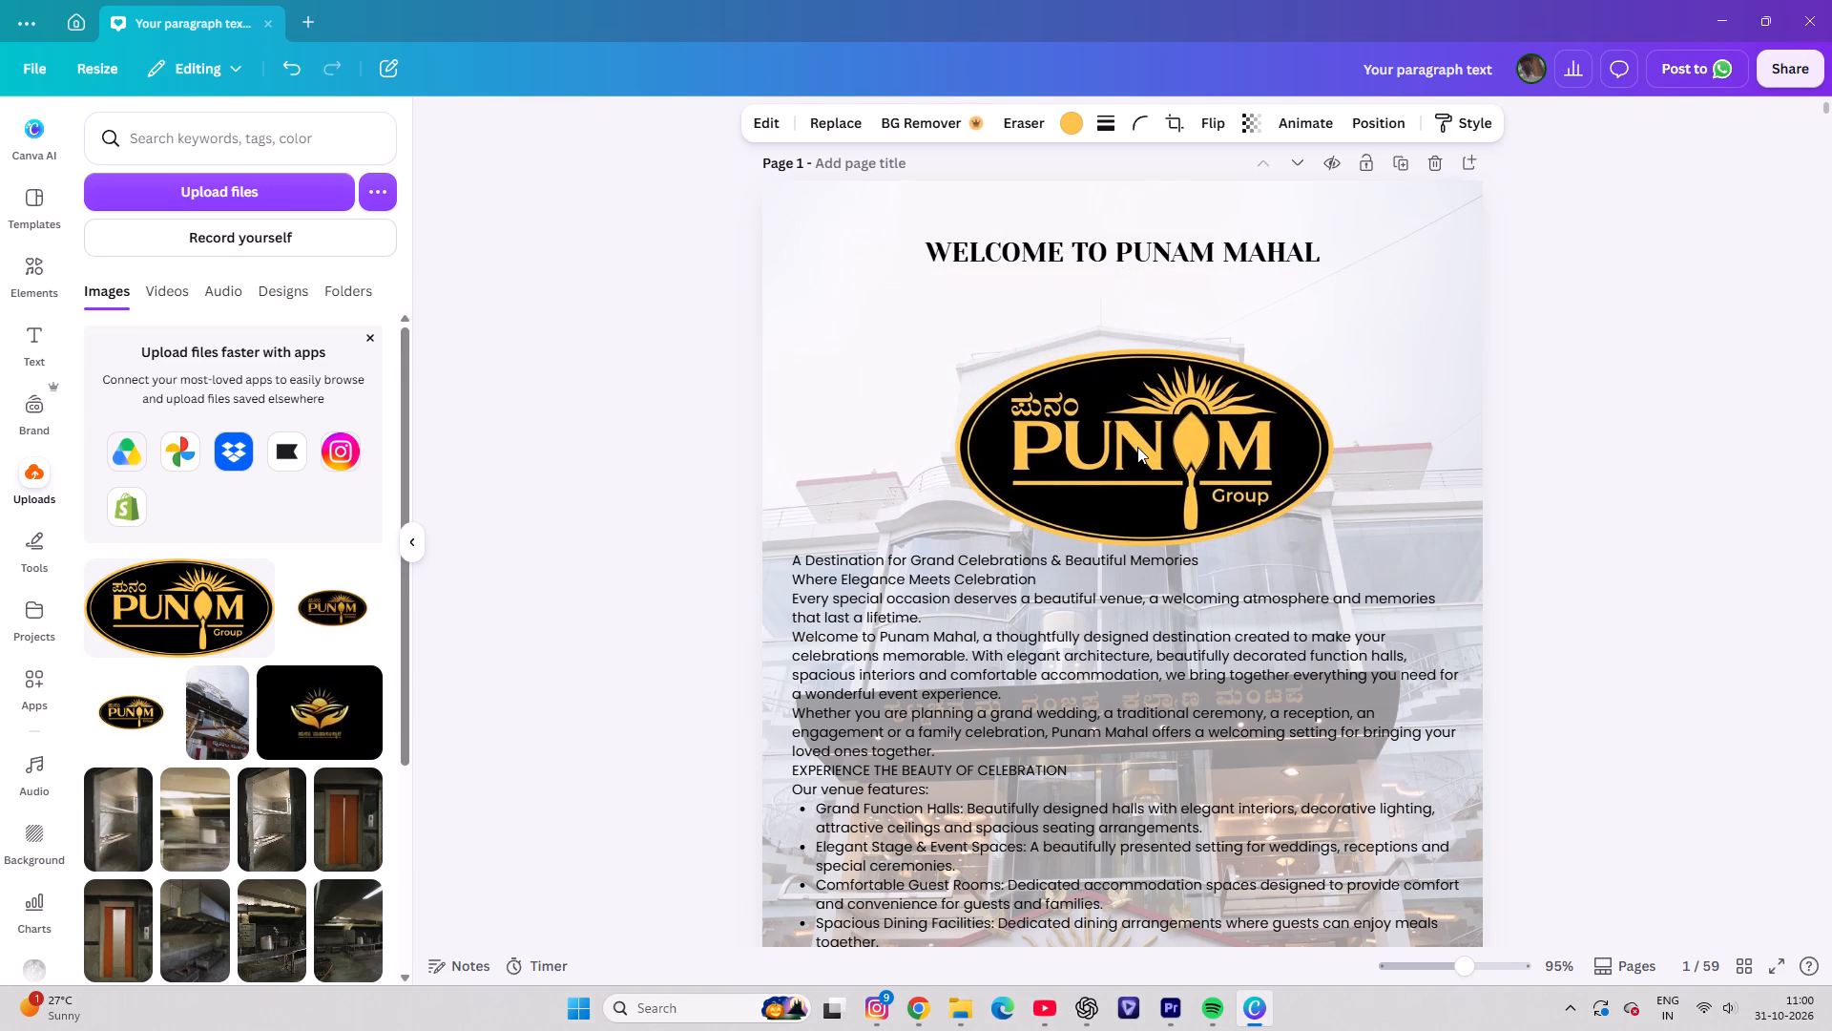
key("Up")
key("Up")
key("Up")
key("Up")
key("Up")
key("Up")
key("Up")
key("Up")
key("Up")
key("Up")
key("Up")
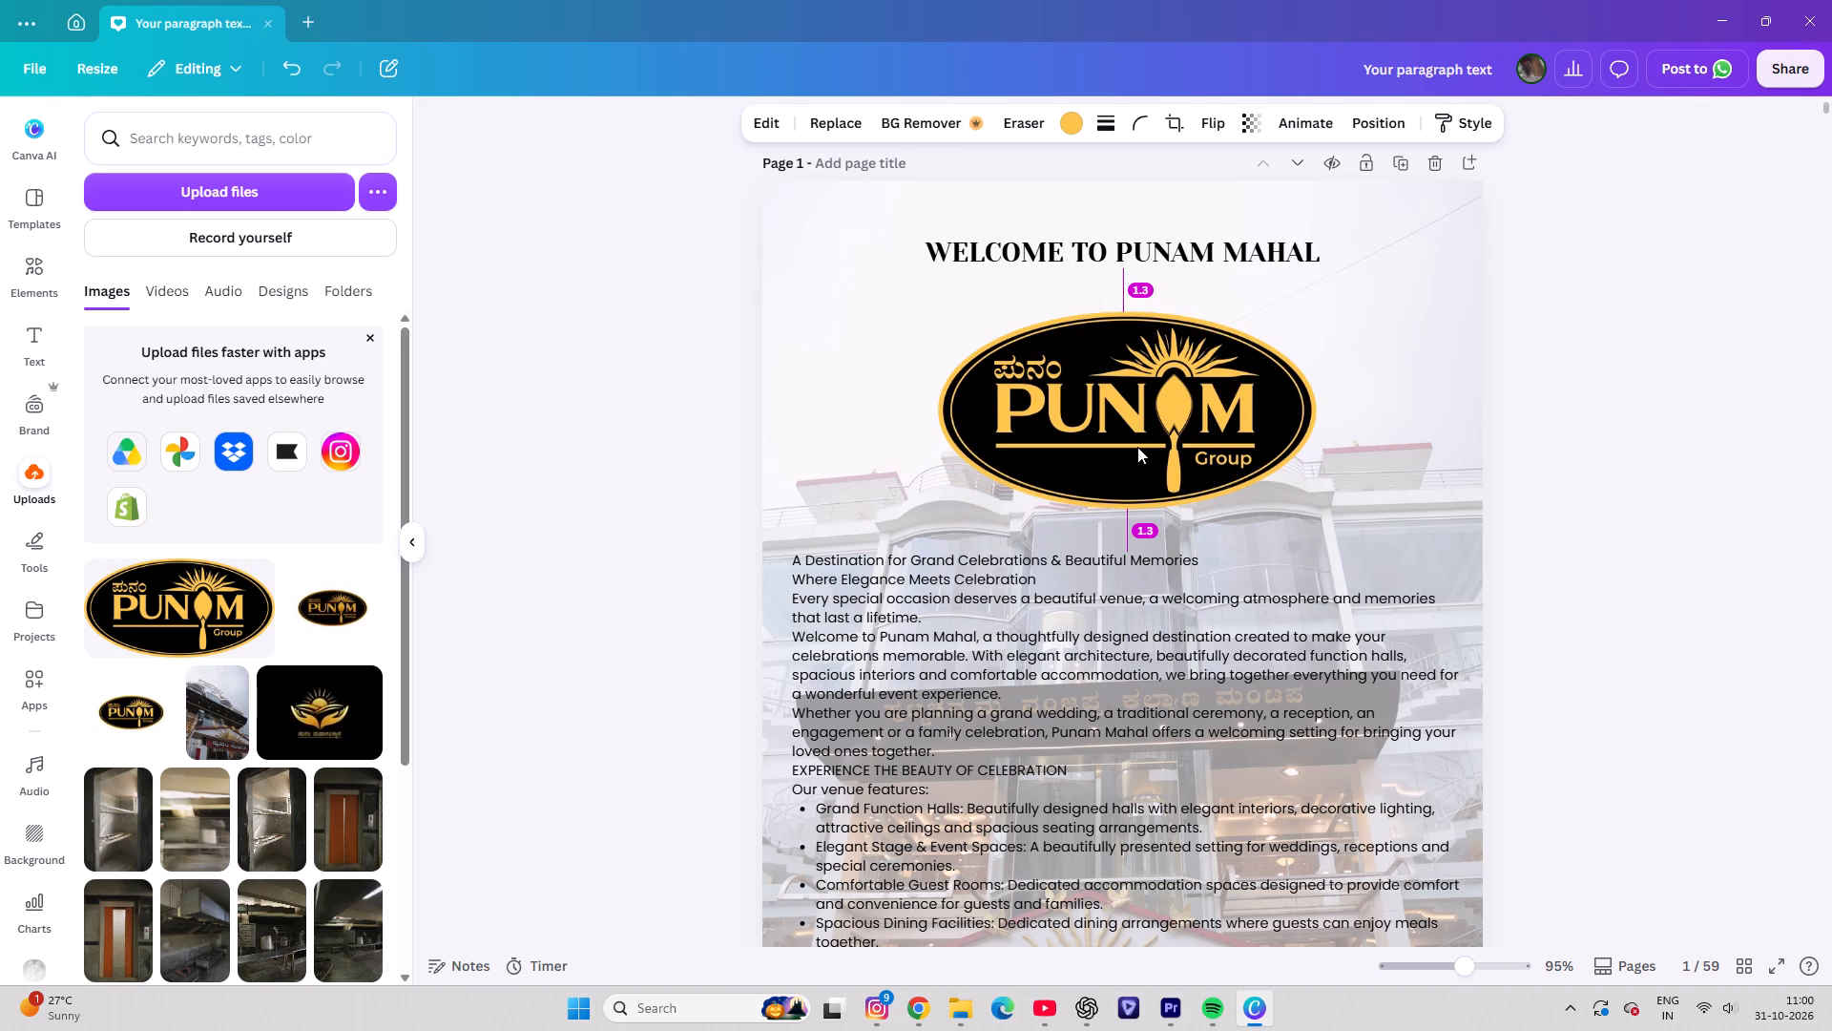
key("Up")
key("Up")
key("Up")
left_click(1617, 339)
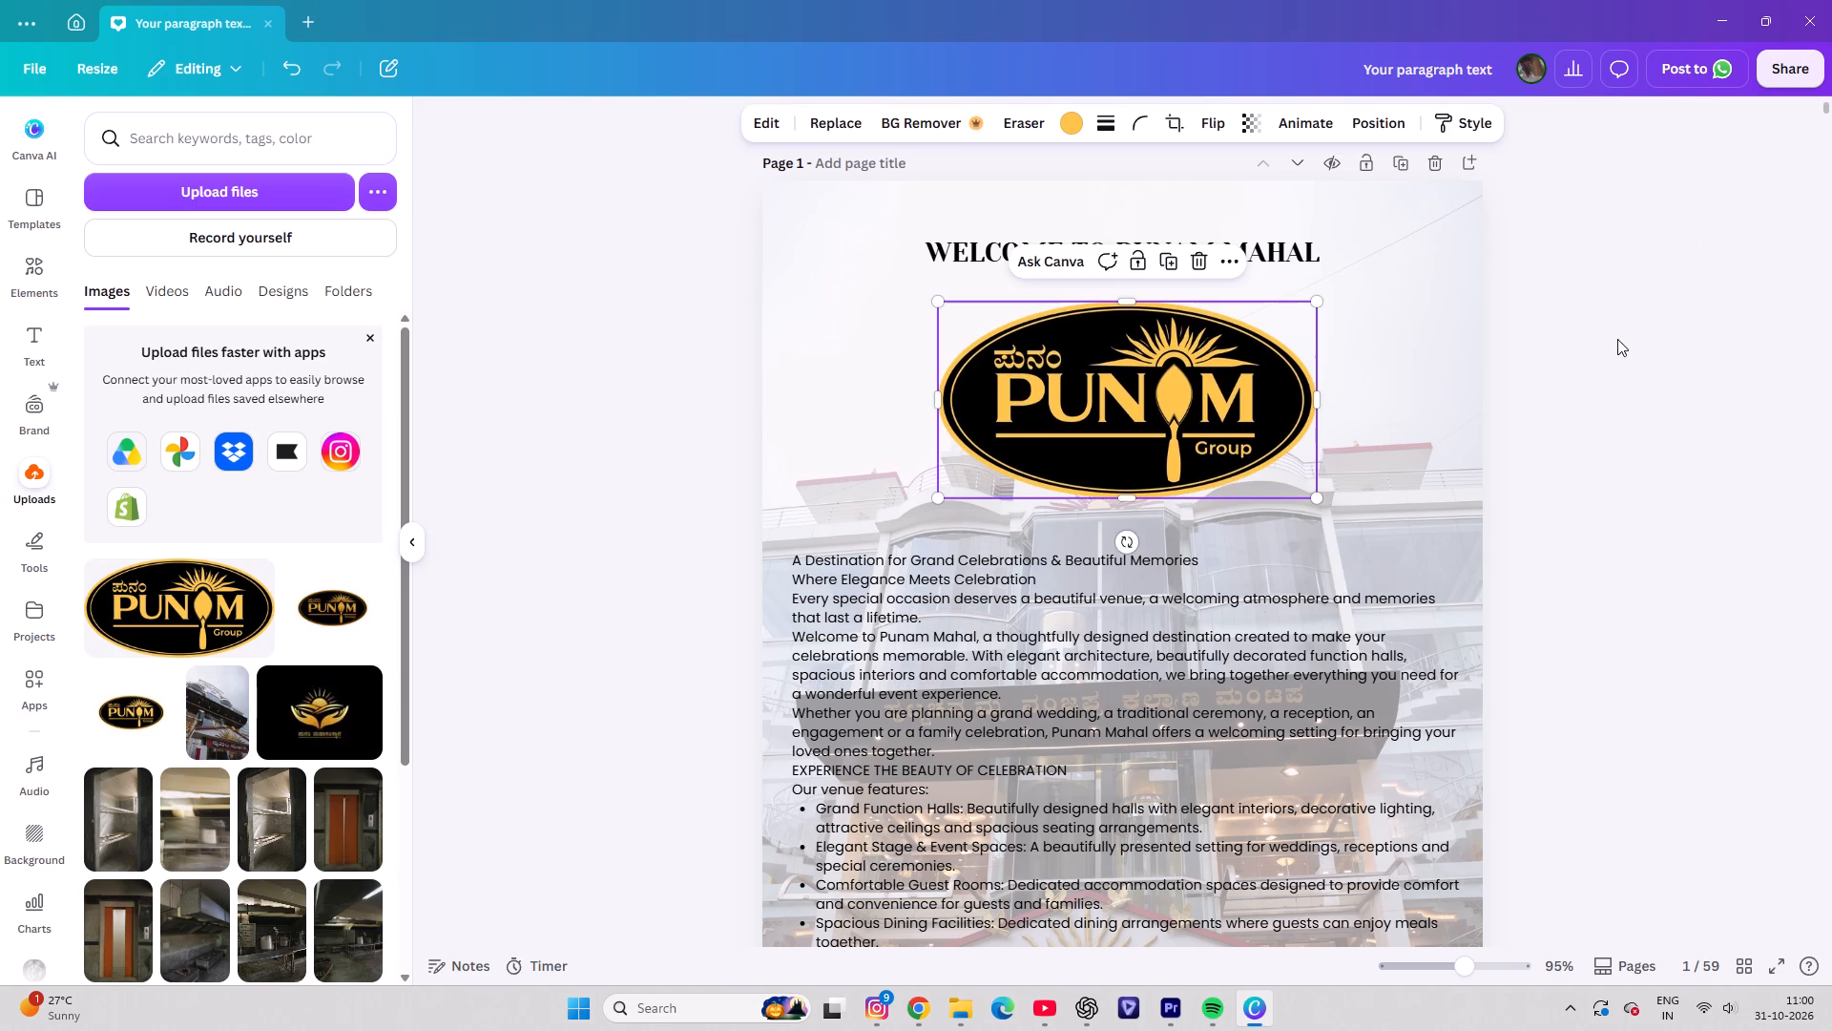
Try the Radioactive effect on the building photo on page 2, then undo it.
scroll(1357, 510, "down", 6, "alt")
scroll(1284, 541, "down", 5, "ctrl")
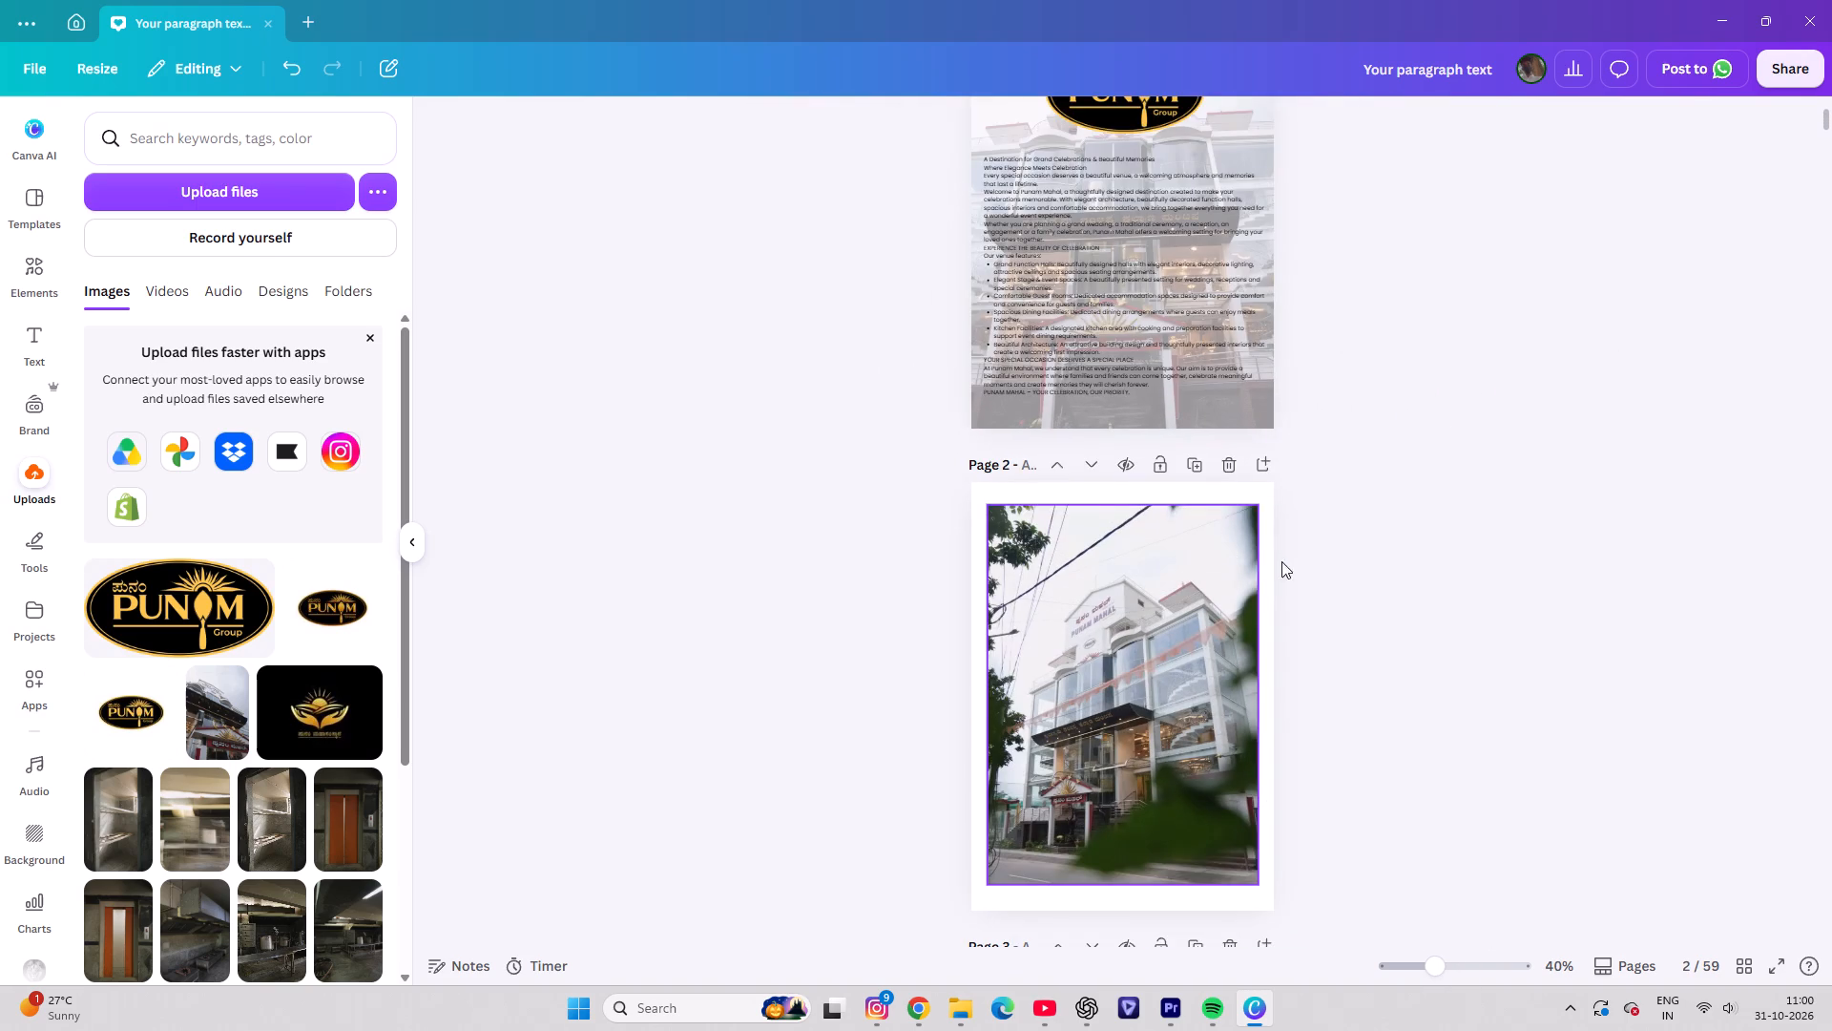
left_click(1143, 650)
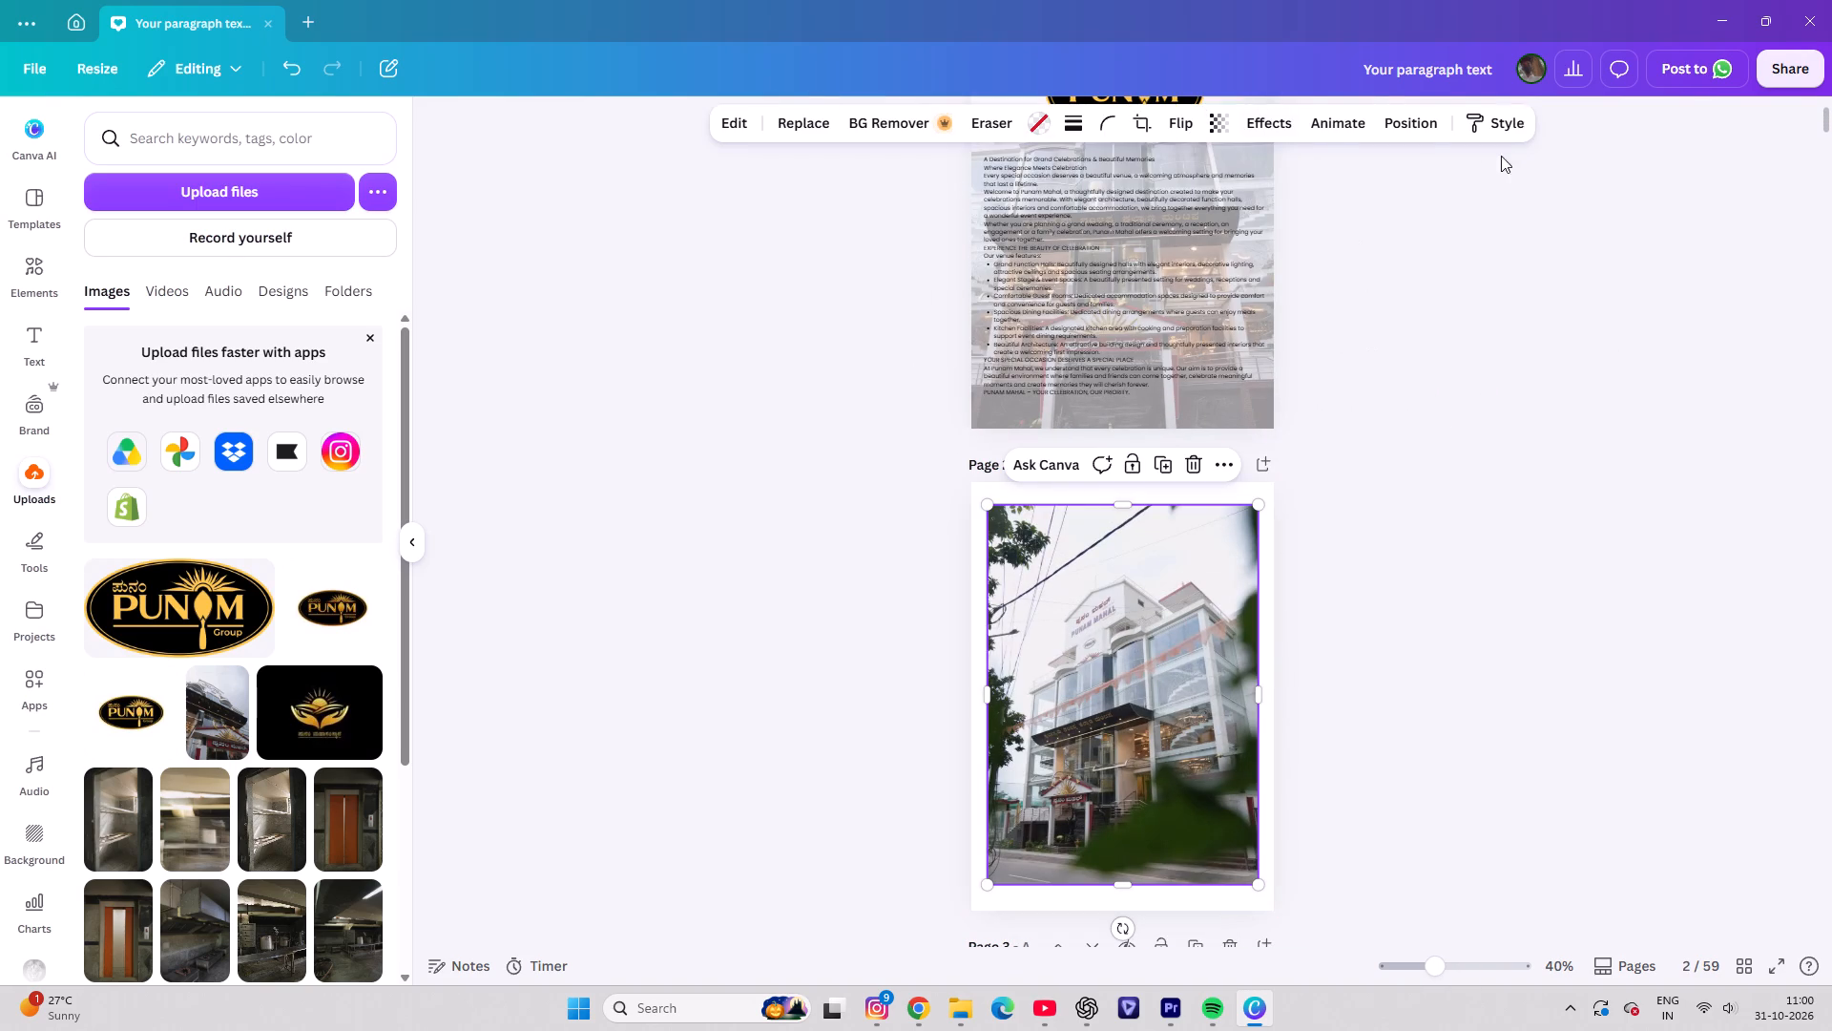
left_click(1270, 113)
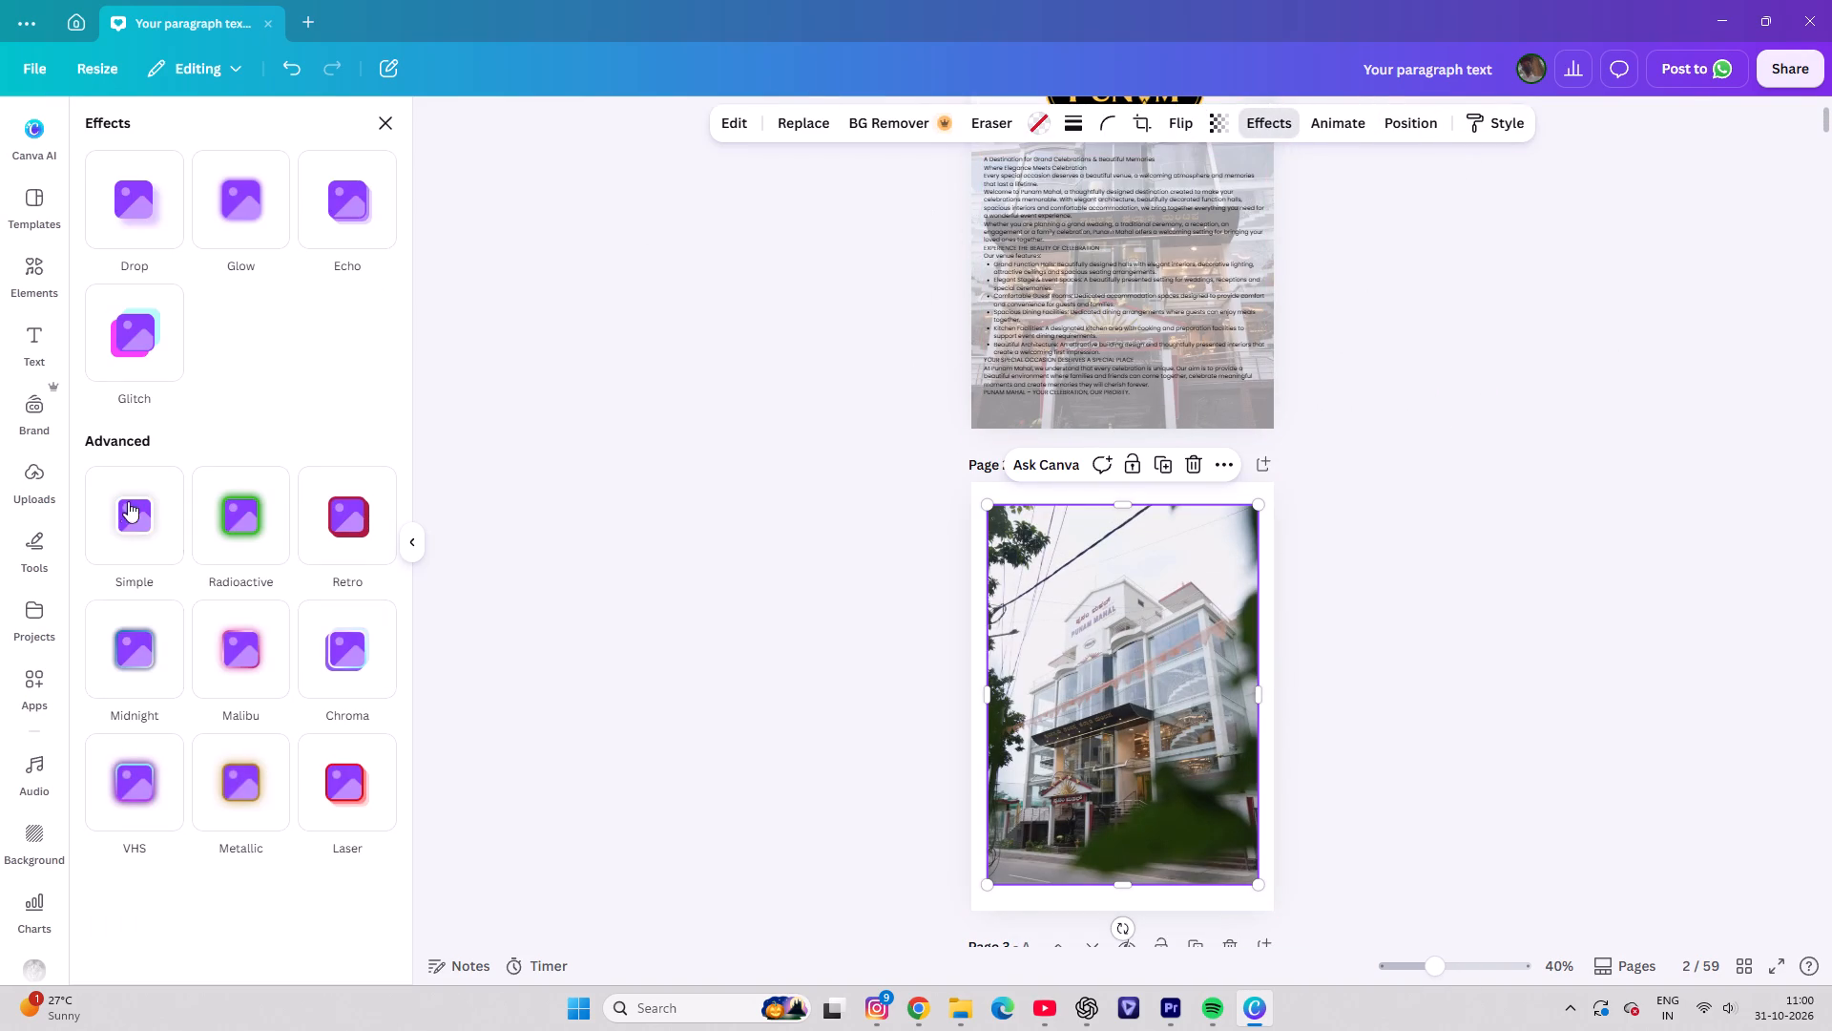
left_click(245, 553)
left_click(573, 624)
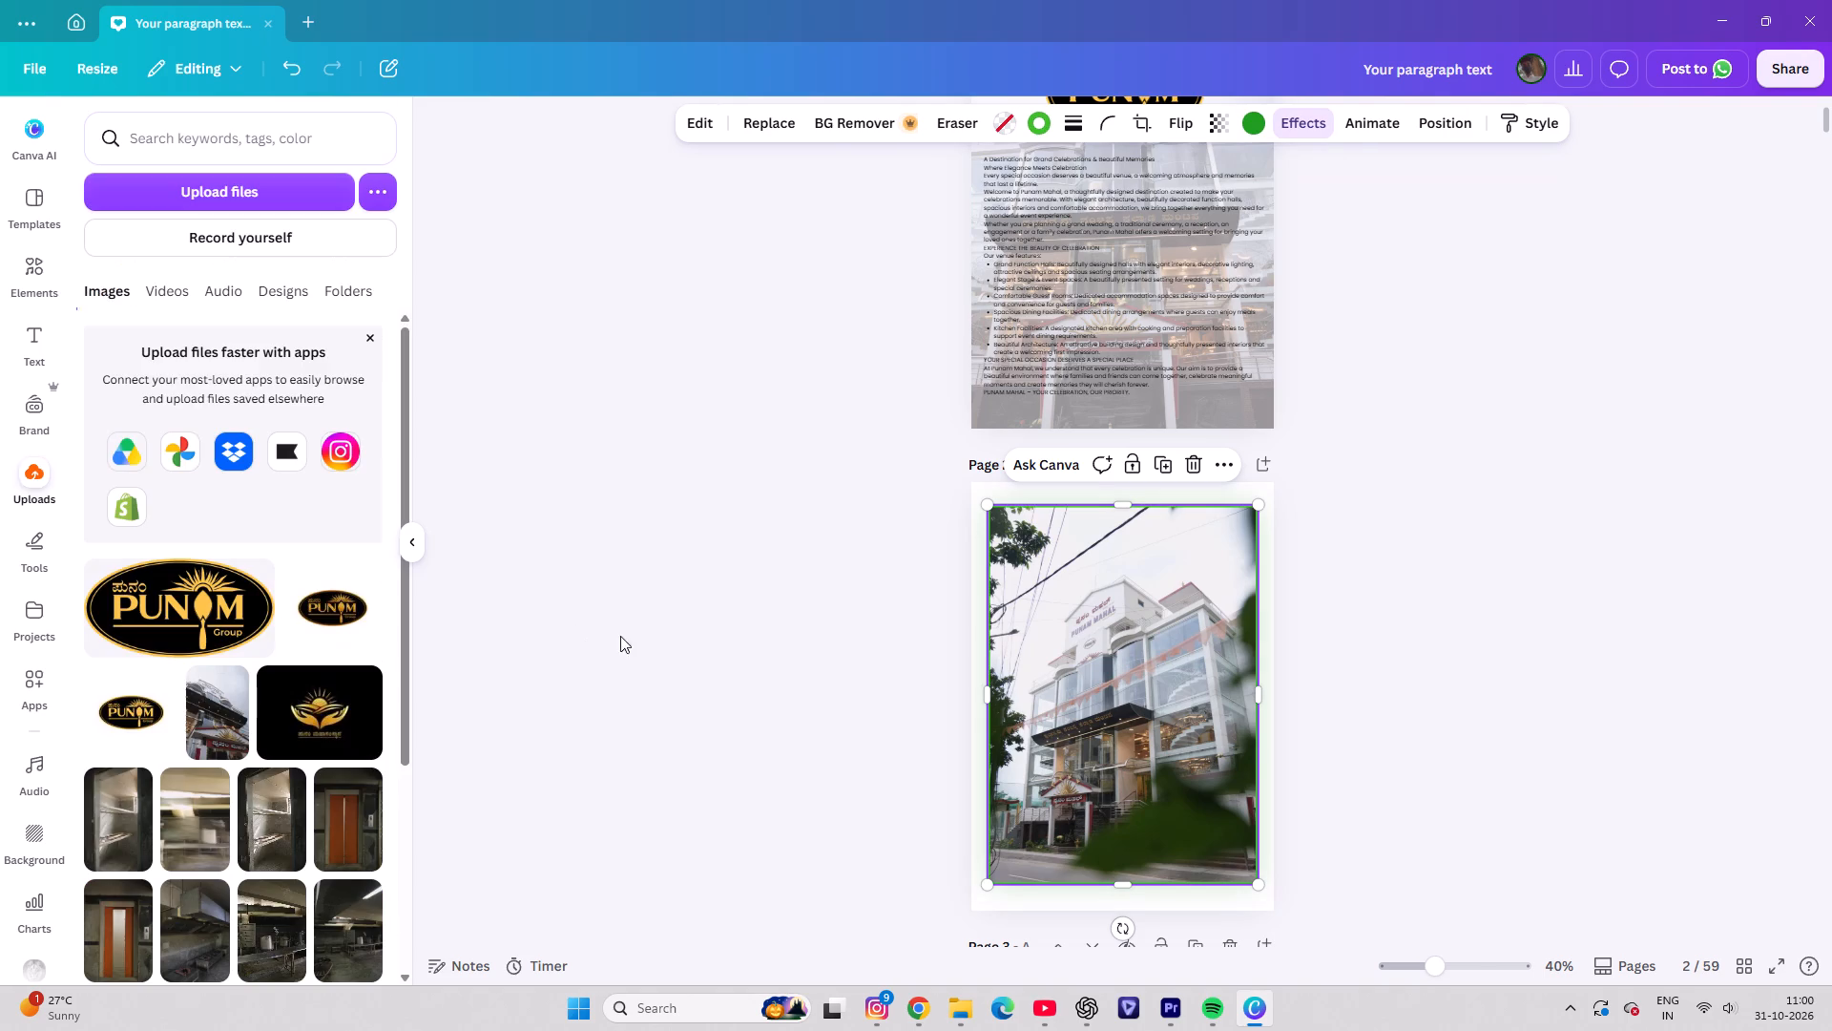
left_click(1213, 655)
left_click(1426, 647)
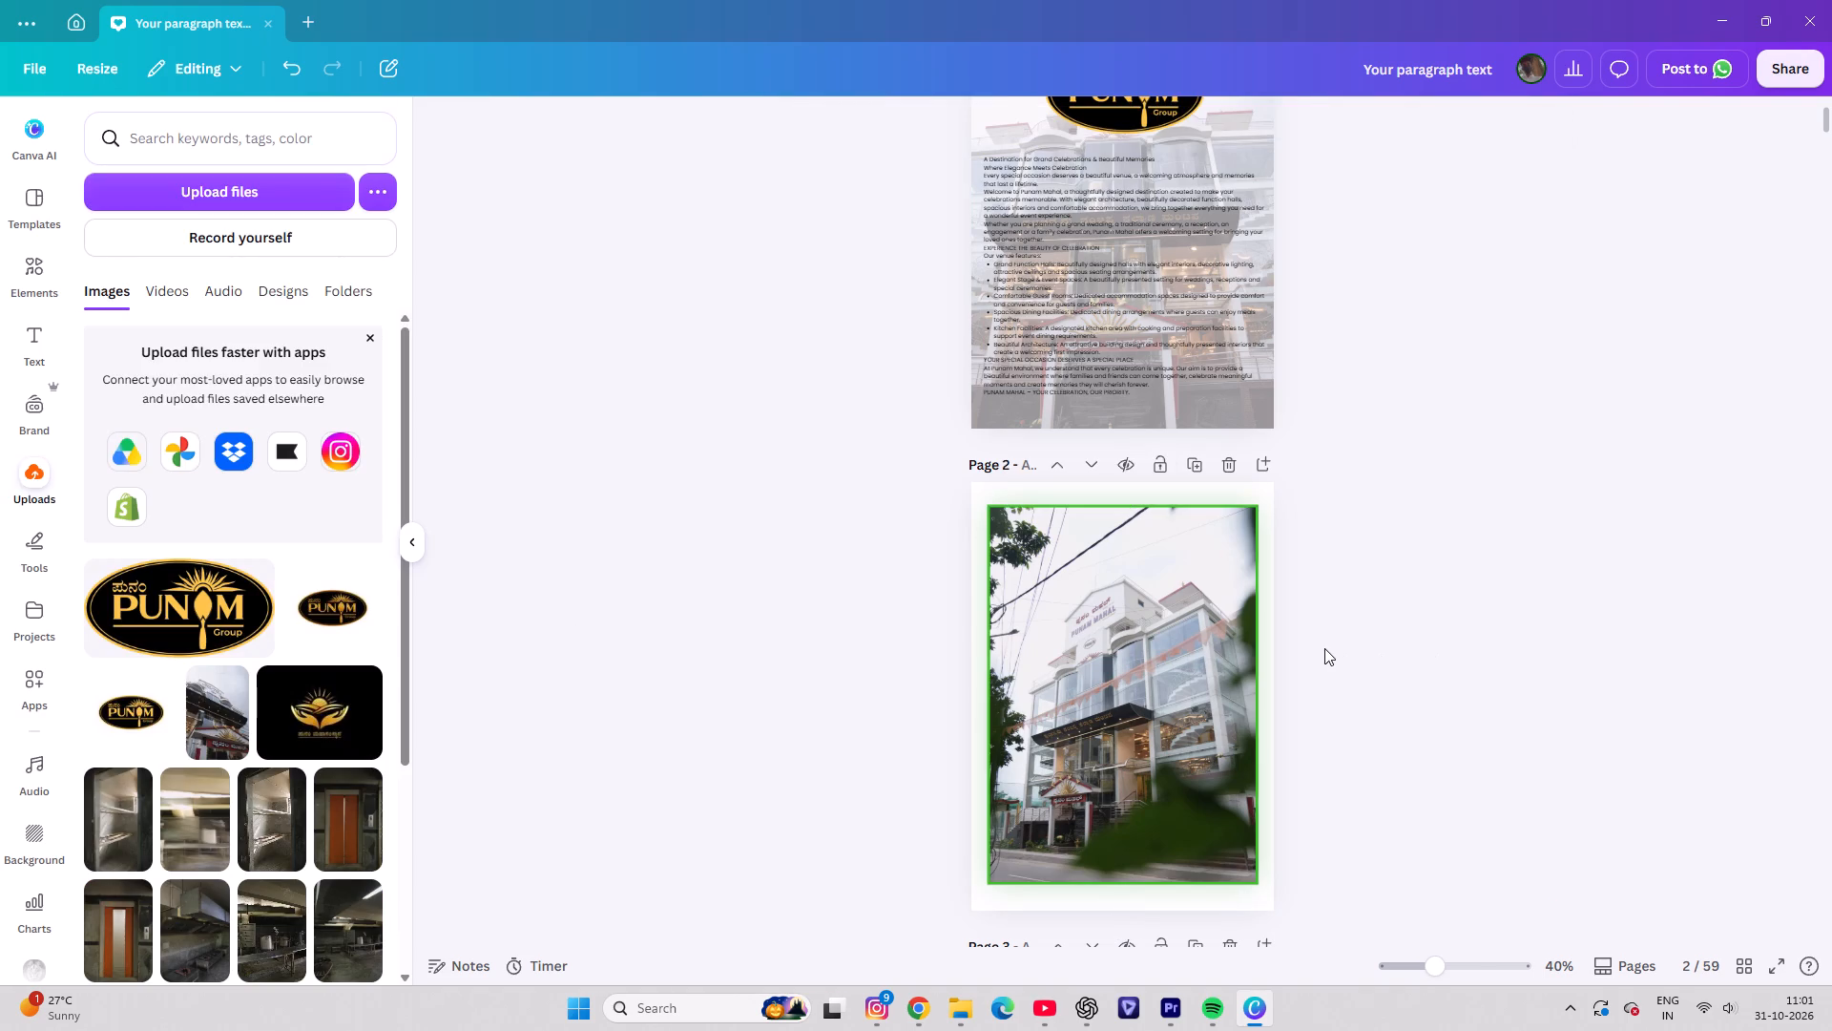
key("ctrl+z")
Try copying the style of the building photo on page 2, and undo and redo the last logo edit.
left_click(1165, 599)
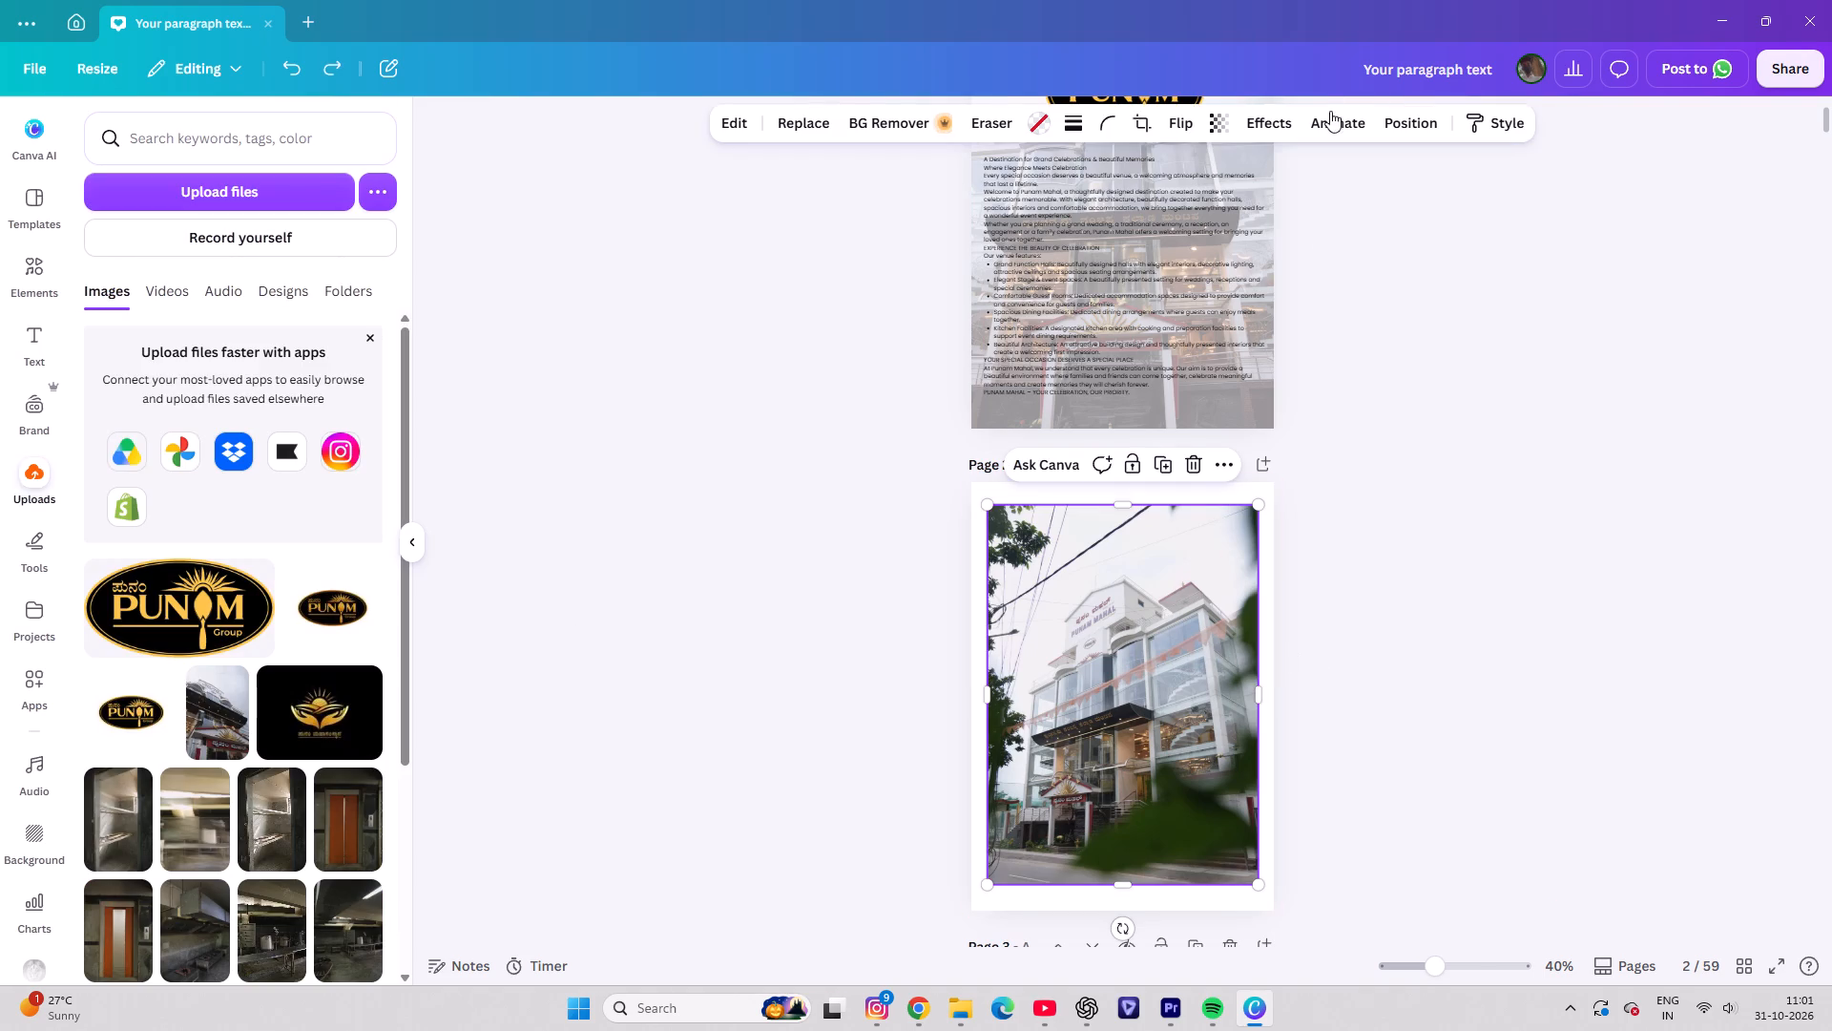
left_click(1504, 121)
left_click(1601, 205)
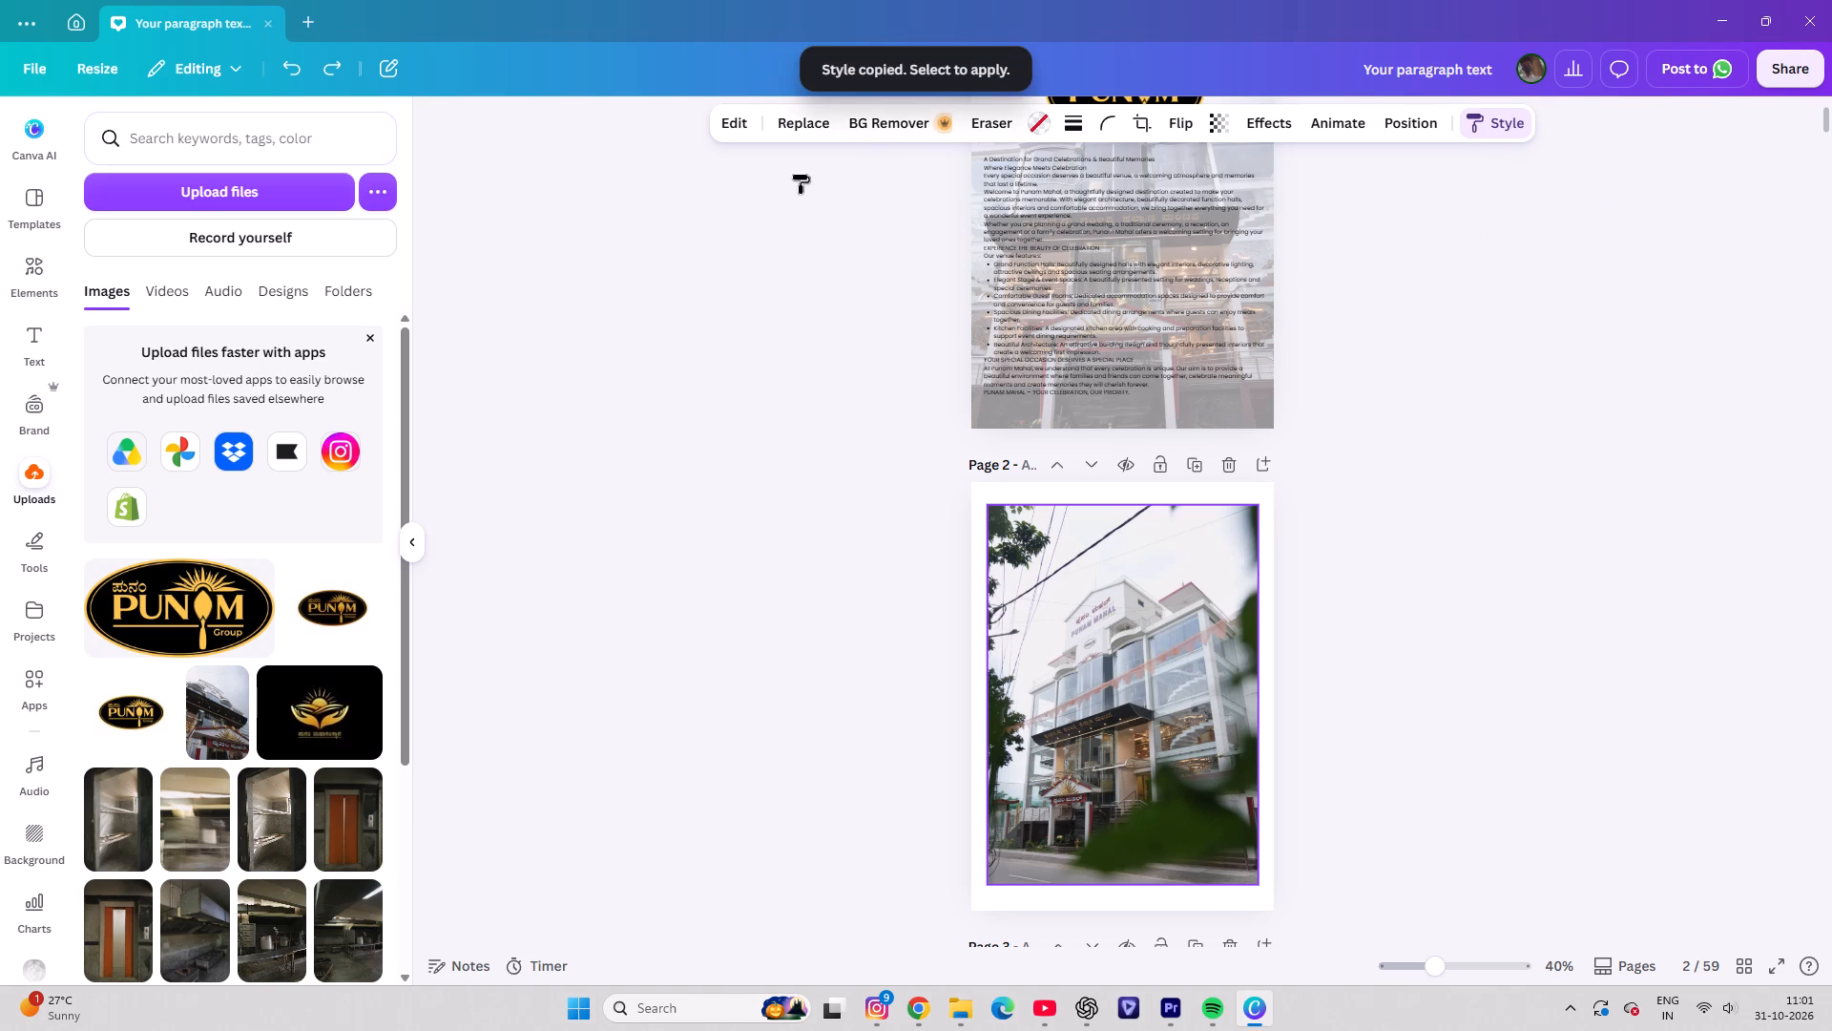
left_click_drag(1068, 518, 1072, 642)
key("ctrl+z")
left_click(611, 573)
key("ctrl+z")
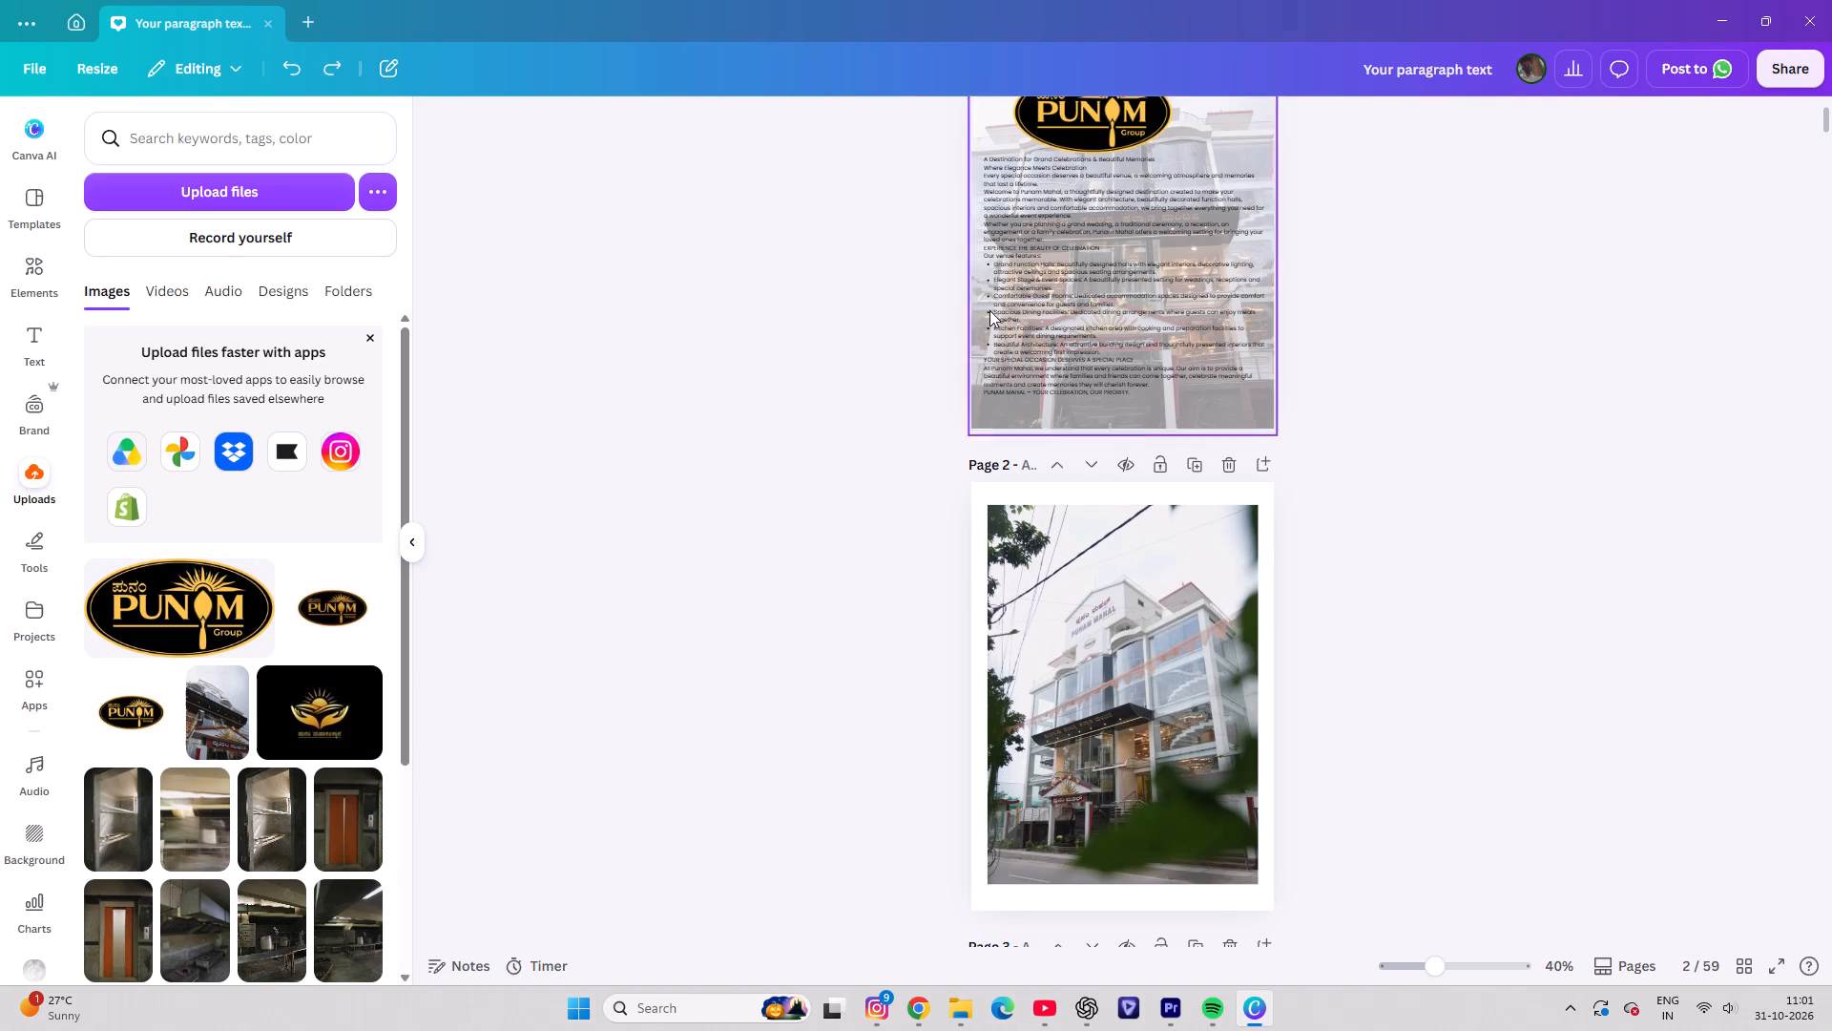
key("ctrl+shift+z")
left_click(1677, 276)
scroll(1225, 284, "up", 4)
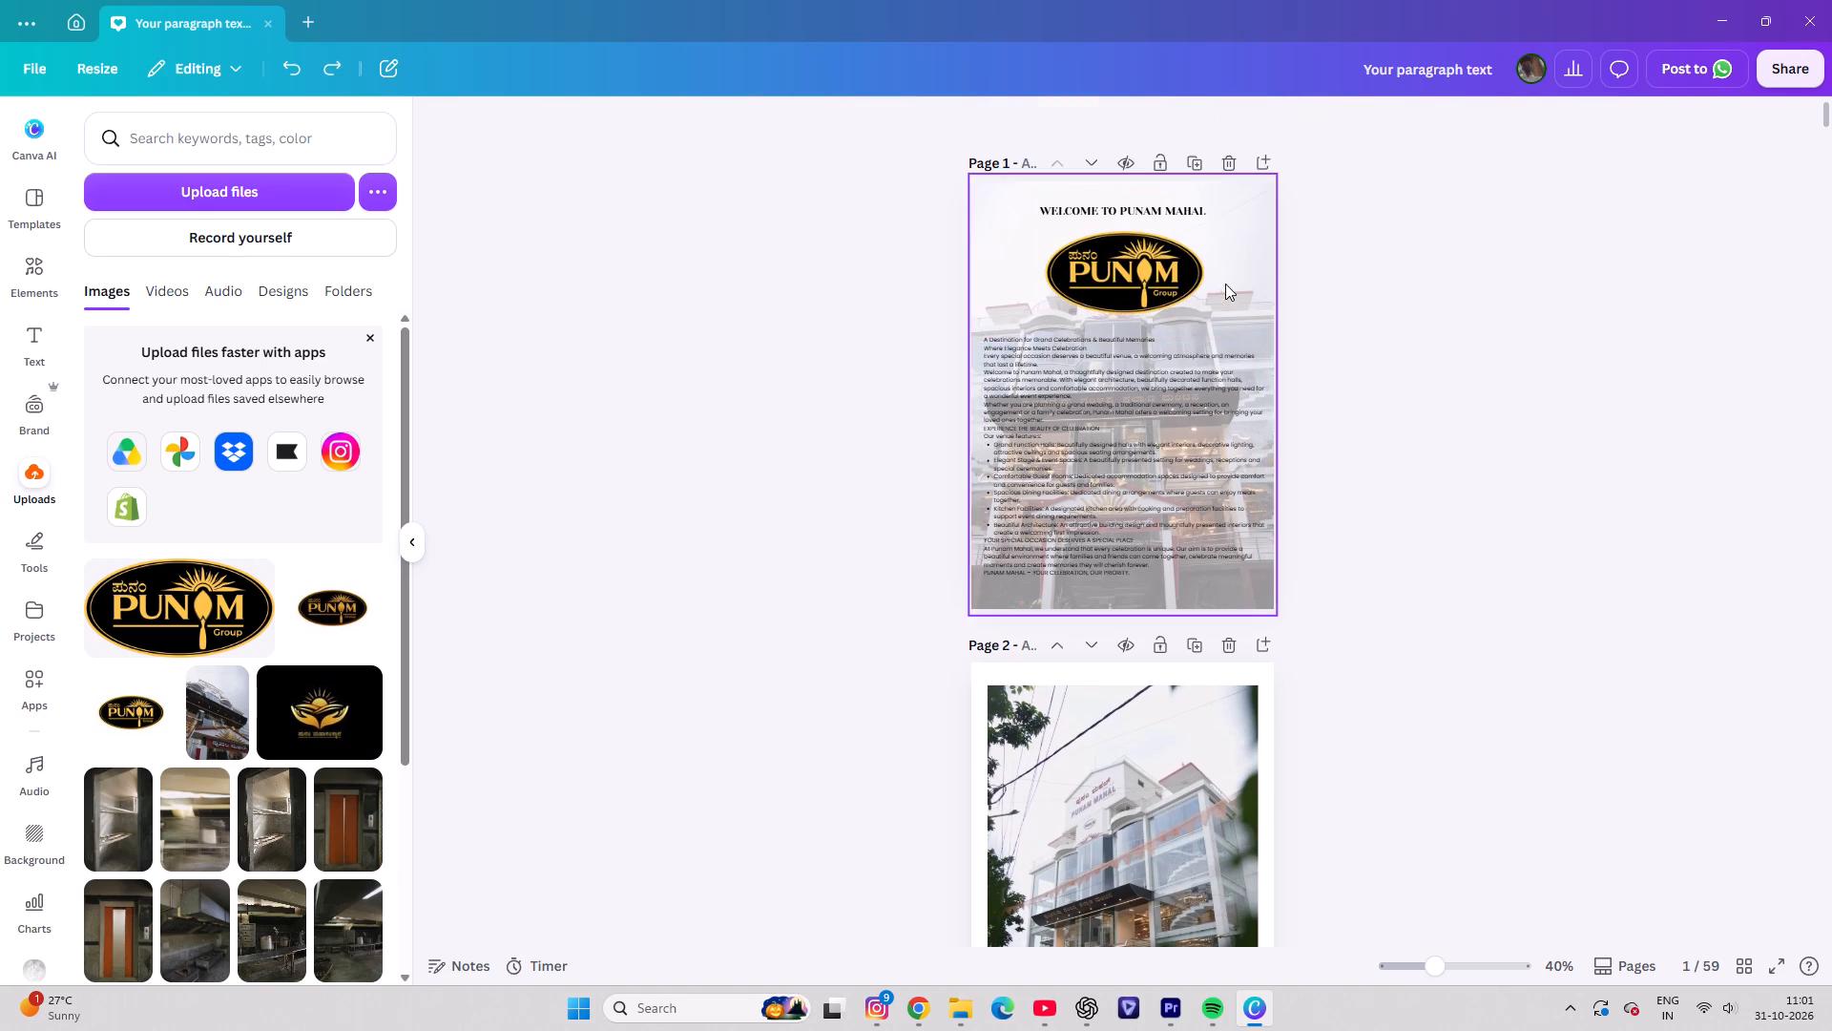
Apply the building photo's colors to page 2.
left_click(1123, 861)
left_click(1127, 853)
right_click(1127, 852)
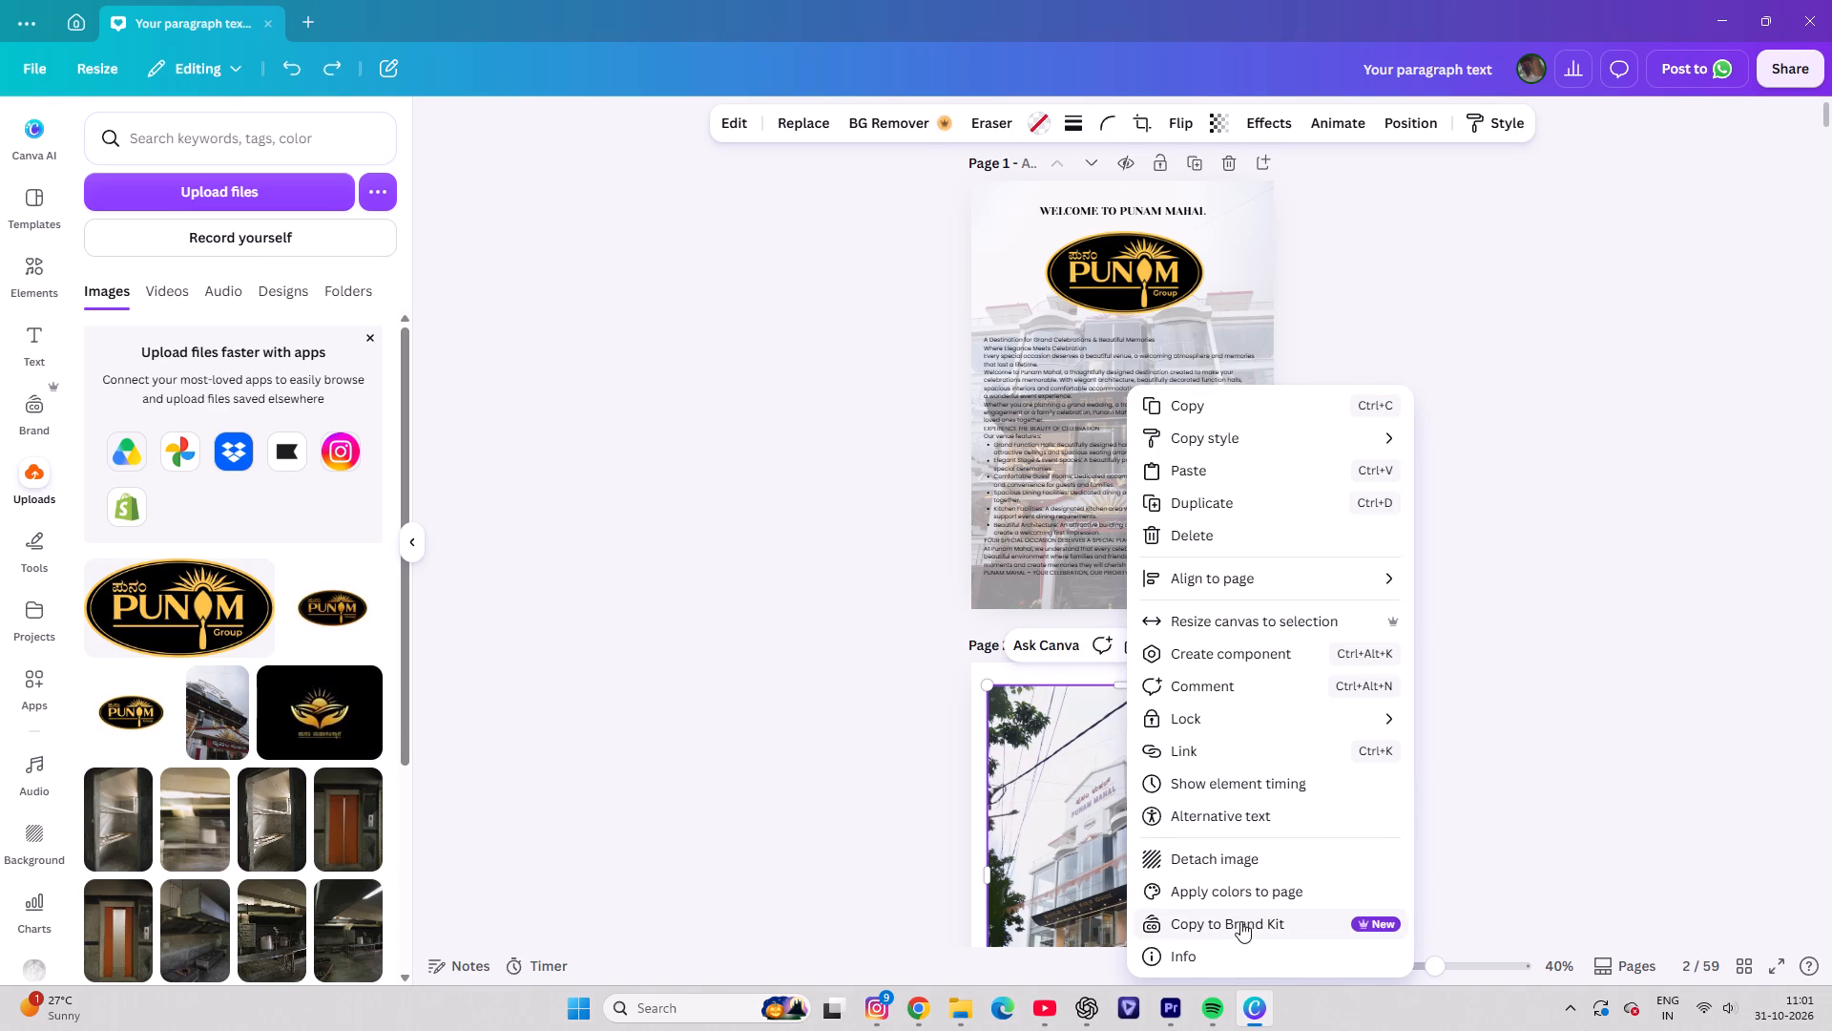
left_click(1240, 891)
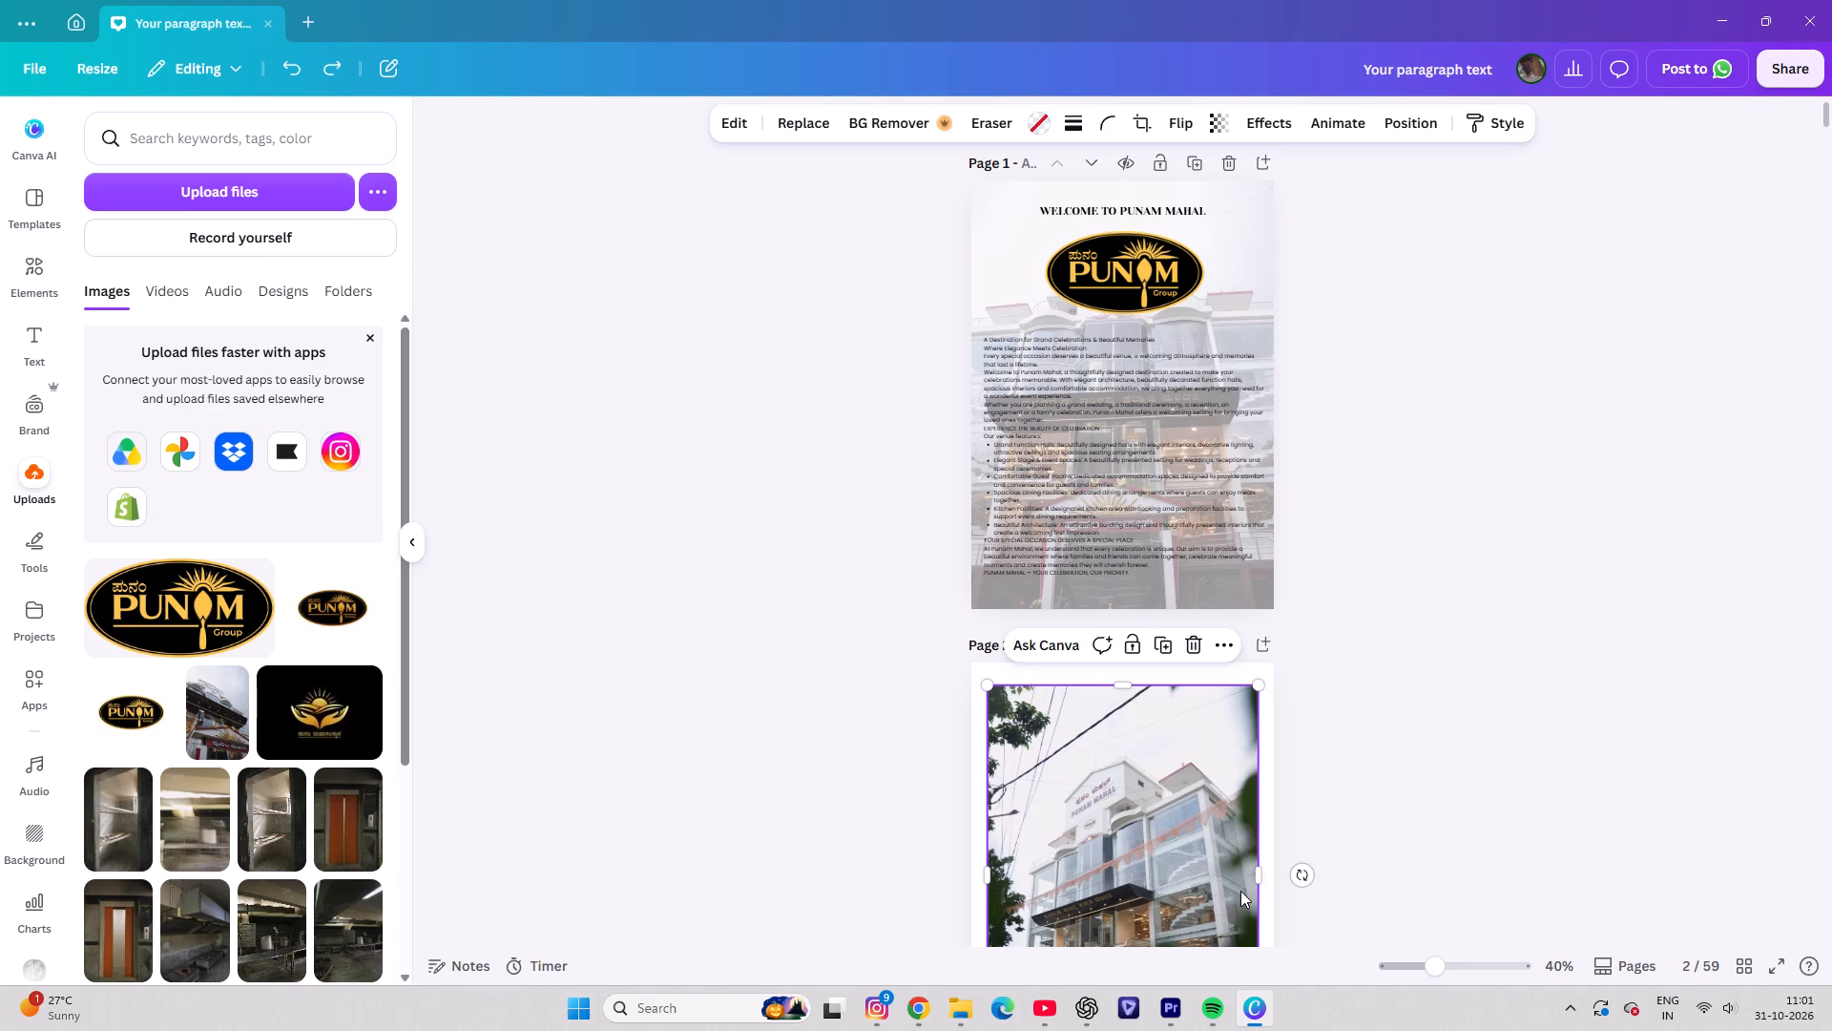
scroll(1160, 858, "down", 3)
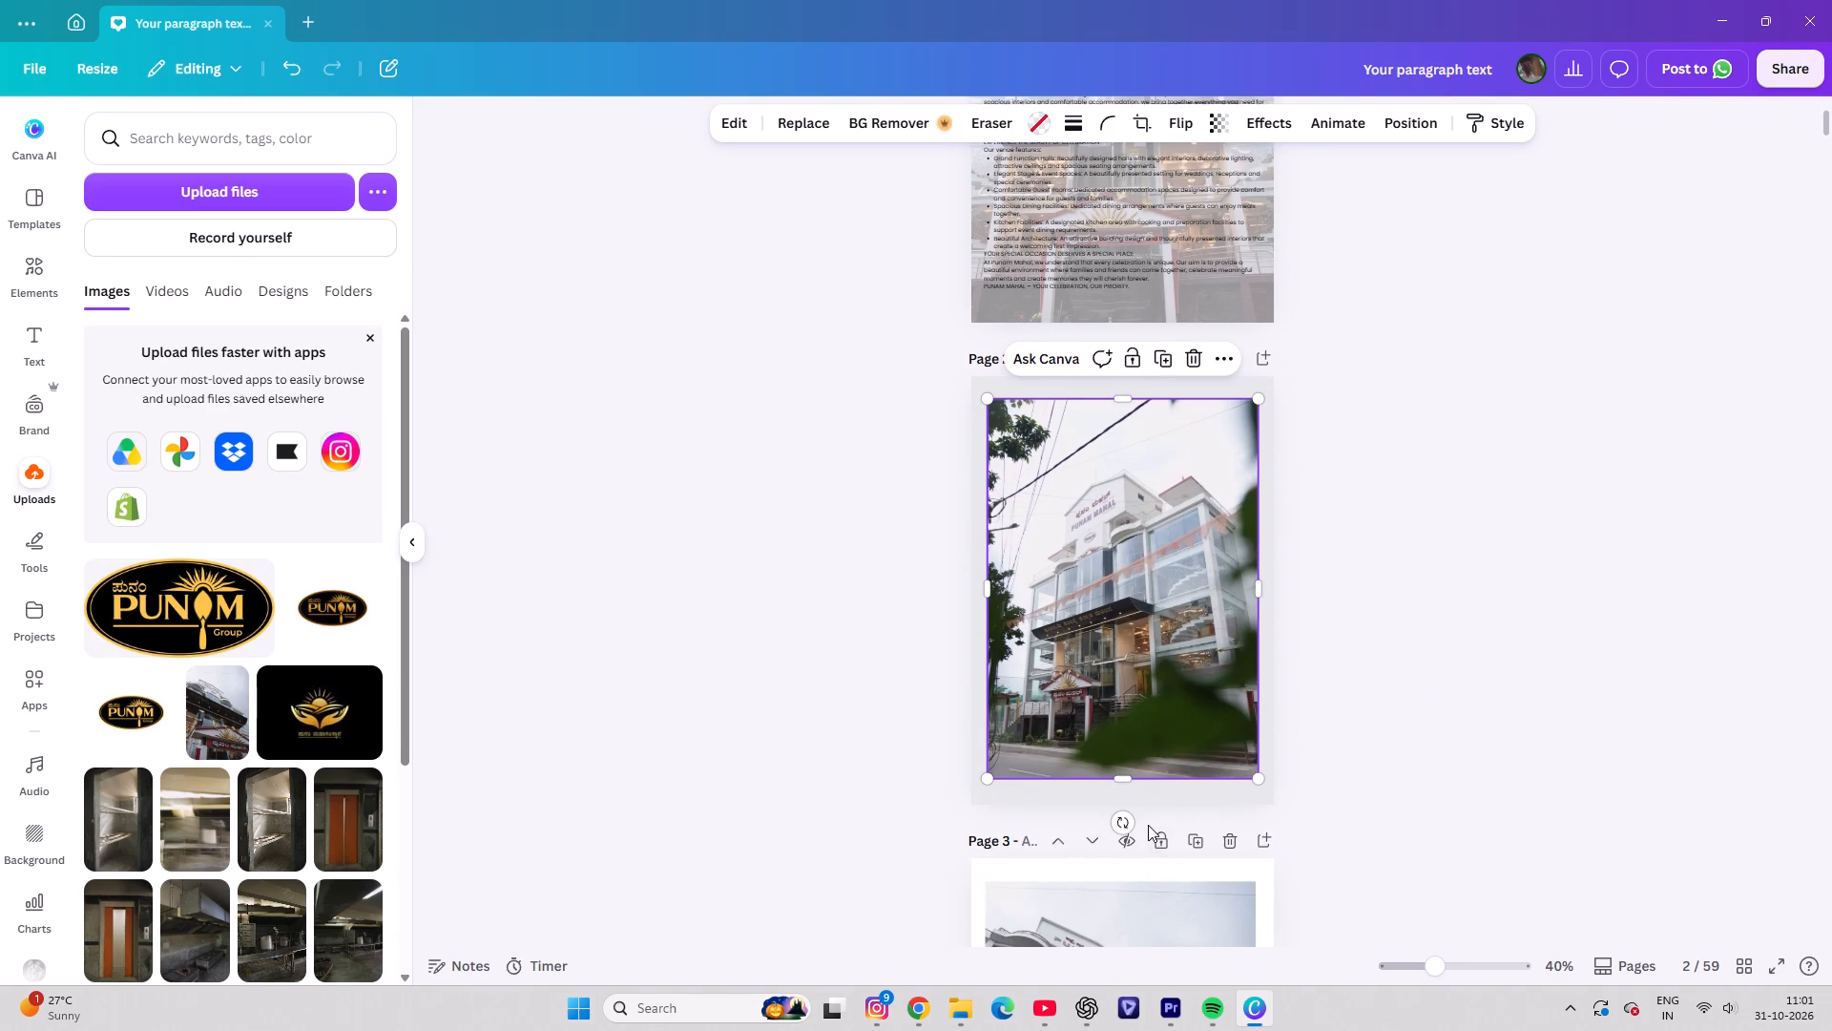
scroll(1148, 825, "up", 3, "alt")
scroll(1148, 825, "down", 1, "alt")
right_click(1115, 805)
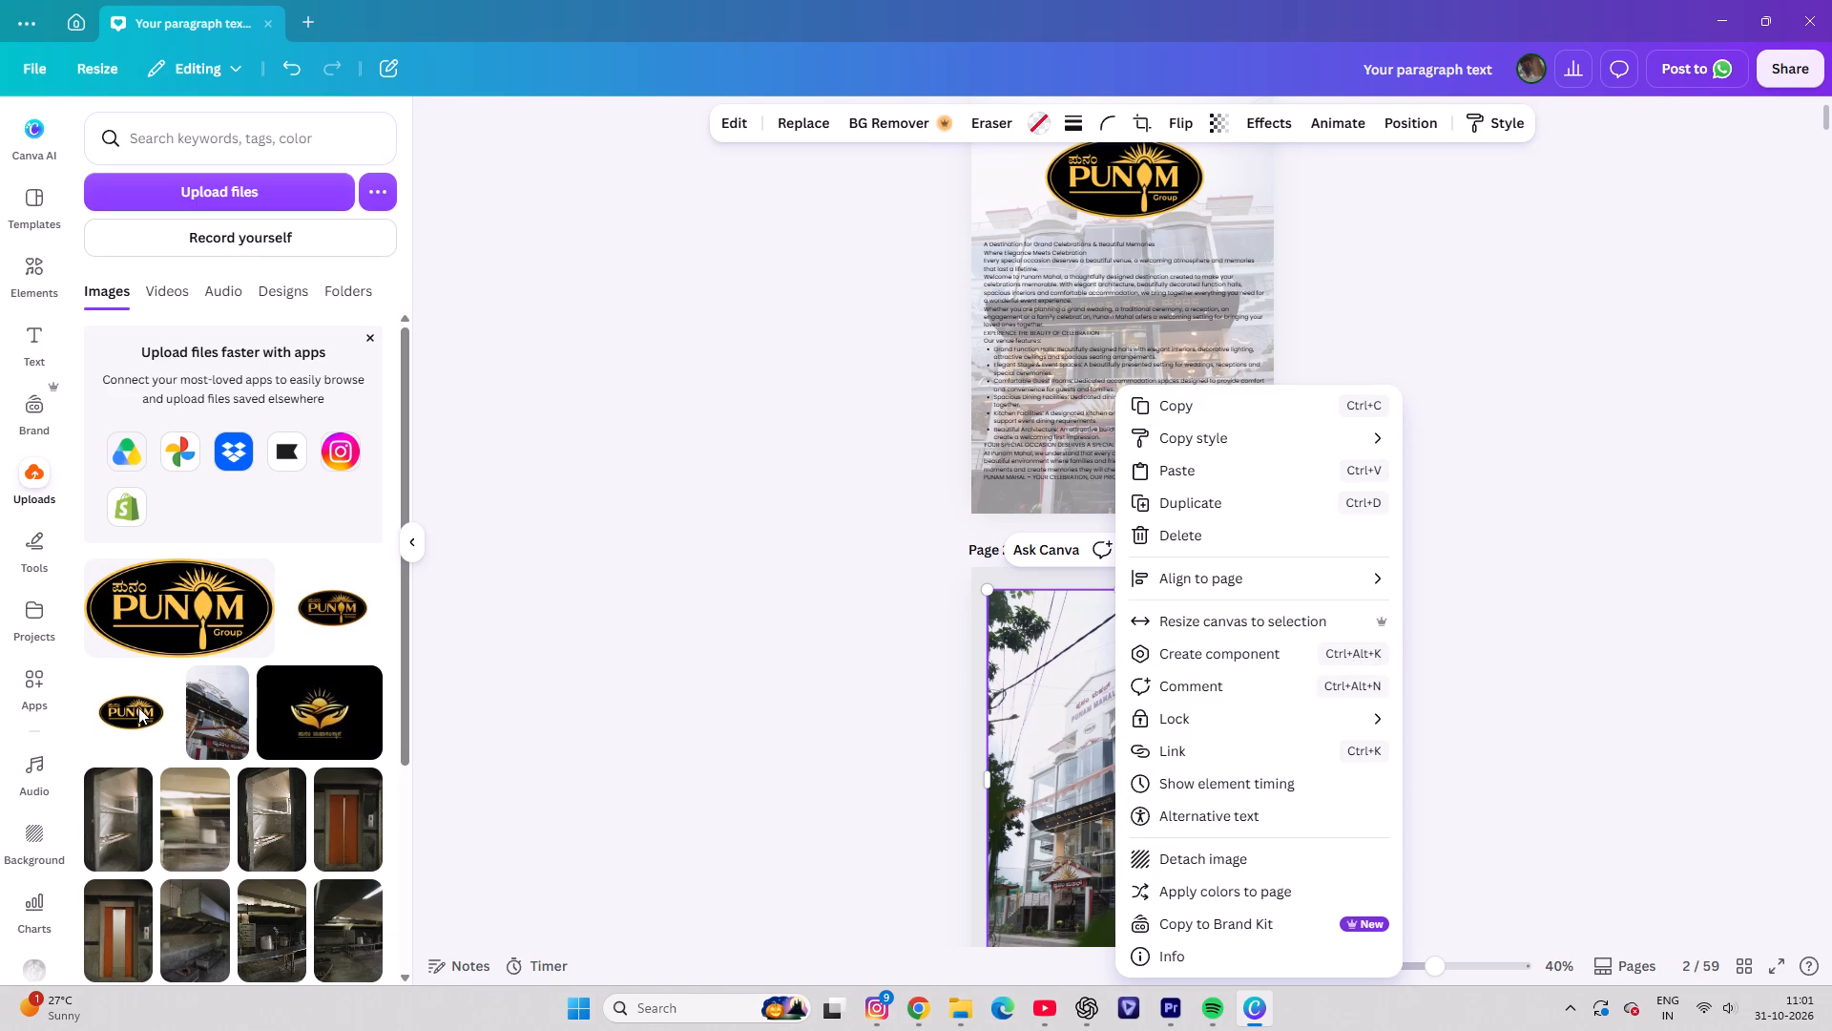
Switch to Spotify, play "Maleye Maleye - From "Salaga"" from the recent searches, and return to the Canva design.
left_click(1223, 1008)
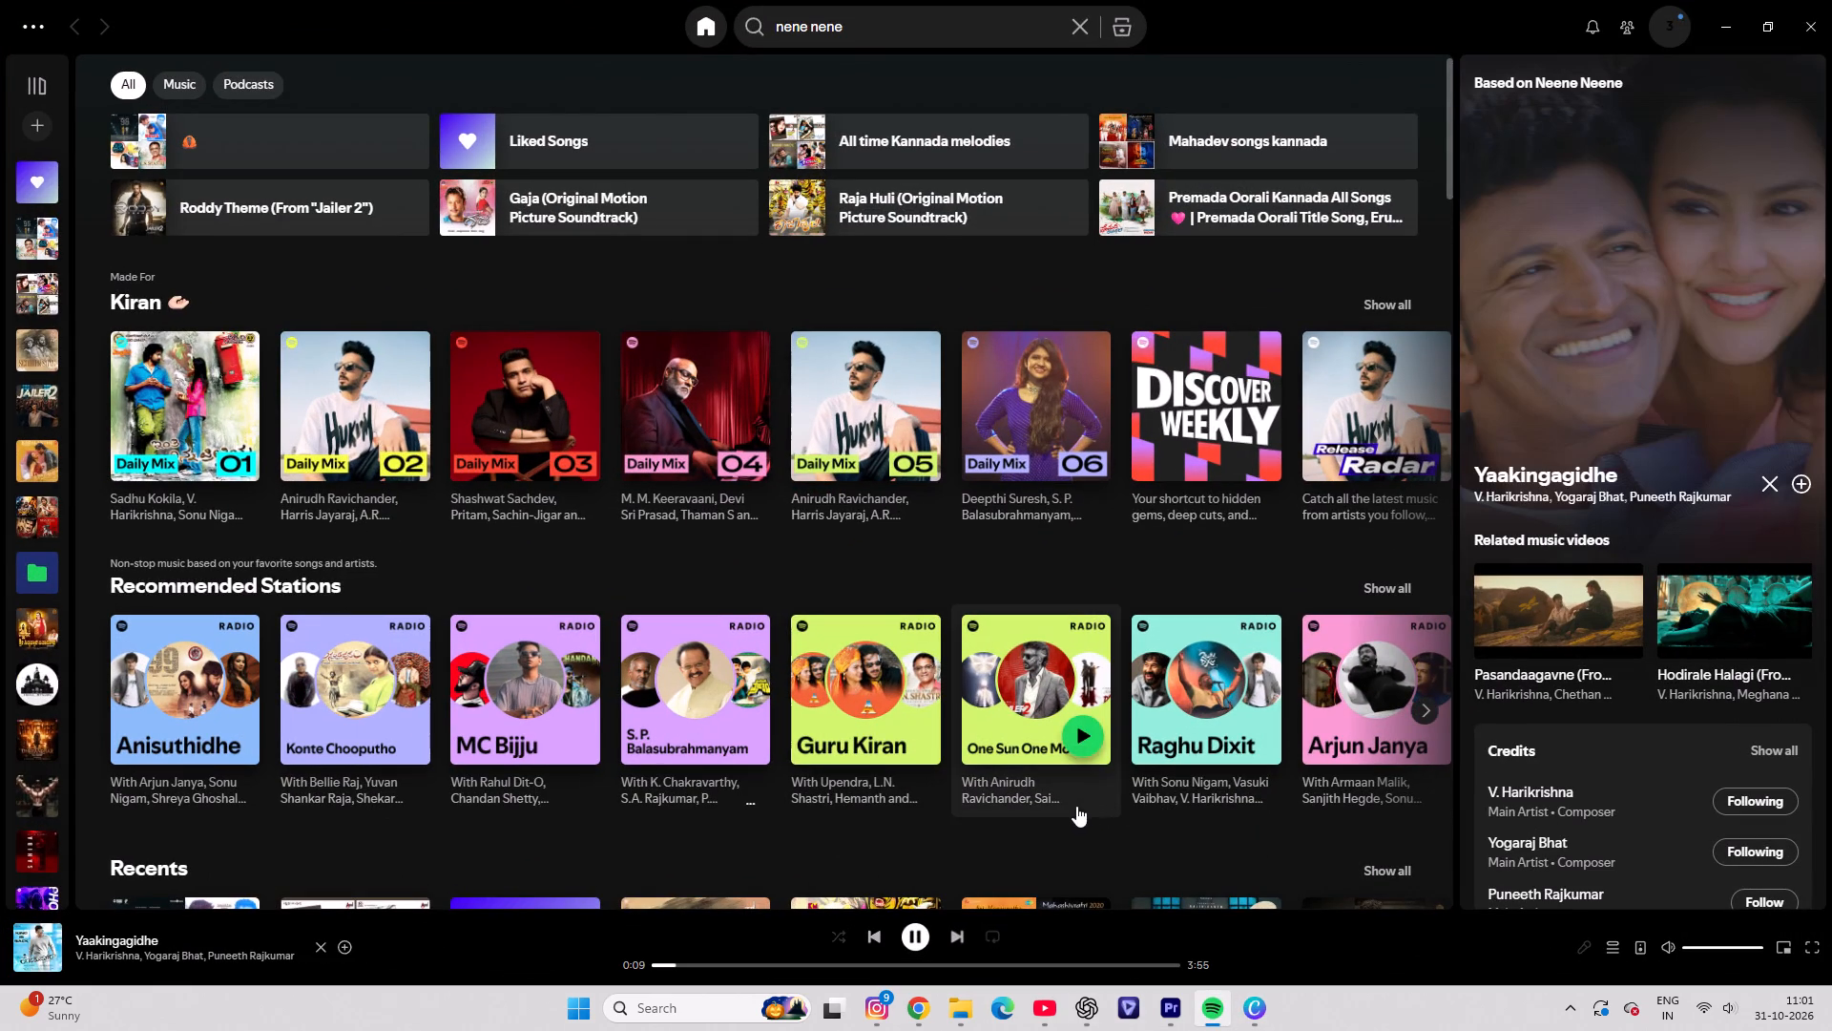
left_click(1081, 17)
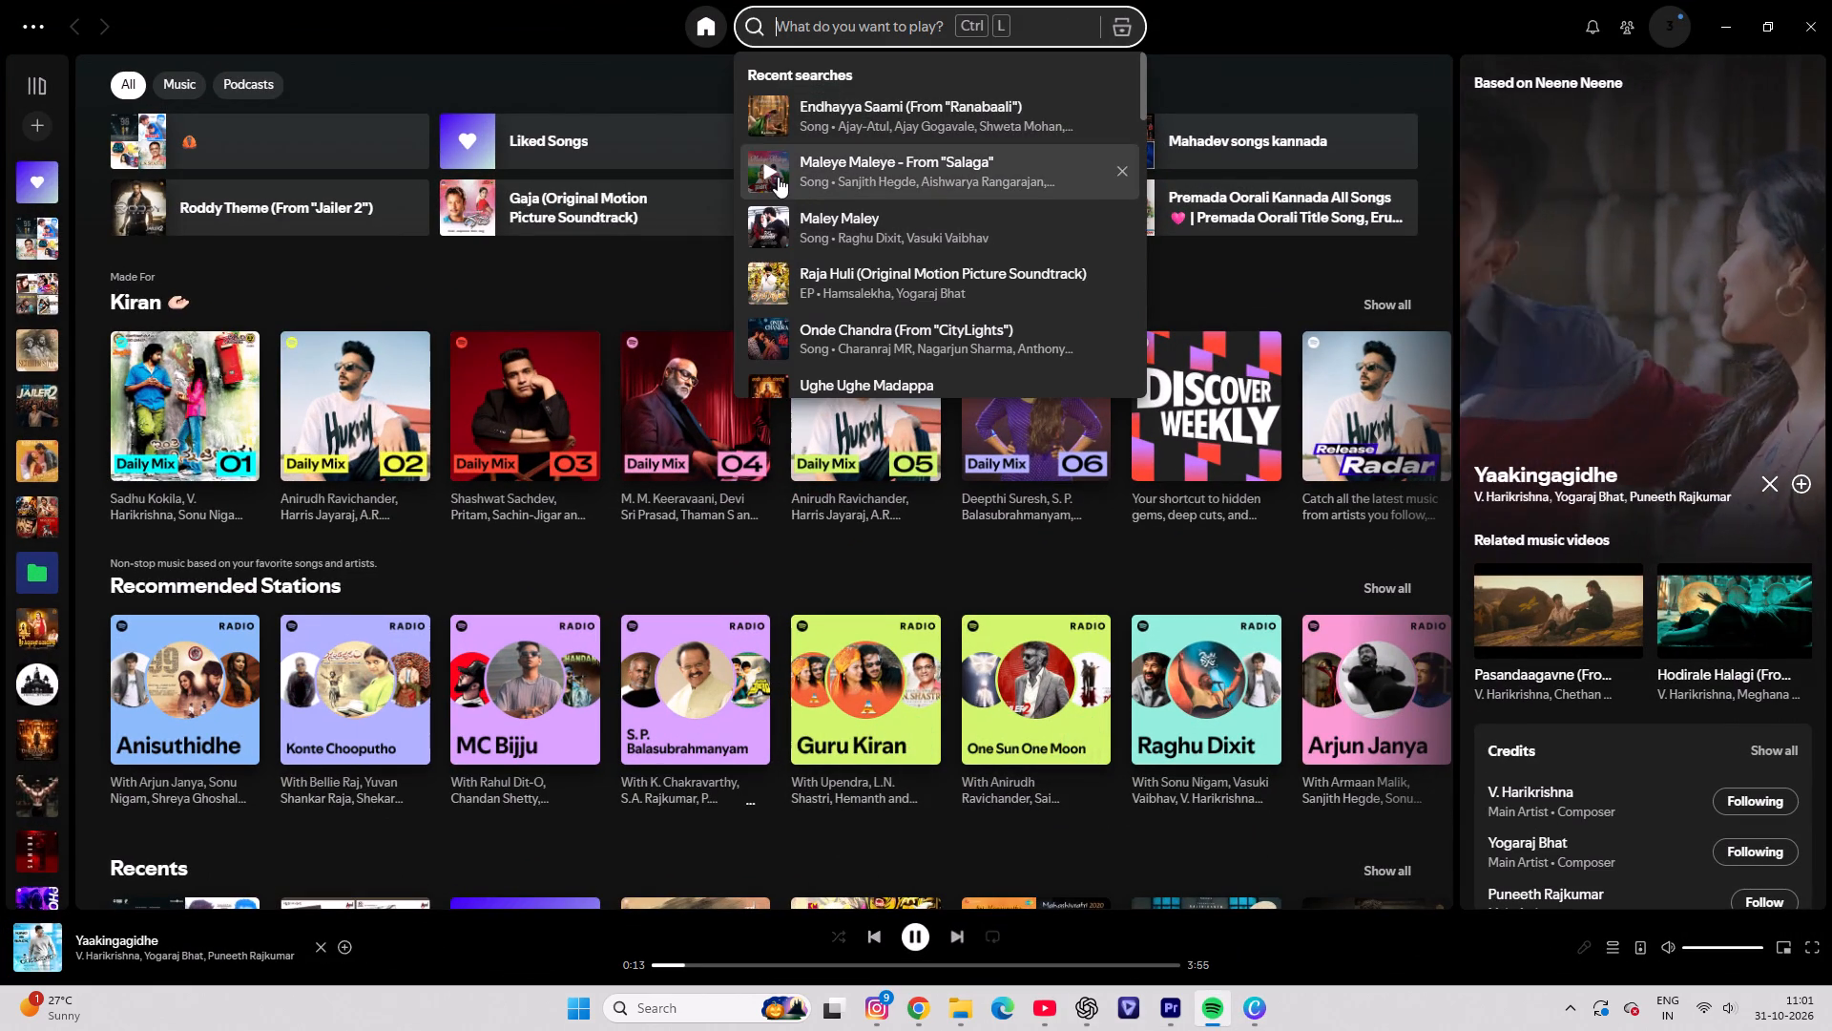
left_click(773, 173)
left_click(1724, 19)
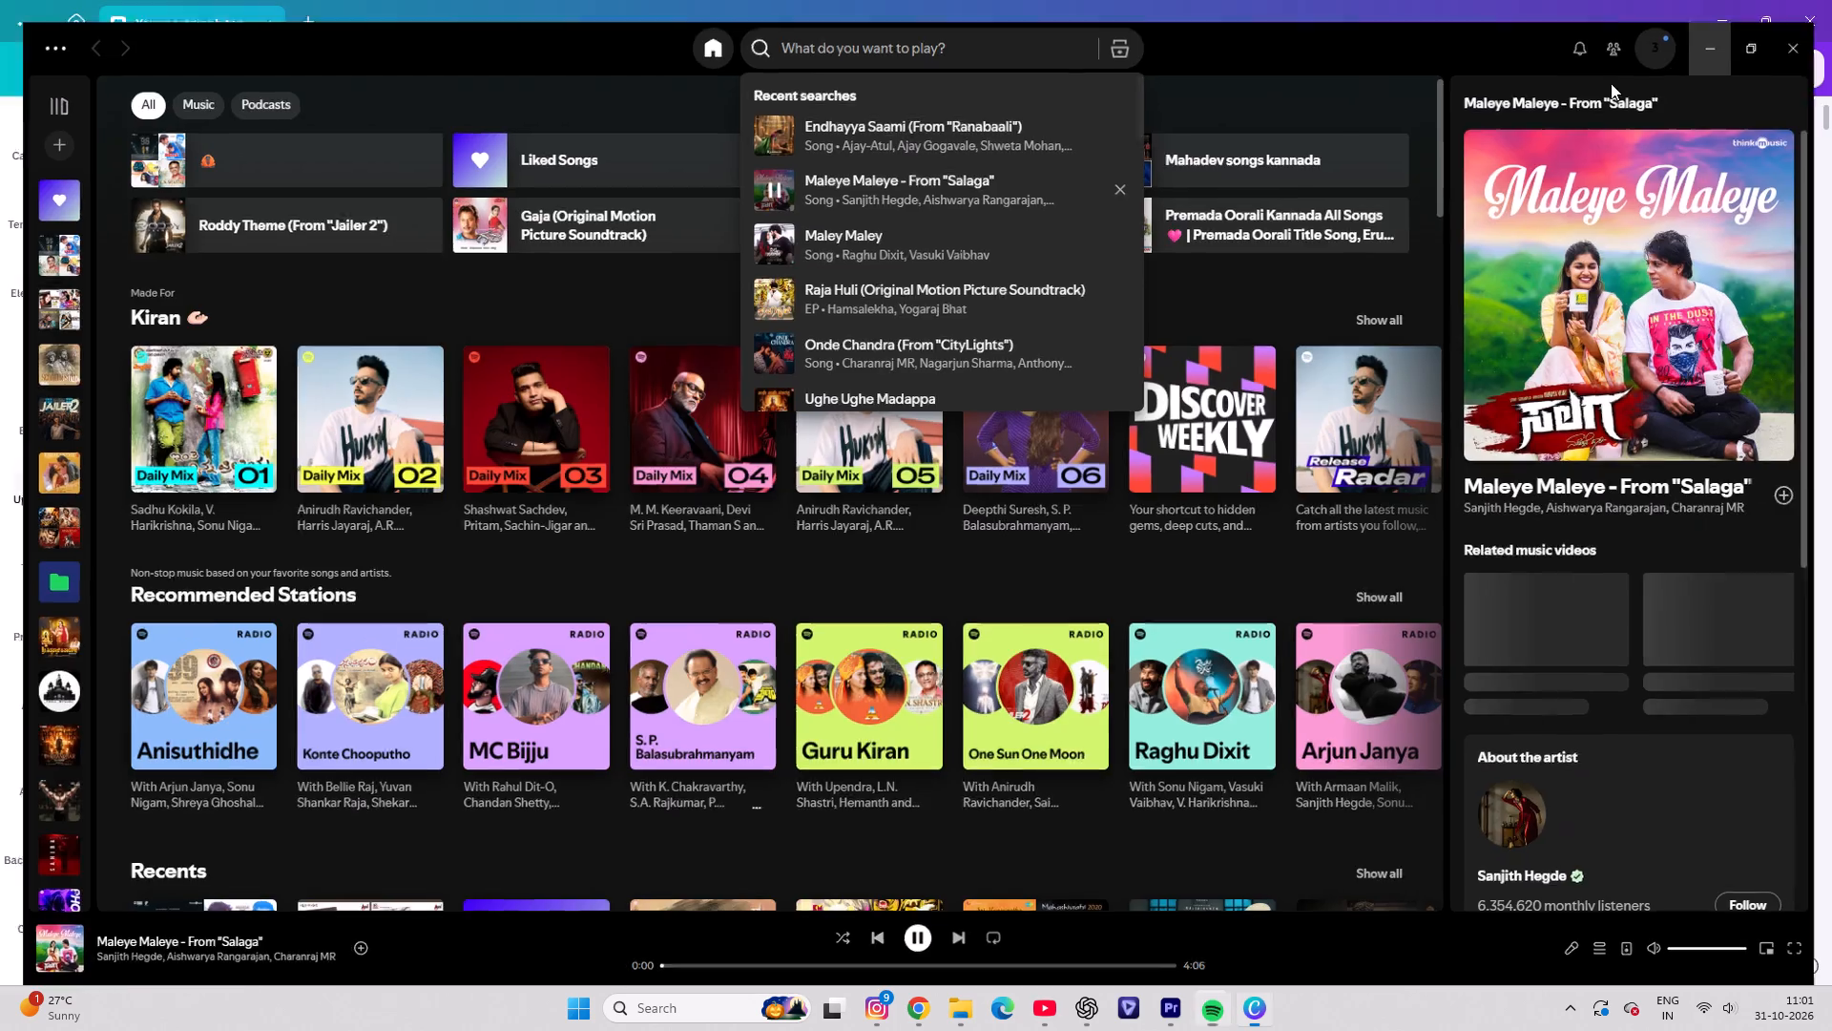
Center the building photo horizontally and vertically on page 3.
left_click(1488, 388)
scroll(1280, 469, "down", 6)
left_click(1330, 526)
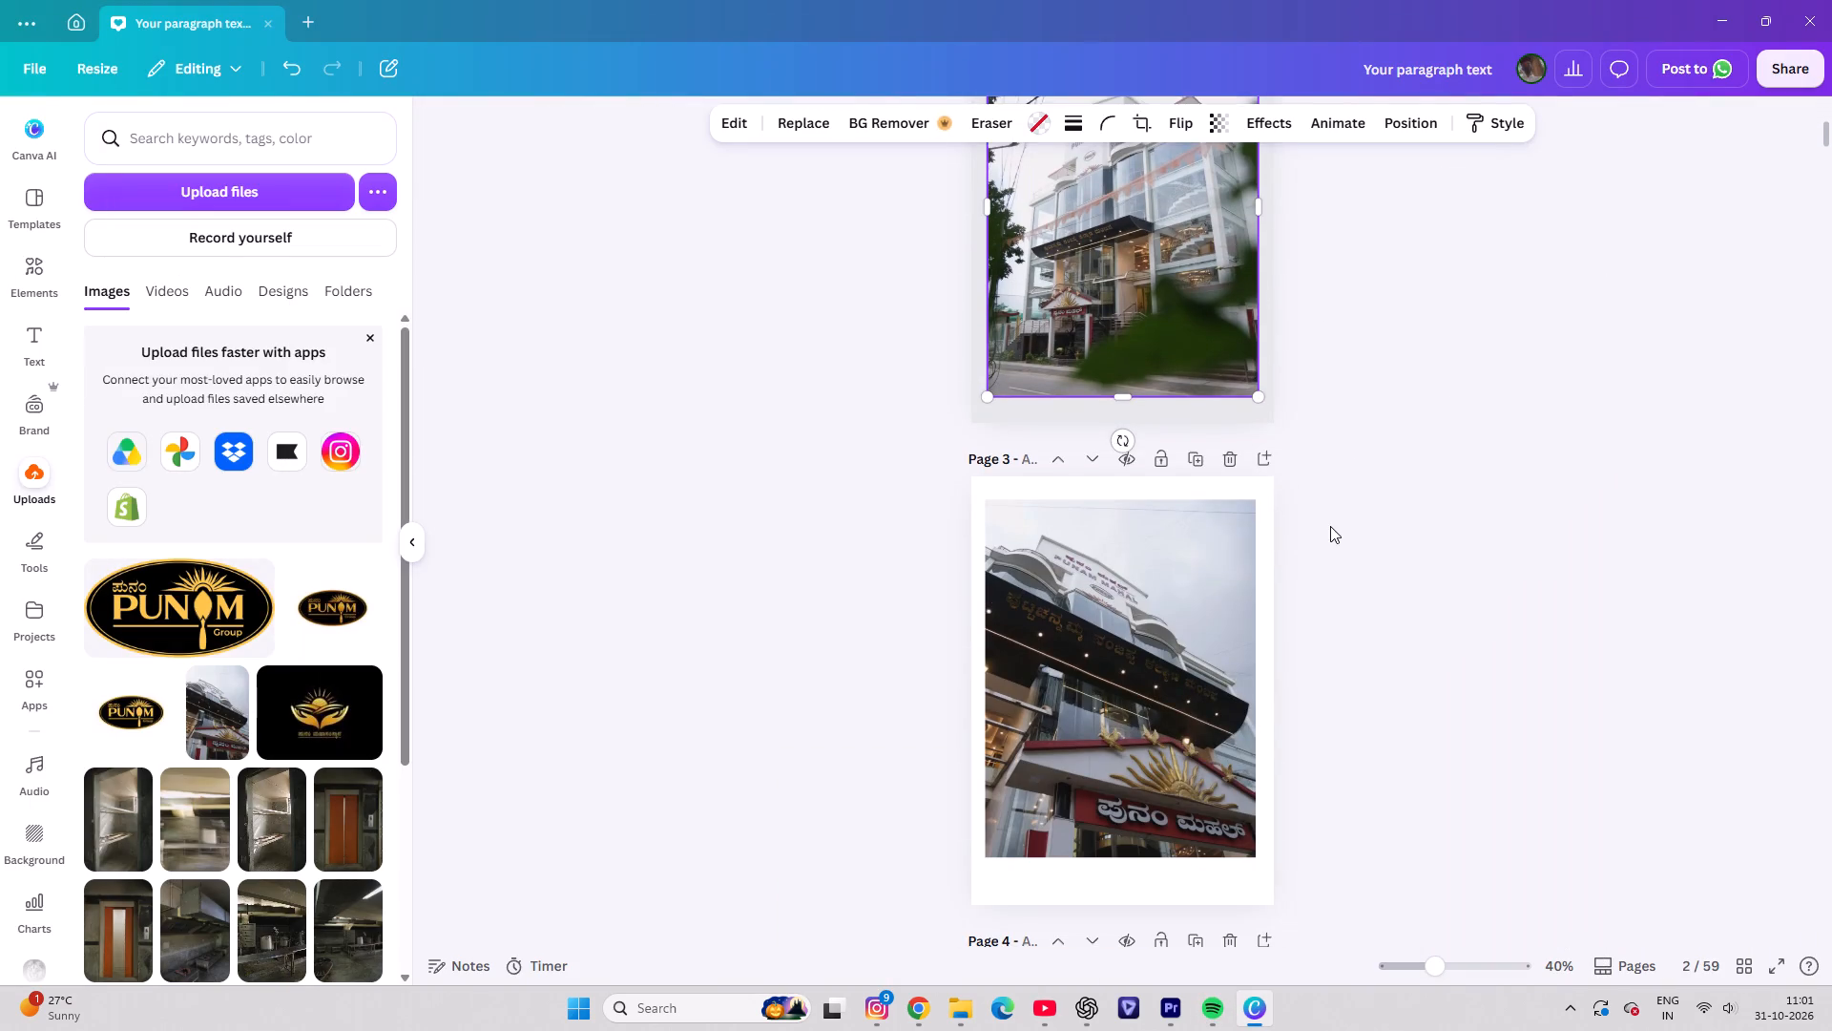
scroll(1133, 585, "down", 3)
left_click_drag(1131, 455, 1134, 471)
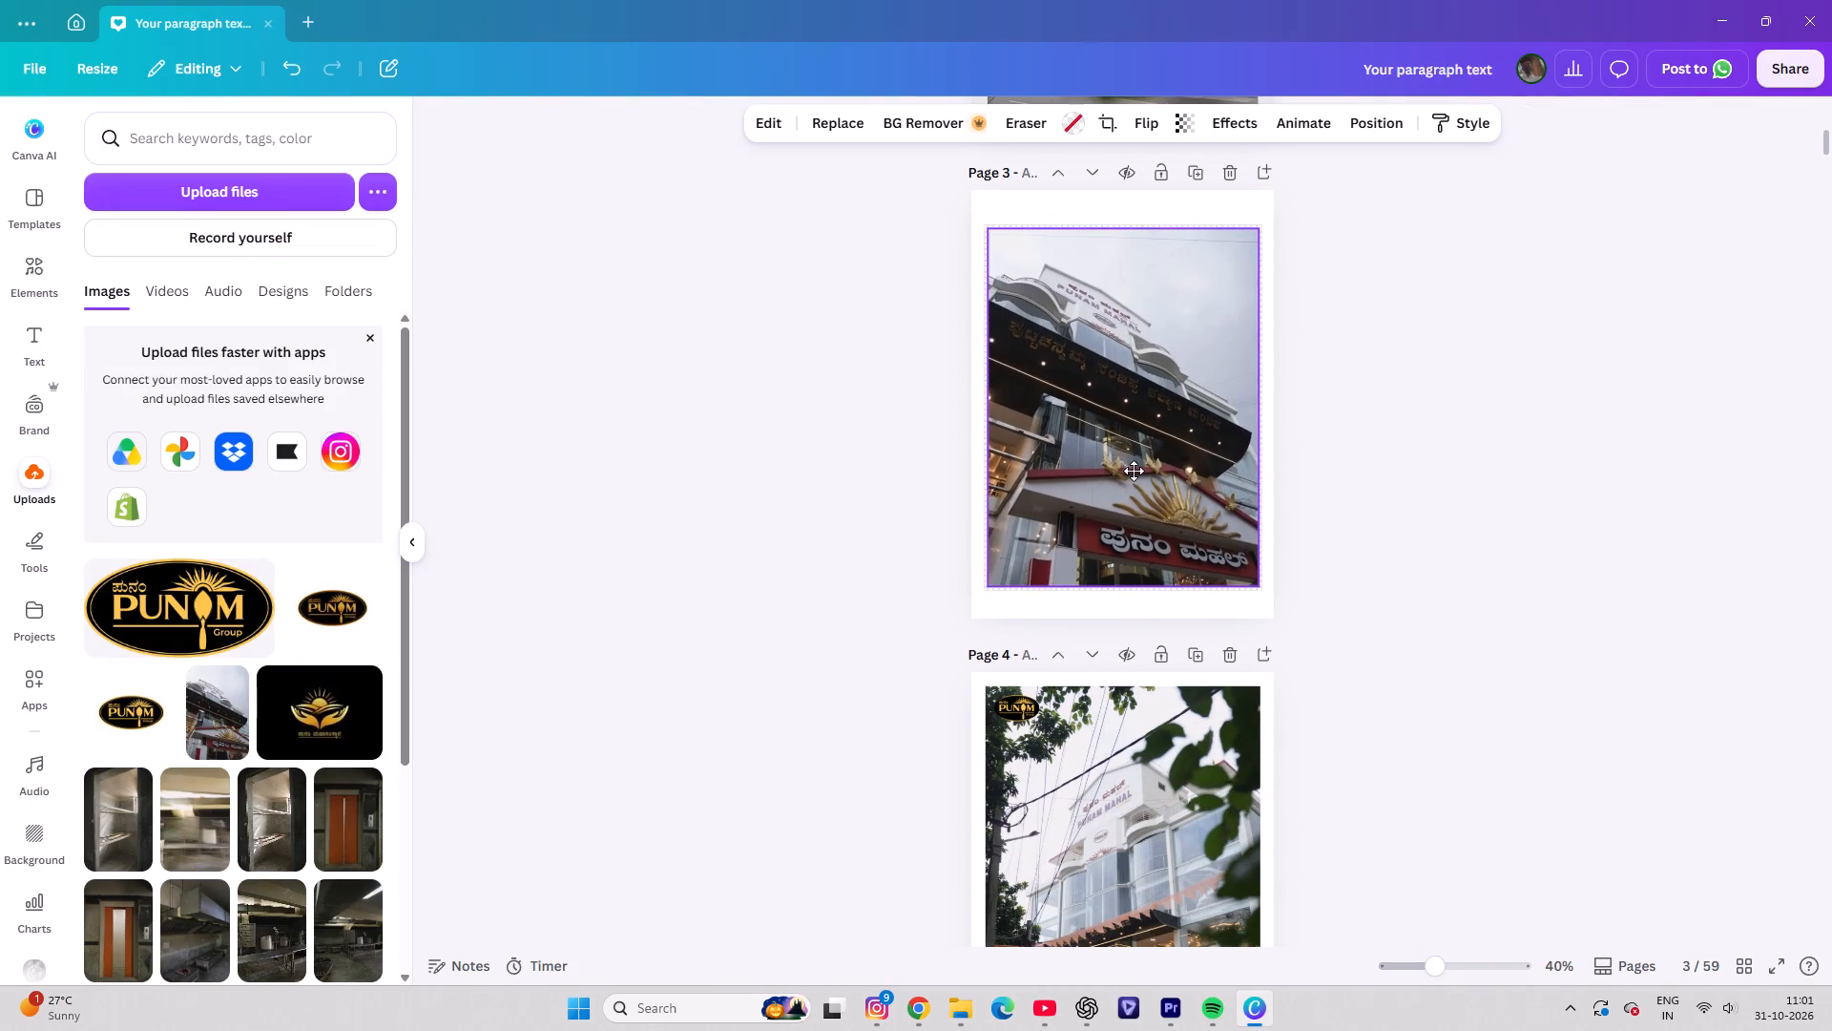
left_click_drag(1134, 471, 1135, 470)
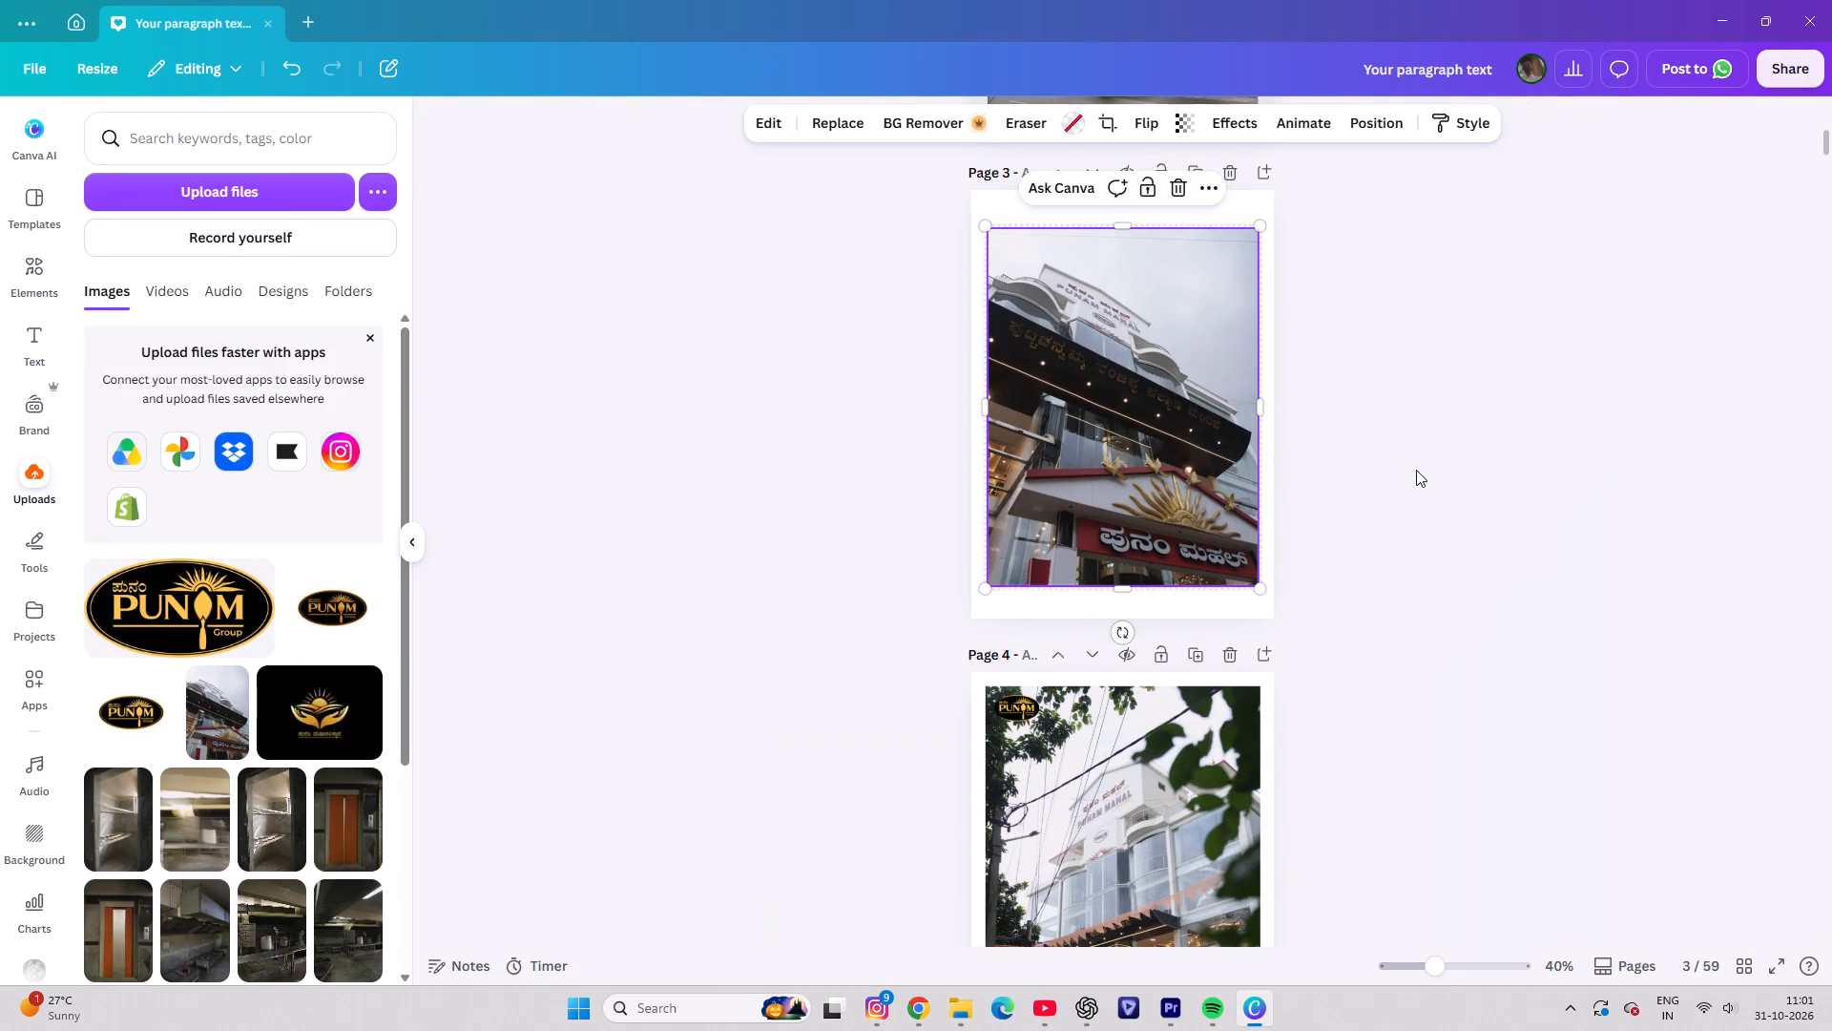
left_click(1416, 470)
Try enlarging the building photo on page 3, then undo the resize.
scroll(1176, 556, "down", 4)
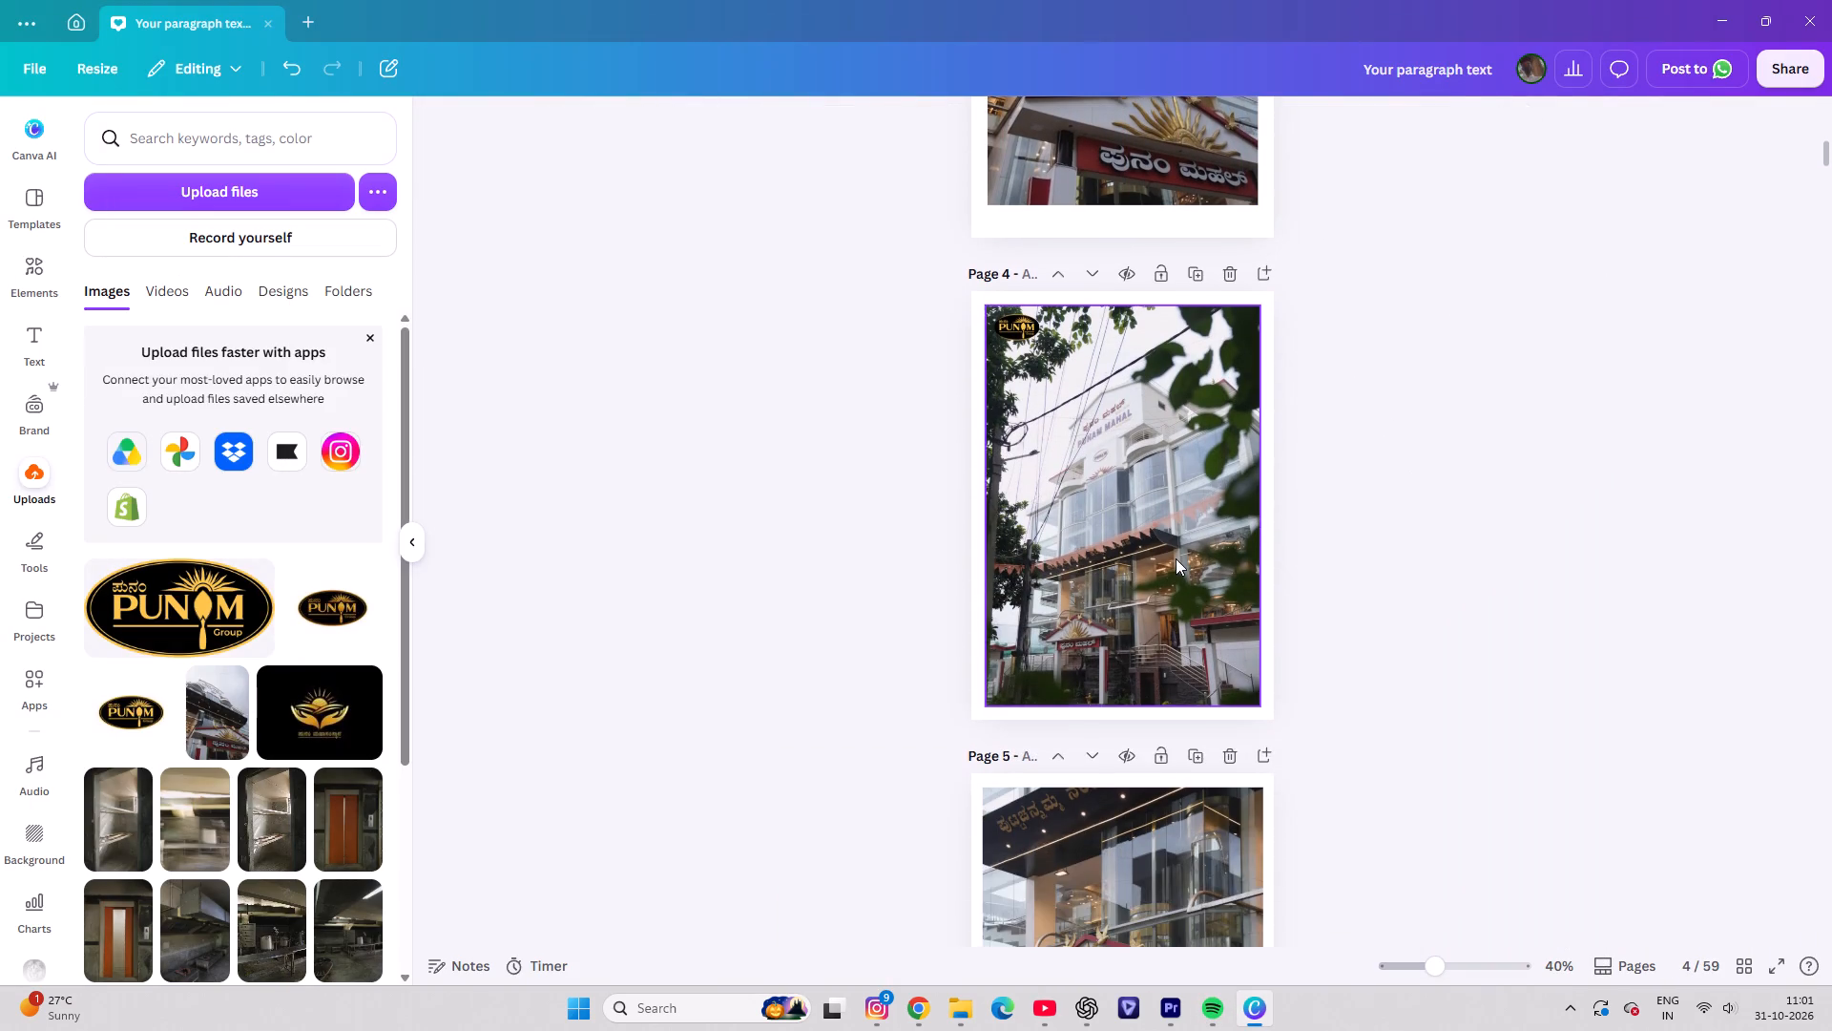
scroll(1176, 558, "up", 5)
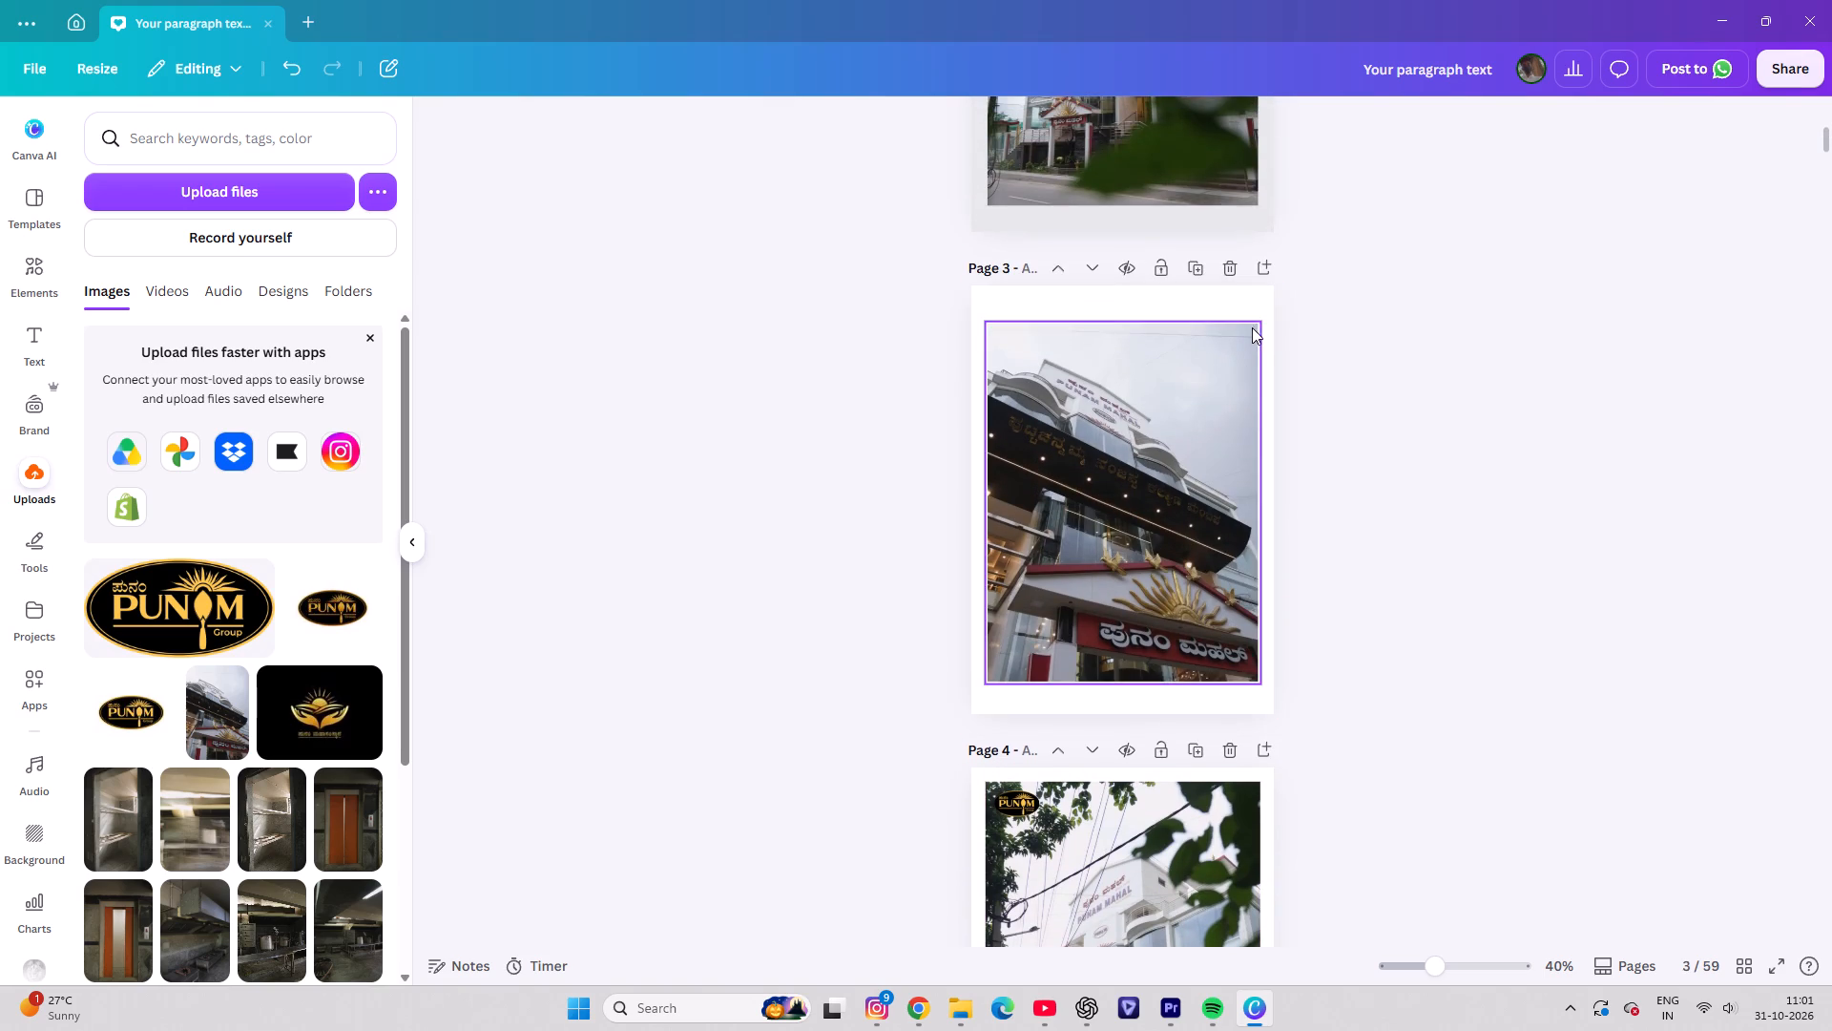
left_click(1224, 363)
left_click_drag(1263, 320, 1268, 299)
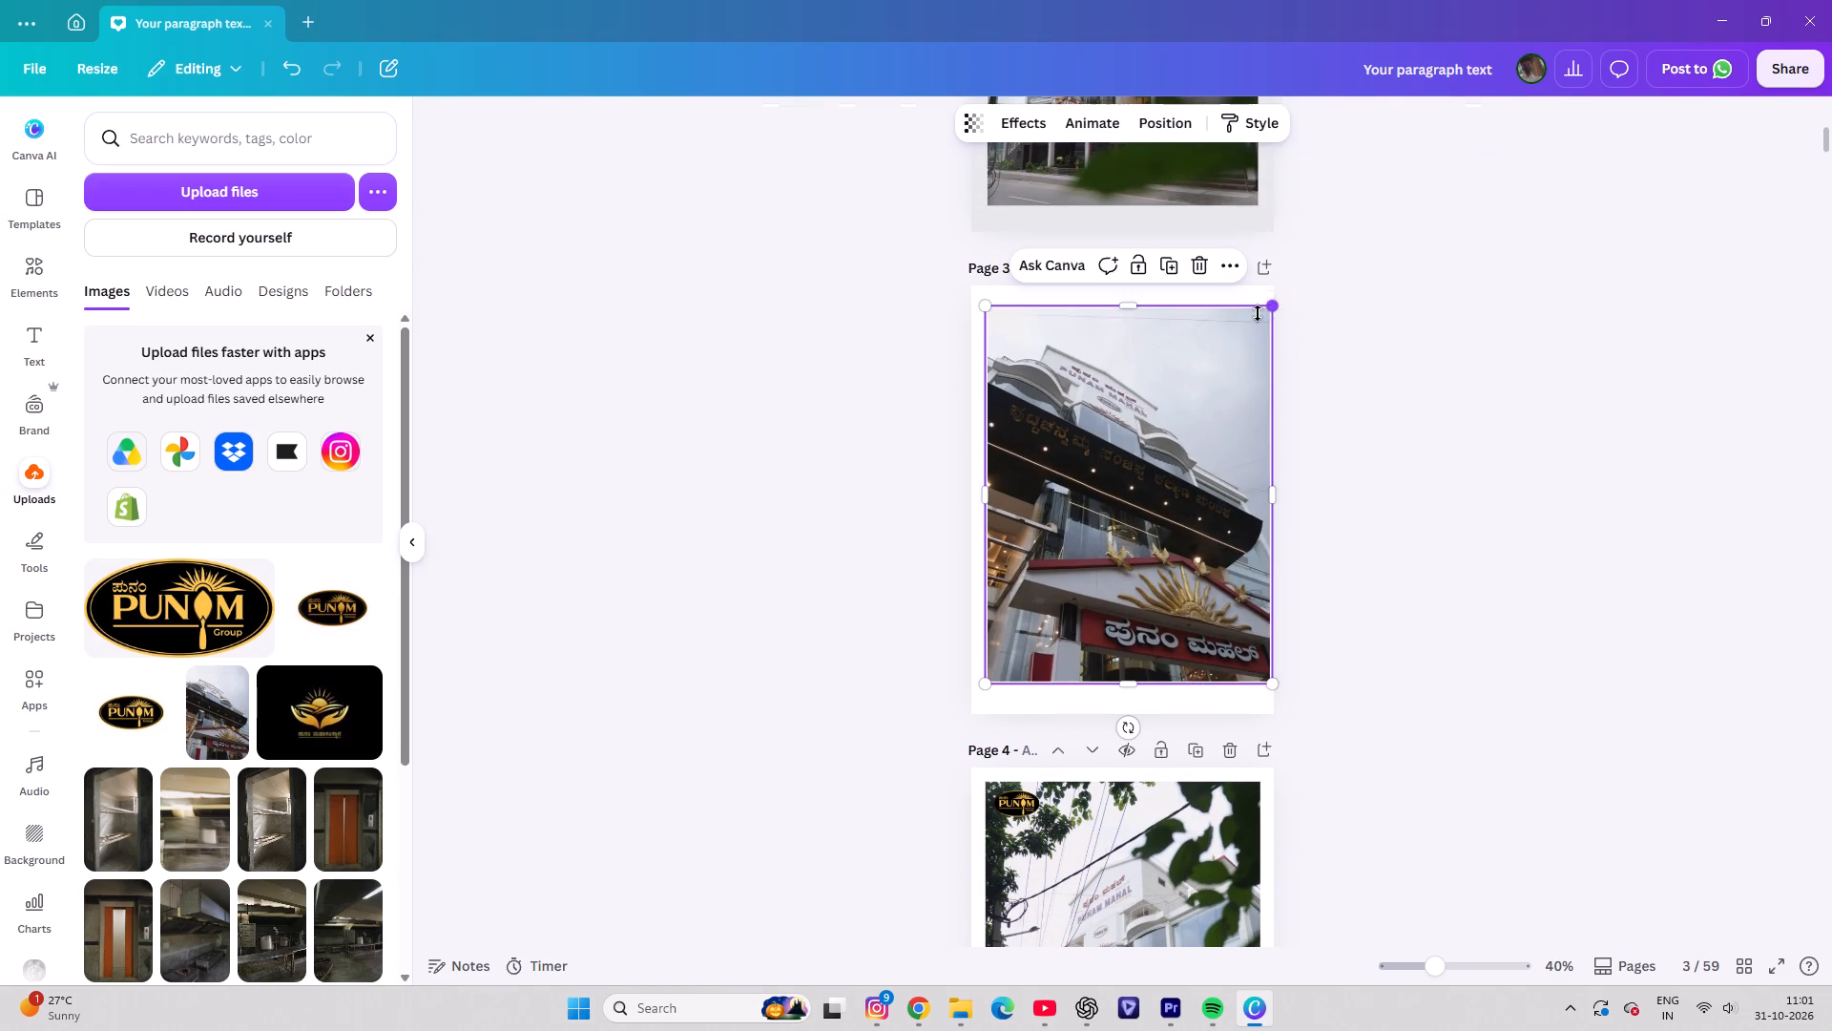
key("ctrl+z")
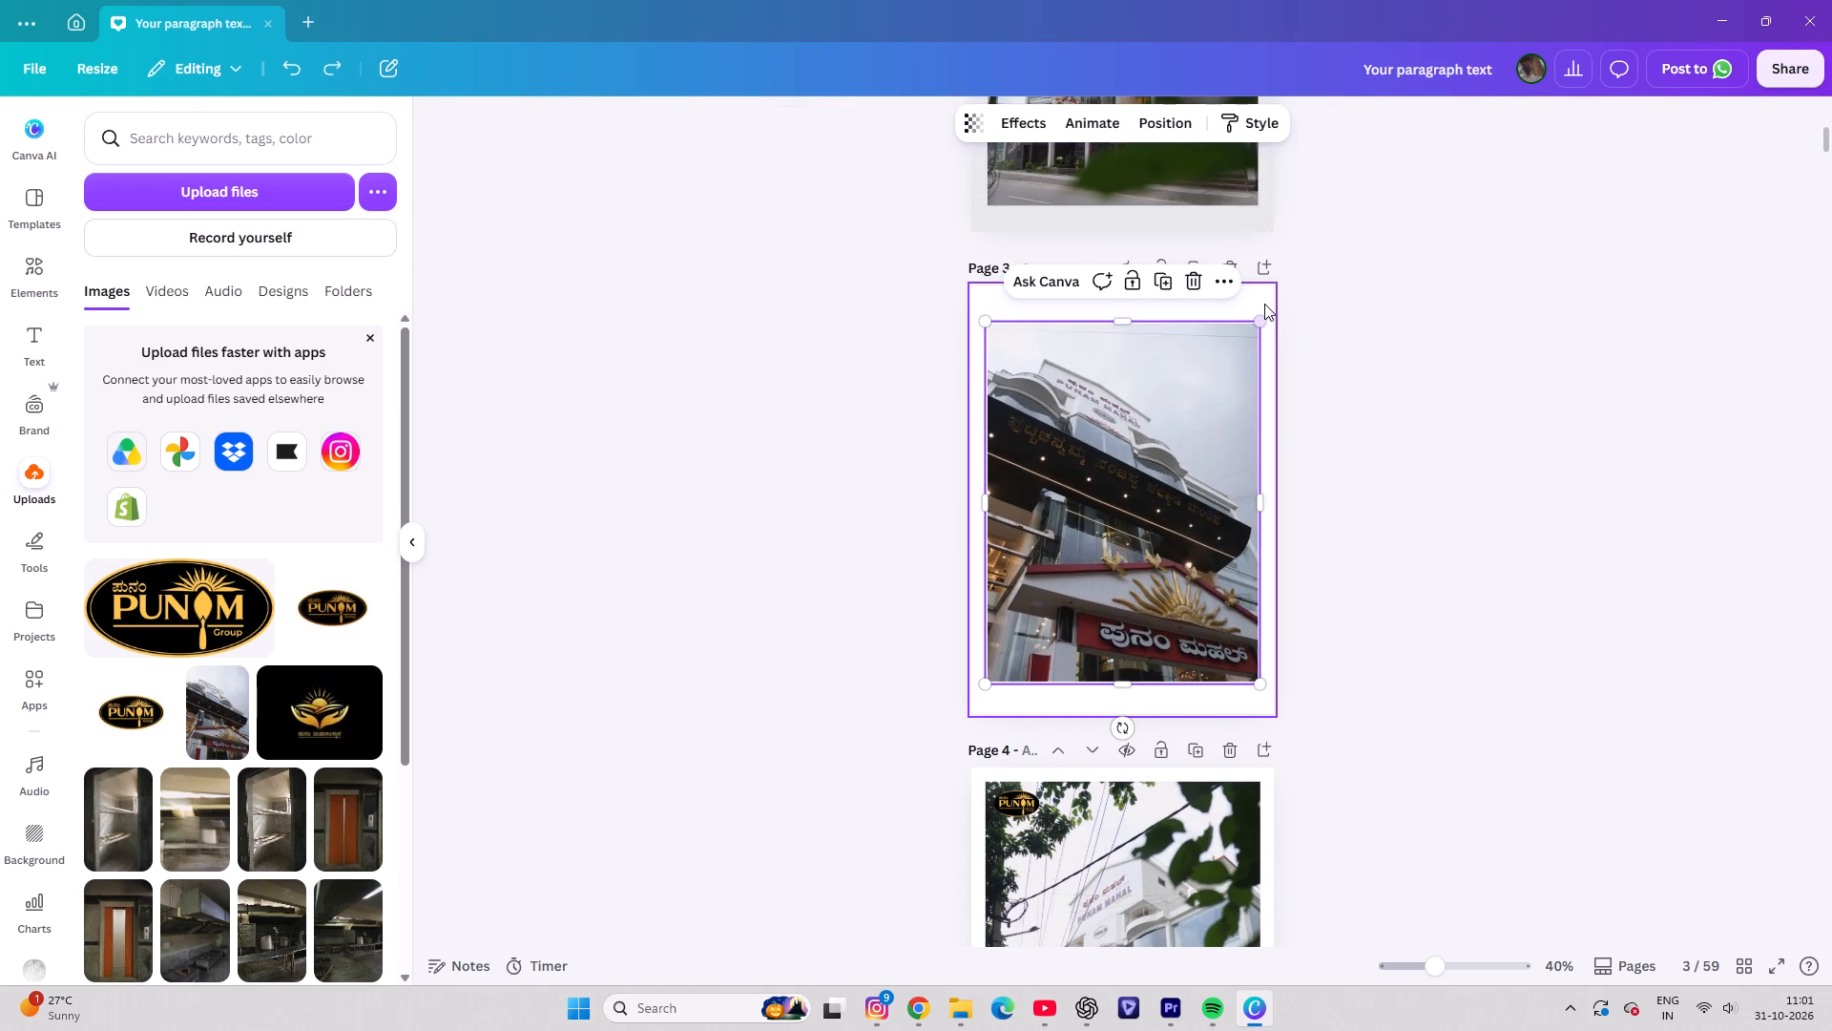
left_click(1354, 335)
Review the placement and margins of the photos on pages 4 to 10.
scroll(1080, 575, "down", 13)
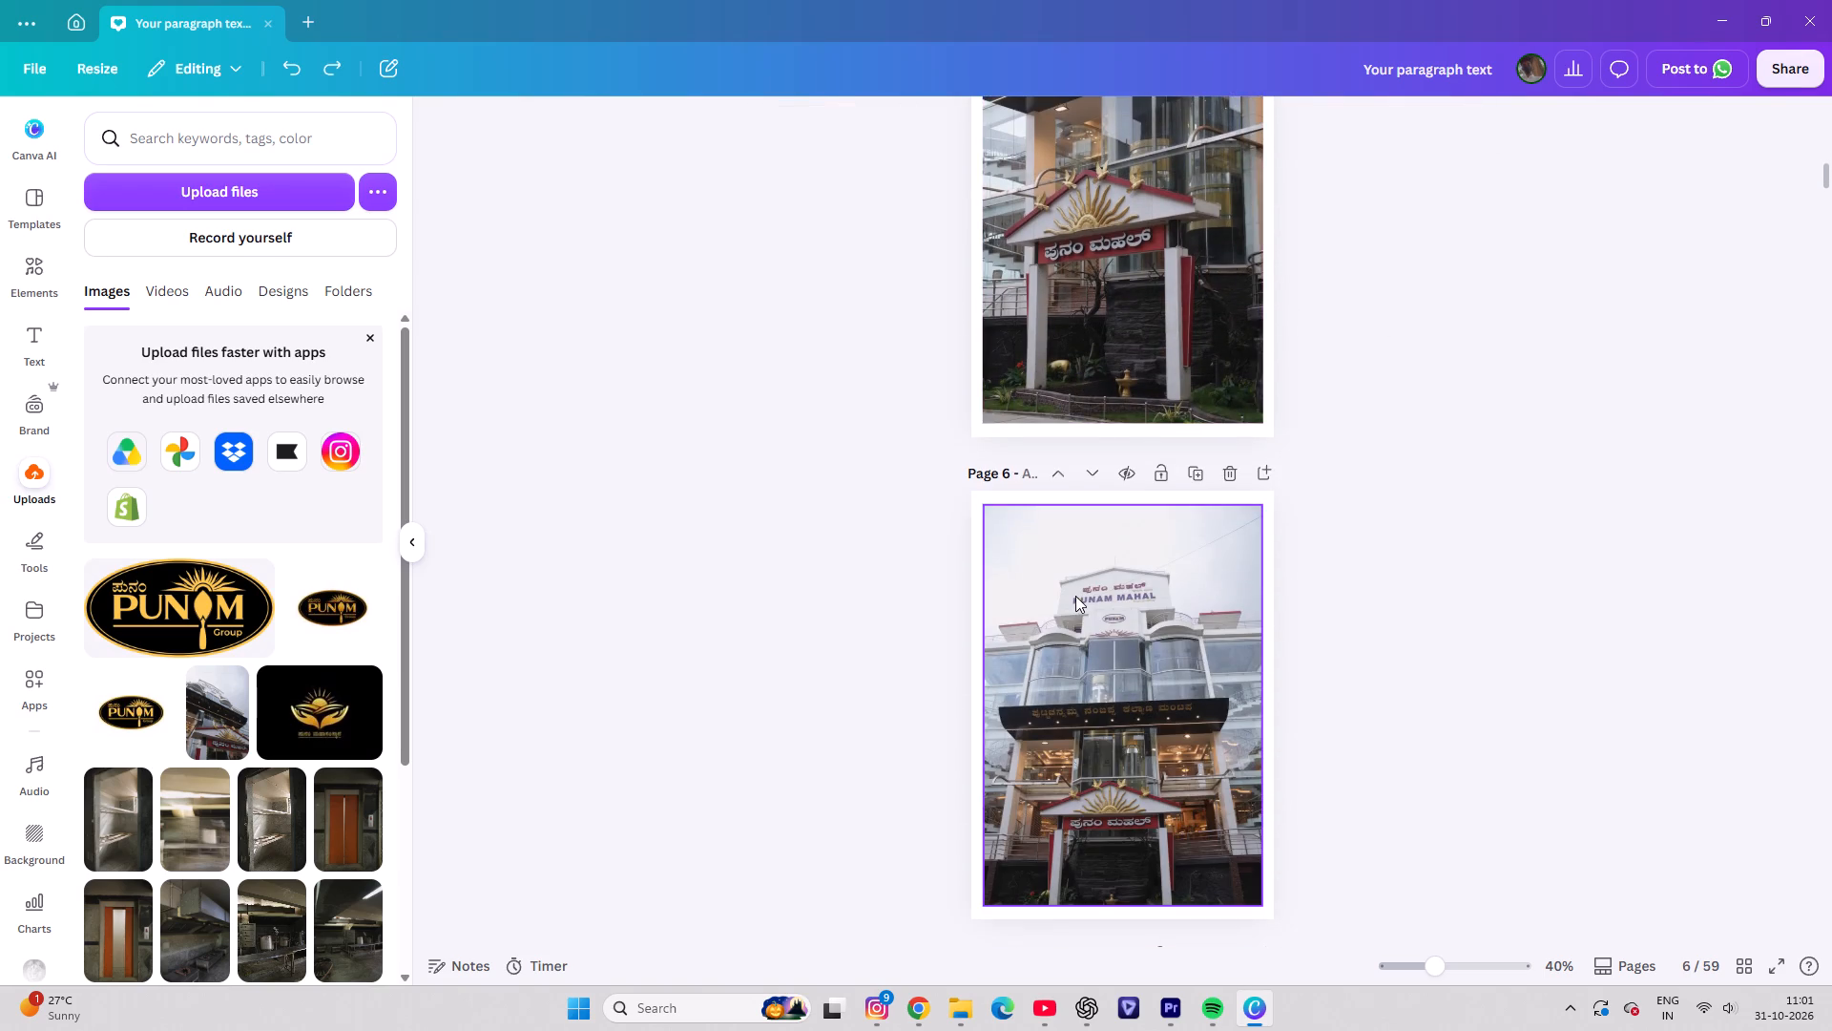
scroll(1075, 598, "down", 18)
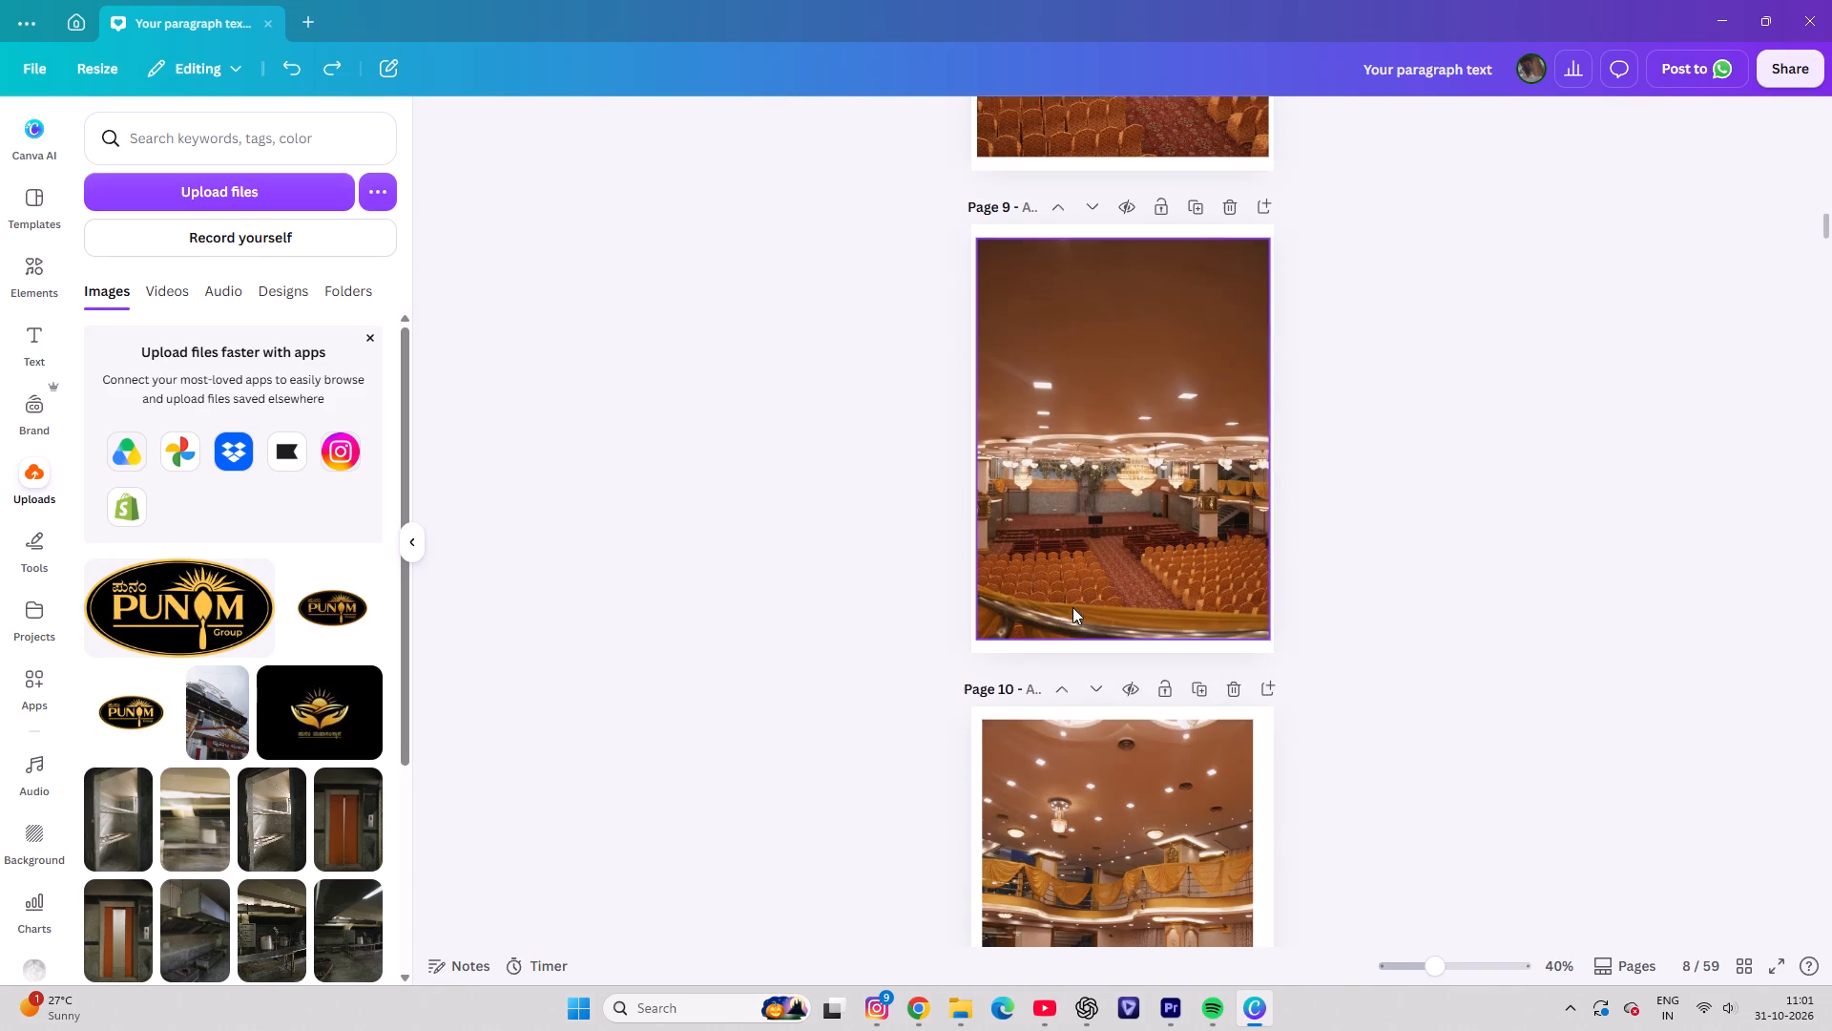
left_click(1411, 622)
scroll(1332, 604, "up", 6)
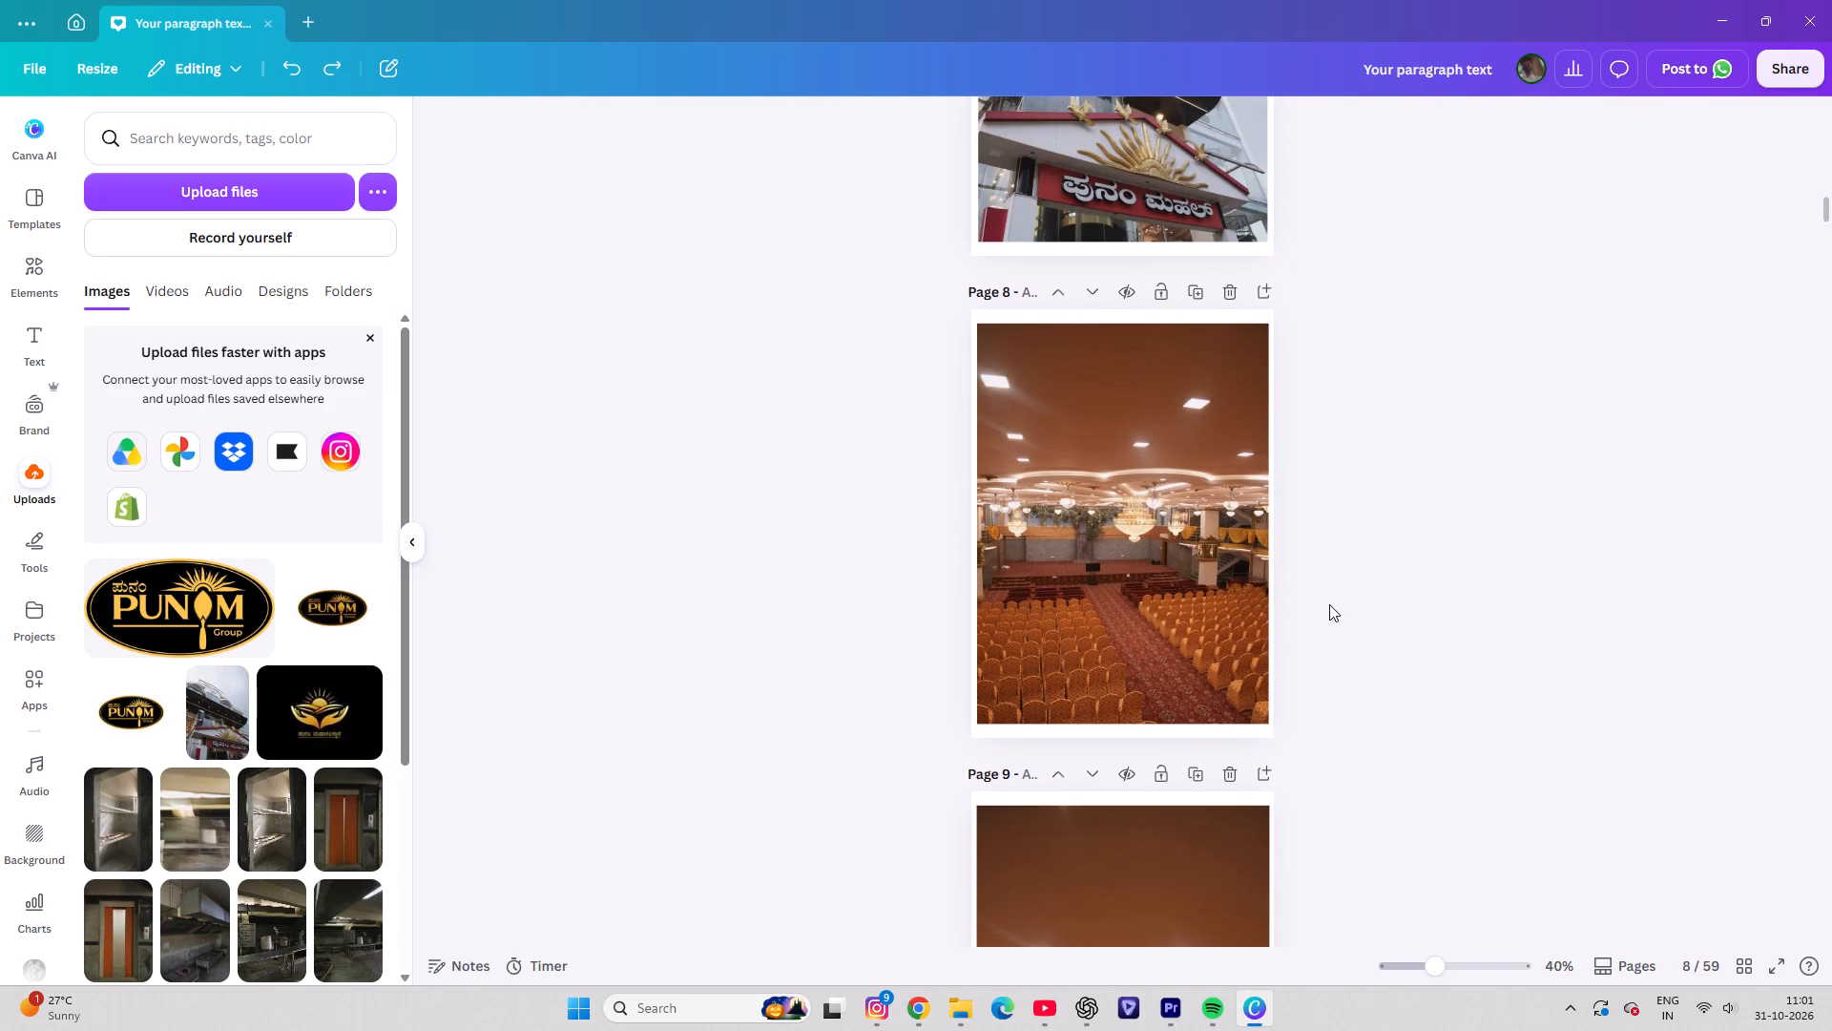
Save the design.
key("ctrl+s")
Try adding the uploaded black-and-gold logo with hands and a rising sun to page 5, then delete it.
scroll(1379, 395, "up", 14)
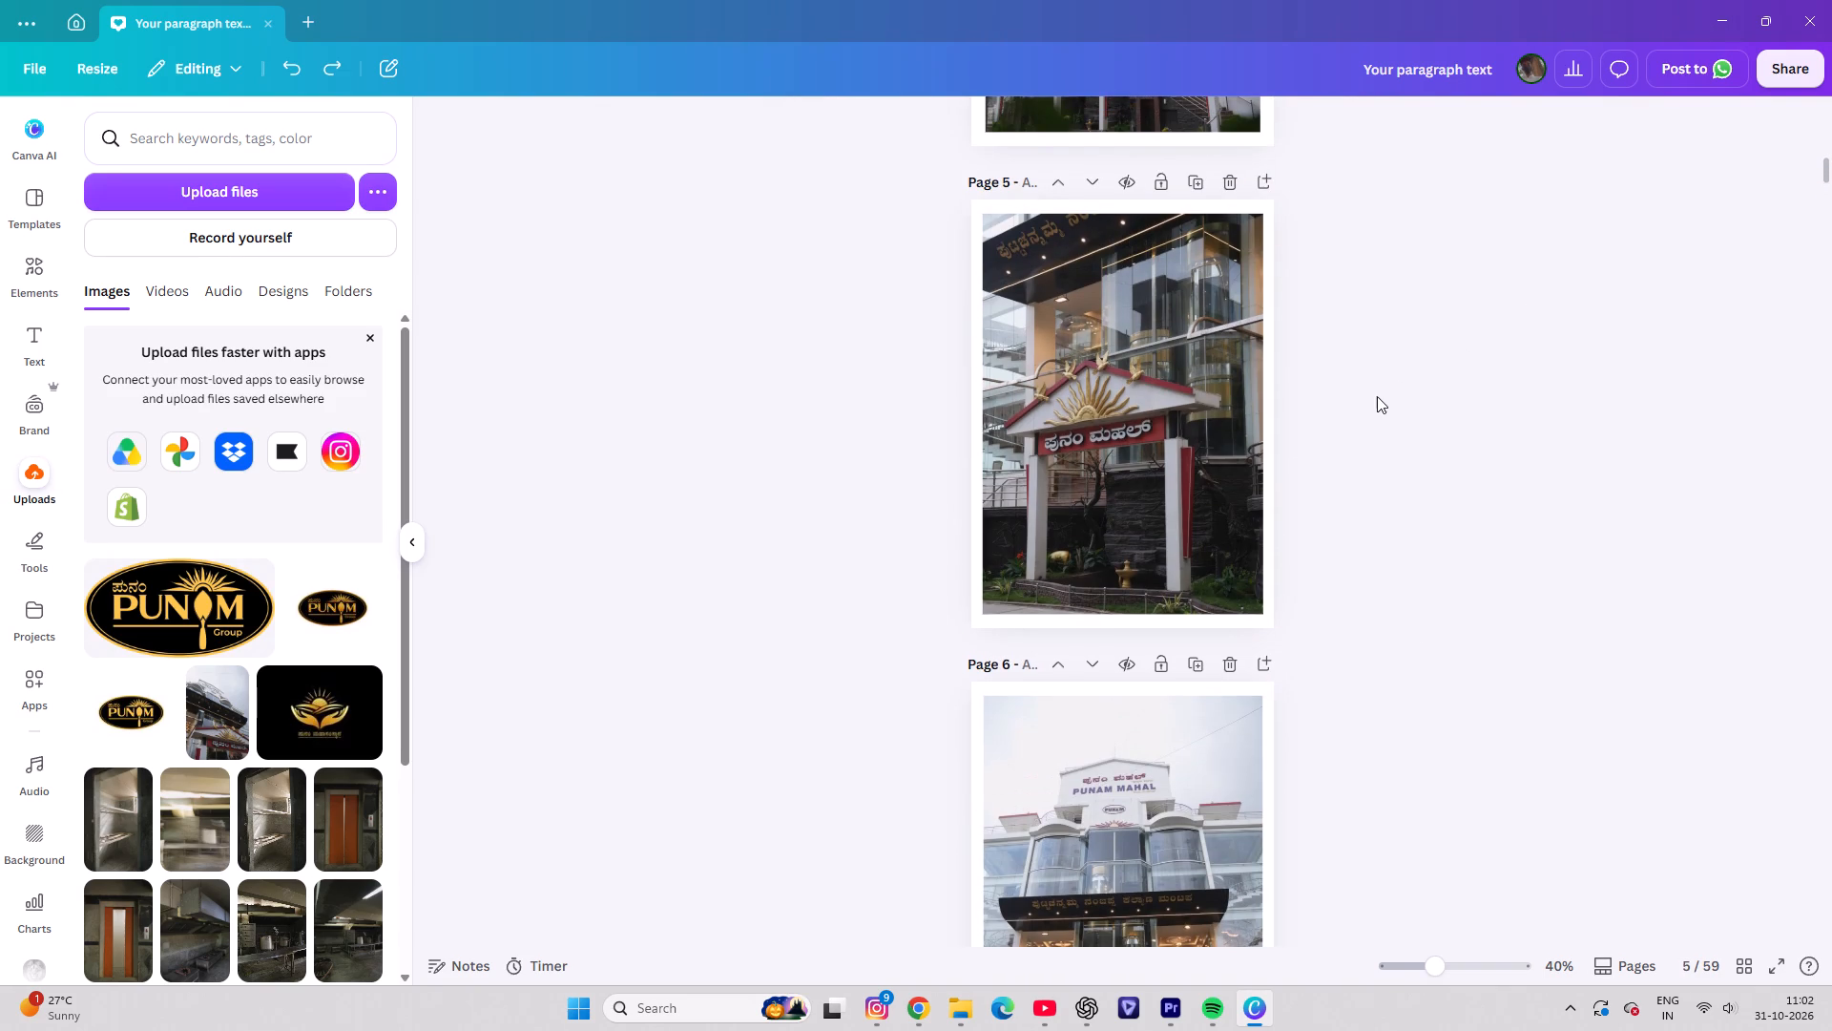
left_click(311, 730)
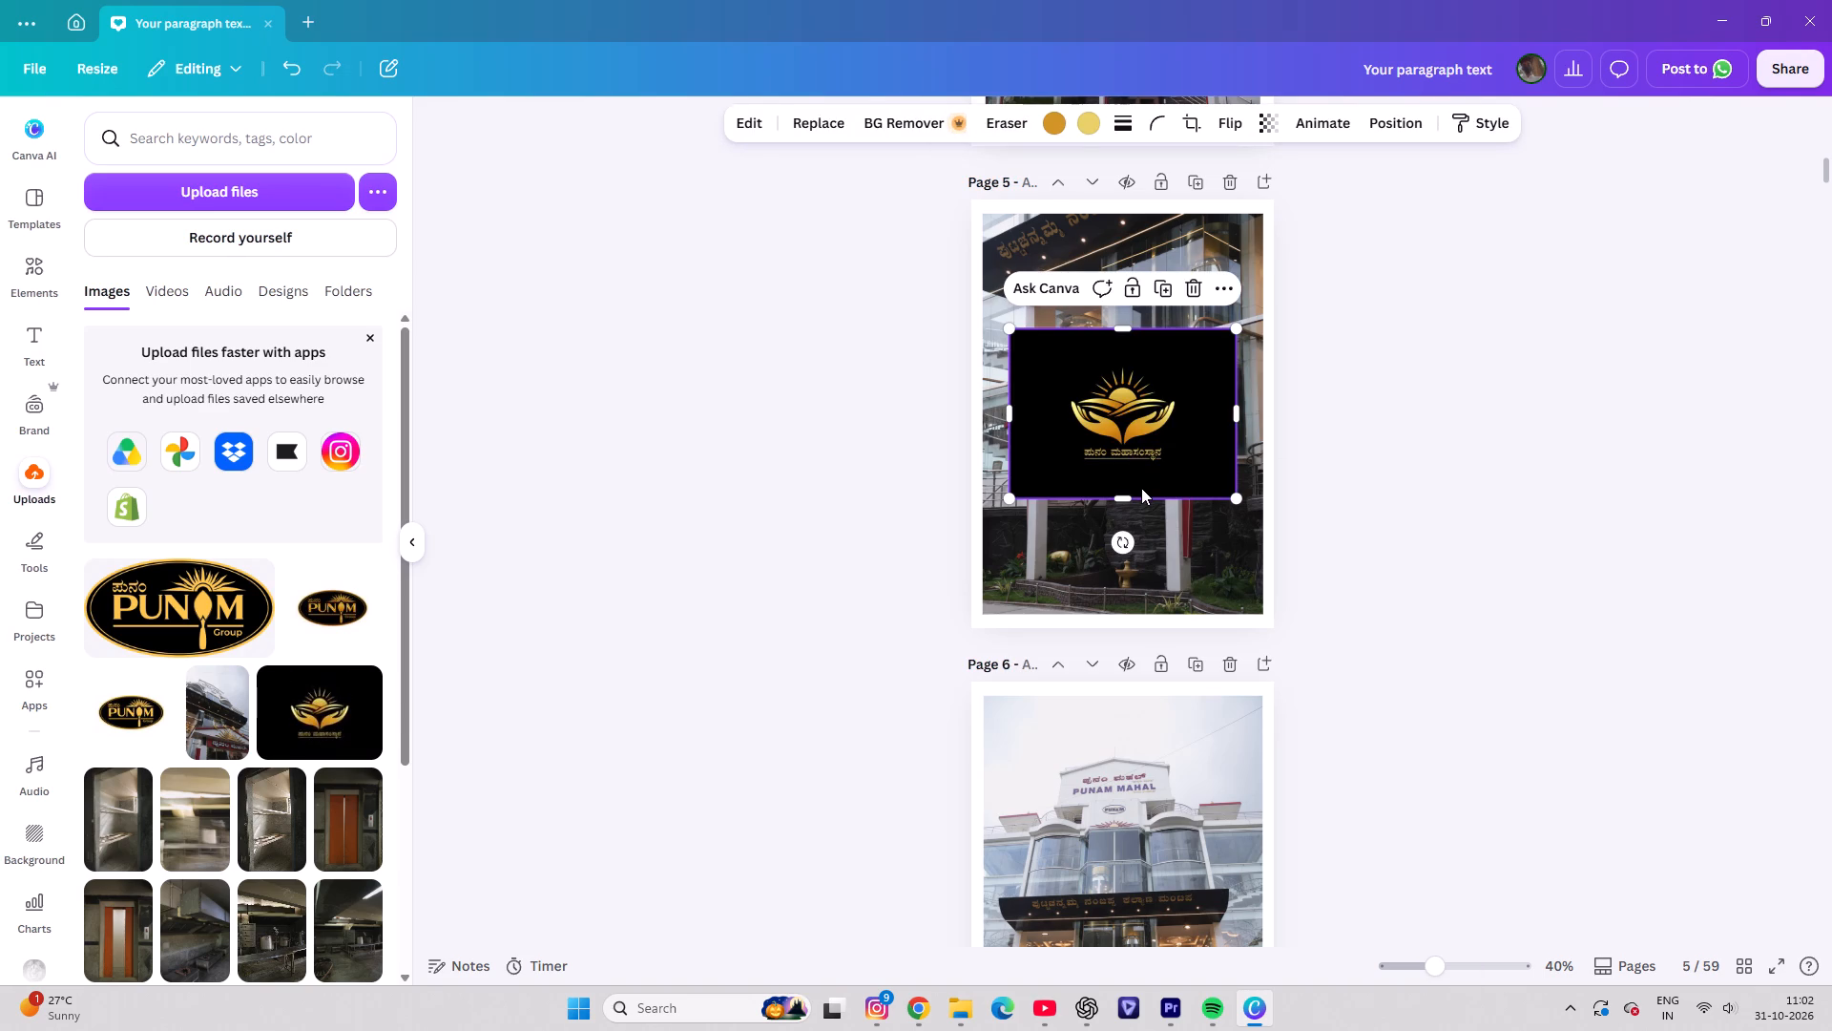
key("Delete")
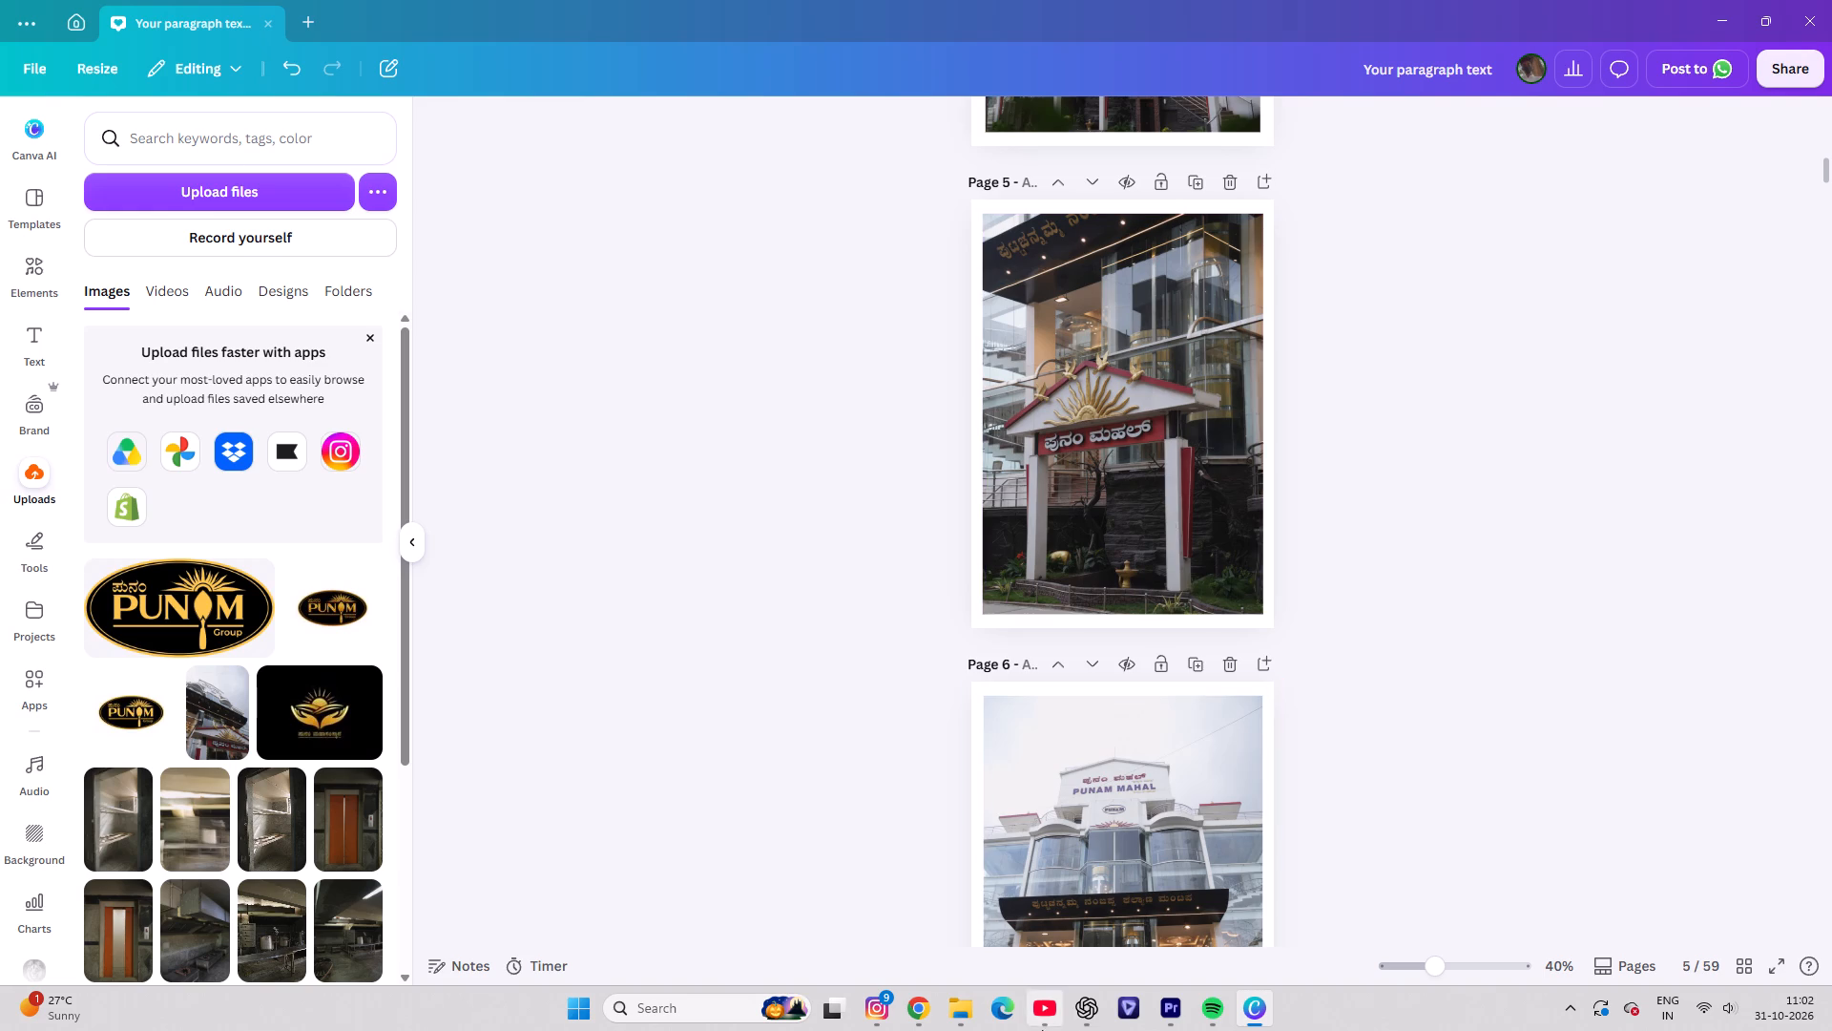
Switch to Adobe Premiere Pro and move the playhead to the start of the He Sharade sequence.
left_click(1167, 1012)
left_click_drag(274, 624, 159, 624)
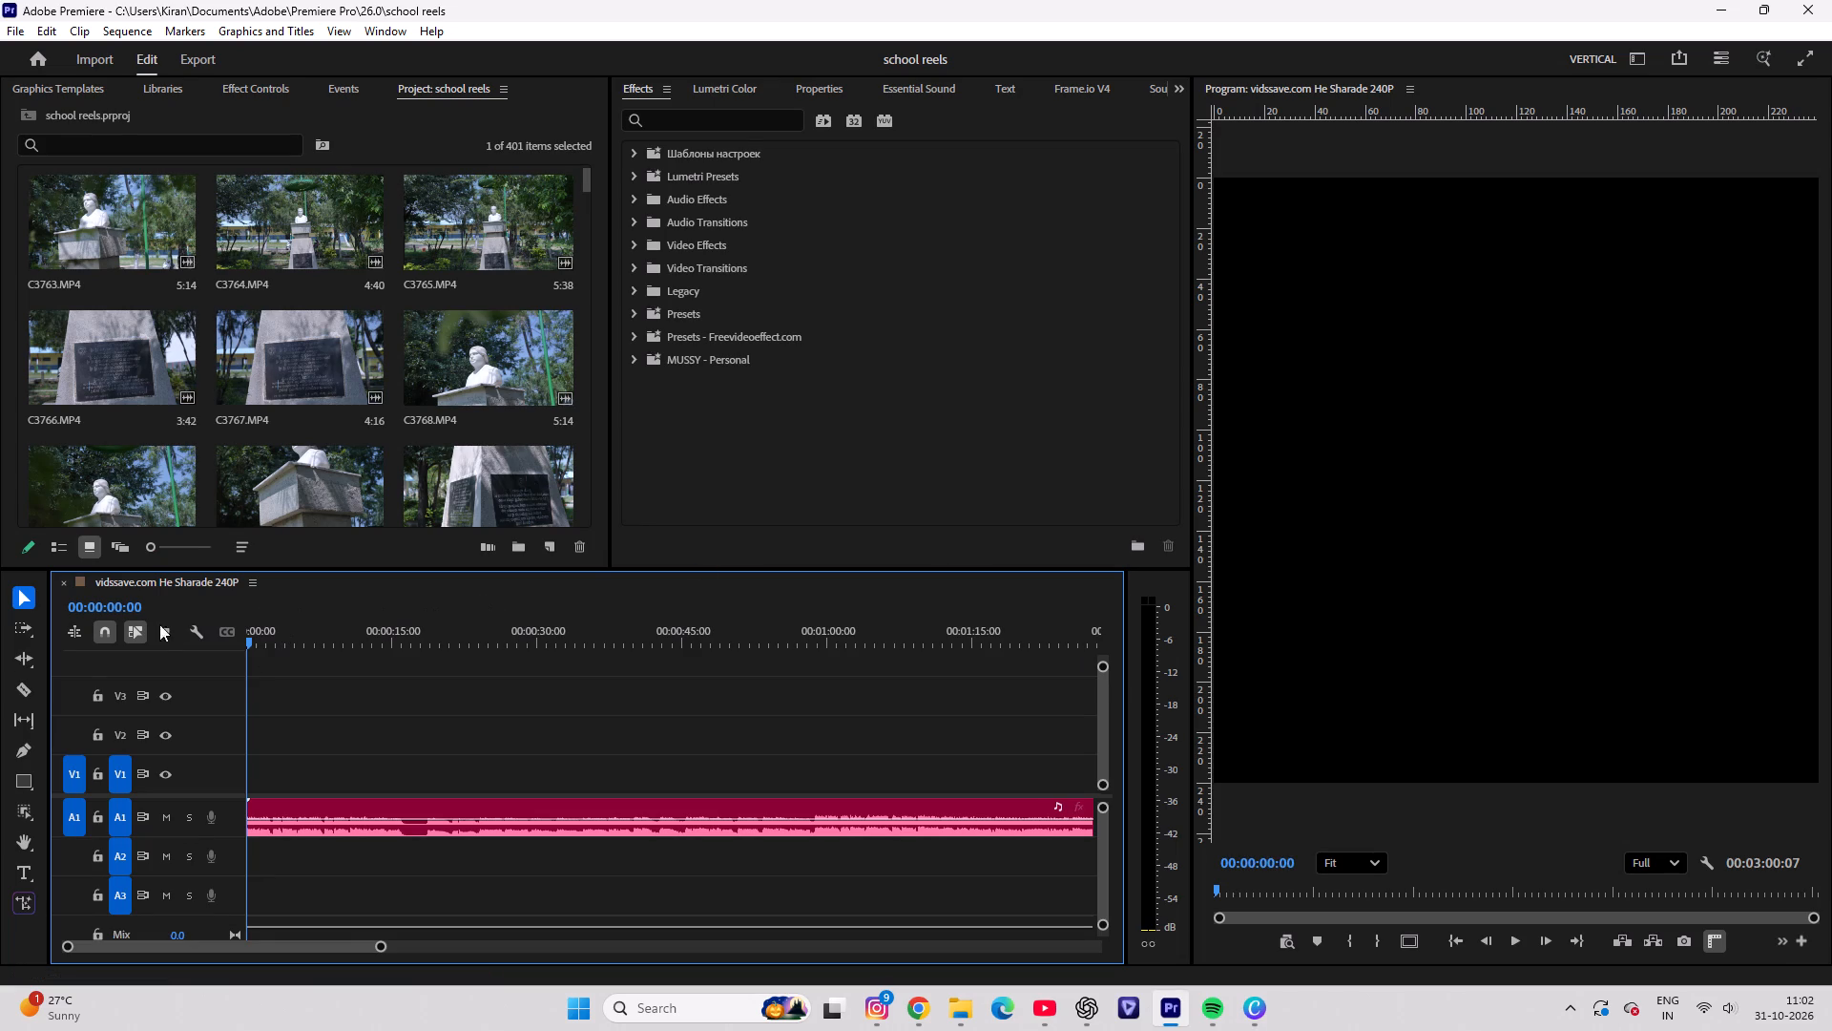
left_click_drag(159, 624, 149, 629)
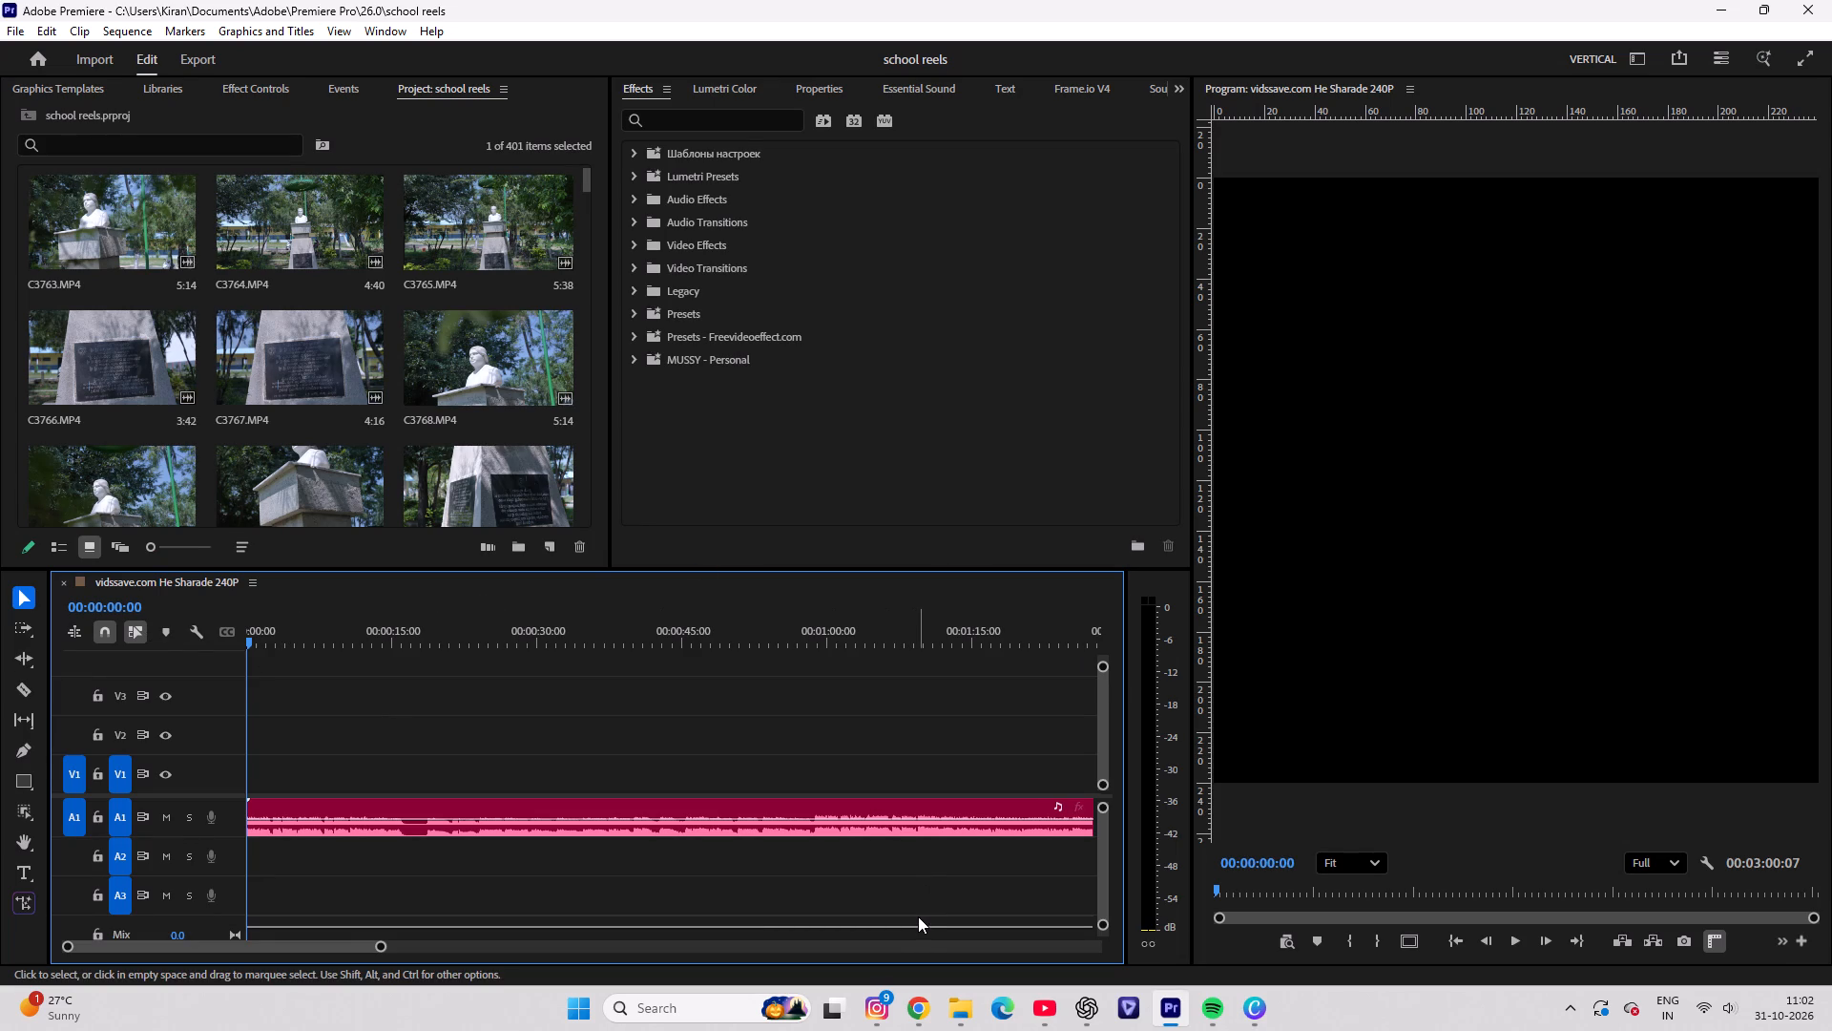